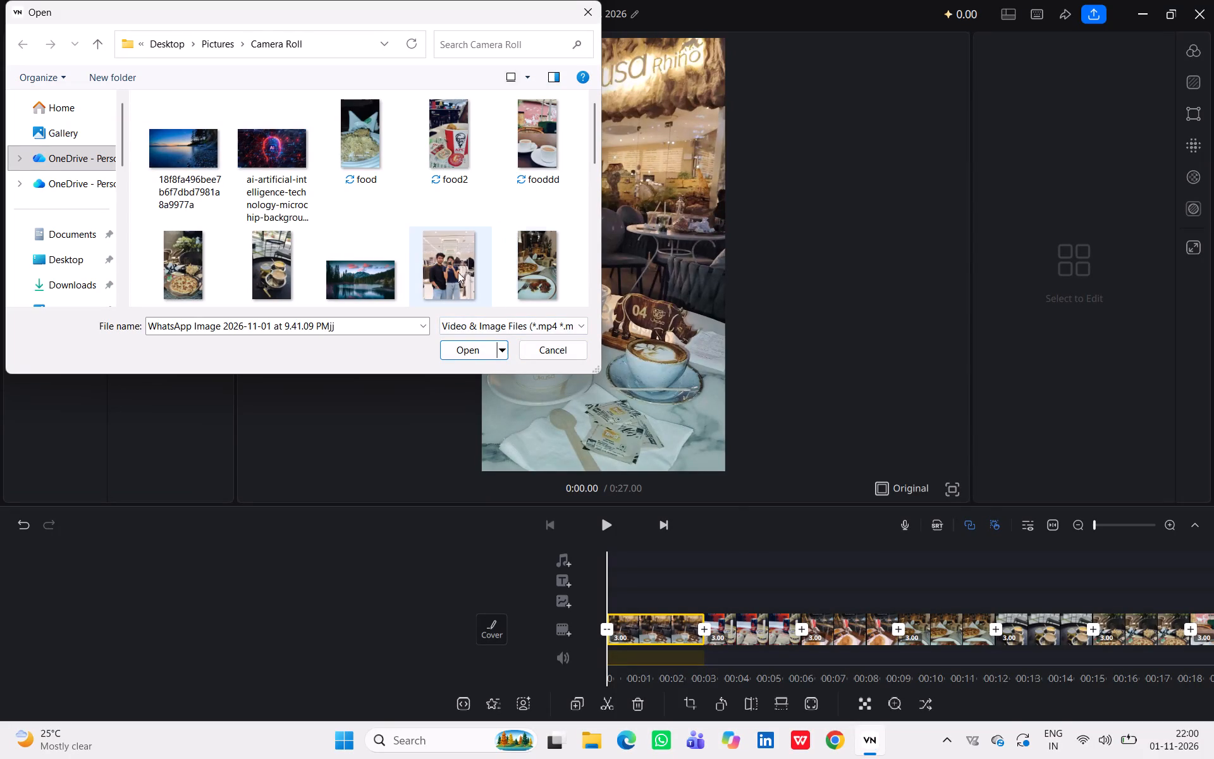
Import the burger and Pepsi photo "WhatsApp Image 2026-11-01 at 9.41.09 PMjj" into the main video track, leaving it deselected.
{"action": "scroll", "coordinate": [420, 275], "scroll_direction": "down", "scroll_amount": 1}
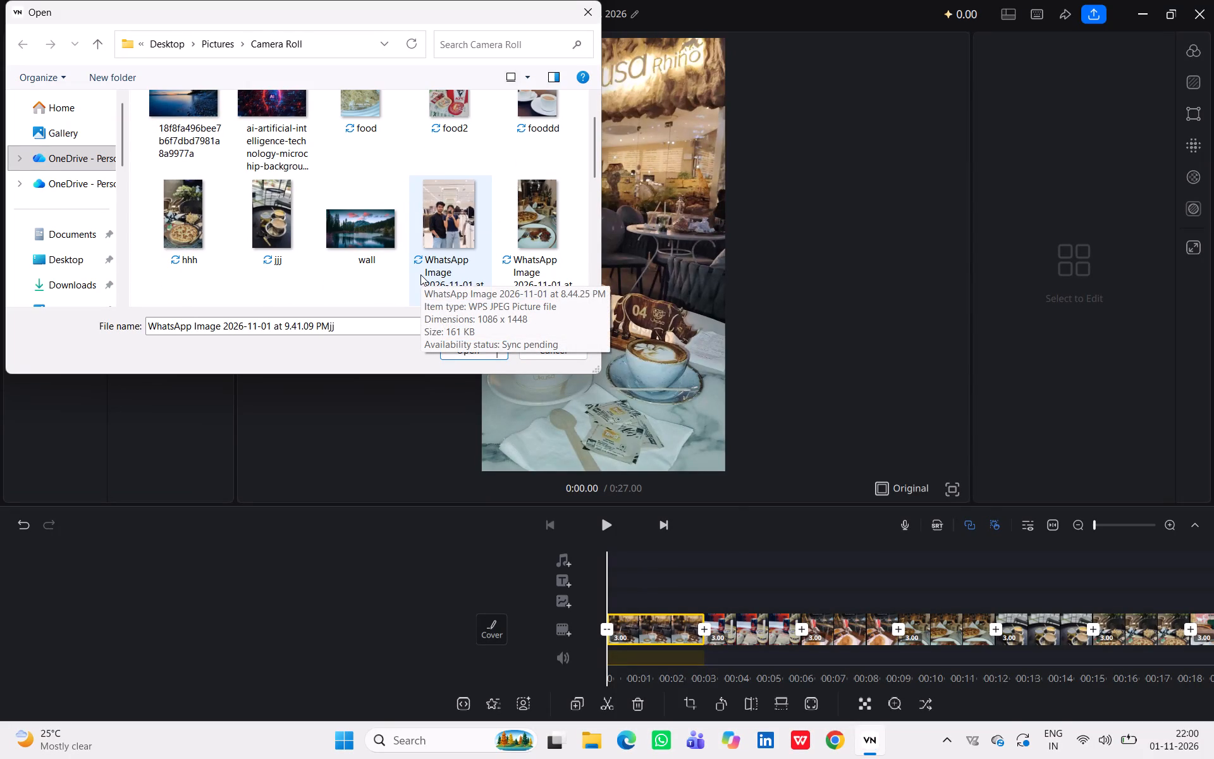
{"action": "scroll", "coordinate": [420, 275], "scroll_direction": "left", "scroll_amount": 1}
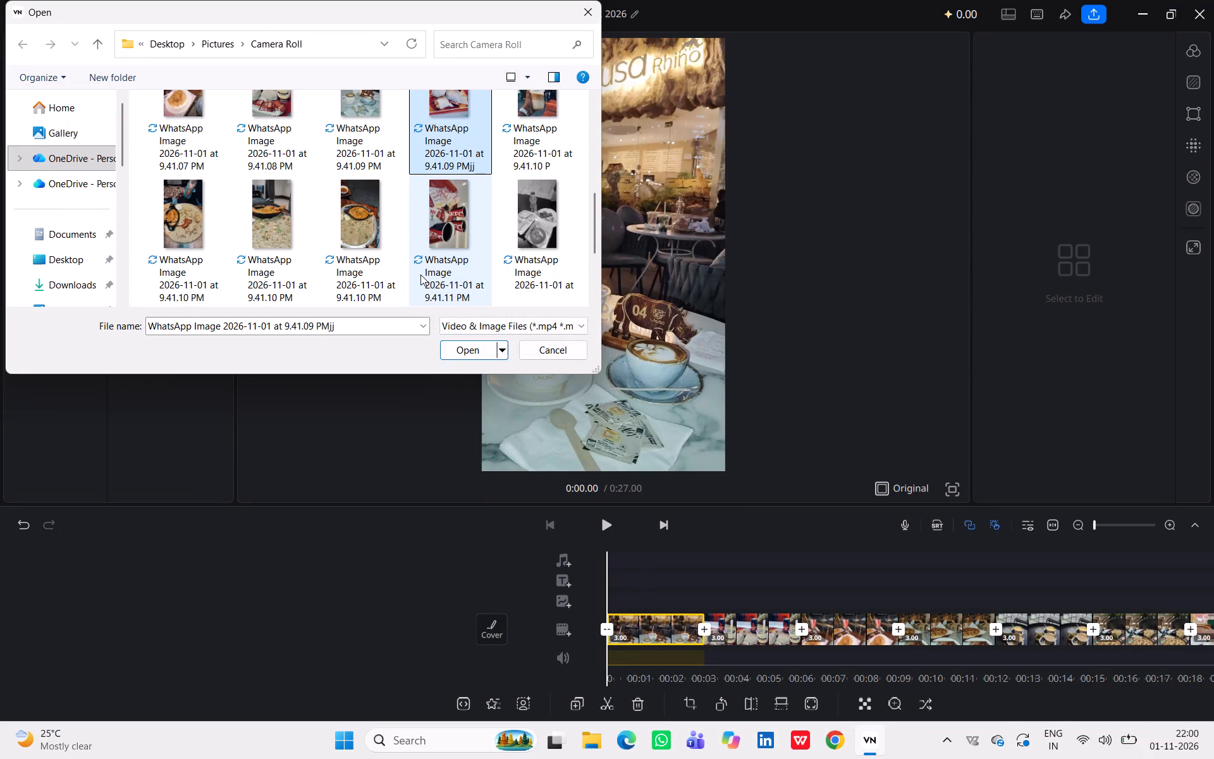
{"action": "scroll", "coordinate": [420, 275], "scroll_direction": "left", "scroll_amount": 4}
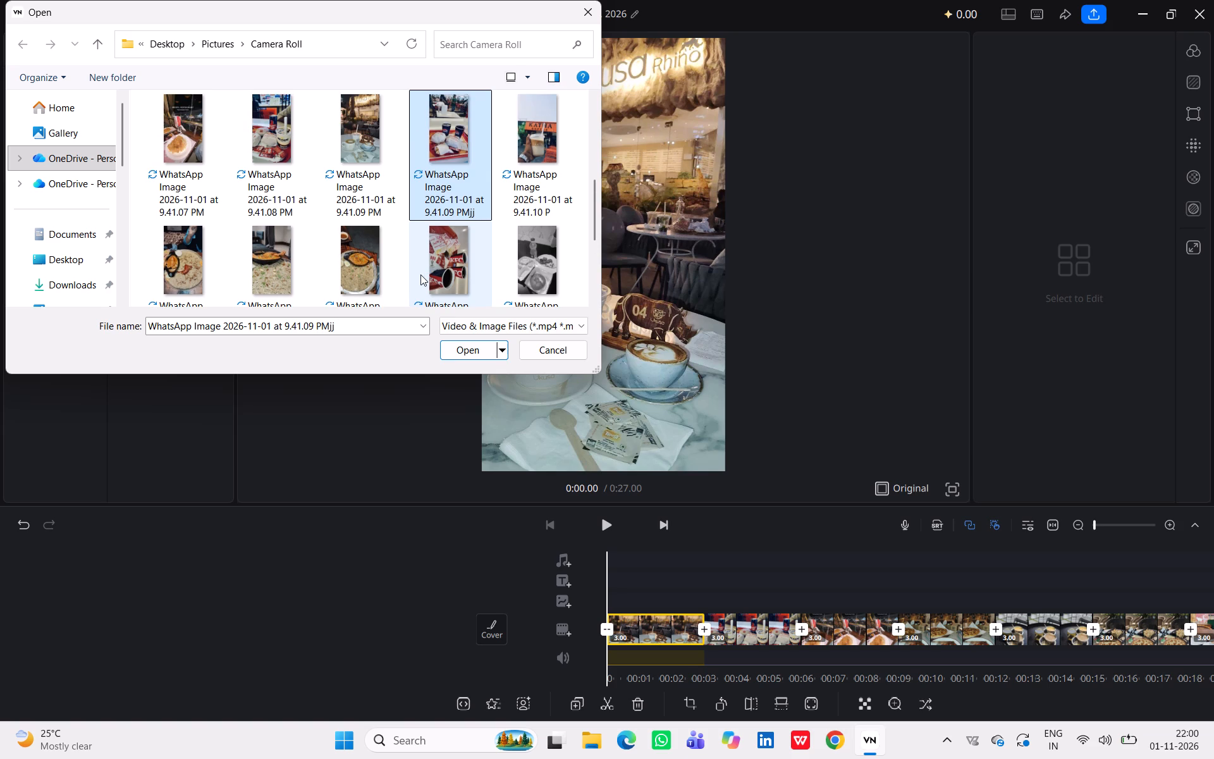
{"action": "double_click", "coordinate": [460, 139]}
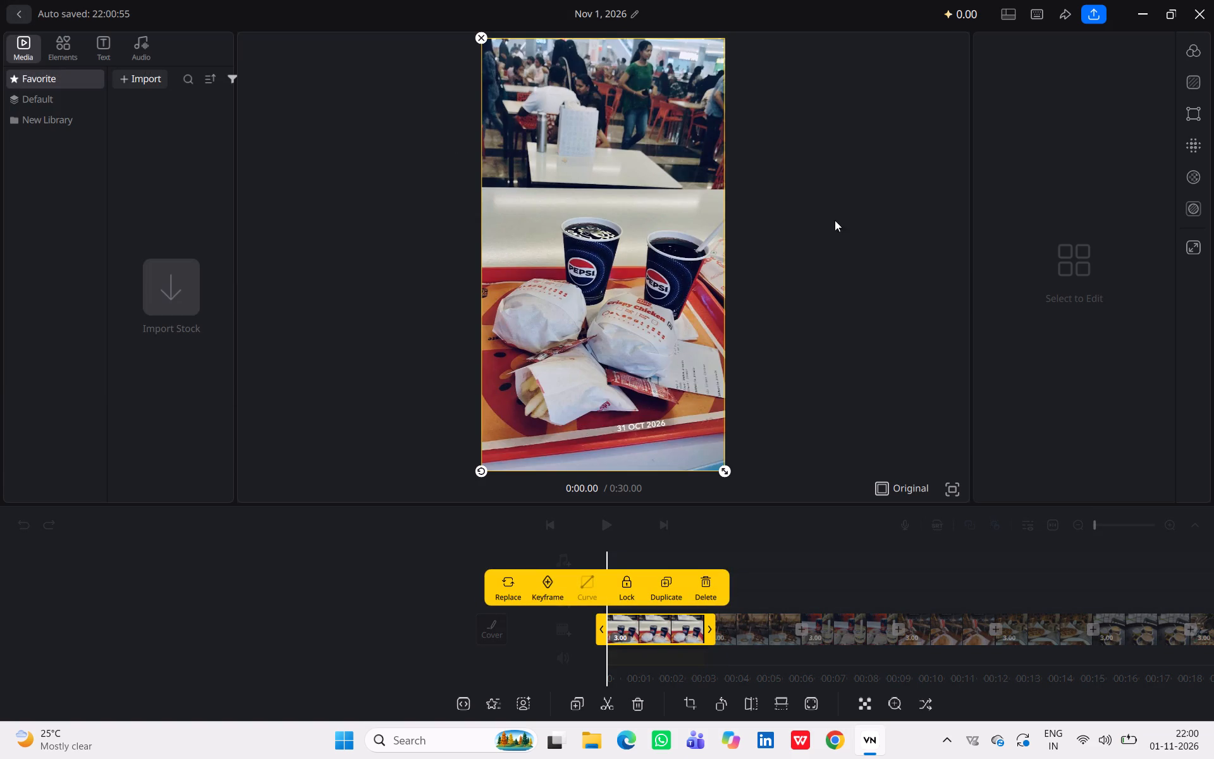
{"action": "left_click", "coordinate": [982, 139]}
{"action": "left_click", "coordinate": [849, 232]}
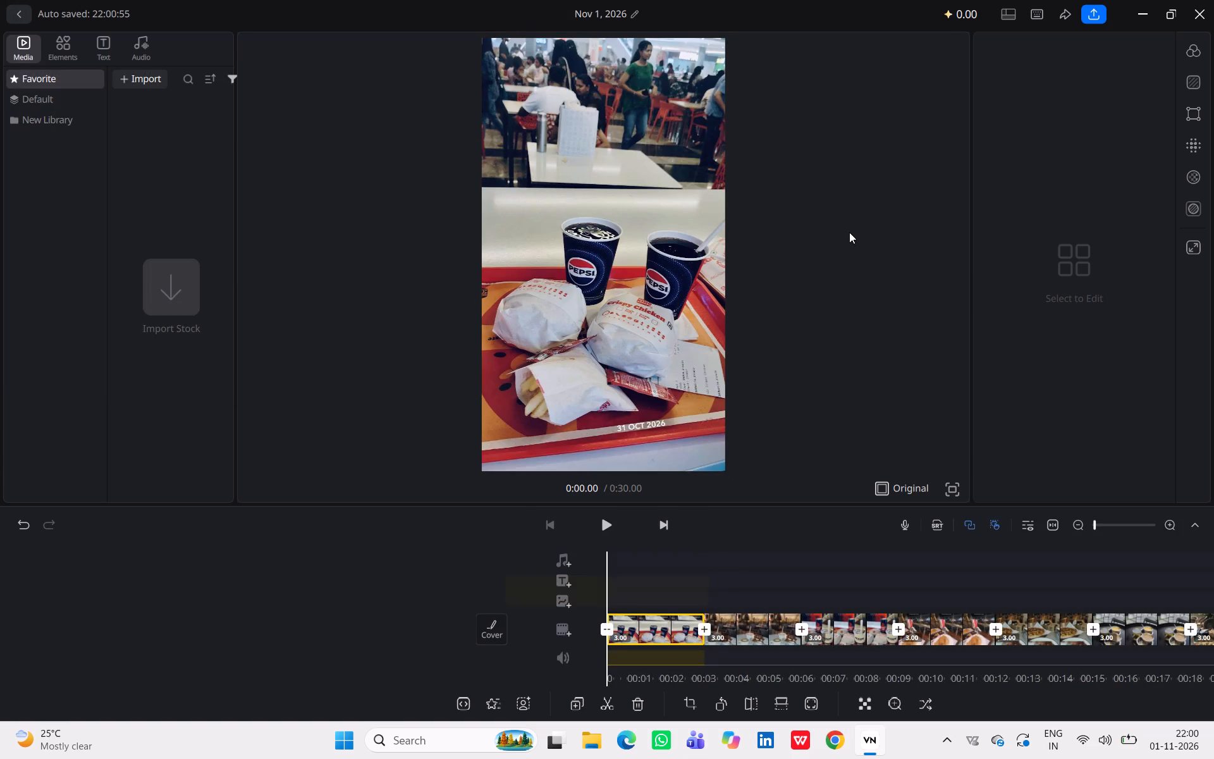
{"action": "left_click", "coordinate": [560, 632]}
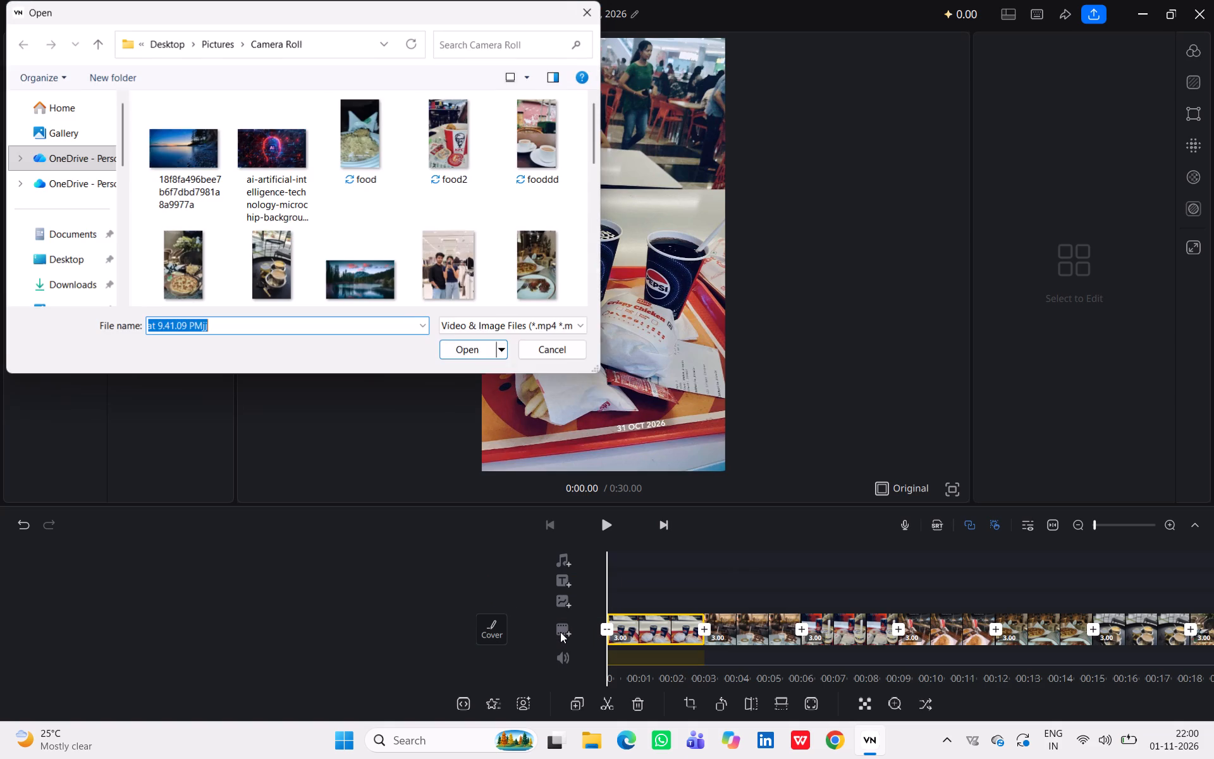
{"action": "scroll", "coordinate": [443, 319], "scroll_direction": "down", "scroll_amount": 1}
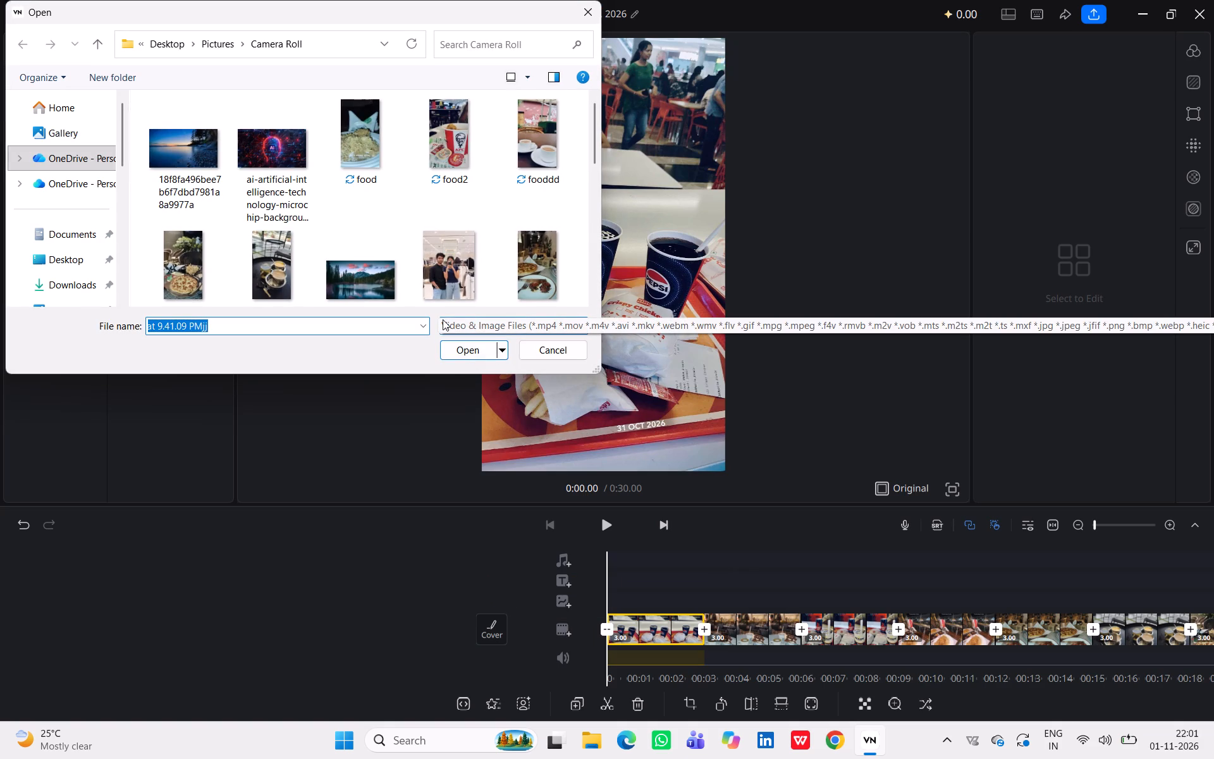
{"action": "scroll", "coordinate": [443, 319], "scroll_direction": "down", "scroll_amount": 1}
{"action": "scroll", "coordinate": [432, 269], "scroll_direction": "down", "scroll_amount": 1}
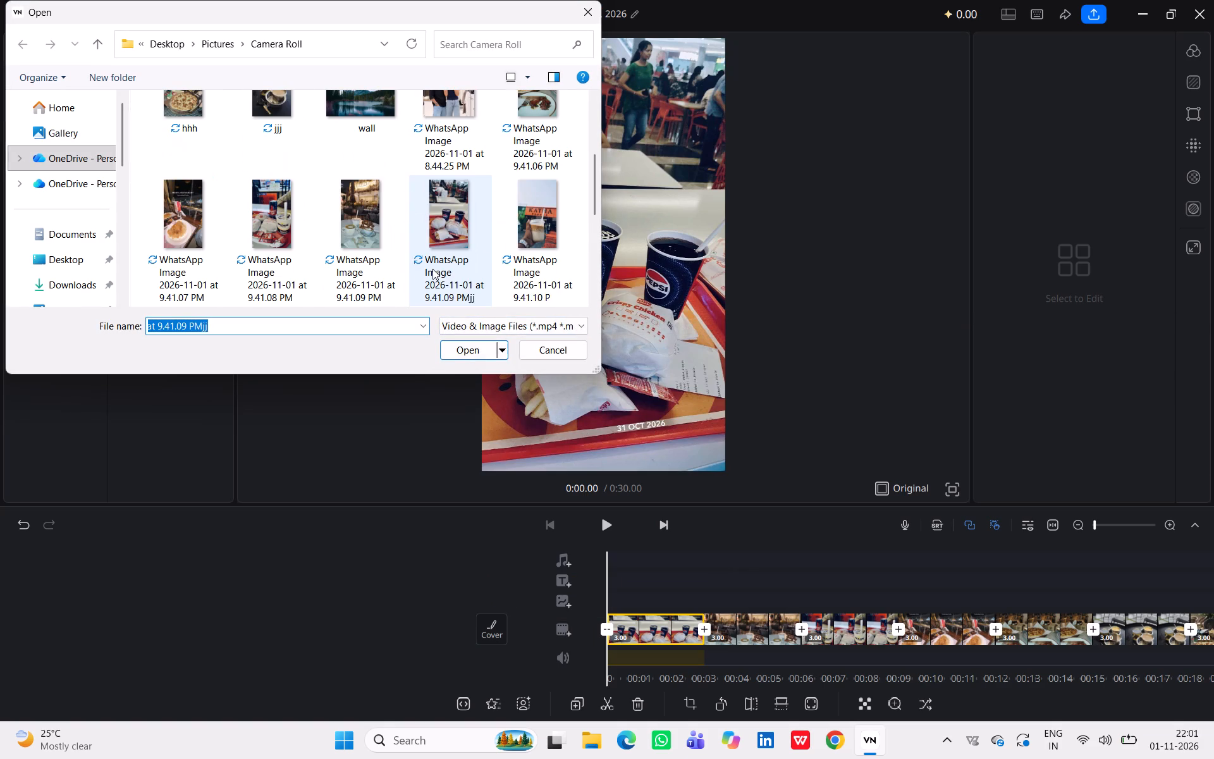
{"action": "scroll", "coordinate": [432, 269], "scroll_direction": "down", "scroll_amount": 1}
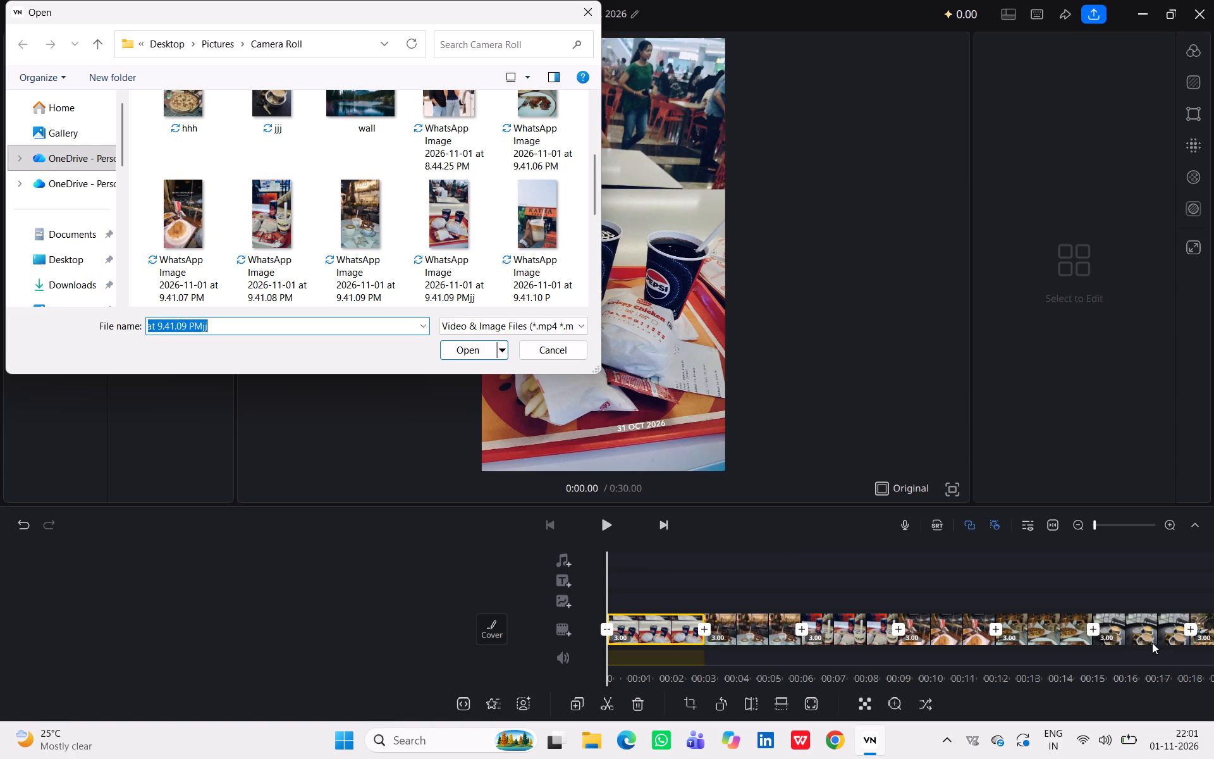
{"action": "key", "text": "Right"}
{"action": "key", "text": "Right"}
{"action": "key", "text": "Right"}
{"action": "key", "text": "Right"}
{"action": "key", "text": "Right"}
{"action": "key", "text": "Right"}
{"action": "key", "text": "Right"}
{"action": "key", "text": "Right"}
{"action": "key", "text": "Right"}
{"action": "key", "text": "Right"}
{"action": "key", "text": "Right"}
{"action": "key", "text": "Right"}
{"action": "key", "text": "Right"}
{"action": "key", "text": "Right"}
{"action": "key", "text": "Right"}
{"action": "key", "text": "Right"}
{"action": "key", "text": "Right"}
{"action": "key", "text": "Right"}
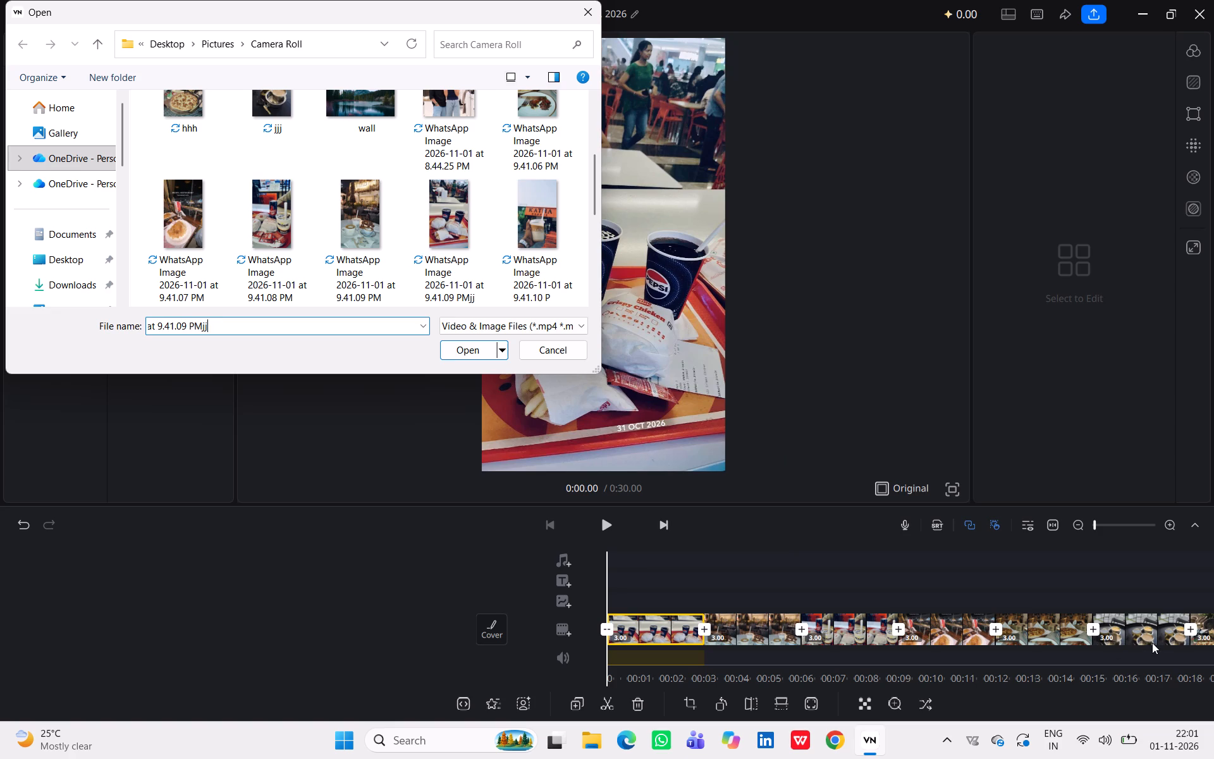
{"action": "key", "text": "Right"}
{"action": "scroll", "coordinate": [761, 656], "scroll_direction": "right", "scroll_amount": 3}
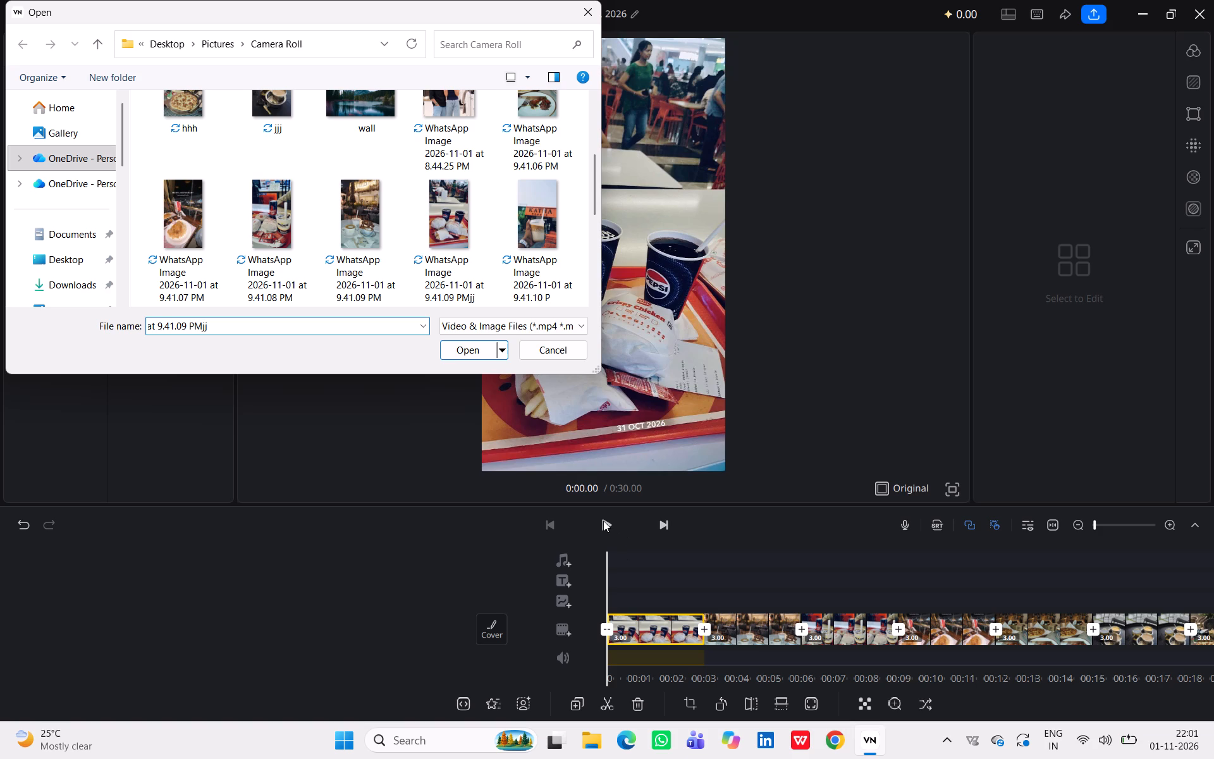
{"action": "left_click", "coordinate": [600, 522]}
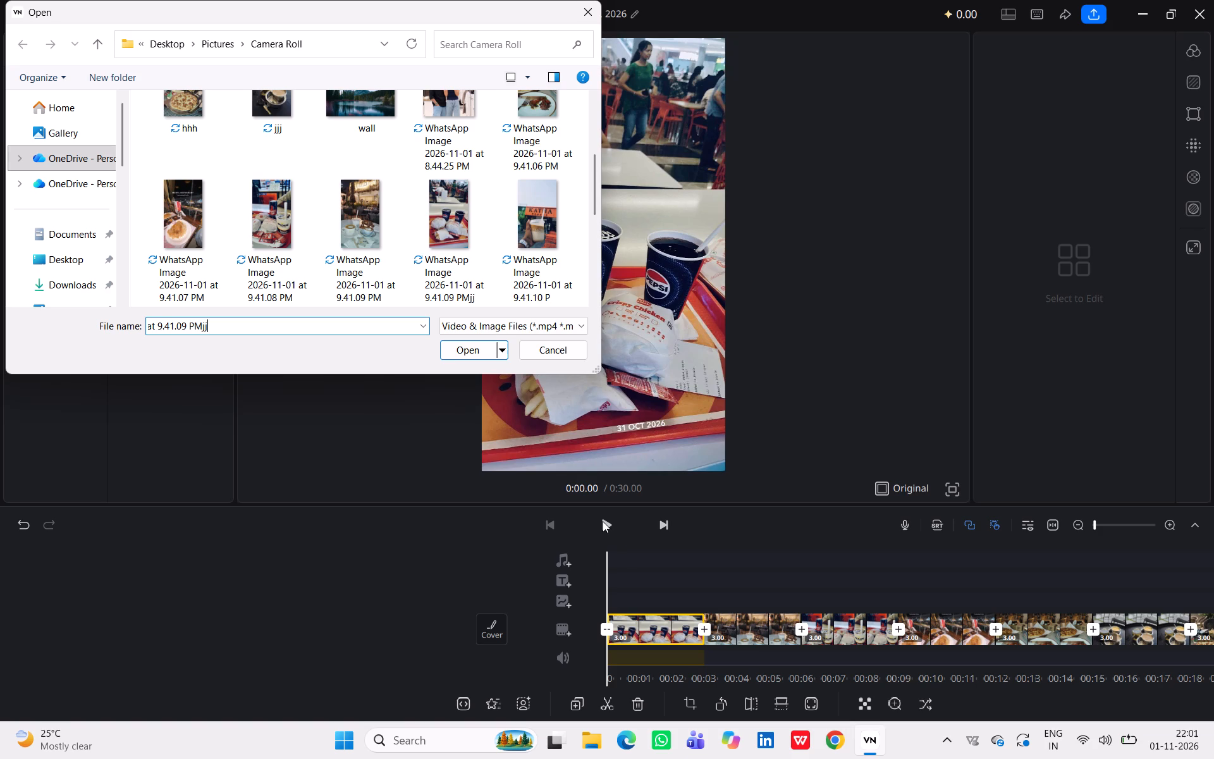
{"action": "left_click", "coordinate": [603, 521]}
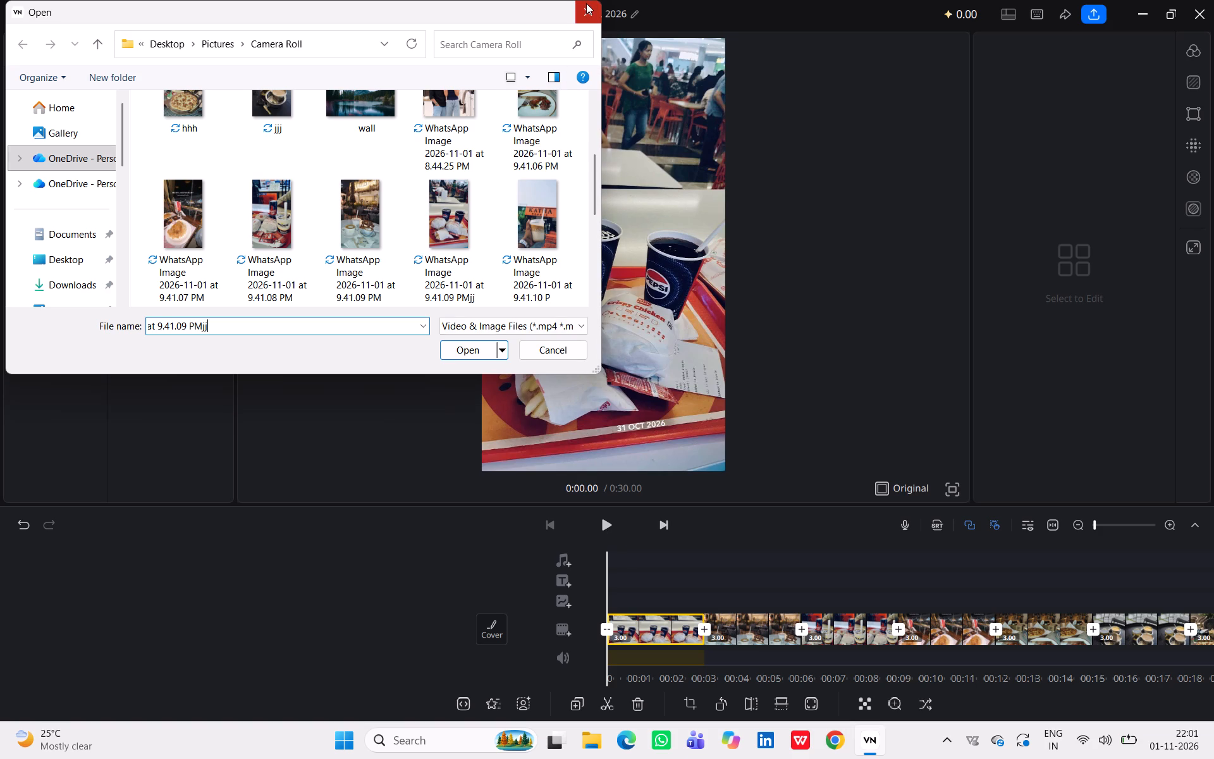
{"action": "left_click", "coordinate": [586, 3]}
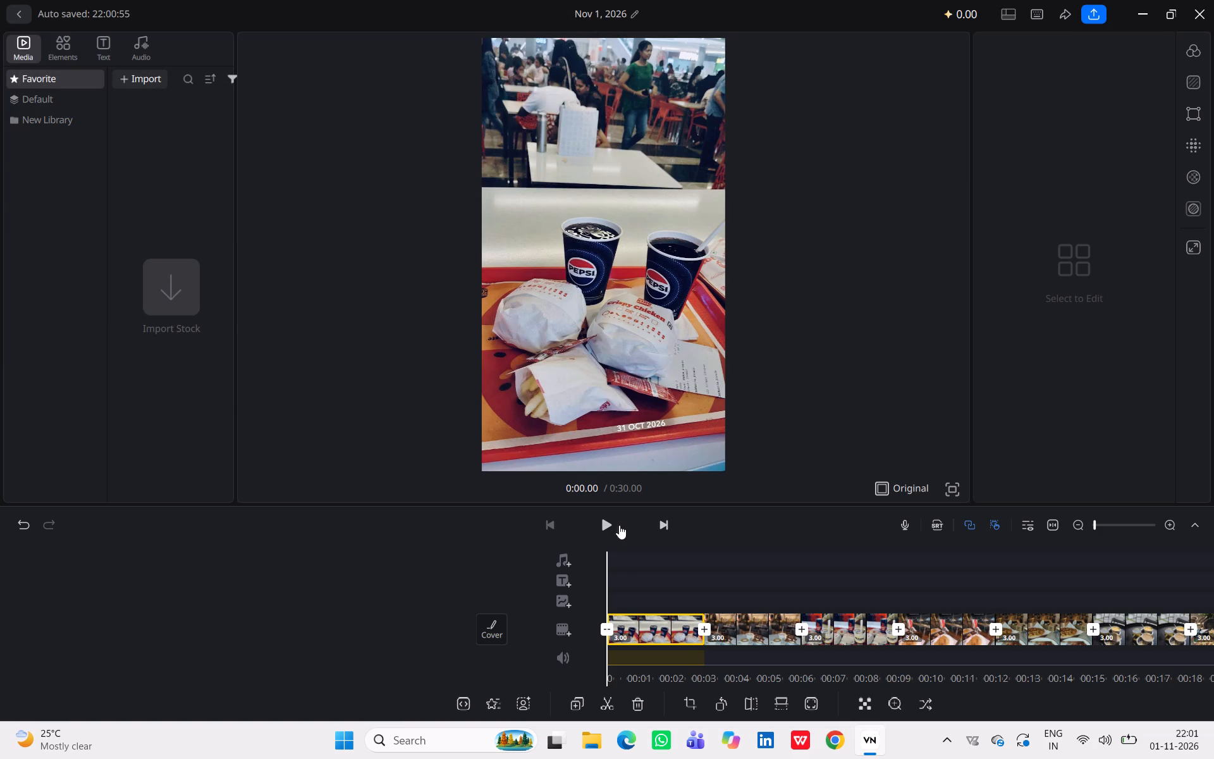
Play back the assembled photo sequence from the start.
{"action": "left_click", "coordinate": [617, 526]}
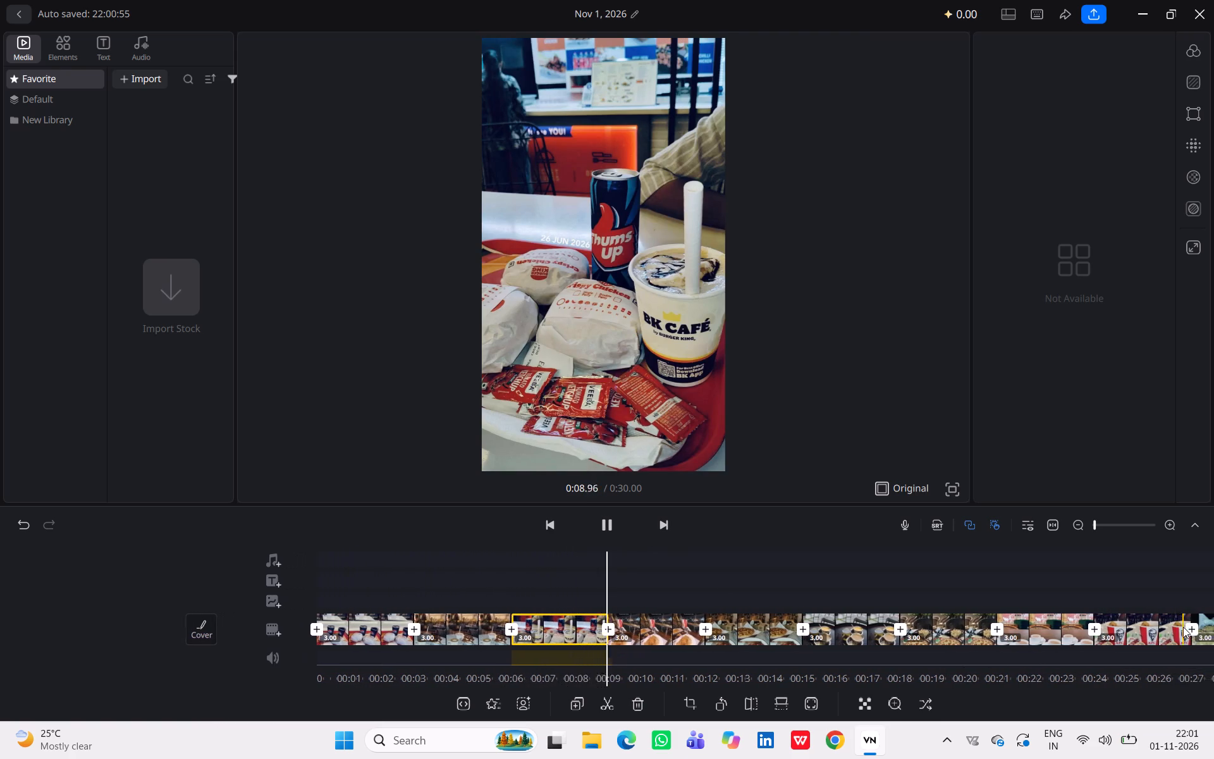
{"action": "left_click_drag", "start_coordinate": [1183, 627], "coordinate": [1213, 625]}
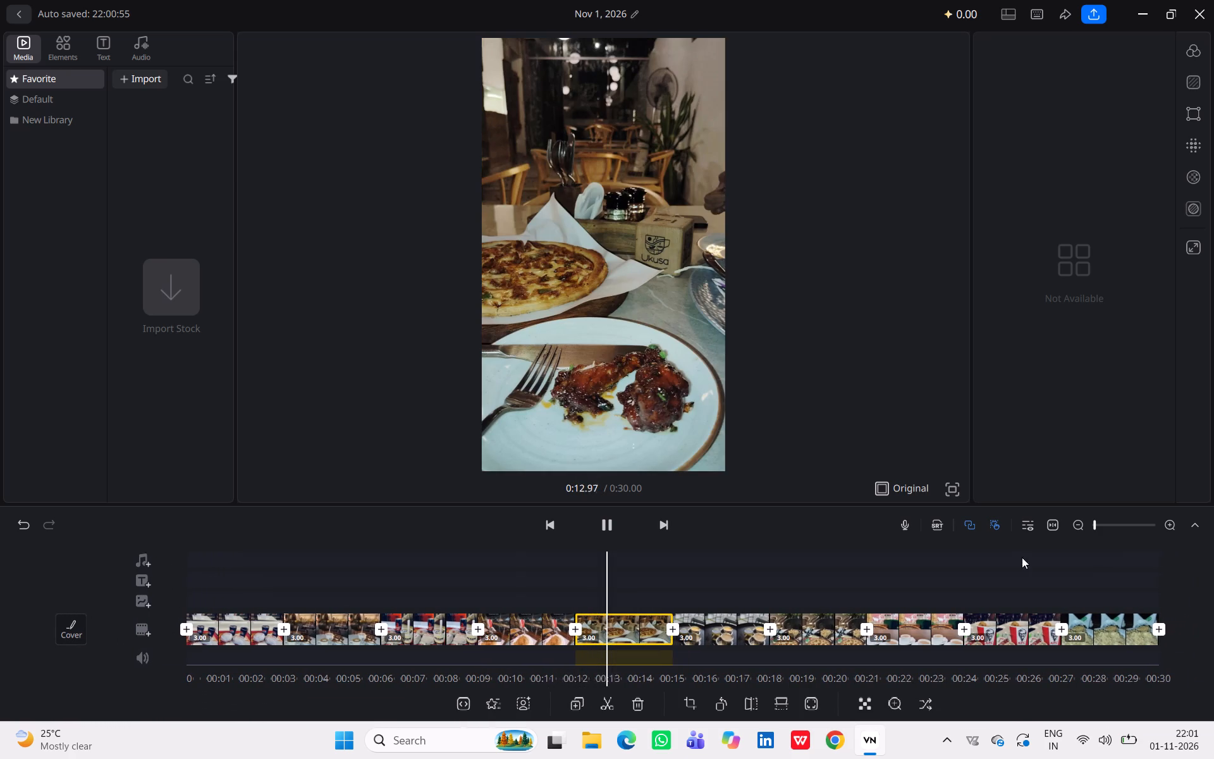
Review the assembled sequence by jumping between clip edits to the end and back to the first clip, and pause playback.
{"action": "left_click", "coordinate": [1102, 630]}
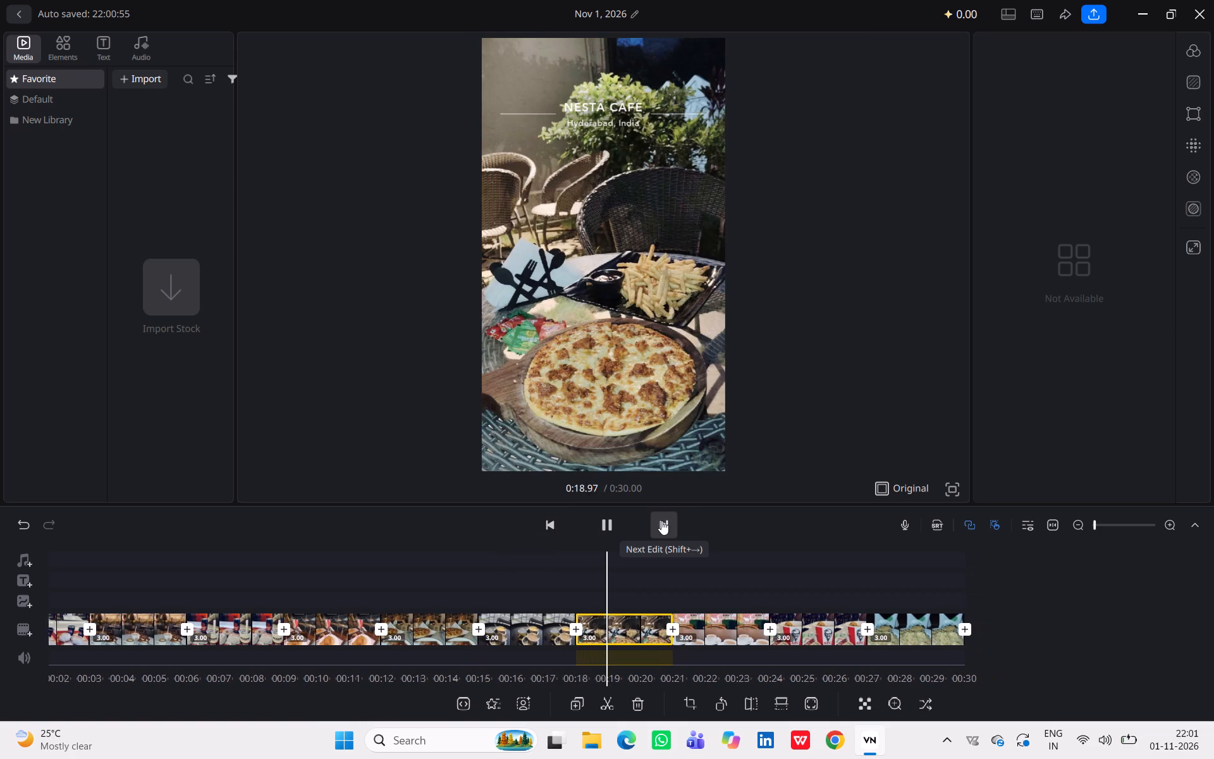
{"action": "triple_click", "coordinate": [661, 521]}
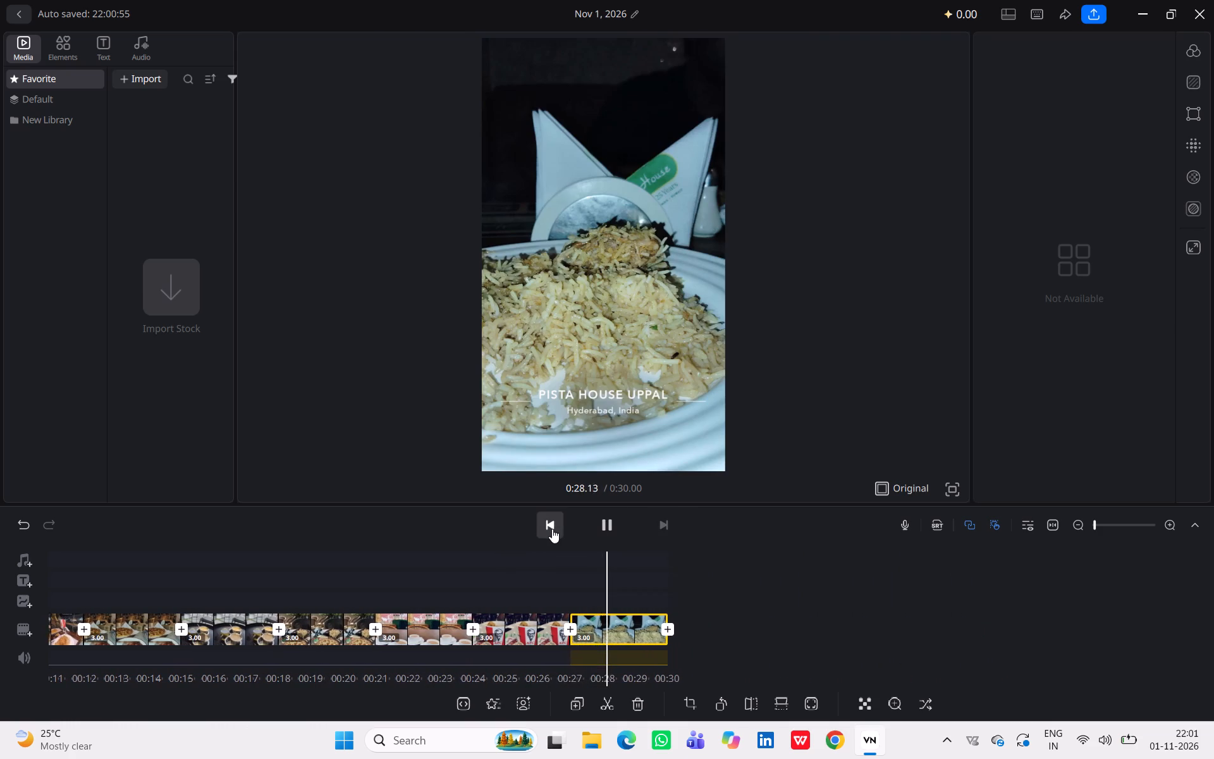
{"action": "triple_click", "coordinate": [551, 529]}
{"action": "triple_click", "coordinate": [551, 529]}
{"action": "triple_click", "coordinate": [551, 529]}
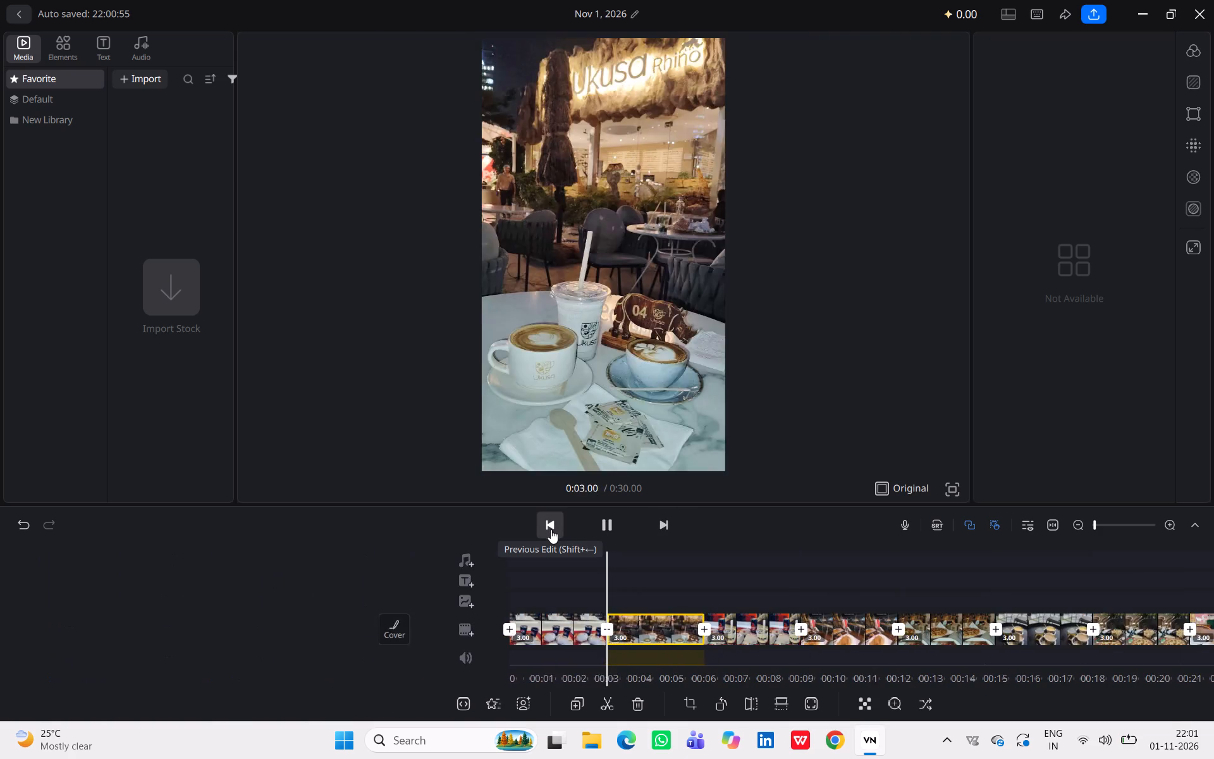
{"action": "triple_click", "coordinate": [551, 529]}
{"action": "left_click", "coordinate": [551, 529]}
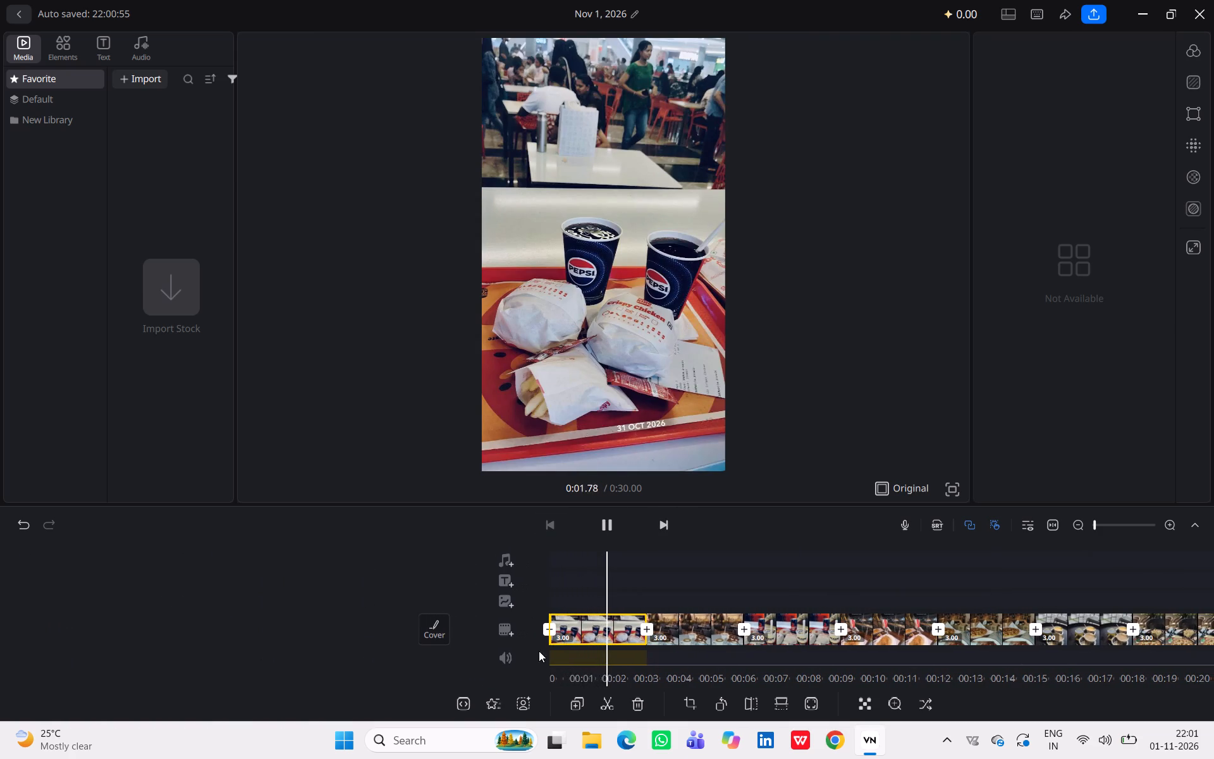
{"action": "left_click_drag", "start_coordinate": [496, 626], "coordinate": [608, 528]}
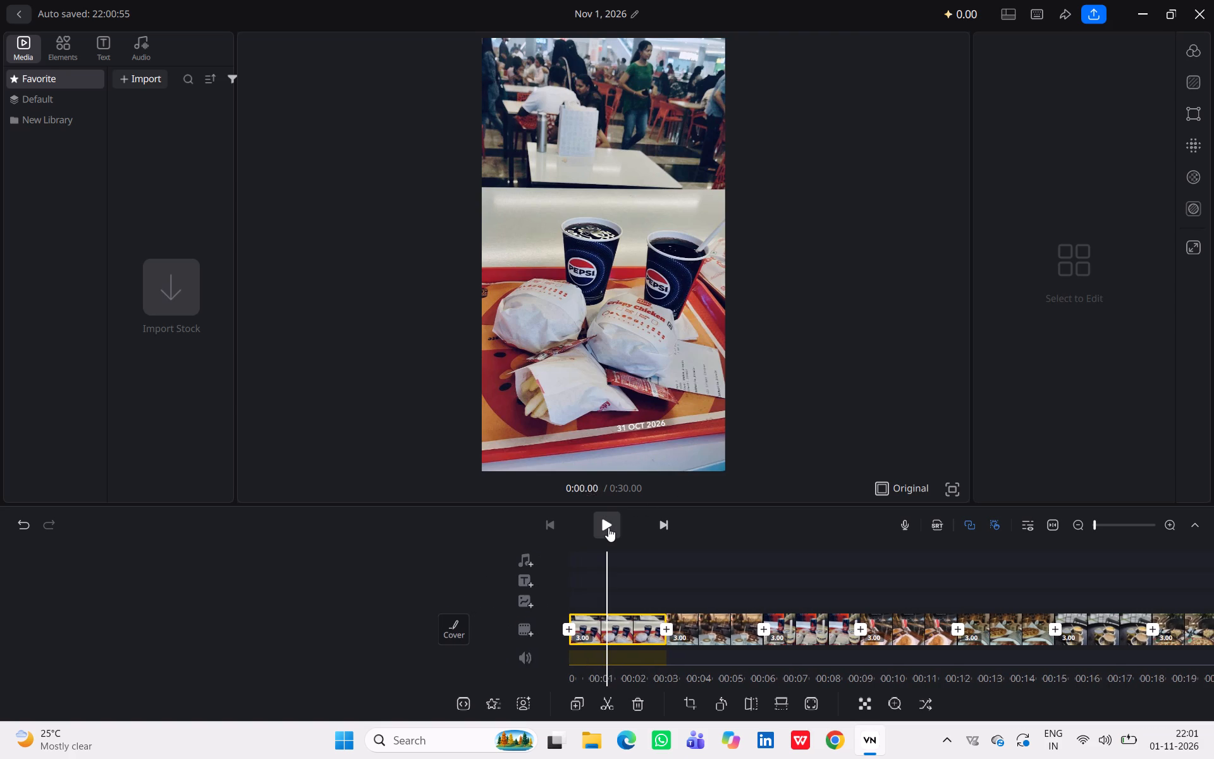
{"action": "left_click", "coordinate": [608, 528]}
{"action": "left_click", "coordinate": [608, 528]}
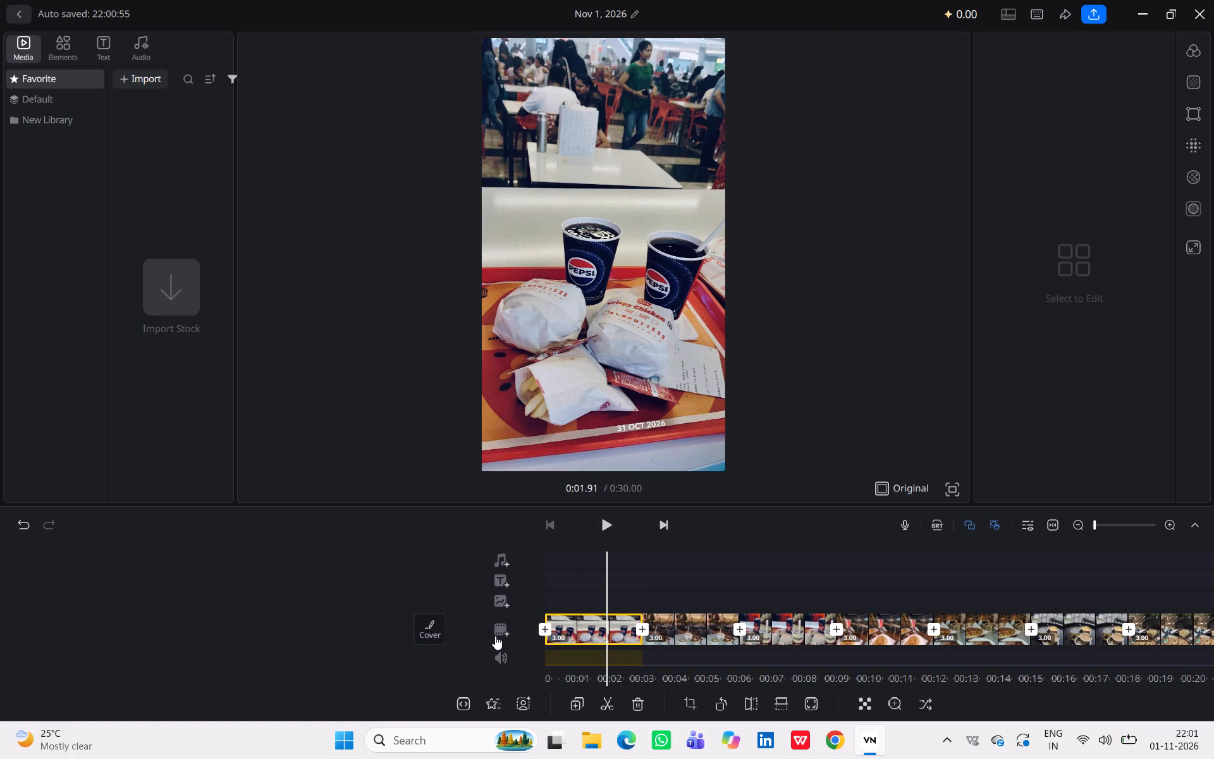
Import the Katha Coffee cup photo "WhatsApp Image 2026-11-01 at 9.41.10 P" at the start of the main video track, leaving it deselected.
{"action": "left_click", "coordinate": [496, 633]}
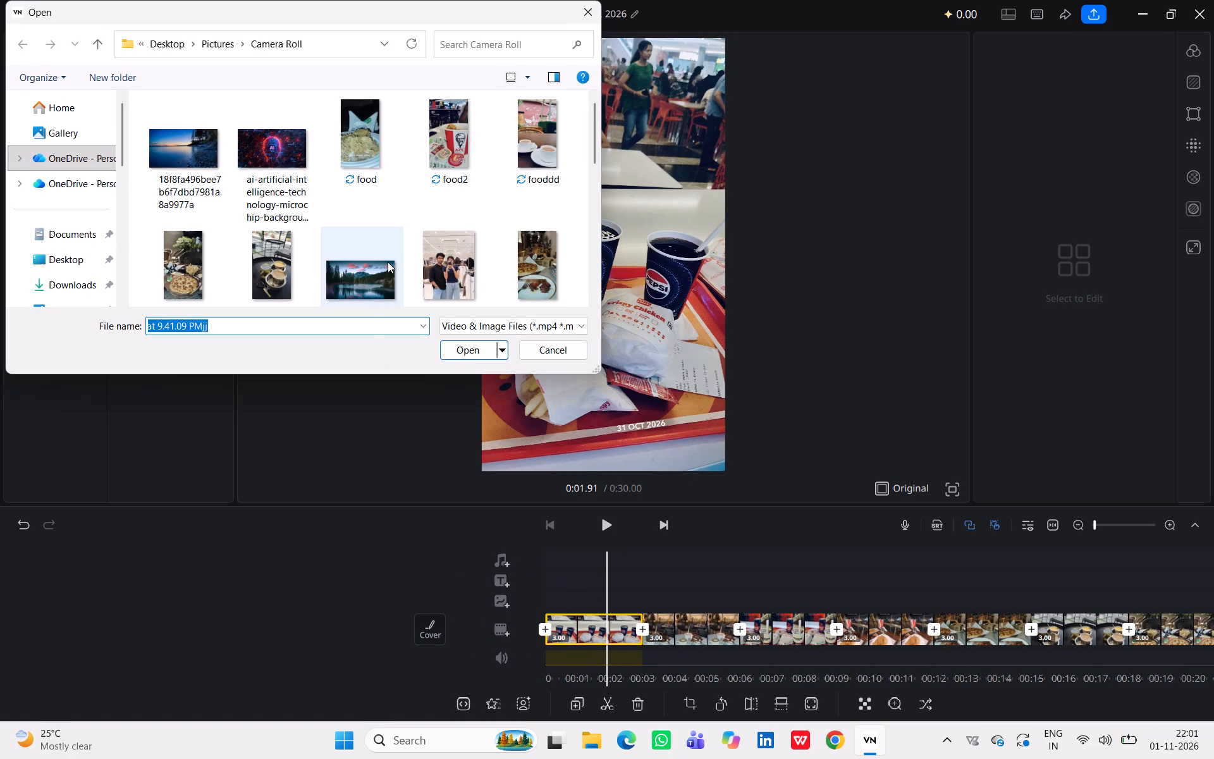
{"action": "scroll", "coordinate": [388, 262], "scroll_direction": "down", "scroll_amount": 2}
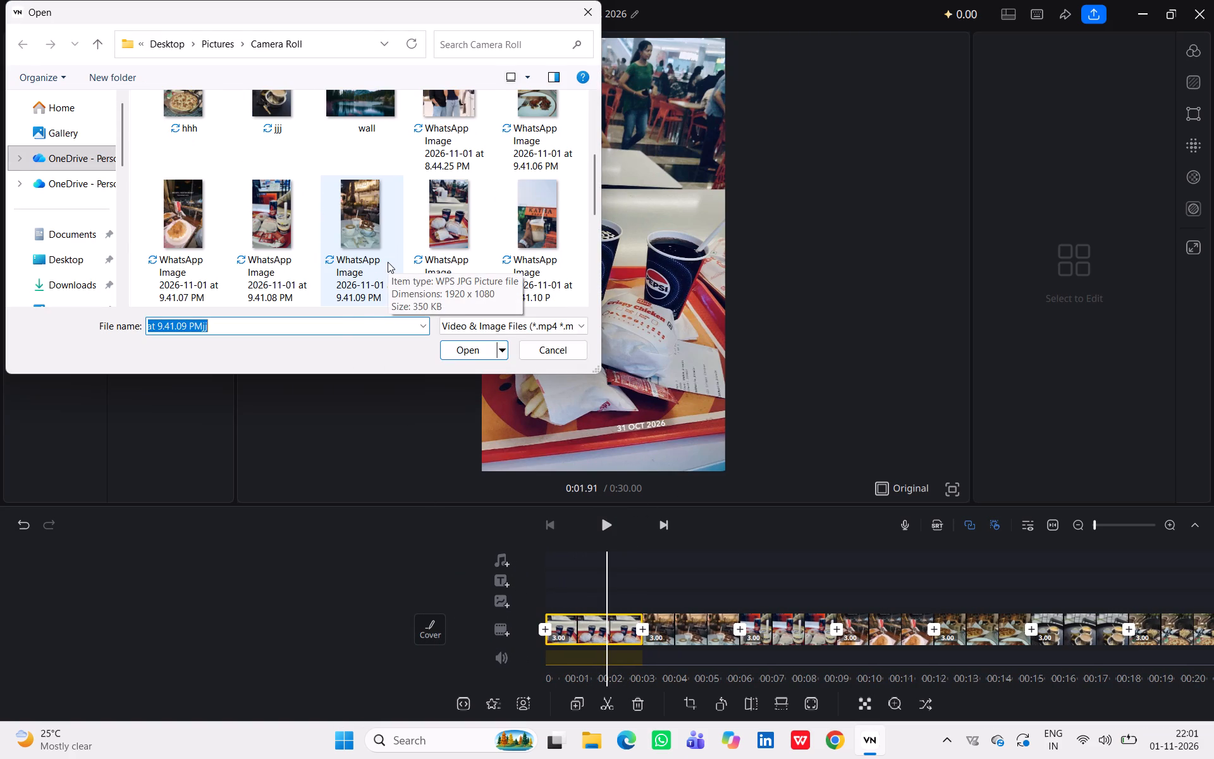
{"action": "scroll", "coordinate": [388, 262], "scroll_direction": "down", "scroll_amount": 1}
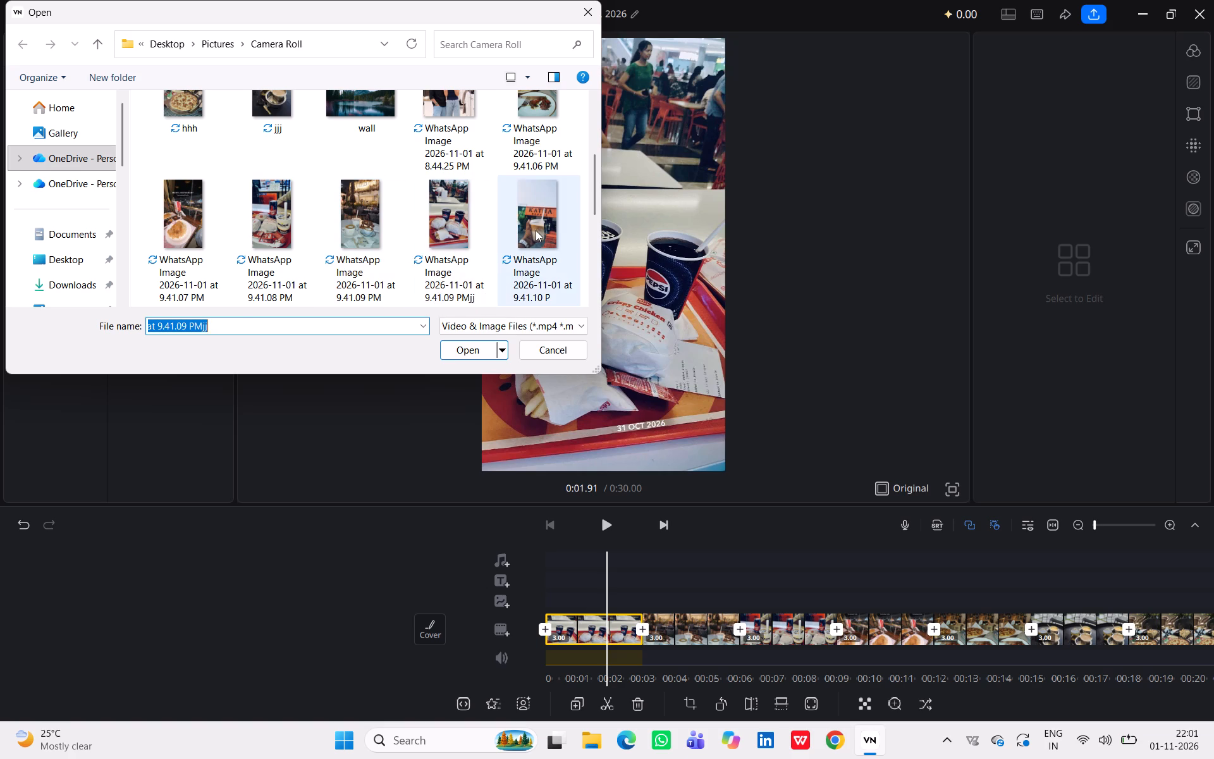
{"action": "left_click", "coordinate": [536, 230]}
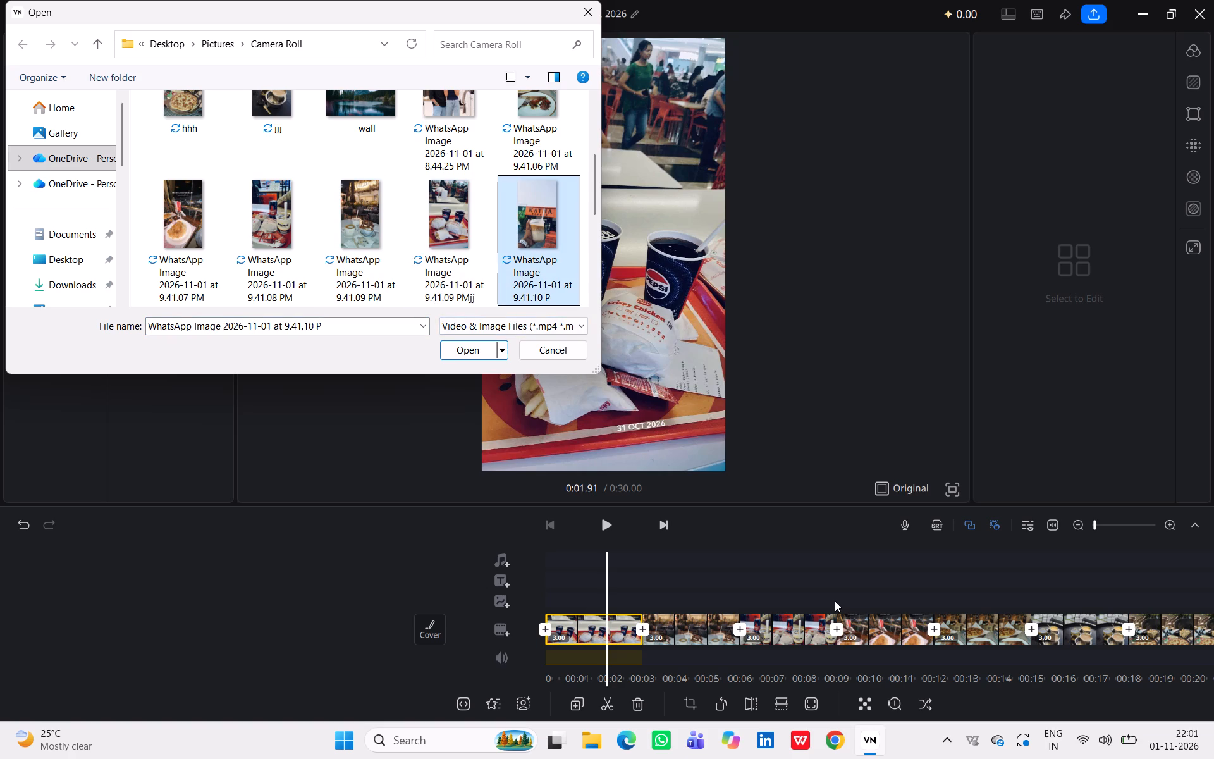
{"action": "key", "text": "Return"}
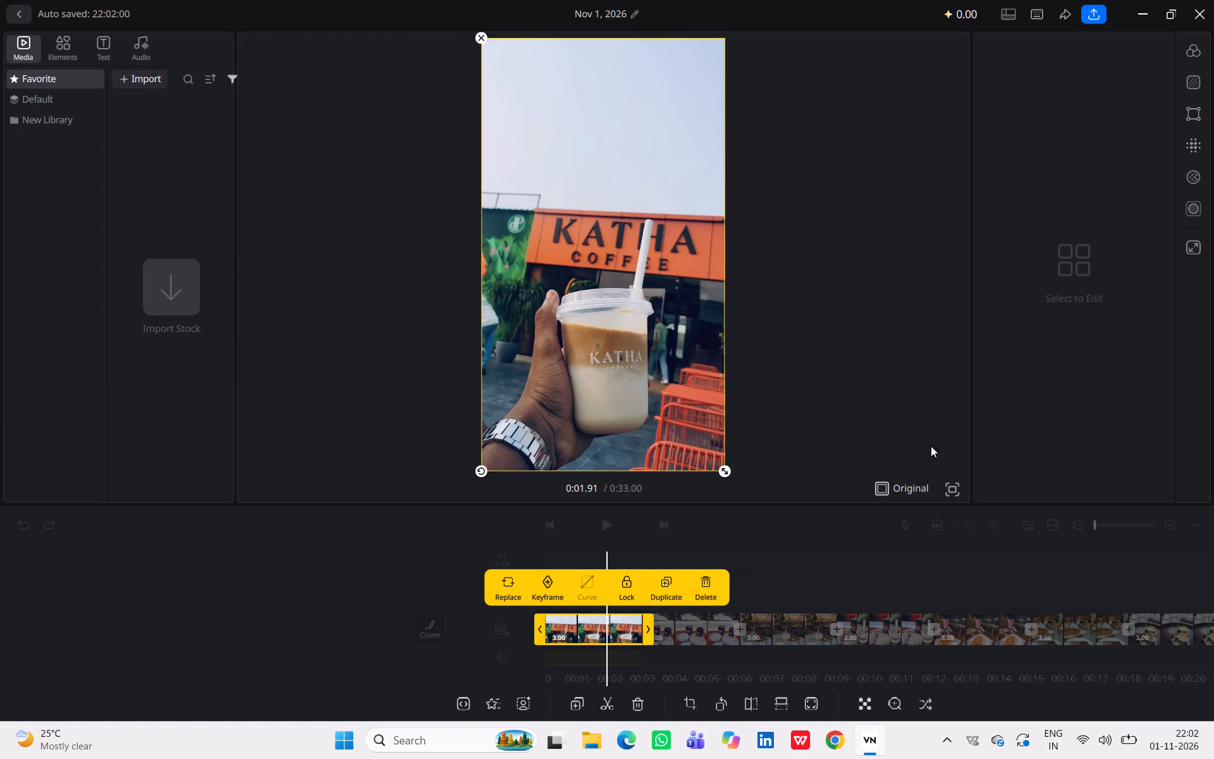
{"action": "left_click", "coordinate": [937, 442]}
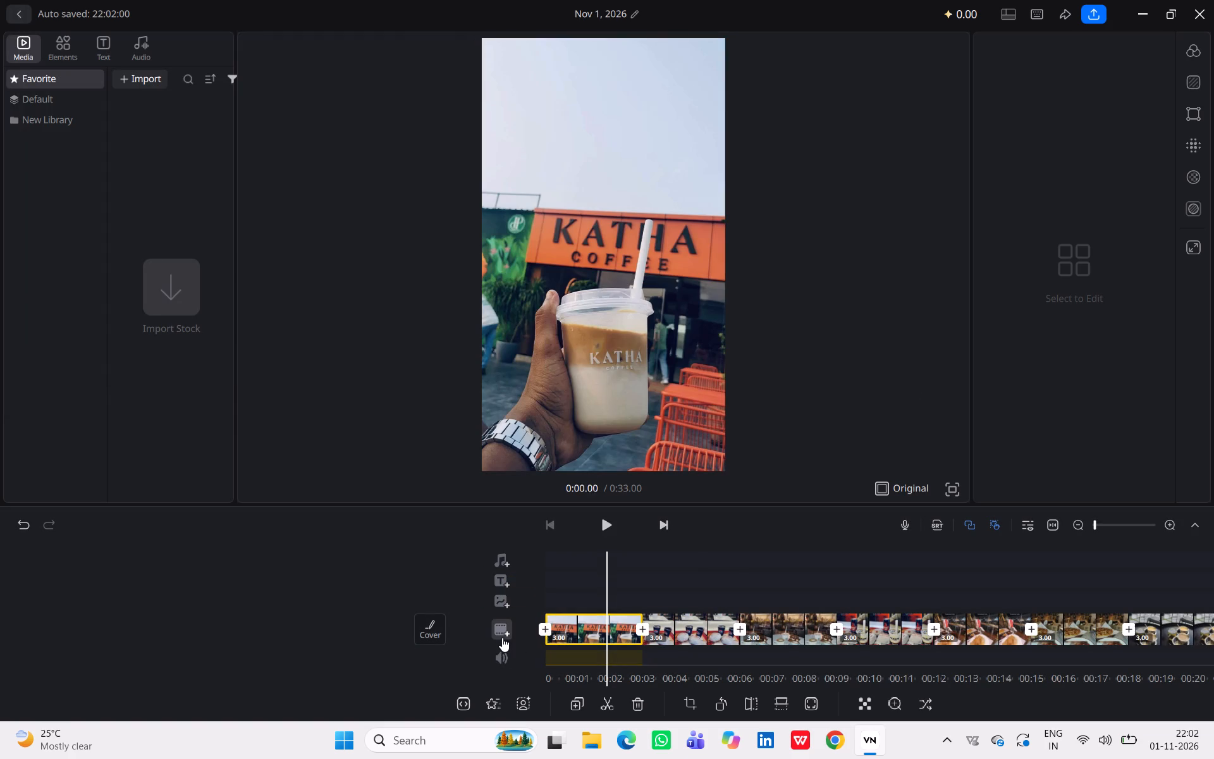
Import the overhead rice platter photo "WhatsApp Image 2026-11-01 at 9.41.10 PM" at the start of the main video track.
{"action": "left_click", "coordinate": [502, 638]}
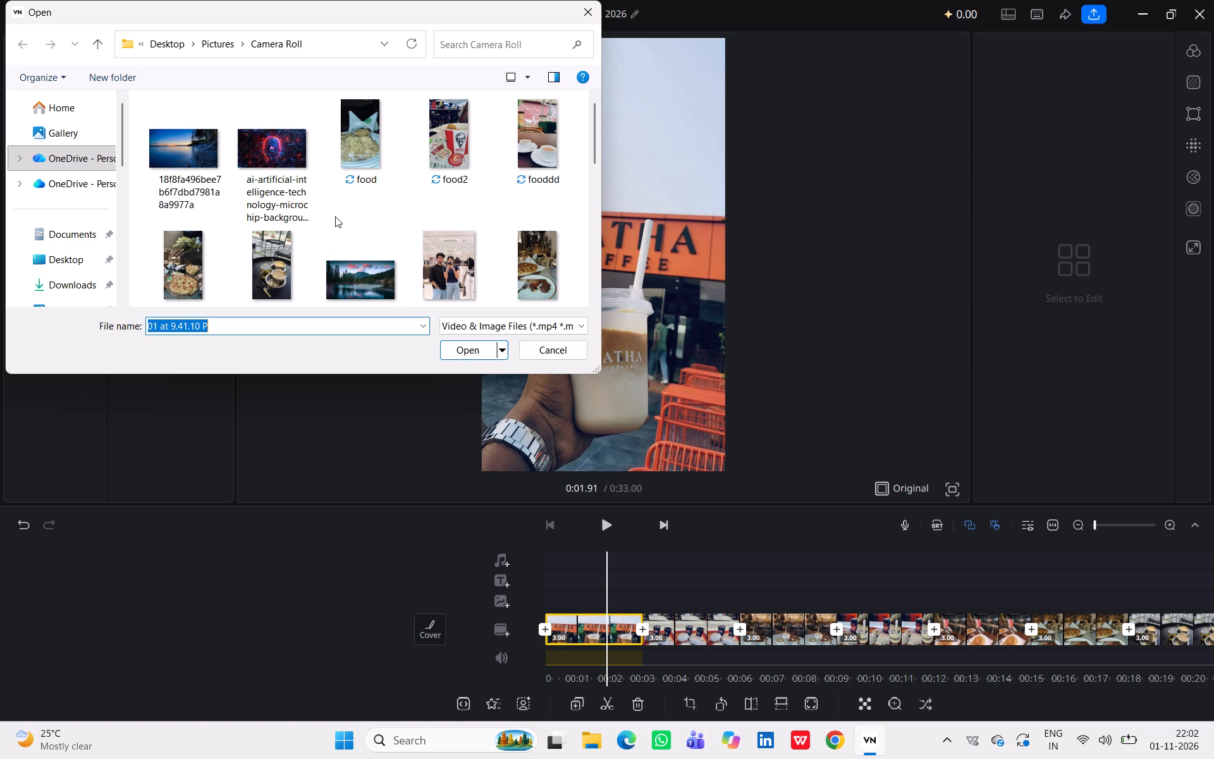
{"action": "scroll", "coordinate": [335, 216], "scroll_direction": "down", "scroll_amount": 2}
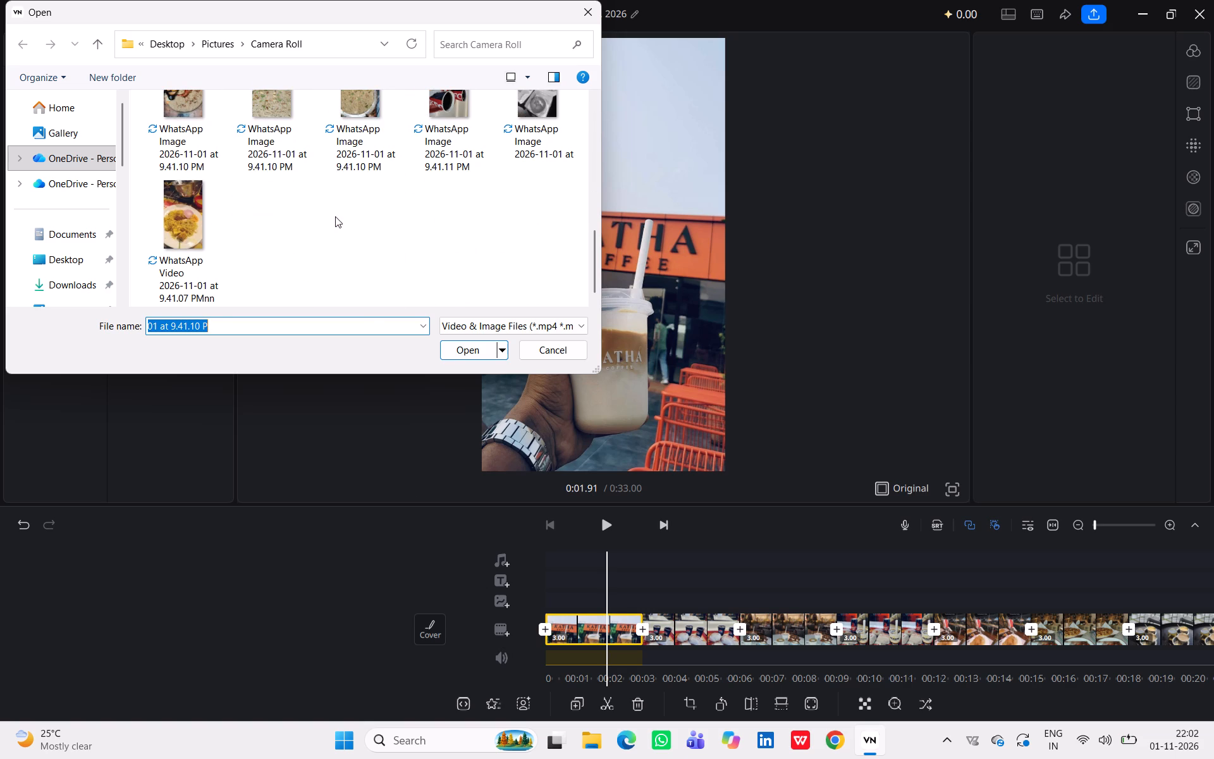
{"action": "scroll", "coordinate": [450, 173], "scroll_direction": "up", "scroll_amount": 1}
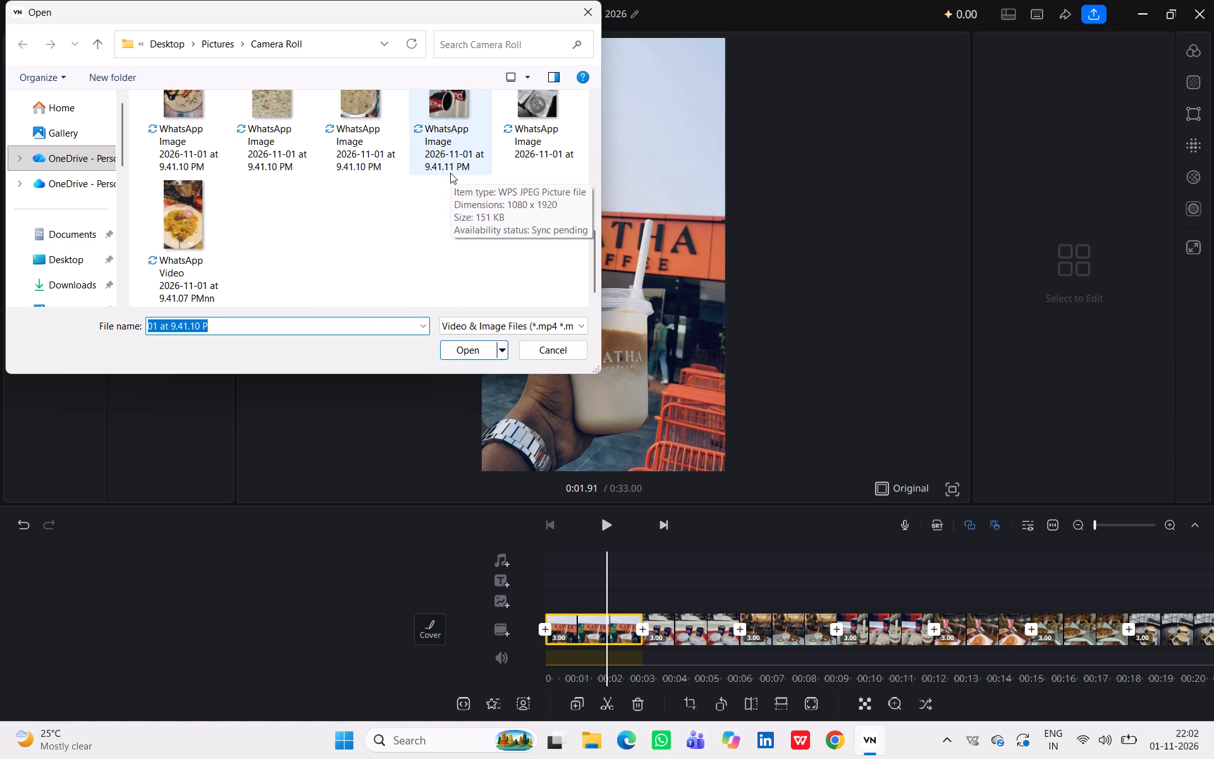
{"action": "scroll", "coordinate": [450, 173], "scroll_direction": "up", "scroll_amount": 1}
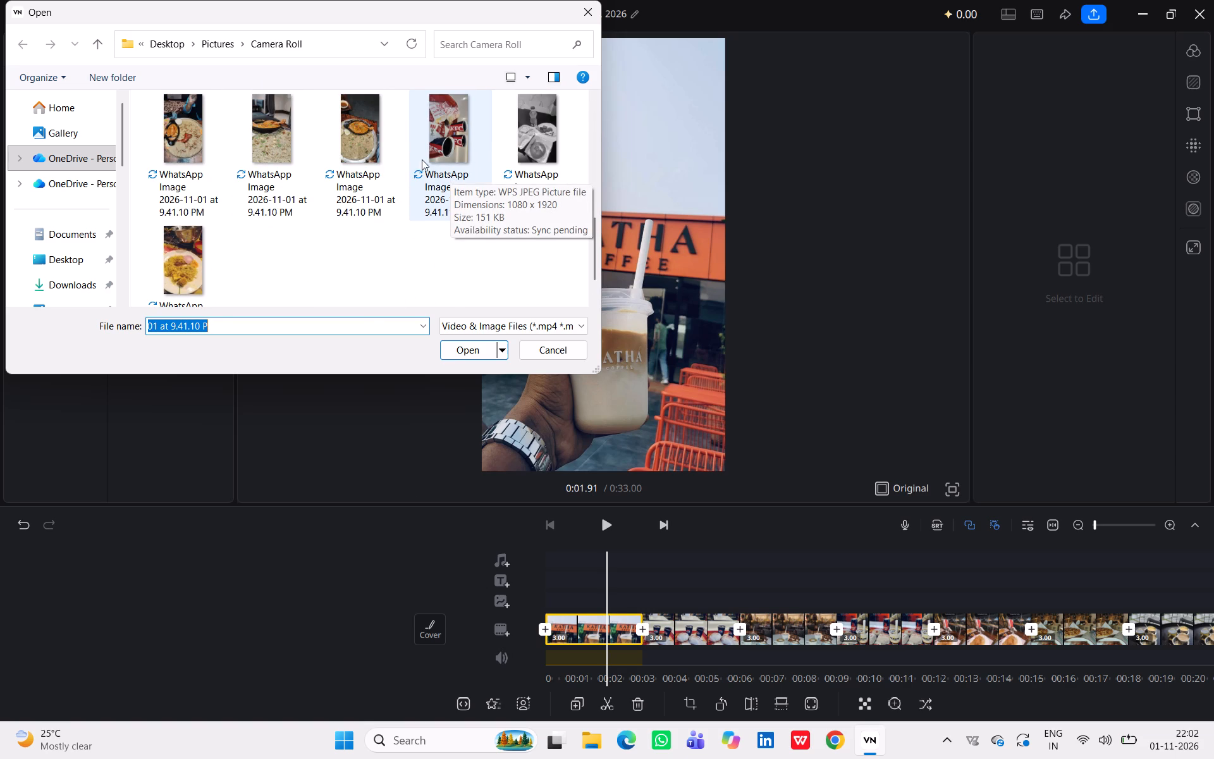
{"action": "scroll", "coordinate": [513, 147], "scroll_direction": "up", "scroll_amount": 1}
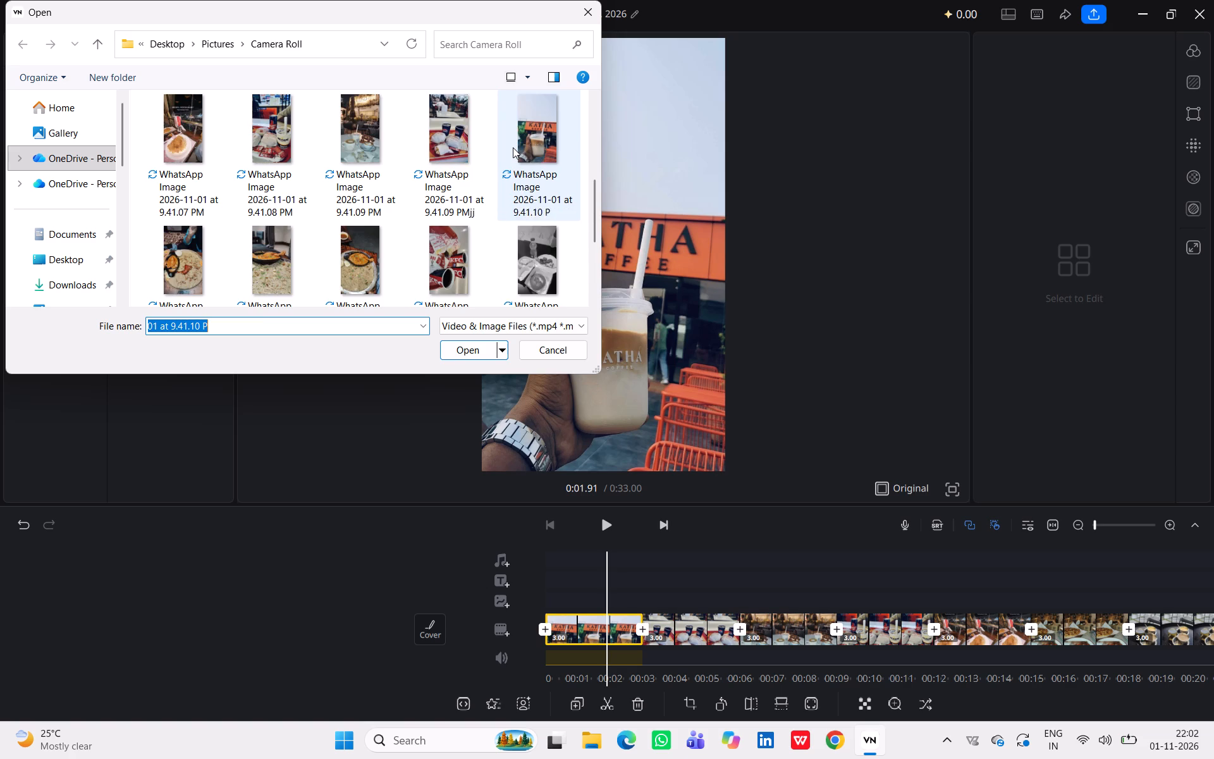
{"action": "scroll", "coordinate": [513, 147], "scroll_direction": "up", "scroll_amount": 1}
{"action": "left_click", "coordinate": [182, 246]}
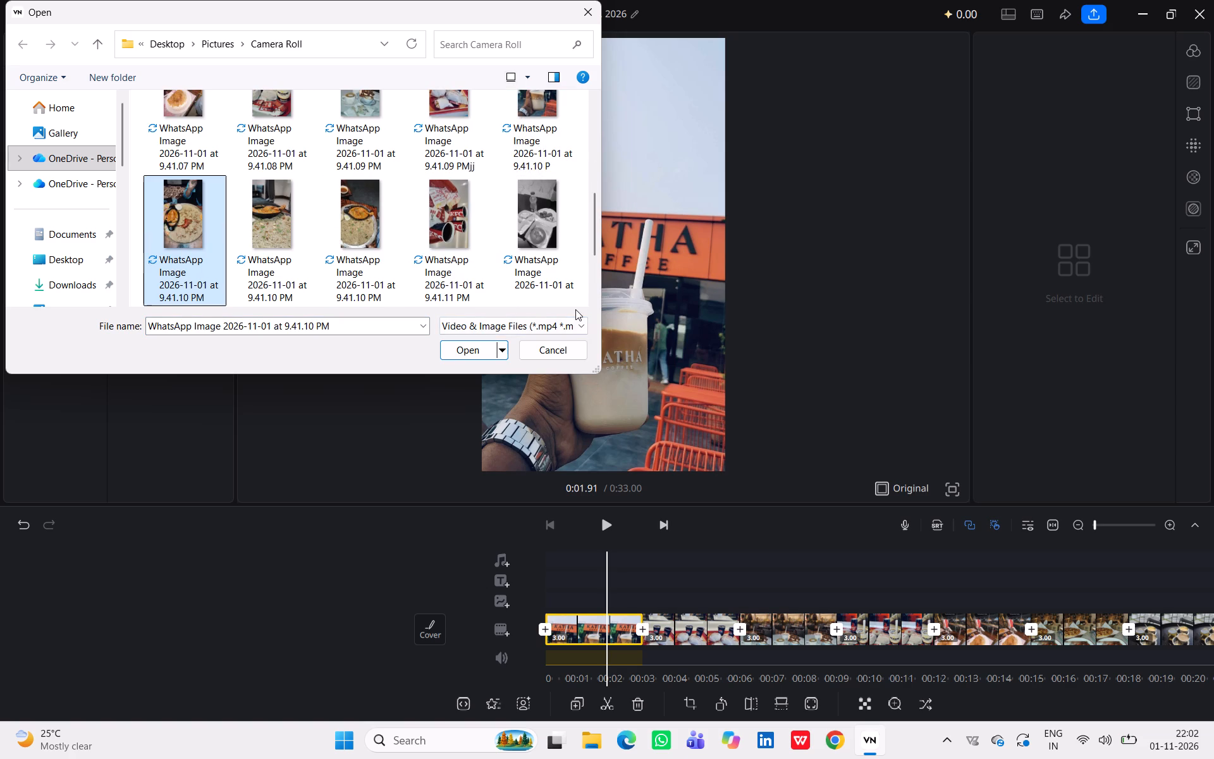
{"action": "key", "text": "Return"}
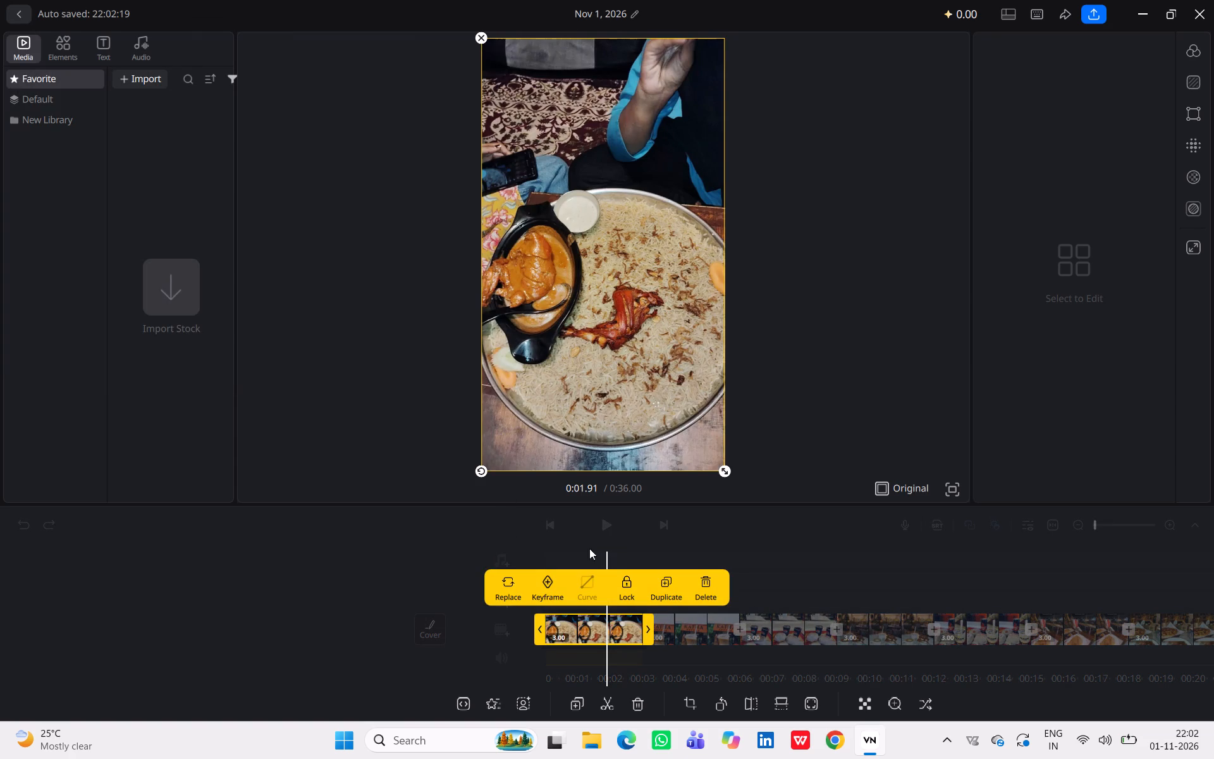
Enlarge the overhead rice platter photo slightly beyond the preview frame and leave it deselected.
{"action": "left_click", "coordinate": [559, 87]}
{"action": "left_click_drag", "start_coordinate": [724, 469], "coordinate": [735, 488]}
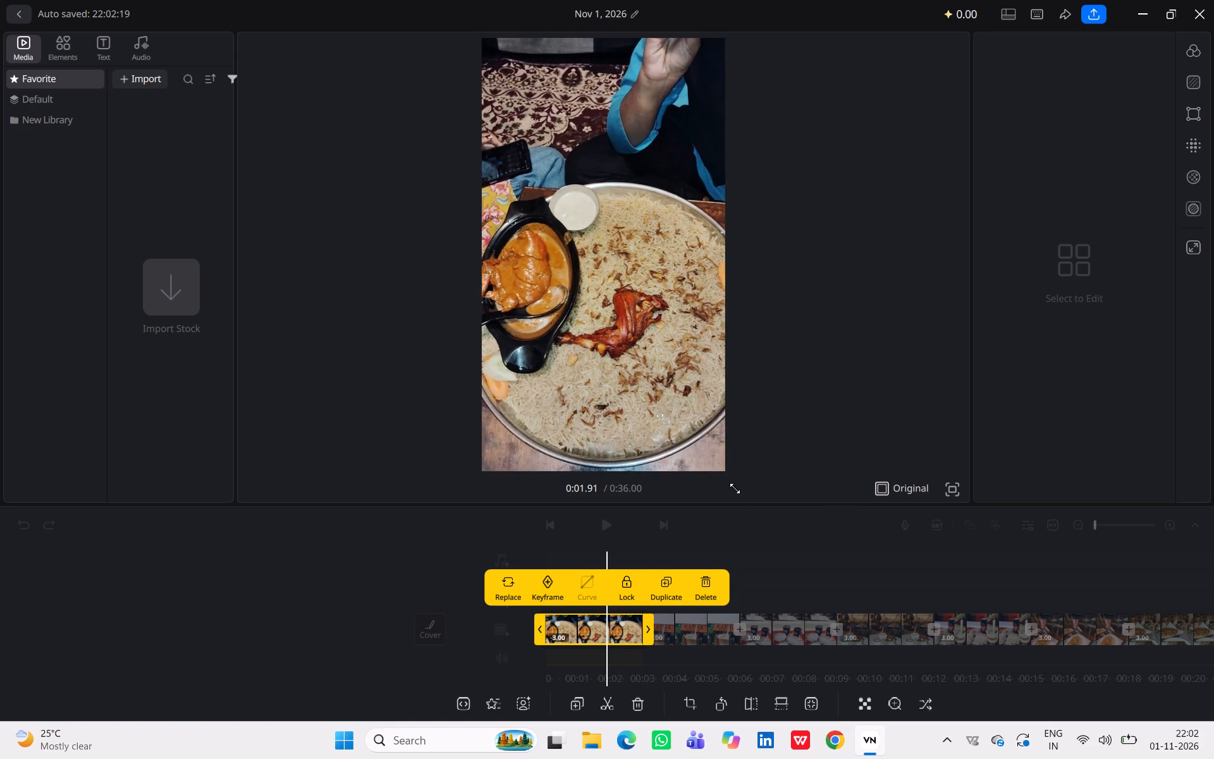
{"action": "left_click_drag", "start_coordinate": [735, 488], "coordinate": [737, 503]}
{"action": "left_click", "coordinate": [820, 390]}
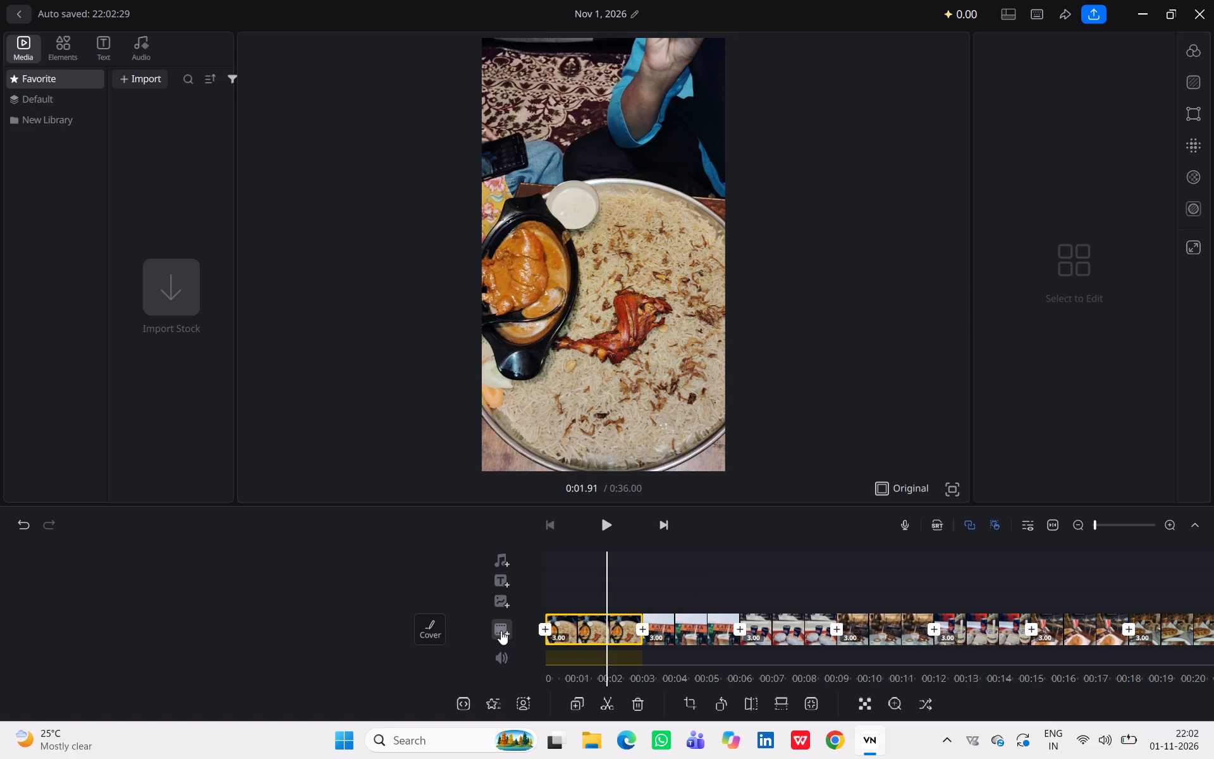
Import the close-up photo of rice with a black curry bowl, "9.41.10 PM", at the start of the main track, leaving it deselected.
{"action": "left_click", "coordinate": [501, 631]}
{"action": "scroll", "coordinate": [310, 269], "scroll_direction": "up", "scroll_amount": 1}
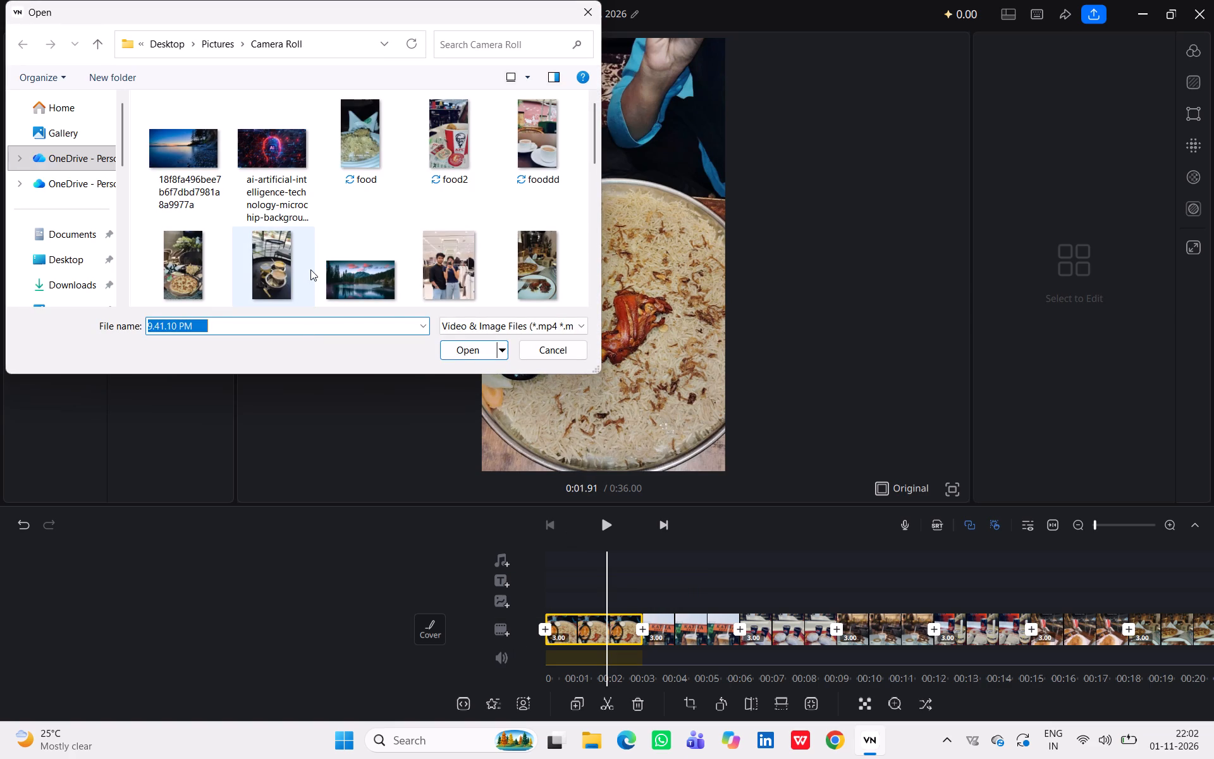
{"action": "scroll", "coordinate": [310, 269], "scroll_direction": "up", "scroll_amount": 2}
{"action": "scroll", "coordinate": [367, 188], "scroll_direction": "up", "scroll_amount": 1}
{"action": "scroll", "coordinate": [367, 188], "scroll_direction": "down", "scroll_amount": 1}
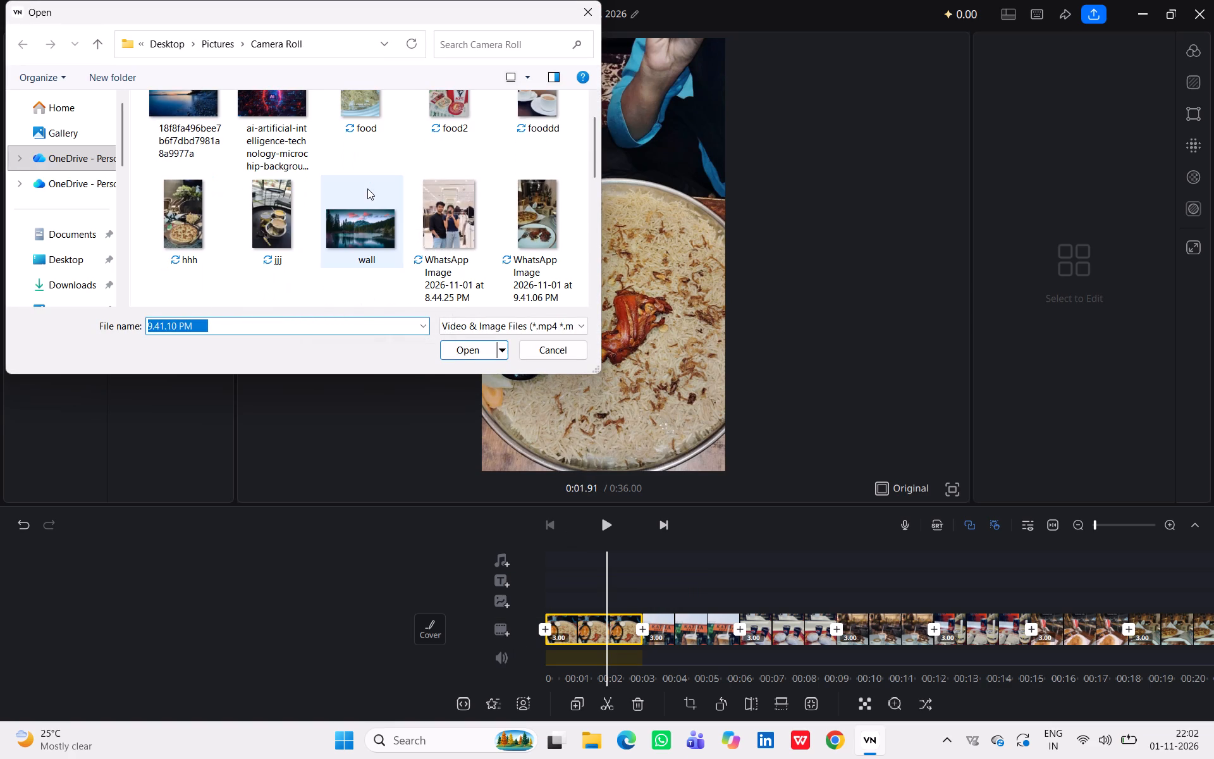
{"action": "scroll", "coordinate": [367, 188], "scroll_direction": "down", "scroll_amount": 2}
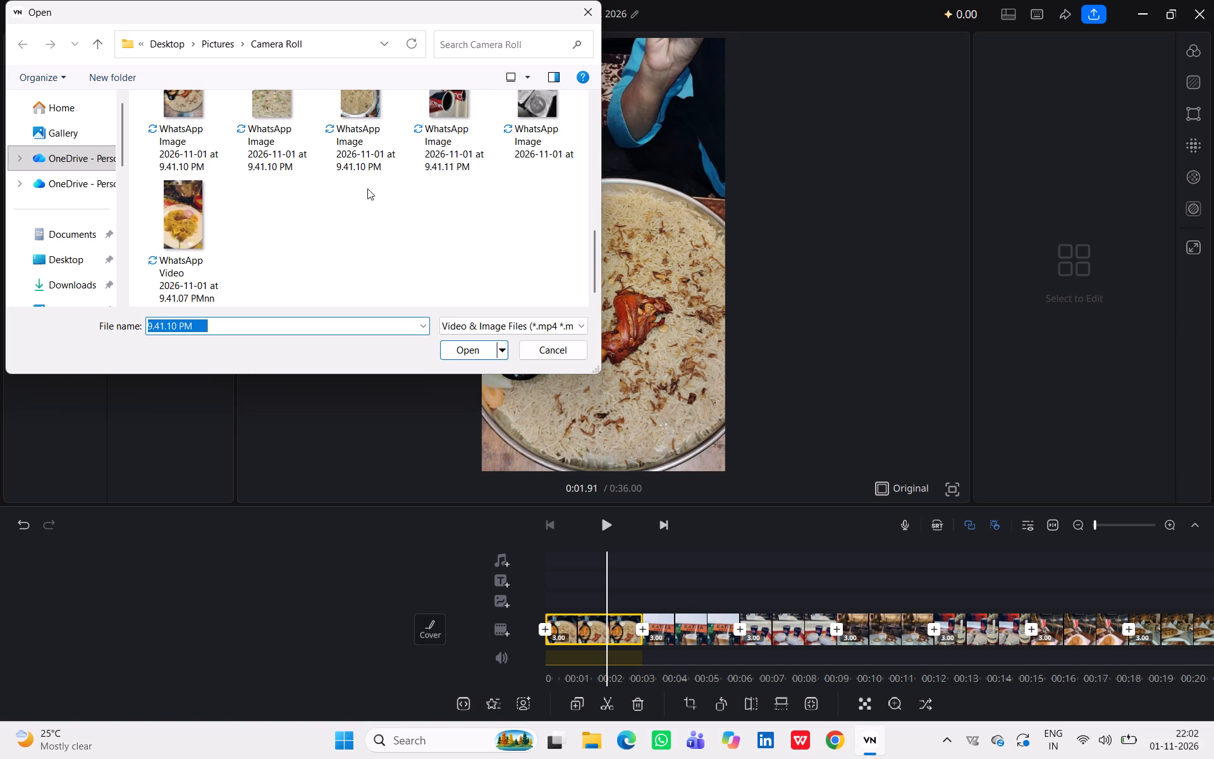
{"action": "scroll", "coordinate": [367, 188], "scroll_direction": "up", "scroll_amount": 1}
{"action": "left_click", "coordinate": [261, 106]}
{"action": "double_click", "coordinate": [261, 106]}
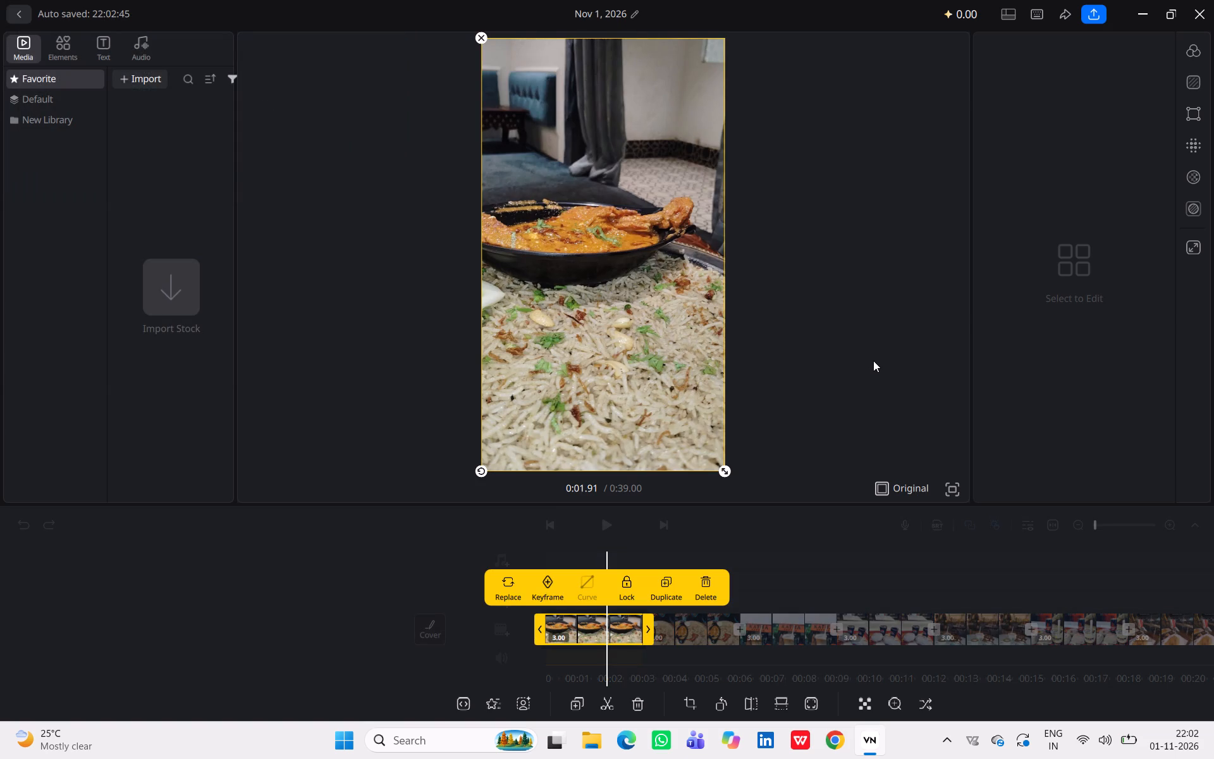
{"action": "left_click", "coordinate": [873, 361]}
Import the KFC cups photo "WhatsApp Image 2026-11-01 at 9.41.11 PM" at the start of the main video track, leaving it deselected.
{"action": "left_click", "coordinate": [507, 630]}
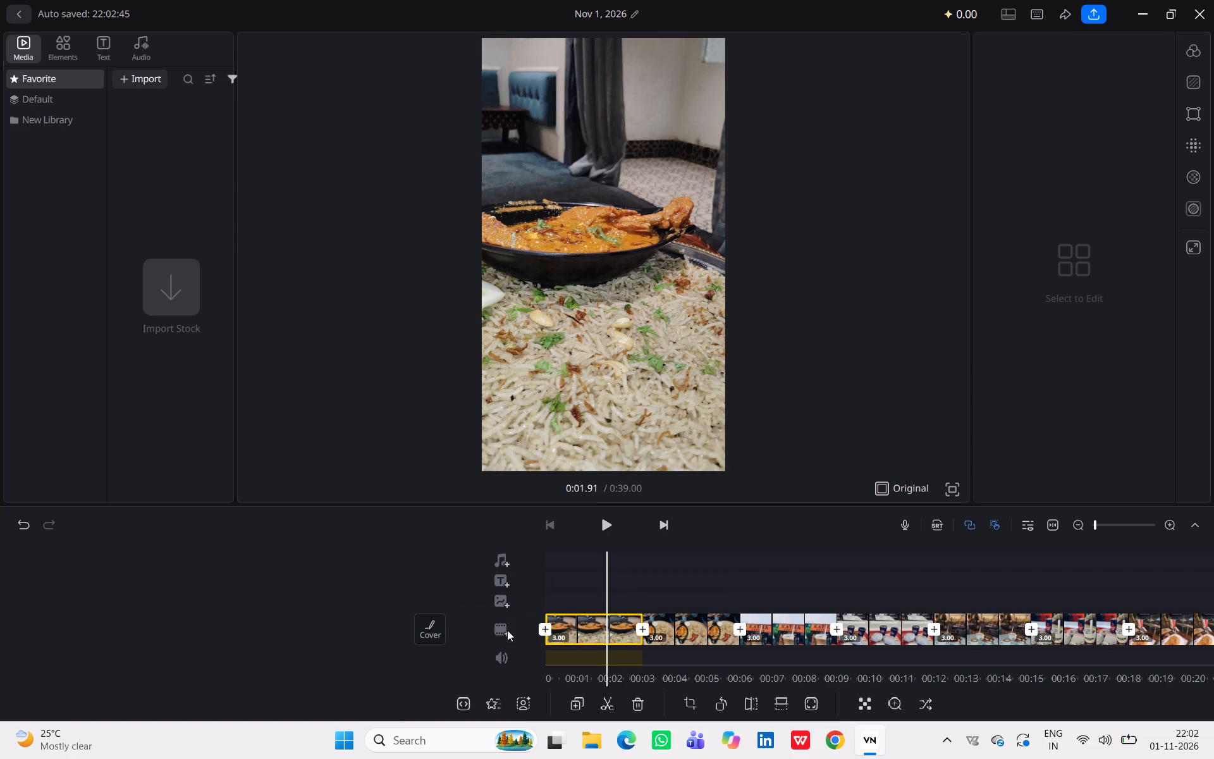
{"action": "scroll", "coordinate": [421, 264], "scroll_direction": "down", "scroll_amount": 1}
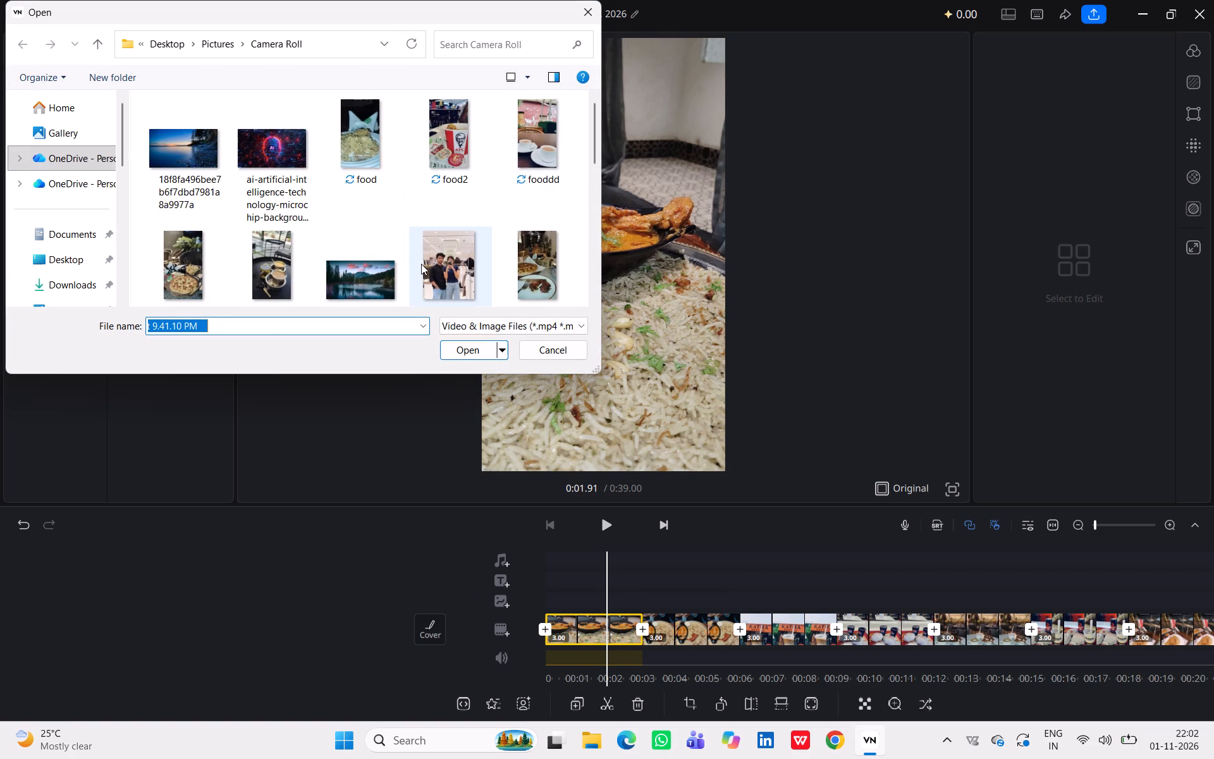
{"action": "scroll", "coordinate": [421, 264], "scroll_direction": "down", "scroll_amount": 3}
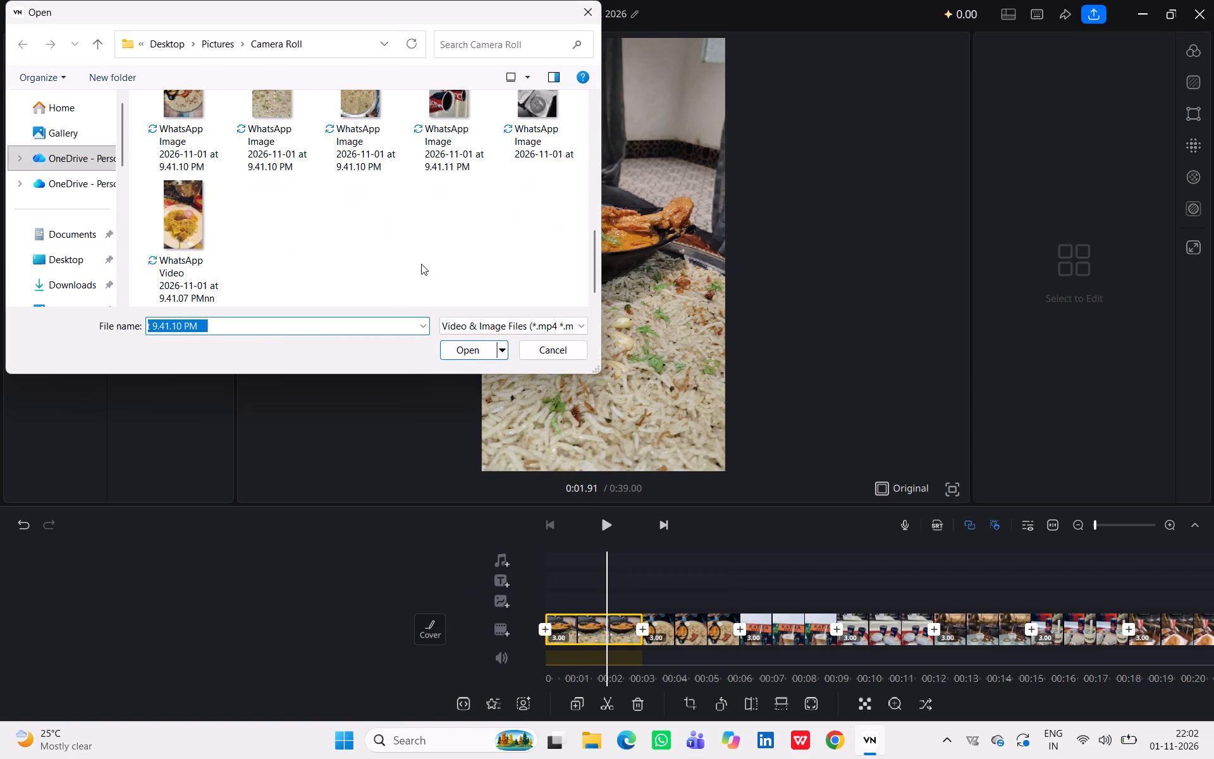
{"action": "left_click", "coordinate": [455, 111]}
{"action": "double_click", "coordinate": [455, 111]}
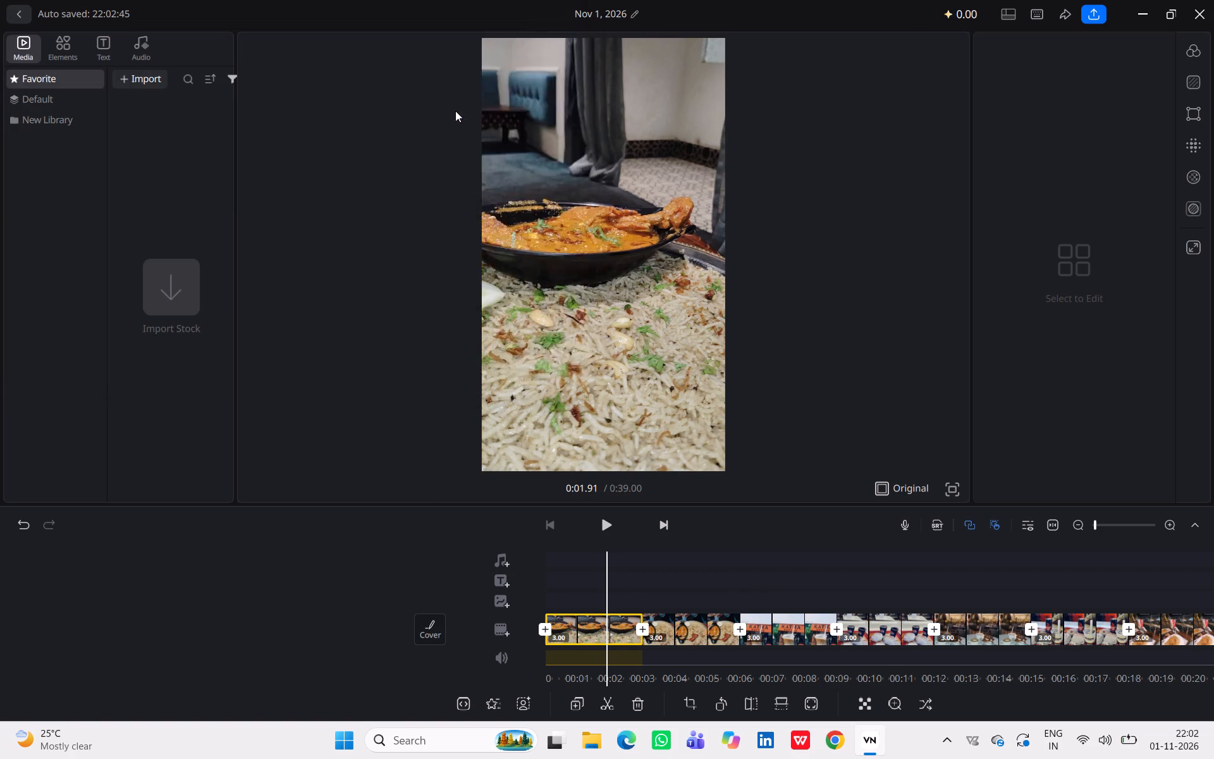
{"action": "left_click", "coordinate": [543, 510]}
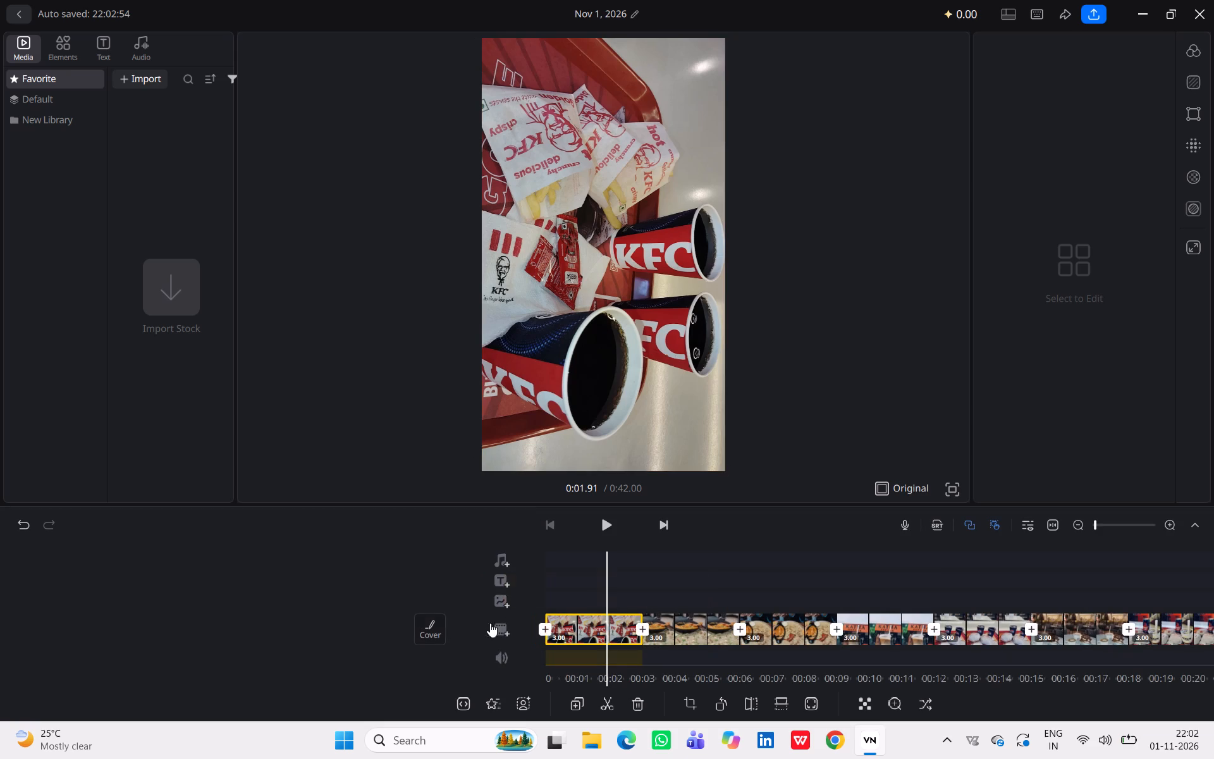
Import the black-and-white food photo "WhatsApp Image 2026-11-01 at" at the start of the main video track, leaving it deselected.
{"action": "left_click", "coordinate": [498, 631]}
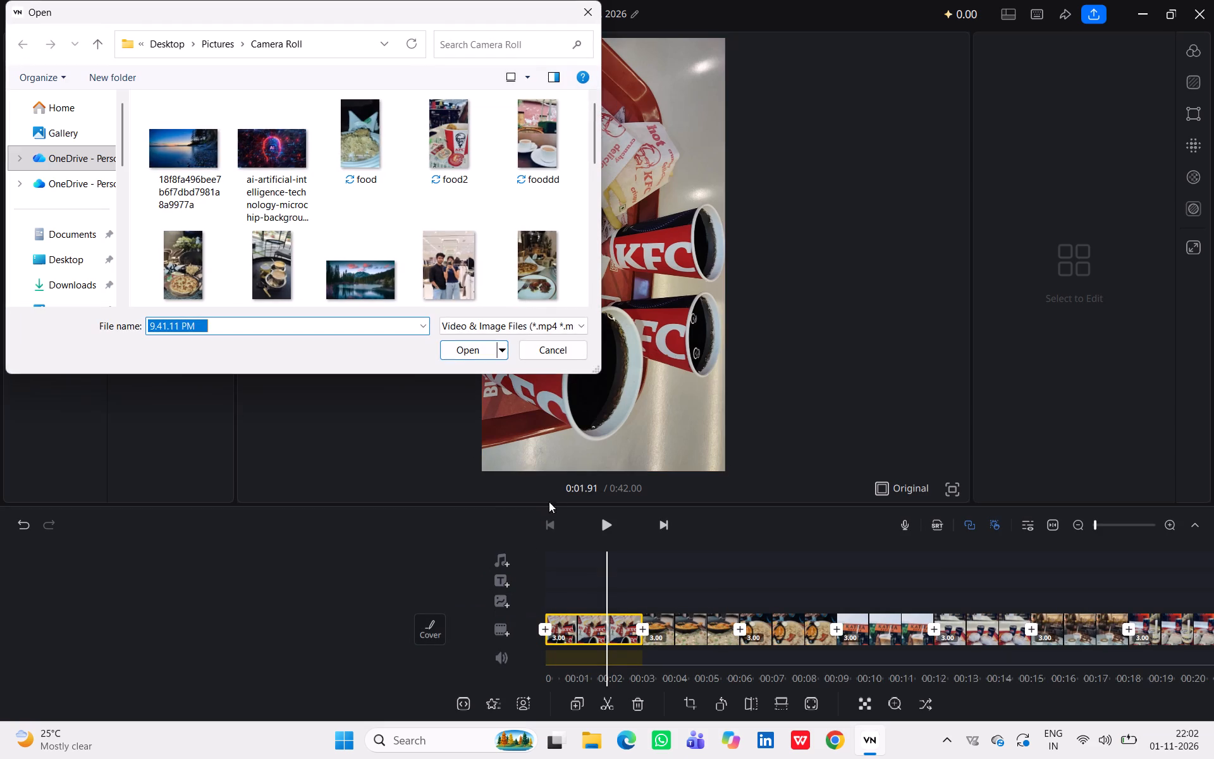
{"action": "scroll", "coordinate": [527, 283], "scroll_direction": "down", "scroll_amount": 2}
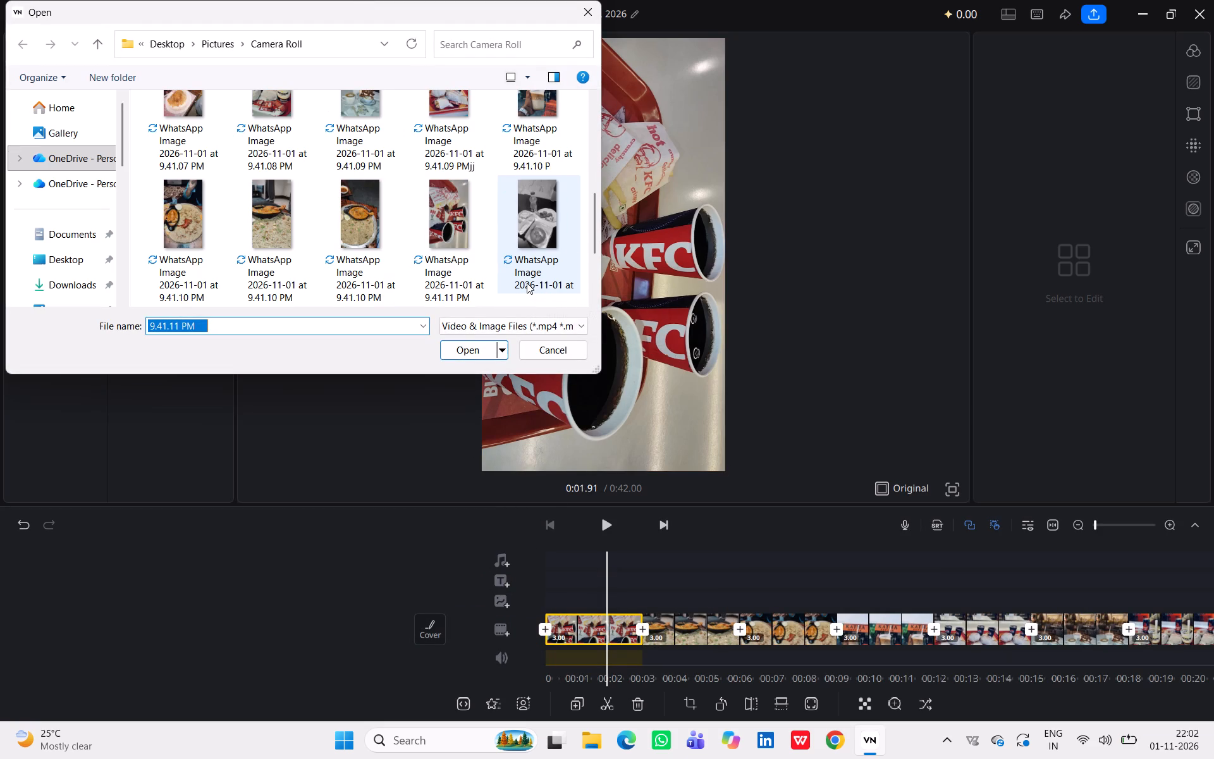
{"action": "right_click", "coordinate": [521, 225]}
{"action": "right_click", "coordinate": [521, 225]}
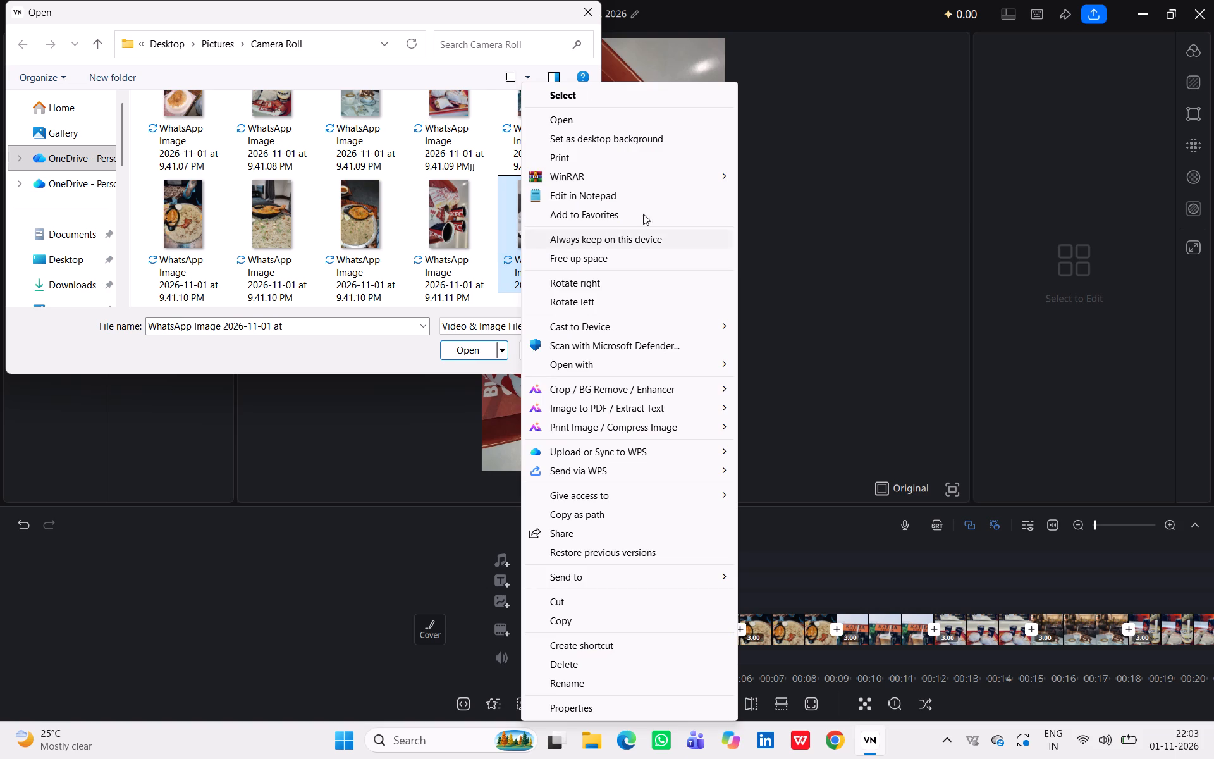
{"action": "left_click", "coordinate": [830, 211]}
{"action": "double_click", "coordinate": [550, 233]}
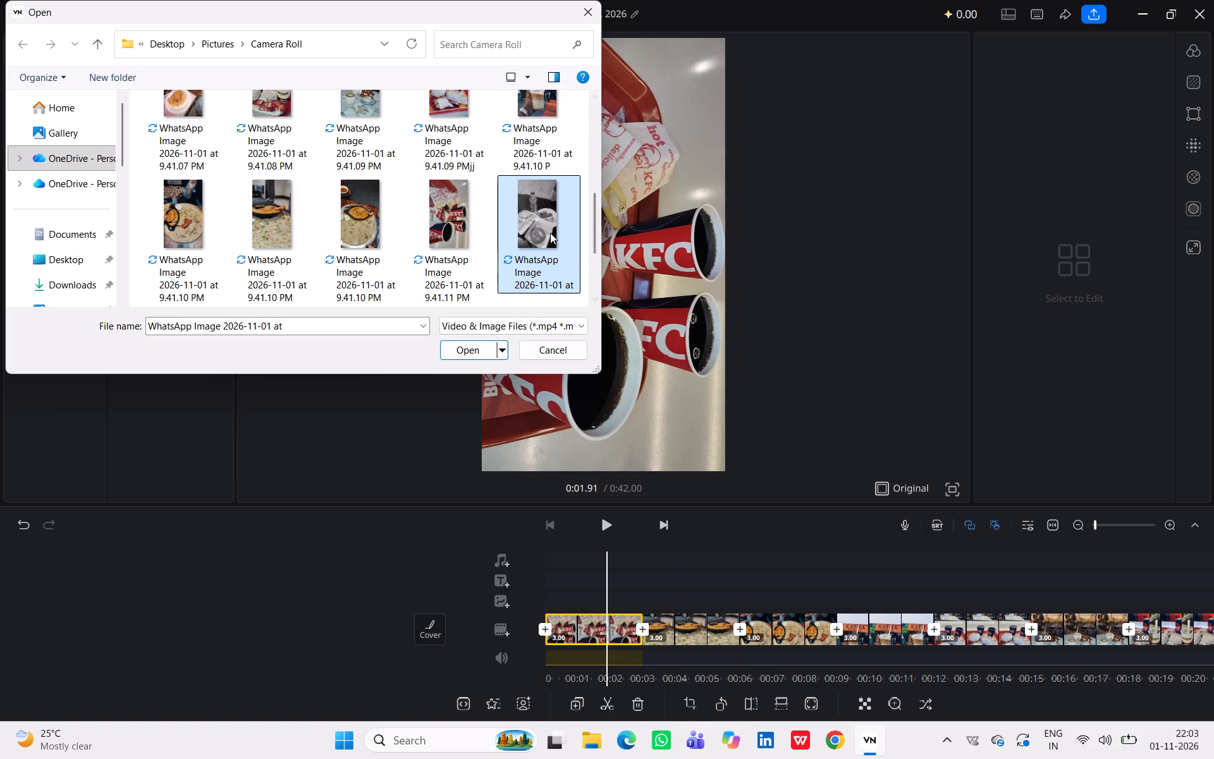
{"action": "left_click_drag", "start_coordinate": [383, 555], "coordinate": [313, 340]}
{"action": "left_click", "coordinate": [313, 340]}
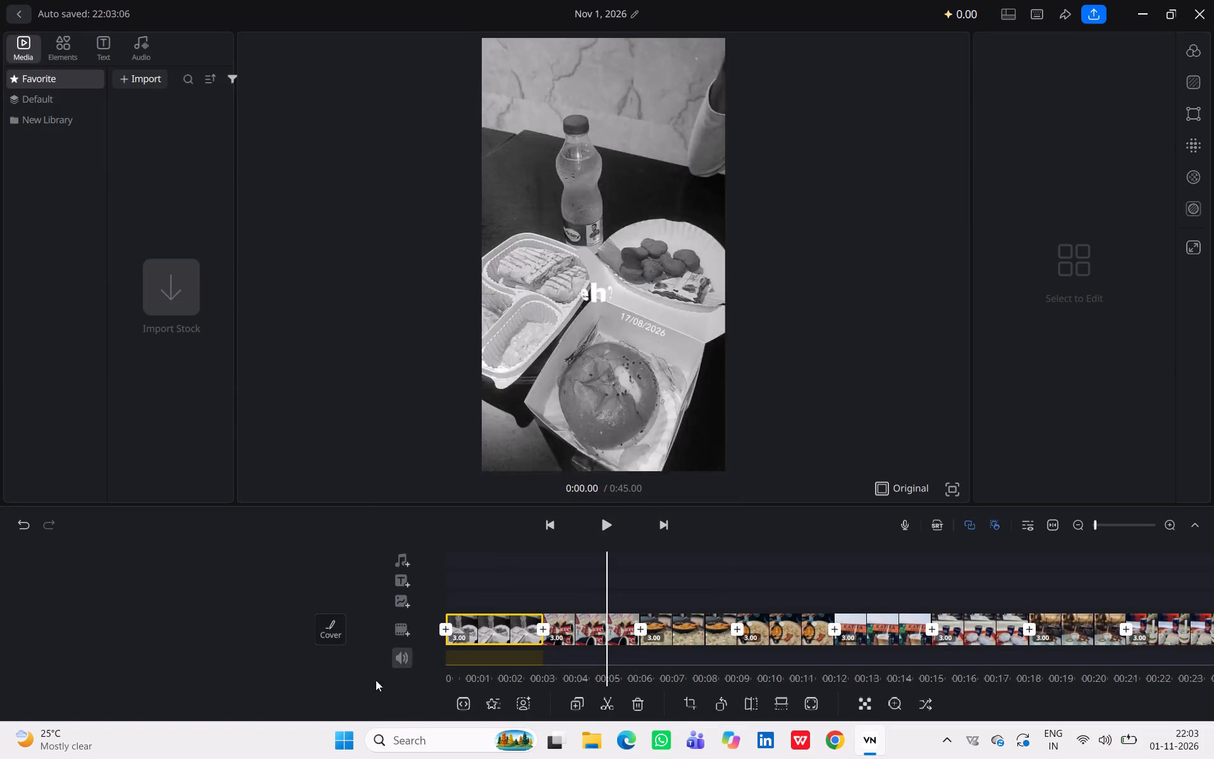
Import the food clip "WhatsApp Video 2026-11-01 at 9.41.07 PMnn" into the main track between the black-and-white and KFC photos, leaving it deselected.
{"action": "left_click", "coordinate": [392, 629]}
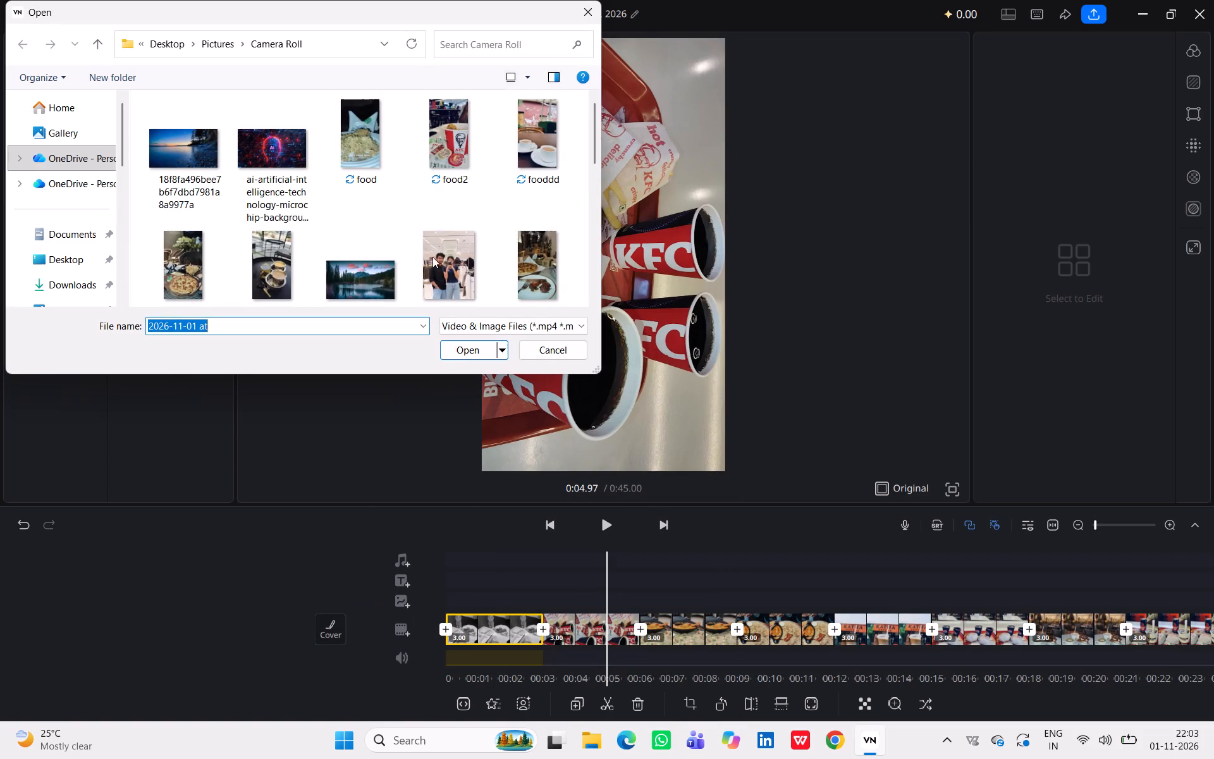
{"action": "scroll", "coordinate": [437, 223], "scroll_direction": "down", "scroll_amount": 1}
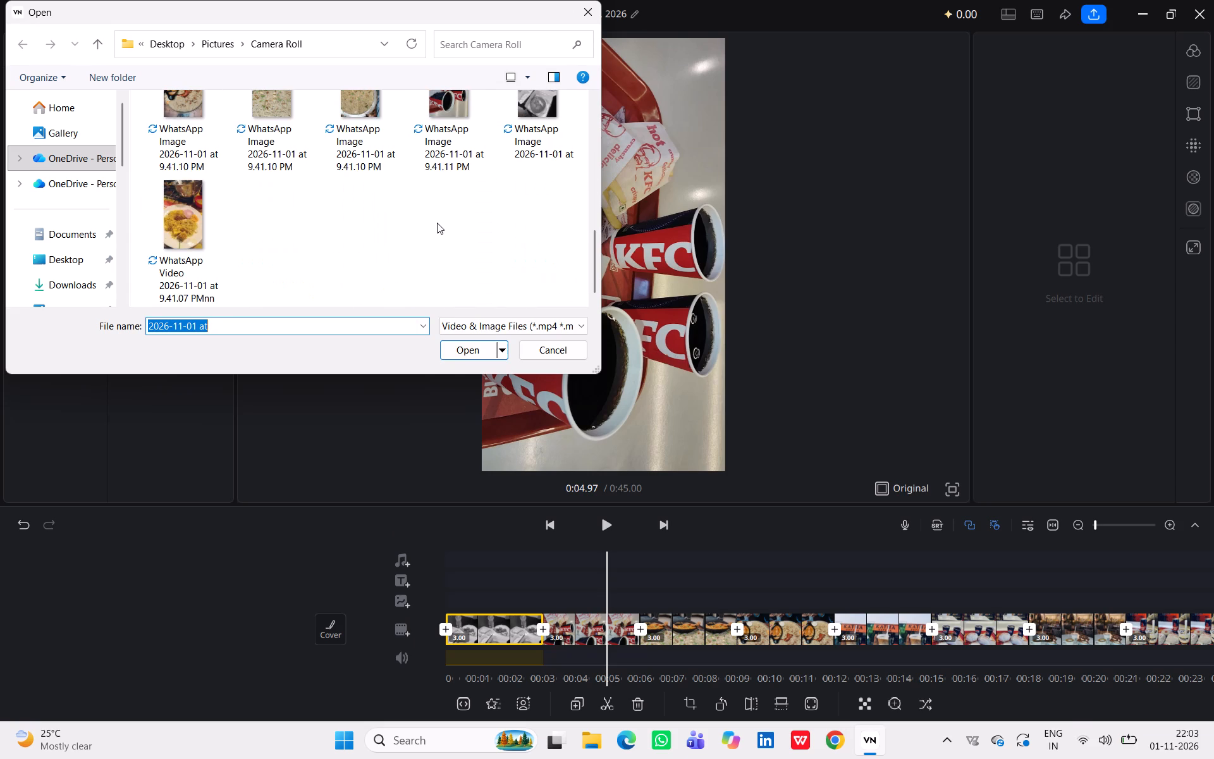
{"action": "double_click", "coordinate": [184, 231]}
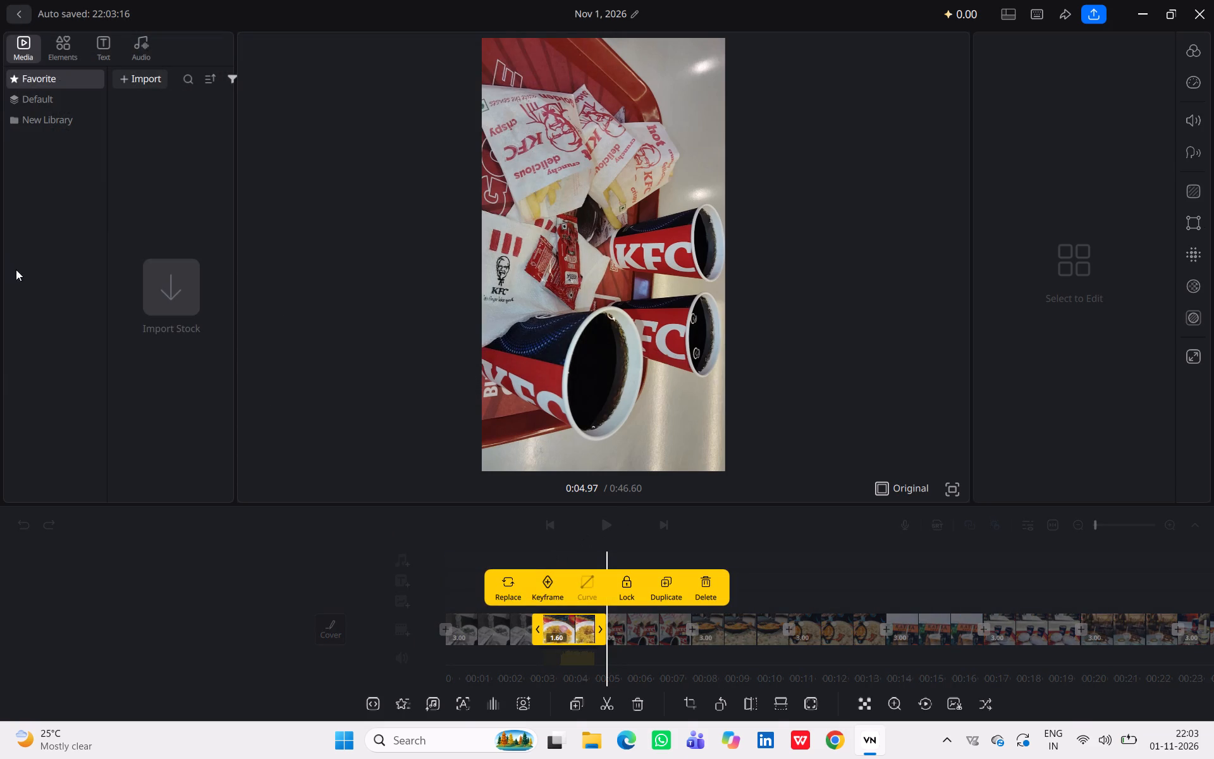
{"action": "left_click", "coordinate": [157, 355]}
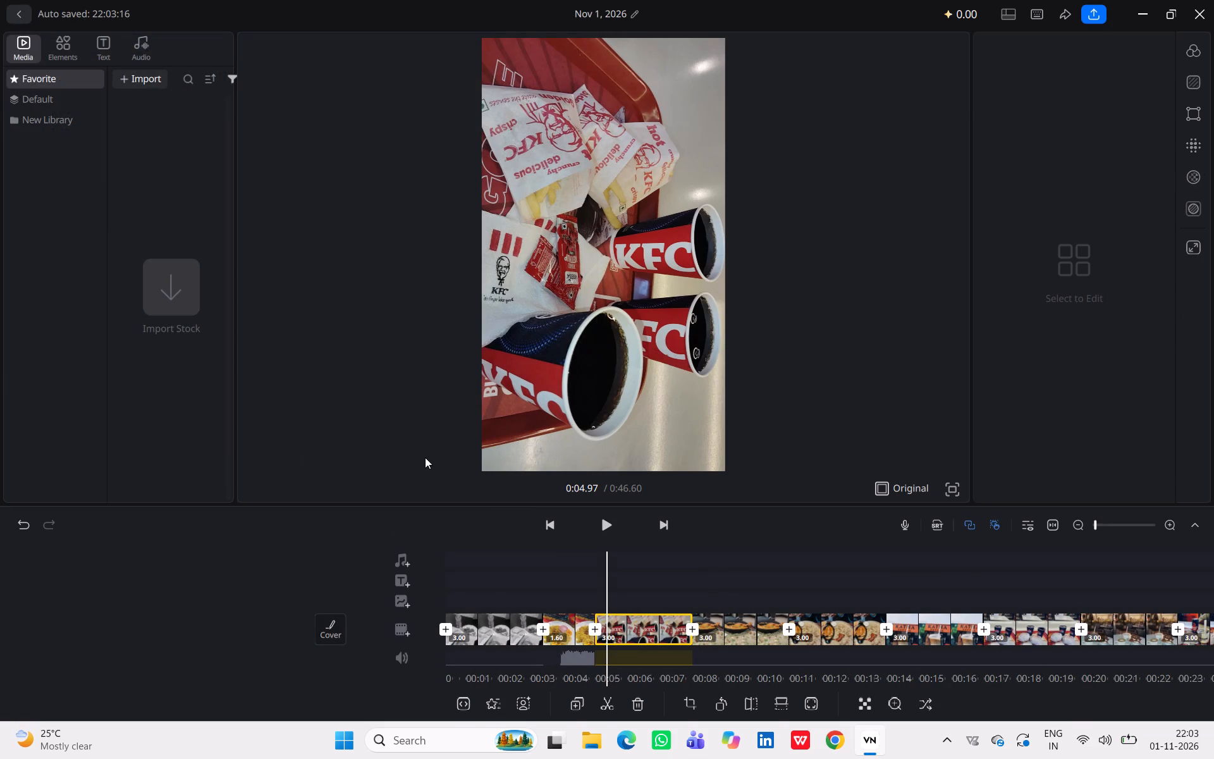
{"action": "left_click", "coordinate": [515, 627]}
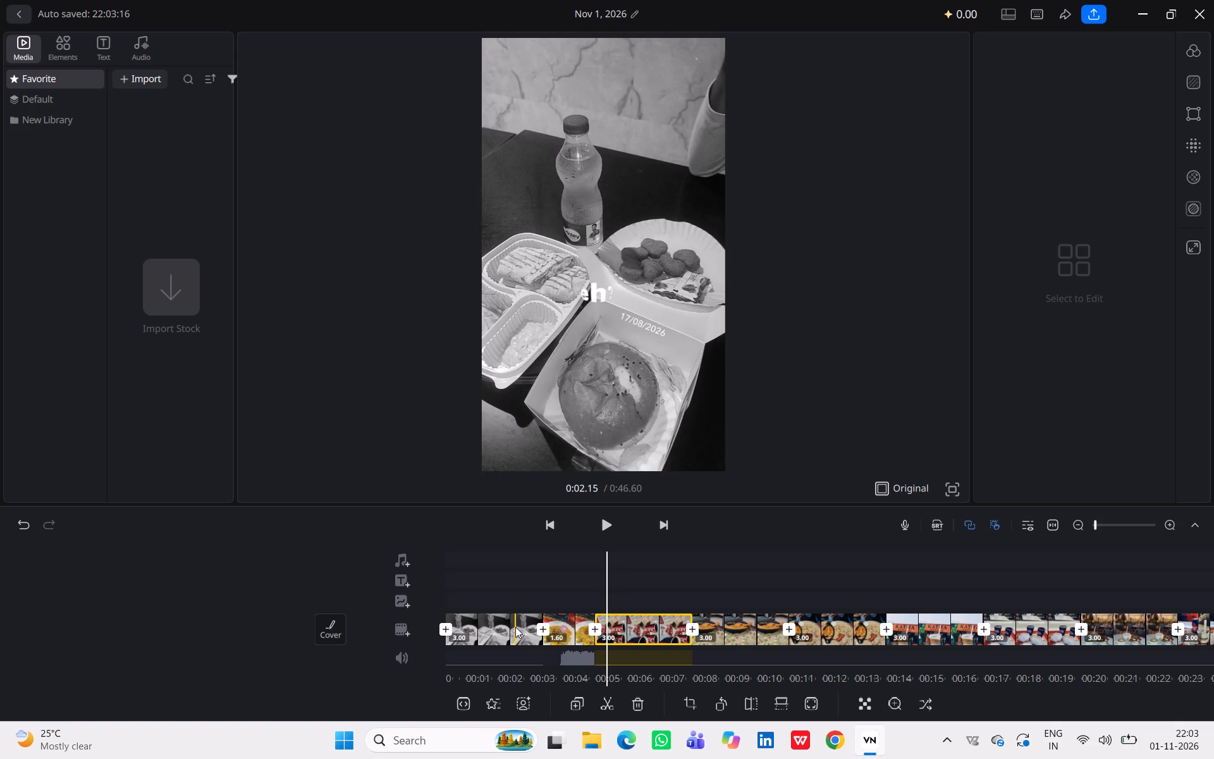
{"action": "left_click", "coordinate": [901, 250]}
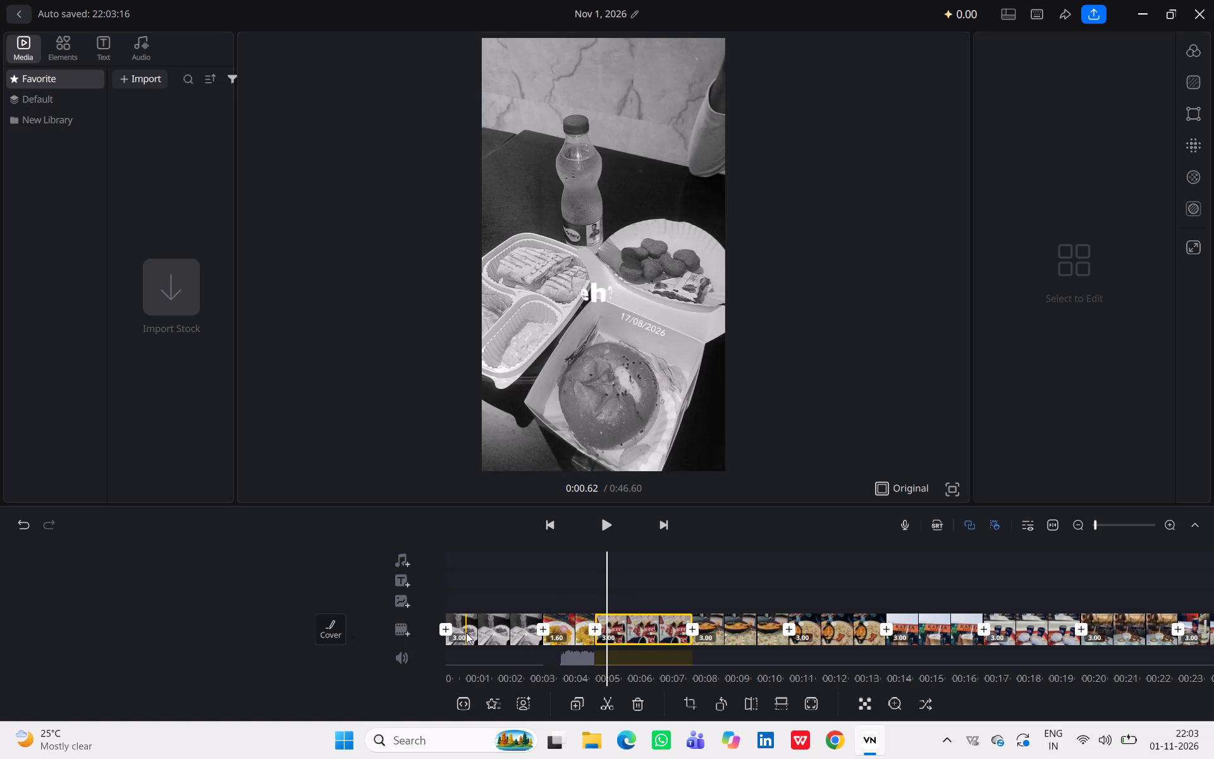
Select the opening black-and-white food photo clip and place the playhead at about 0.66 s.
{"action": "left_click", "coordinate": [467, 633]}
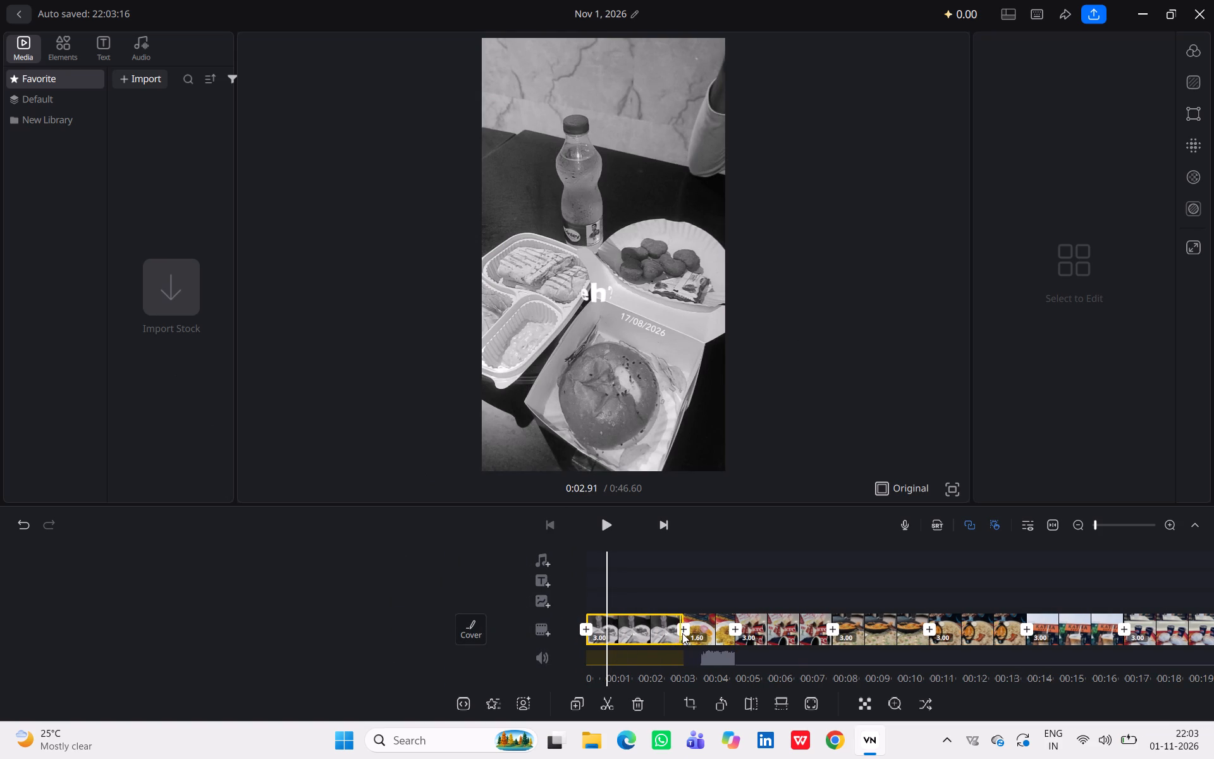
{"action": "left_click", "coordinate": [644, 646]}
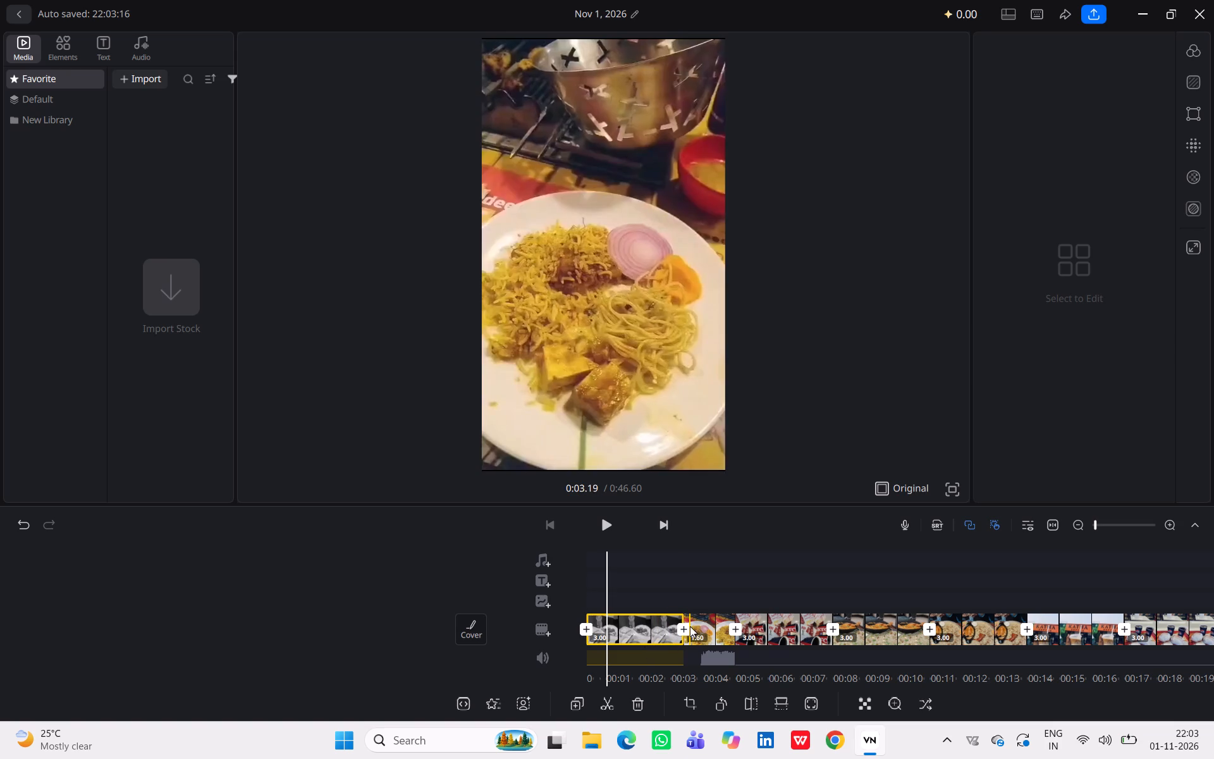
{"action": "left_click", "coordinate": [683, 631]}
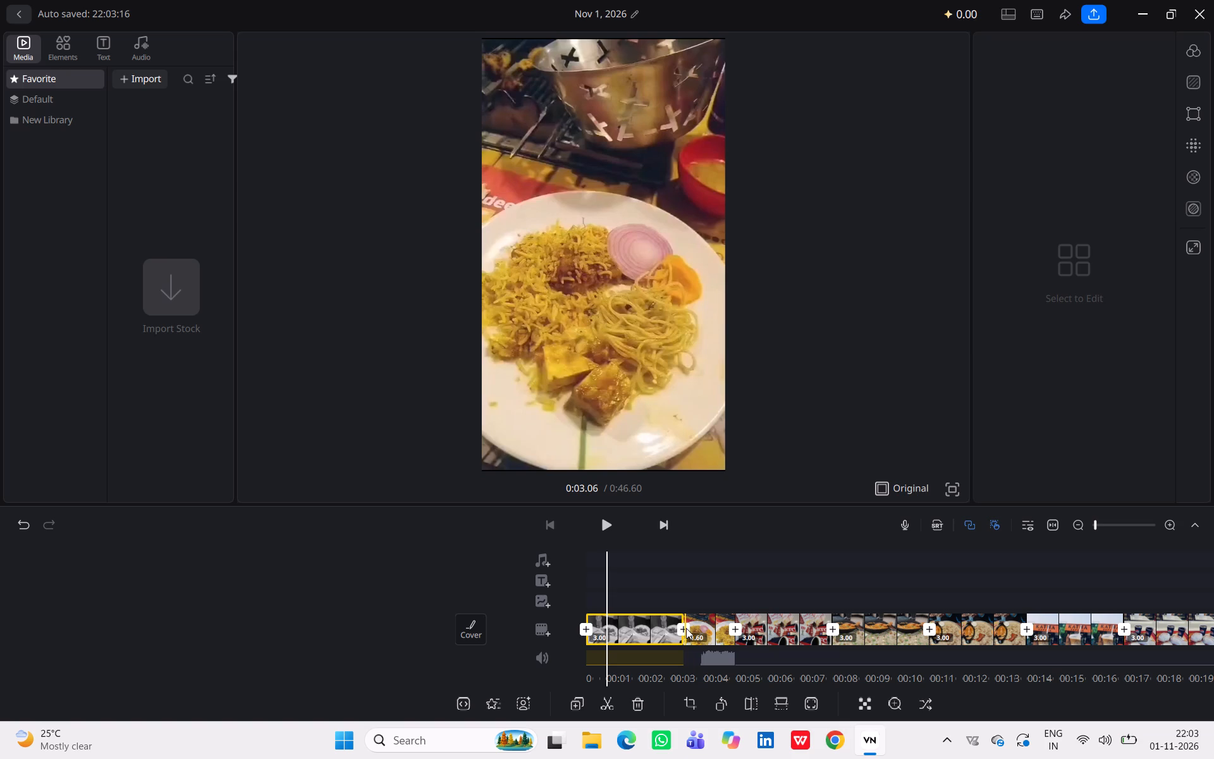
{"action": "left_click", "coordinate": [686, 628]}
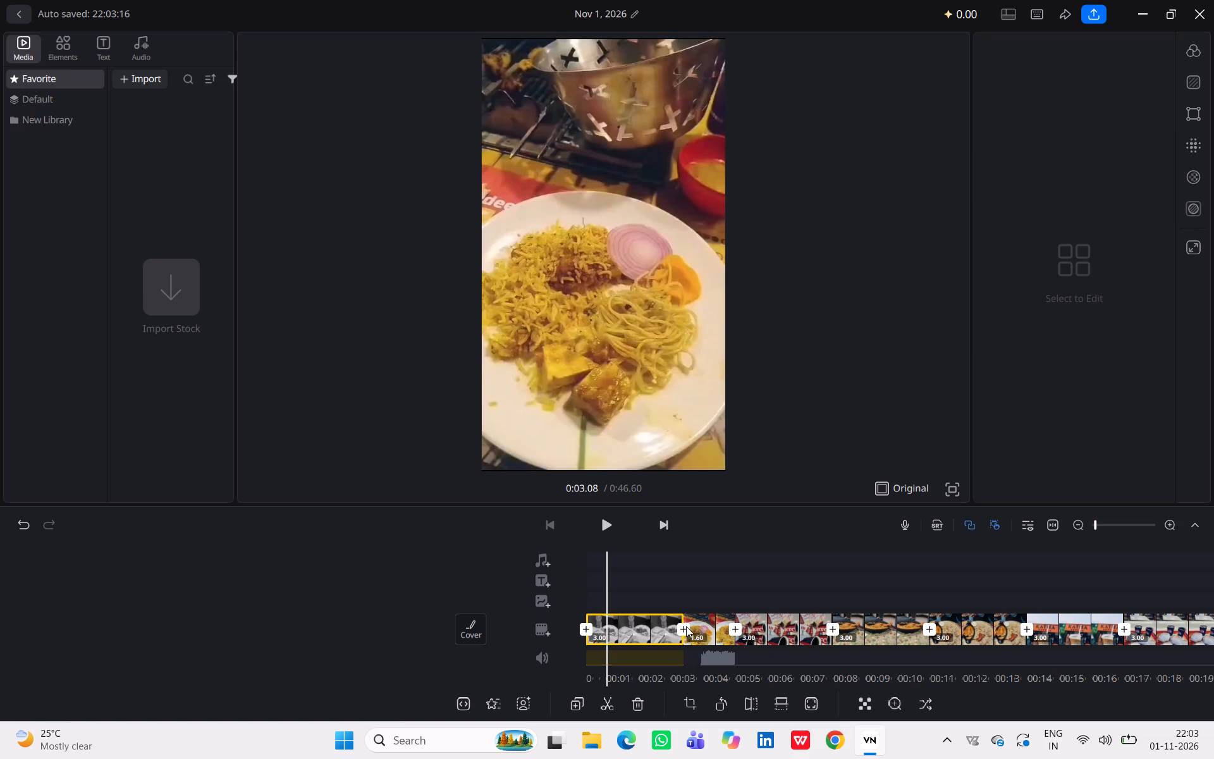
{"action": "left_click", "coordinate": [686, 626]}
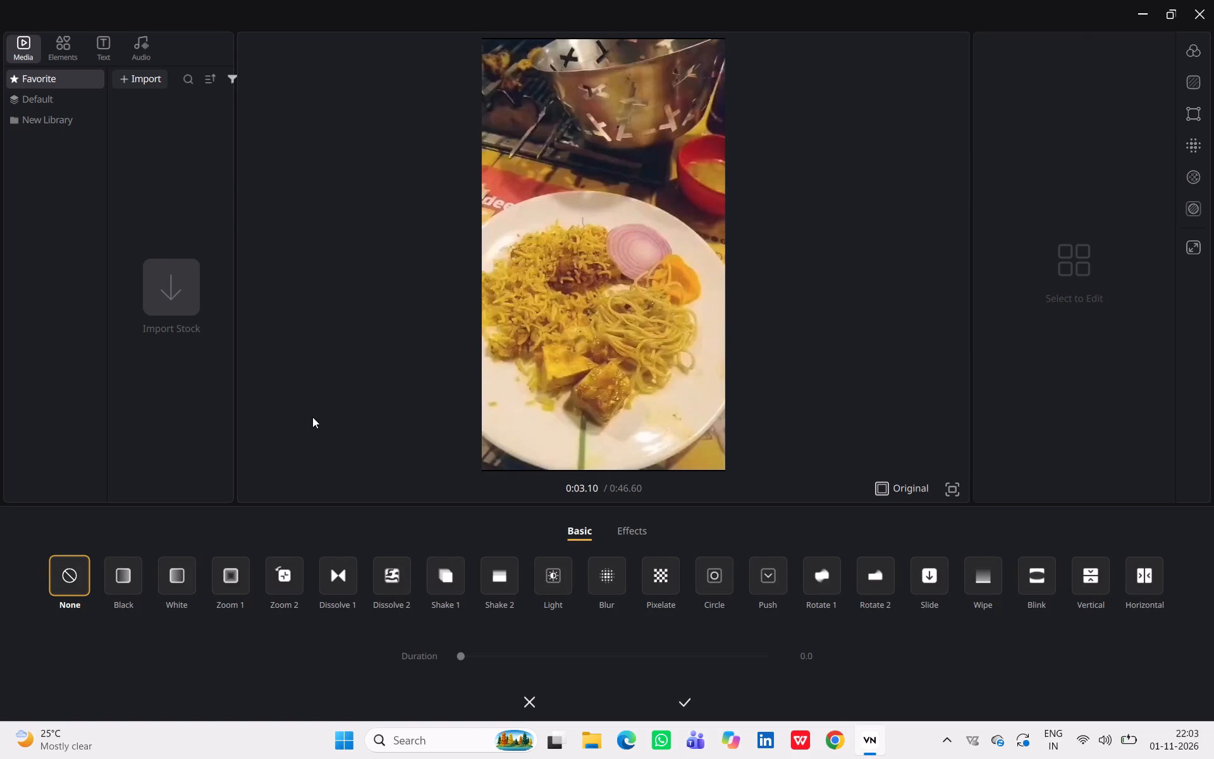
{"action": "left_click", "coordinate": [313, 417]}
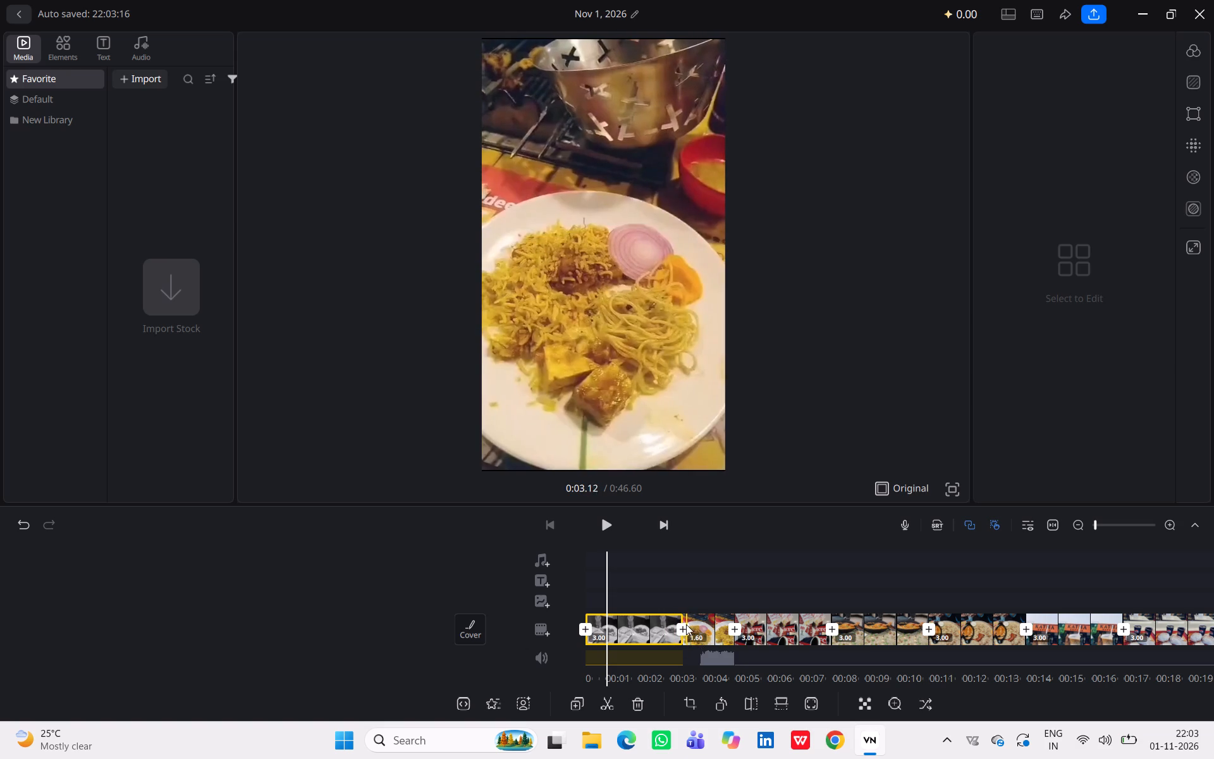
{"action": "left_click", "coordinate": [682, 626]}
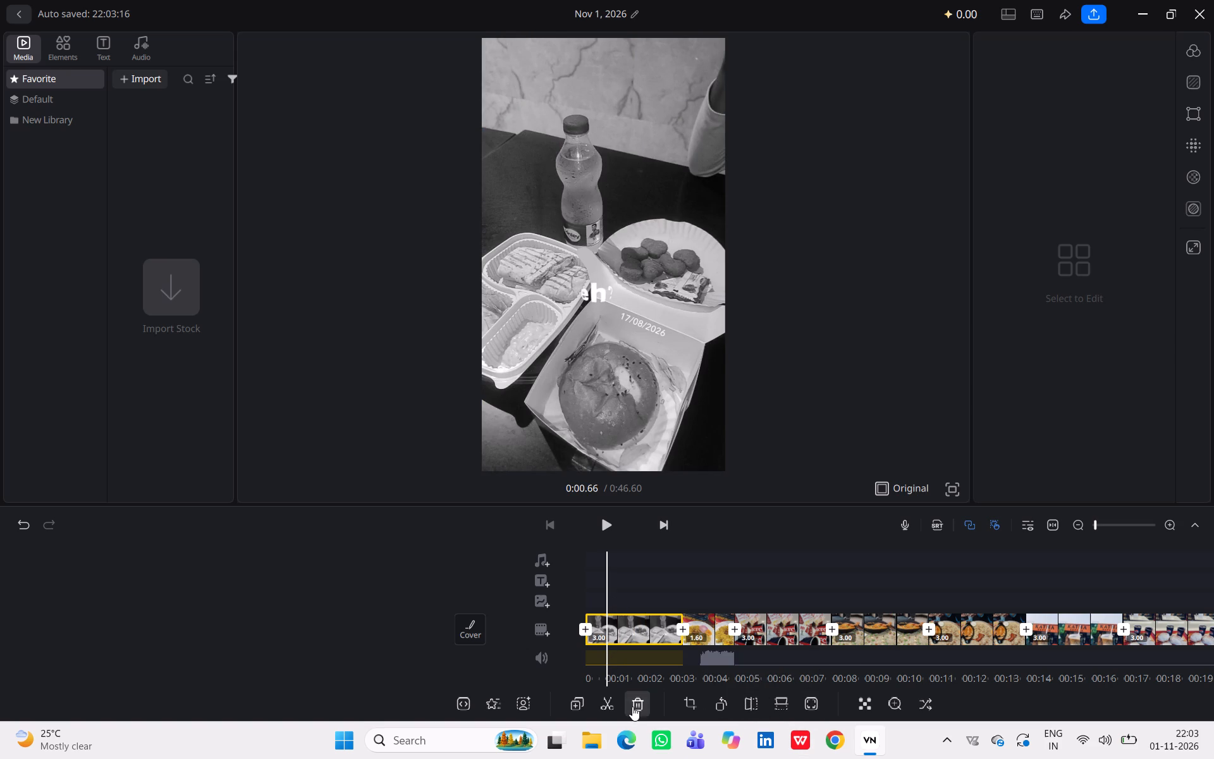
Split the opening black-and-white photo clip at the playhead, about 0.66 s in.
{"action": "left_click", "coordinate": [604, 709]}
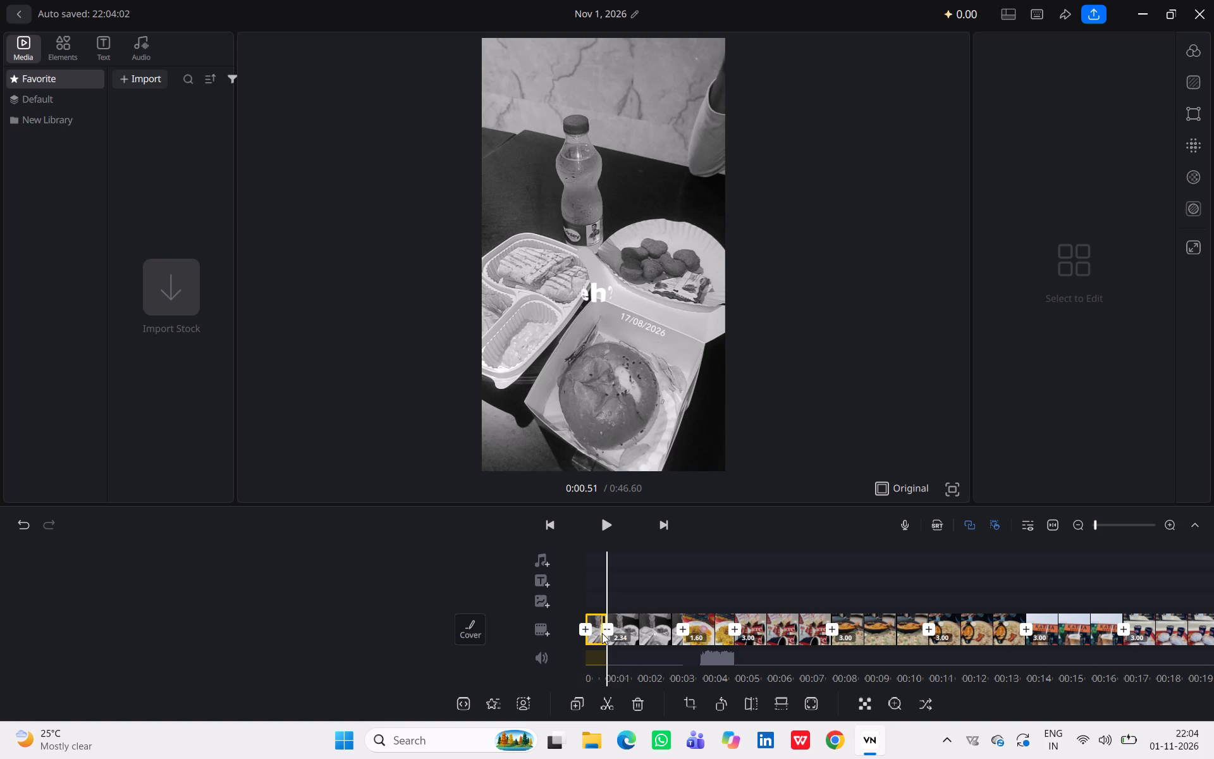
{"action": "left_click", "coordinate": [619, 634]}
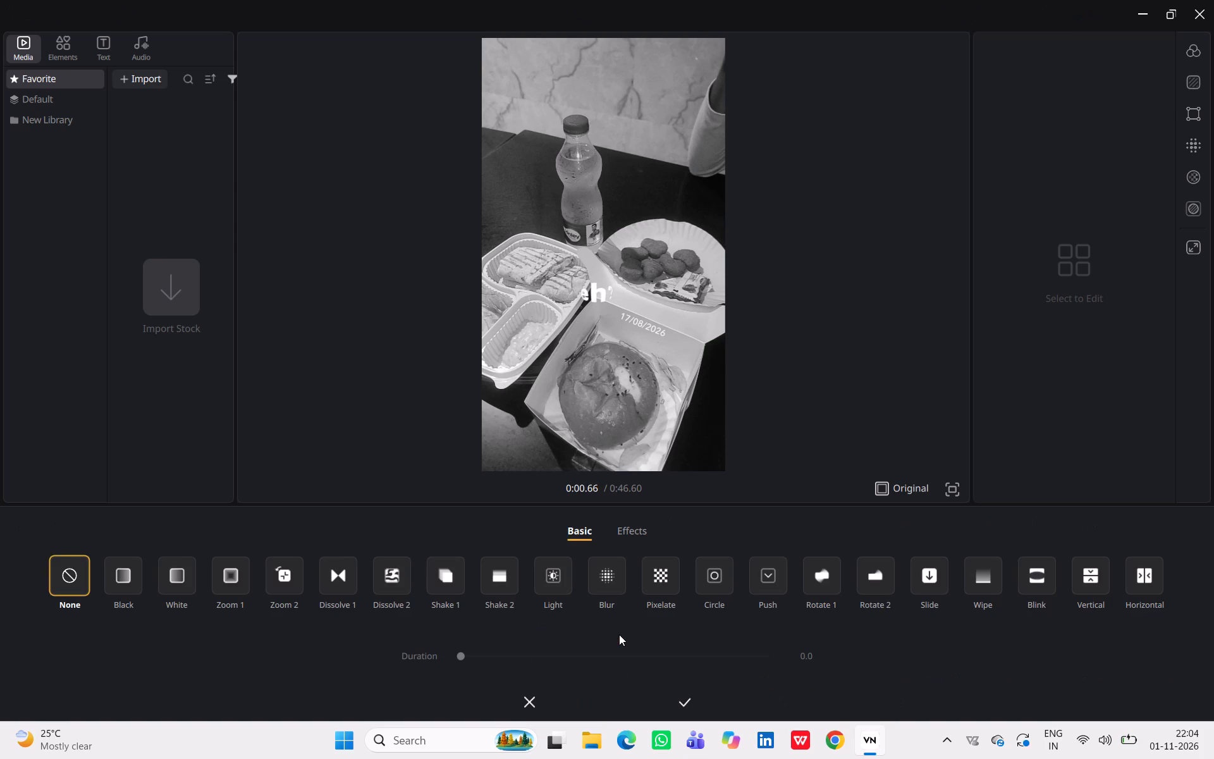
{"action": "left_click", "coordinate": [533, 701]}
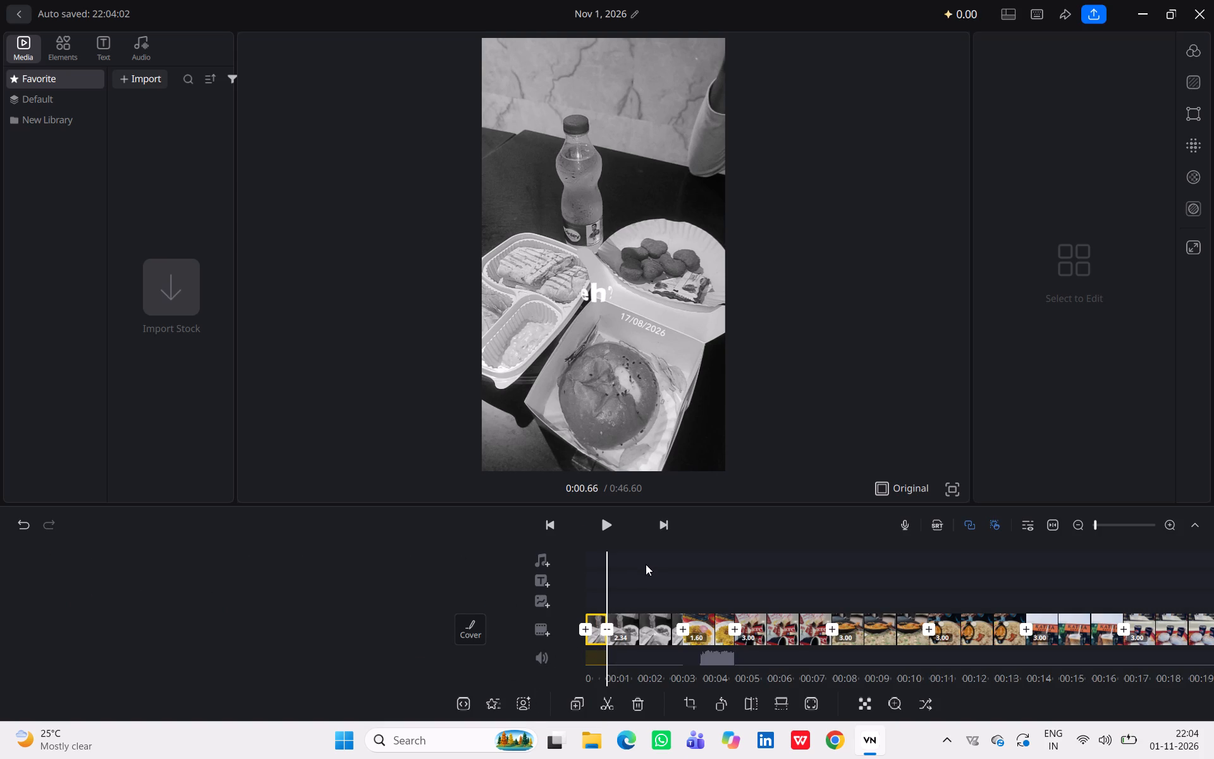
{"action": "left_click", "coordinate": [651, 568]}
Play back the opening of the video from the start to review the split photo and the noodle clip.
{"action": "left_click", "coordinate": [610, 522]}
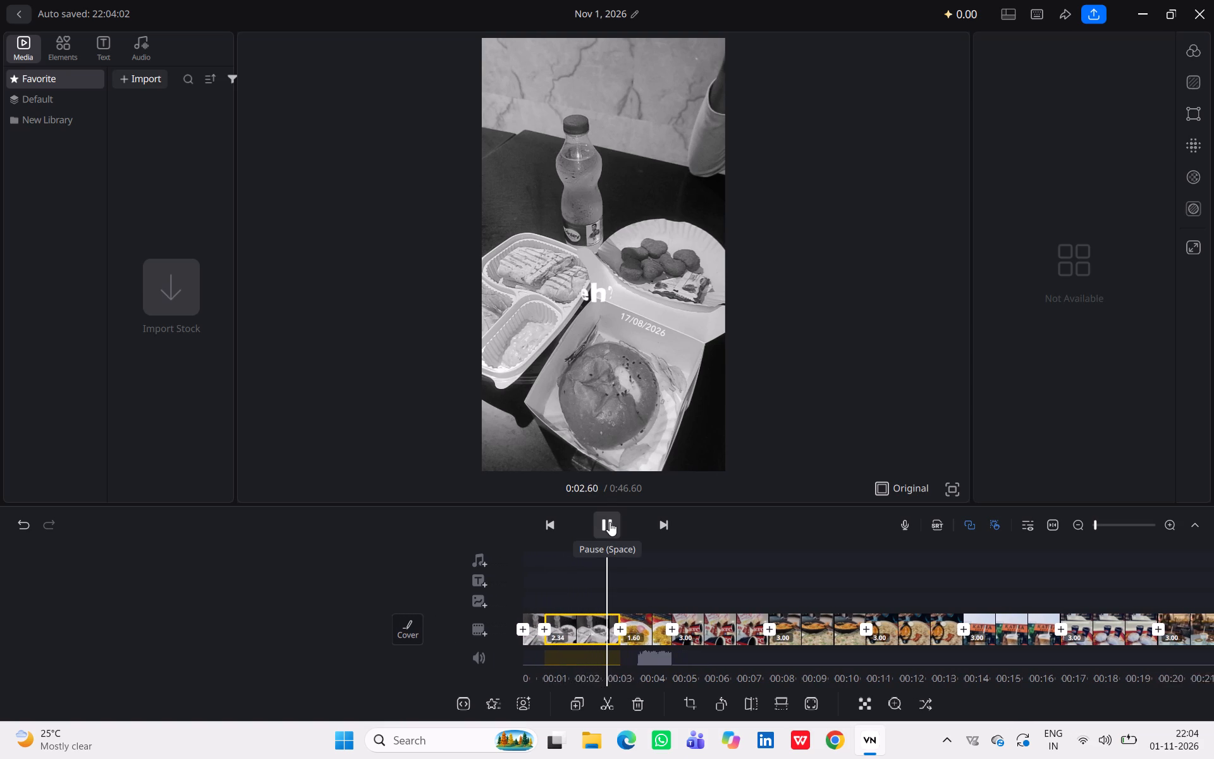
{"action": "left_click", "coordinate": [610, 522]}
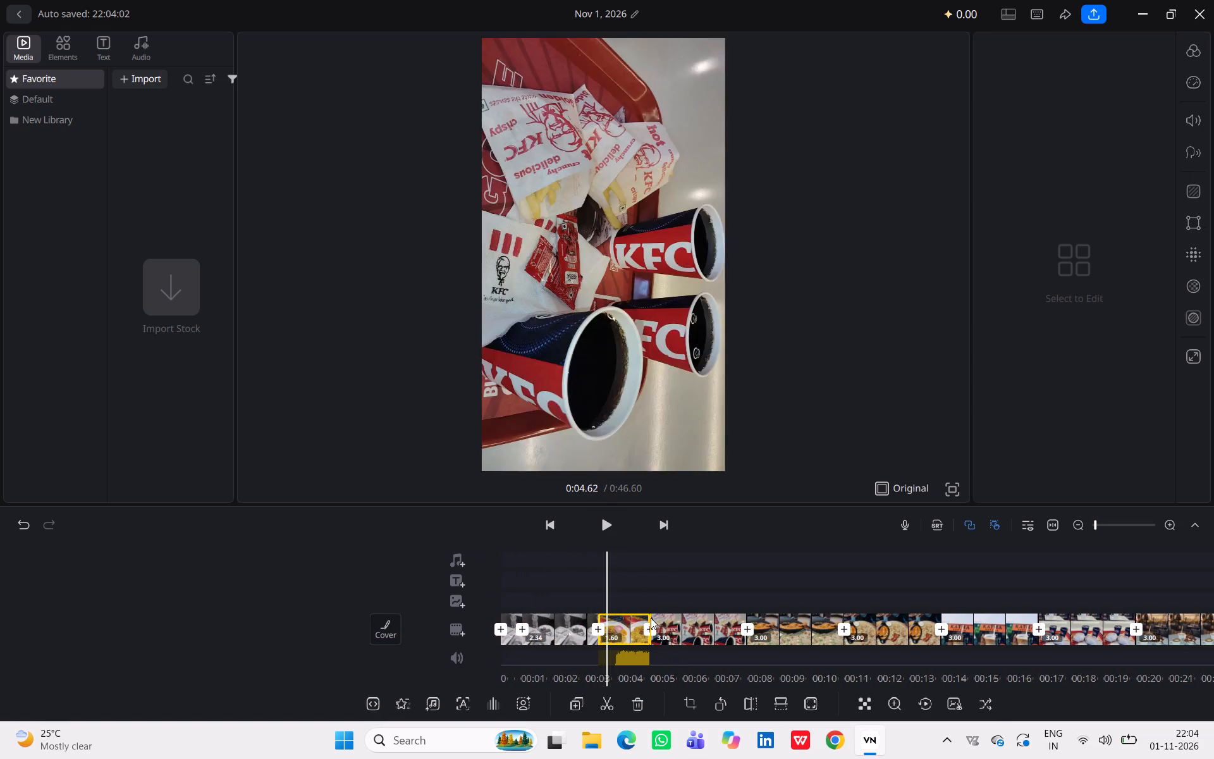
{"action": "left_click", "coordinate": [379, 420]}
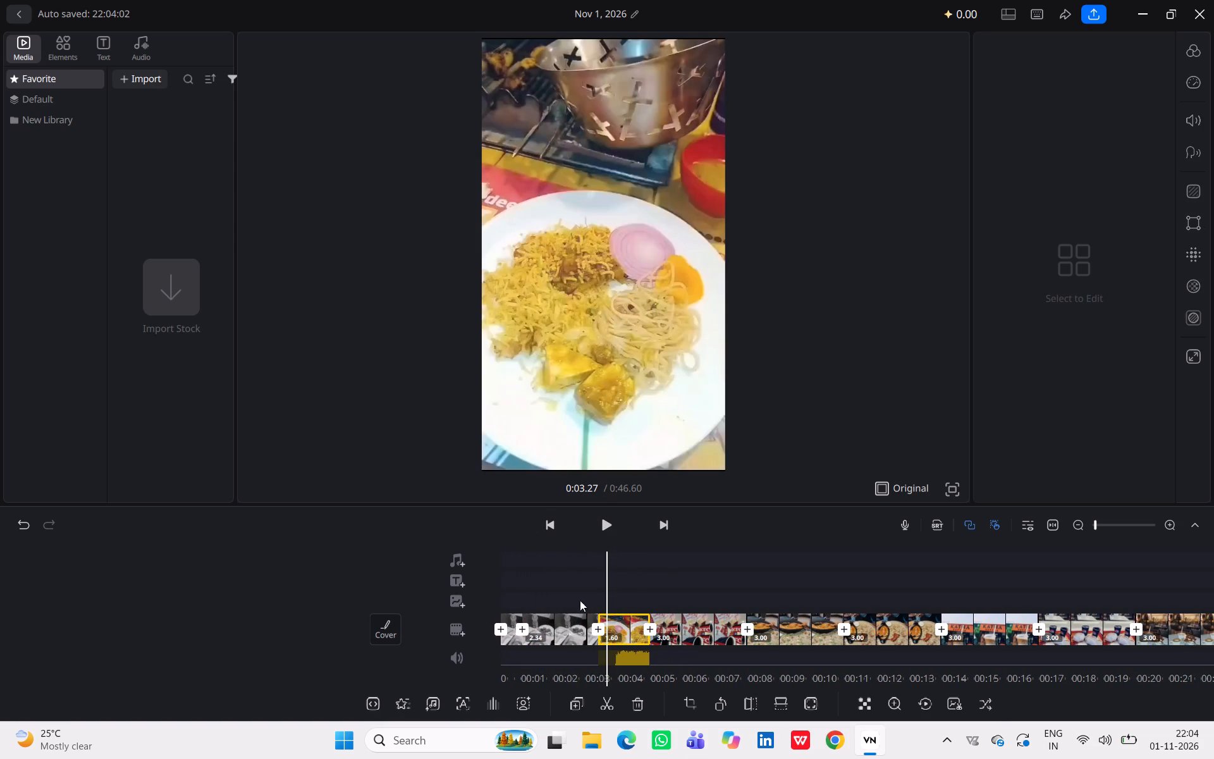
{"action": "triple_click", "coordinate": [544, 525]}
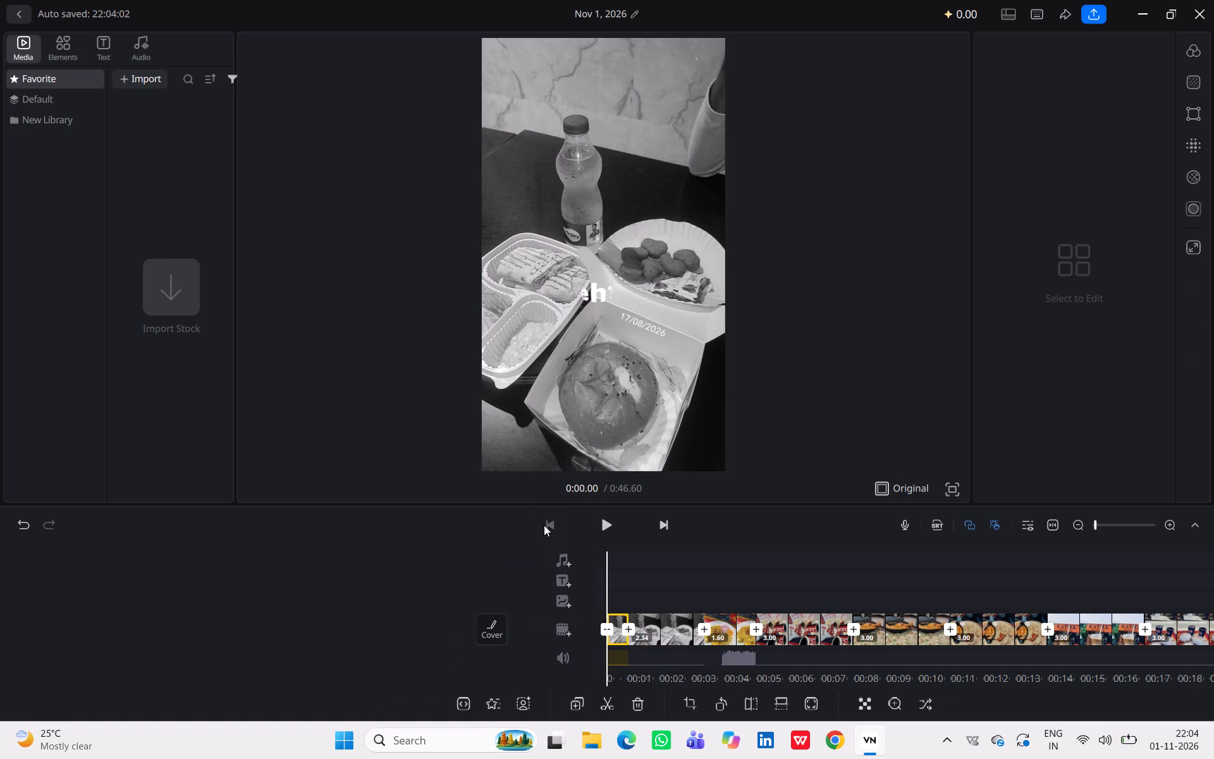
{"action": "left_click", "coordinate": [544, 525]}
{"action": "left_click", "coordinate": [606, 526]}
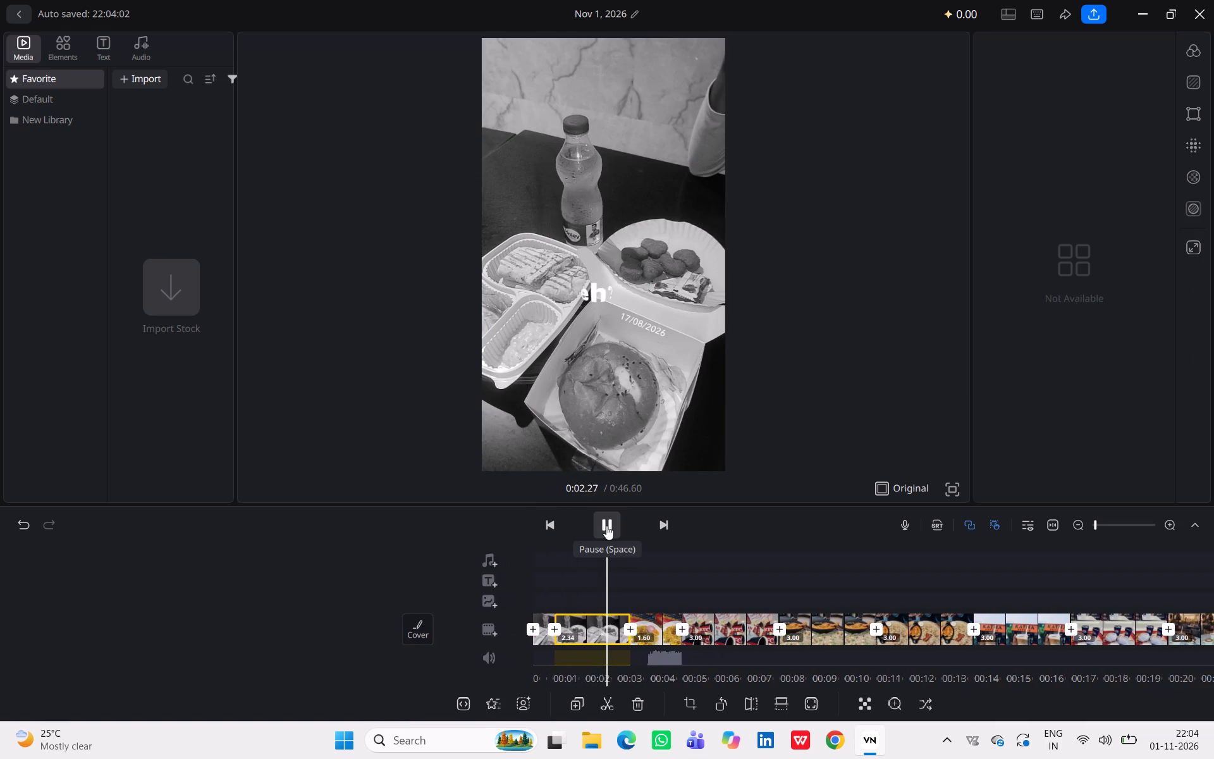
{"action": "left_click", "coordinate": [517, 643]}
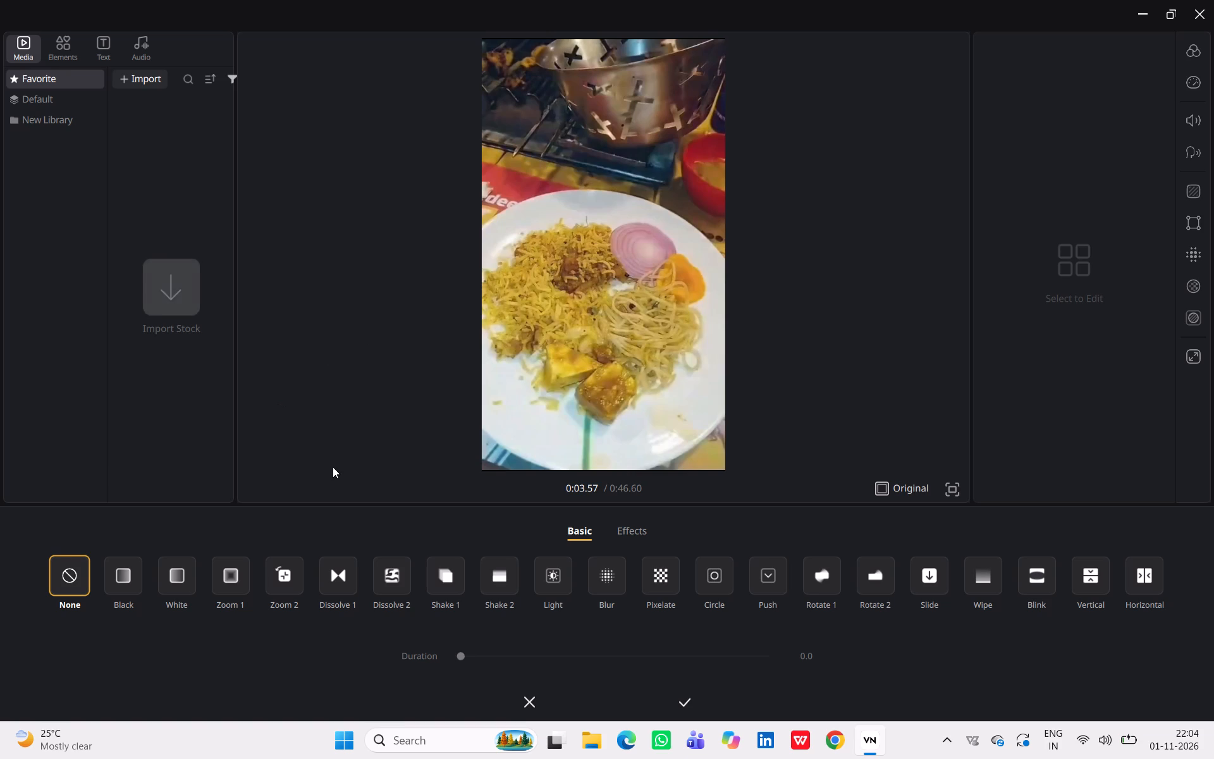
{"action": "left_click", "coordinate": [527, 703]}
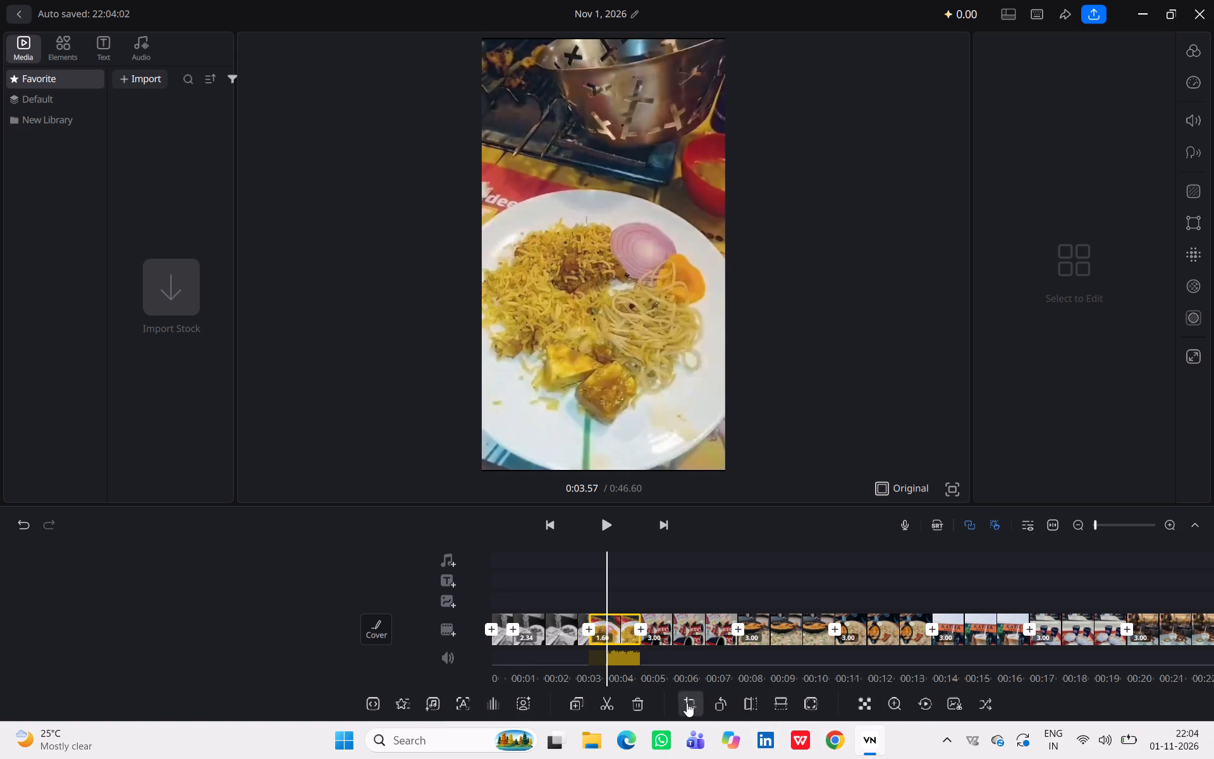
Split the noodle plate clip at the playhead, about 3.57 s in.
{"action": "left_click", "coordinate": [609, 711]}
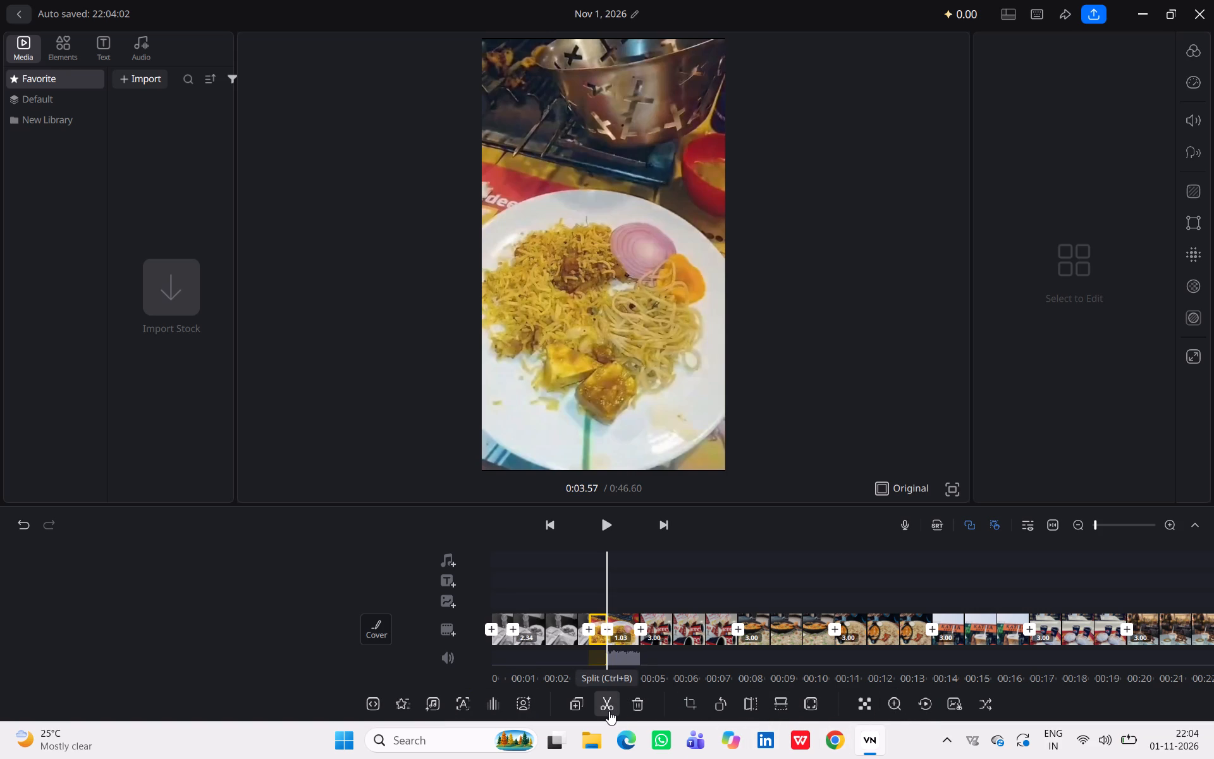
Split the KFC tray photo clip at about 6.08 s on the timeline.
{"action": "left_click", "coordinate": [689, 616]}
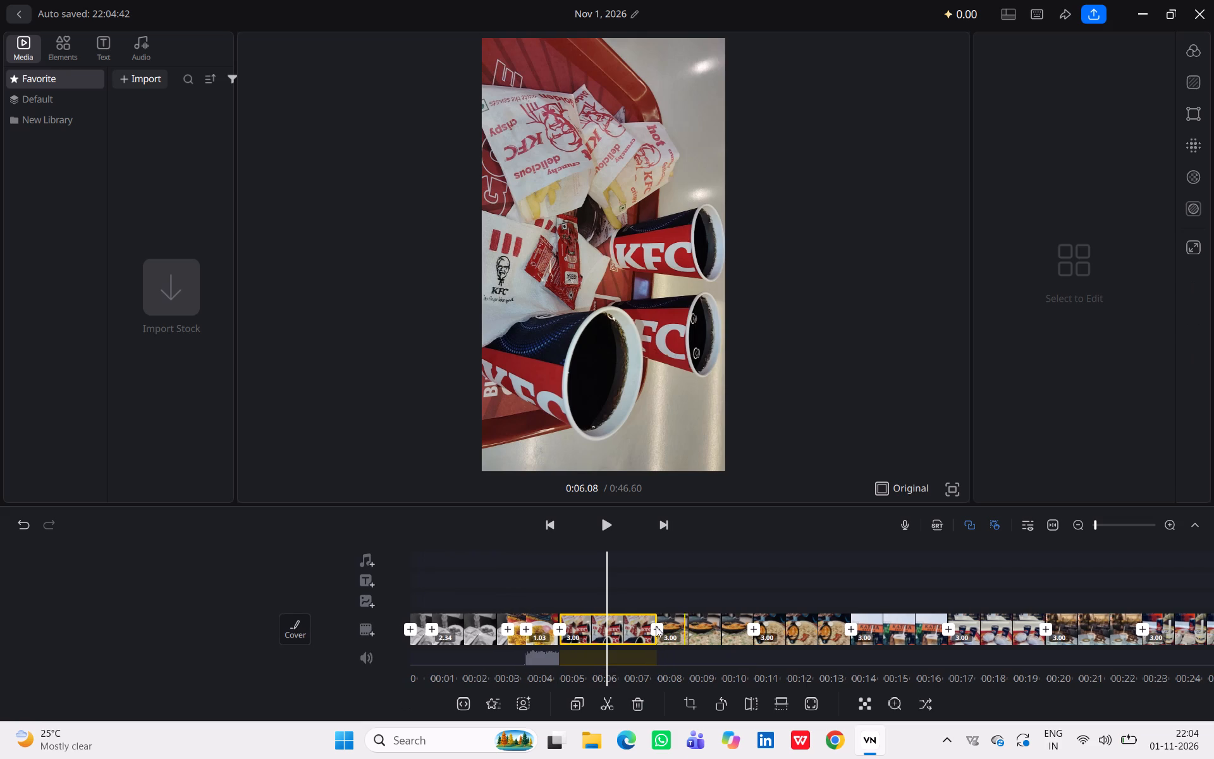
{"action": "left_click", "coordinate": [632, 631]}
{"action": "left_click", "coordinate": [656, 625]}
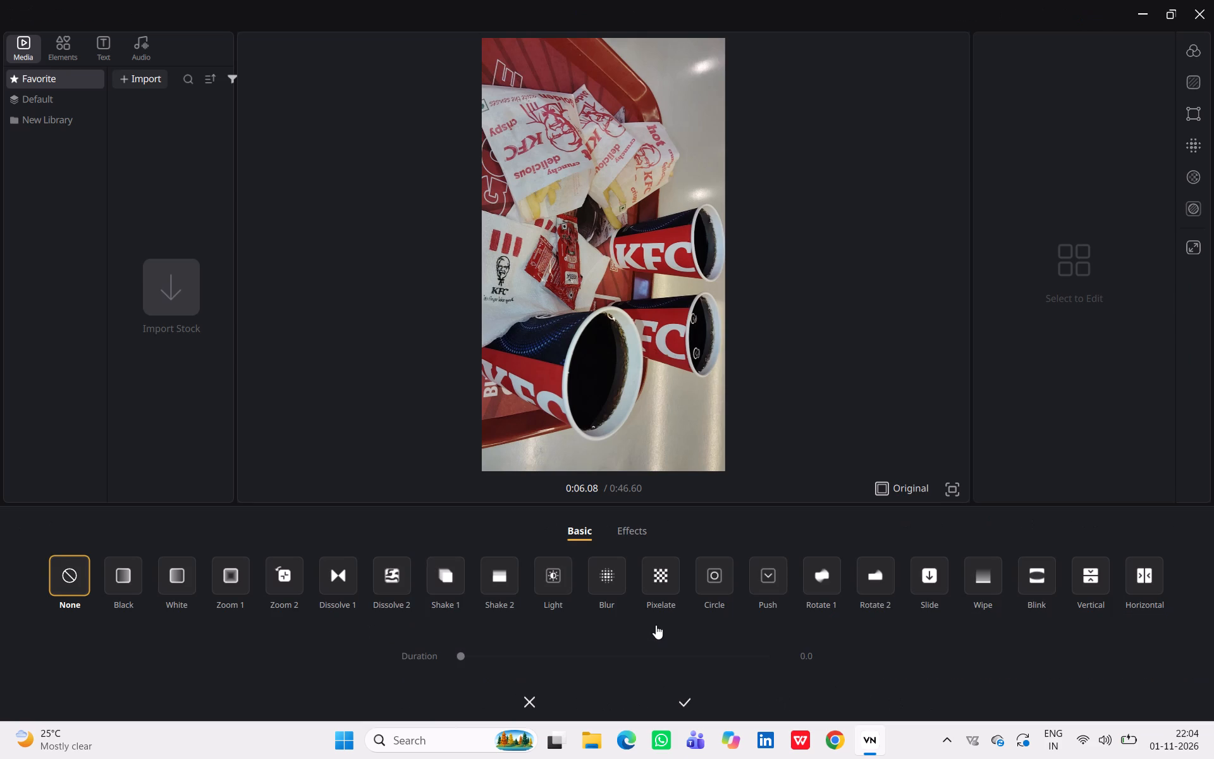
{"action": "left_click", "coordinate": [355, 366]}
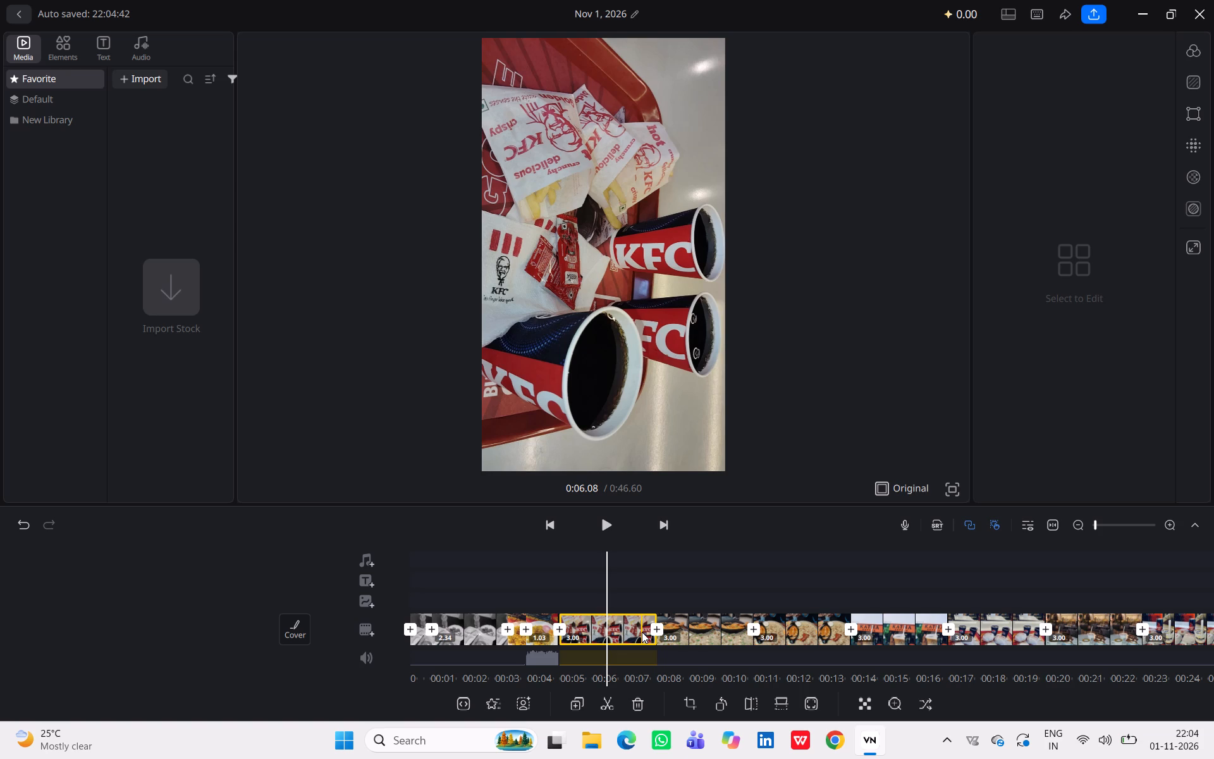
{"action": "key", "text": "ctrl+b"}
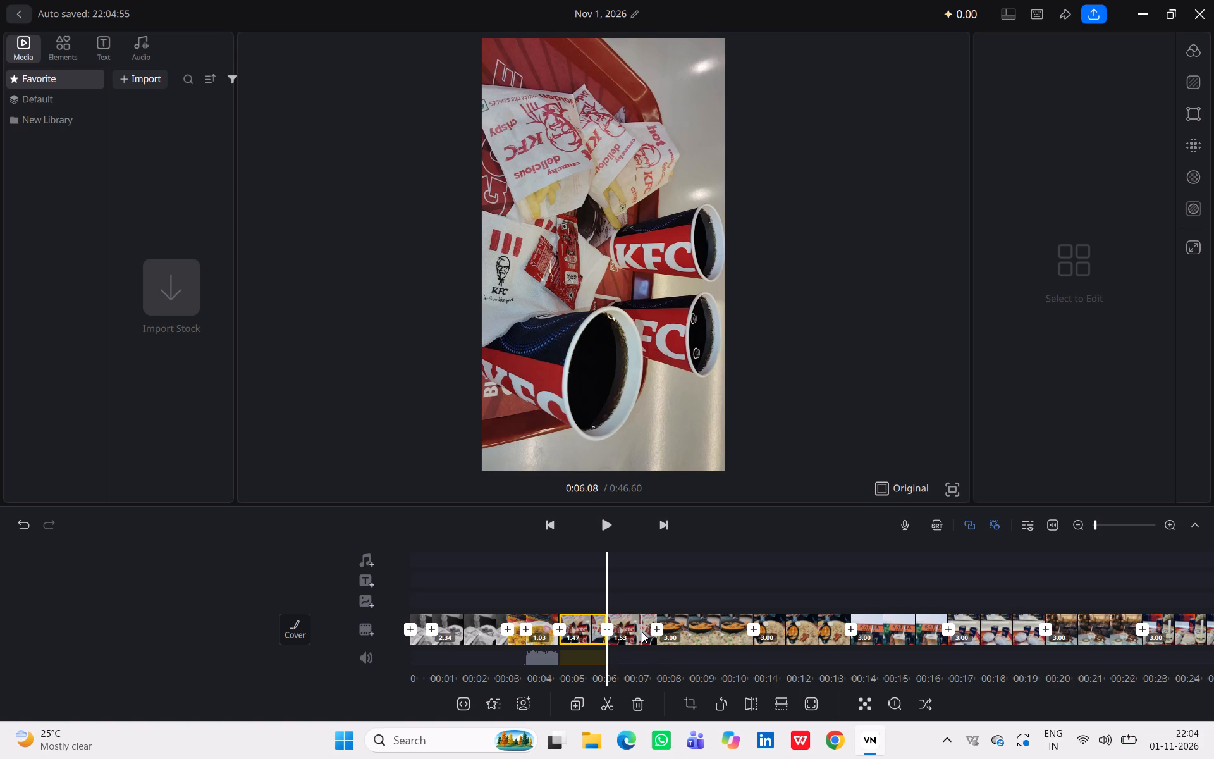
{"action": "left_click", "coordinate": [631, 626]}
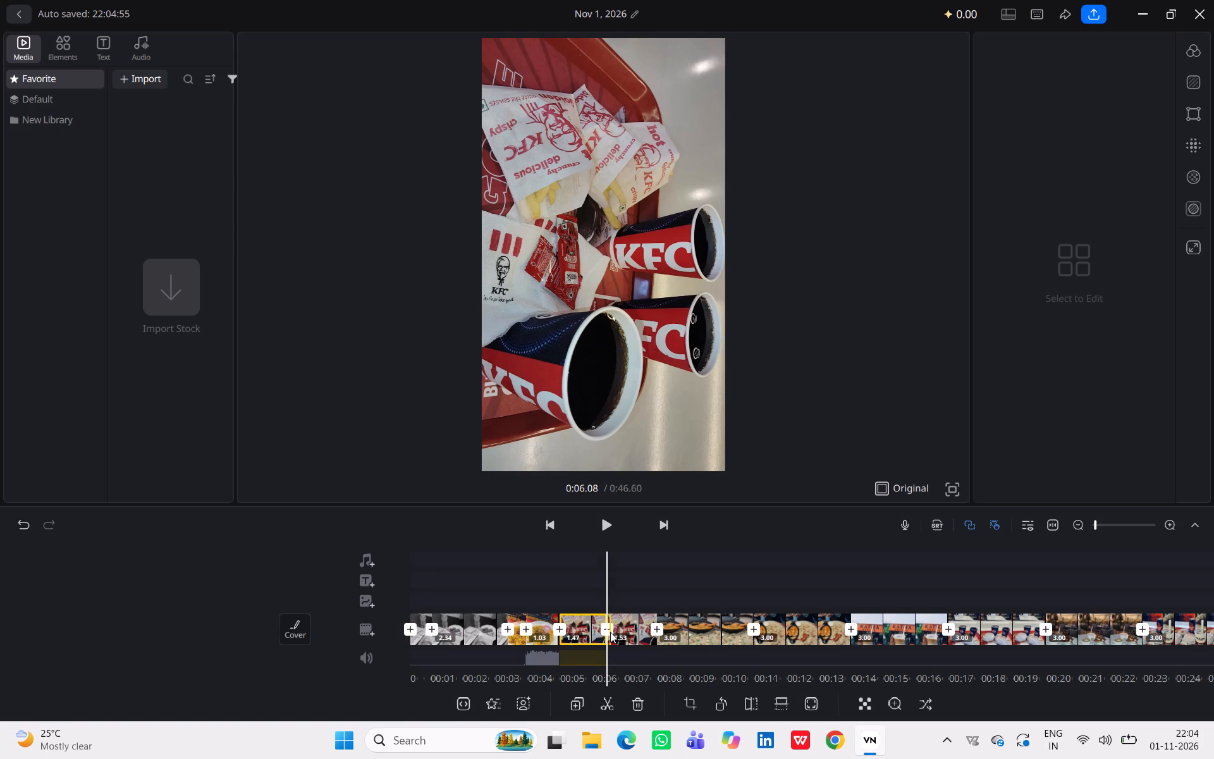
{"action": "key", "text": "b"}
{"action": "left_click", "coordinate": [335, 414]}
Play from the start, stop at about 1.70 s, and split the second black-and-white photo segment there.
{"action": "left_click", "coordinate": [551, 527]}
{"action": "triple_click", "coordinate": [551, 527]}
{"action": "triple_click", "coordinate": [551, 527]}
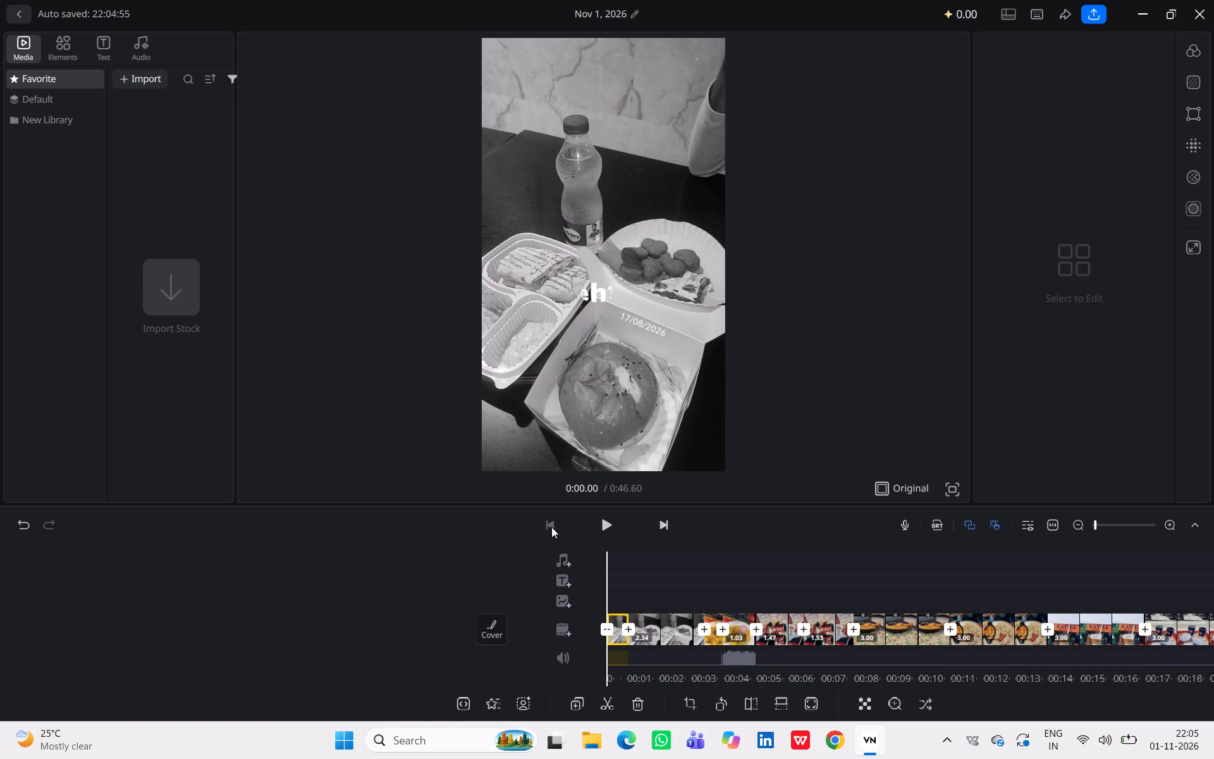
{"action": "left_click_drag", "start_coordinate": [551, 527], "coordinate": [608, 528]}
{"action": "left_click", "coordinate": [608, 528]}
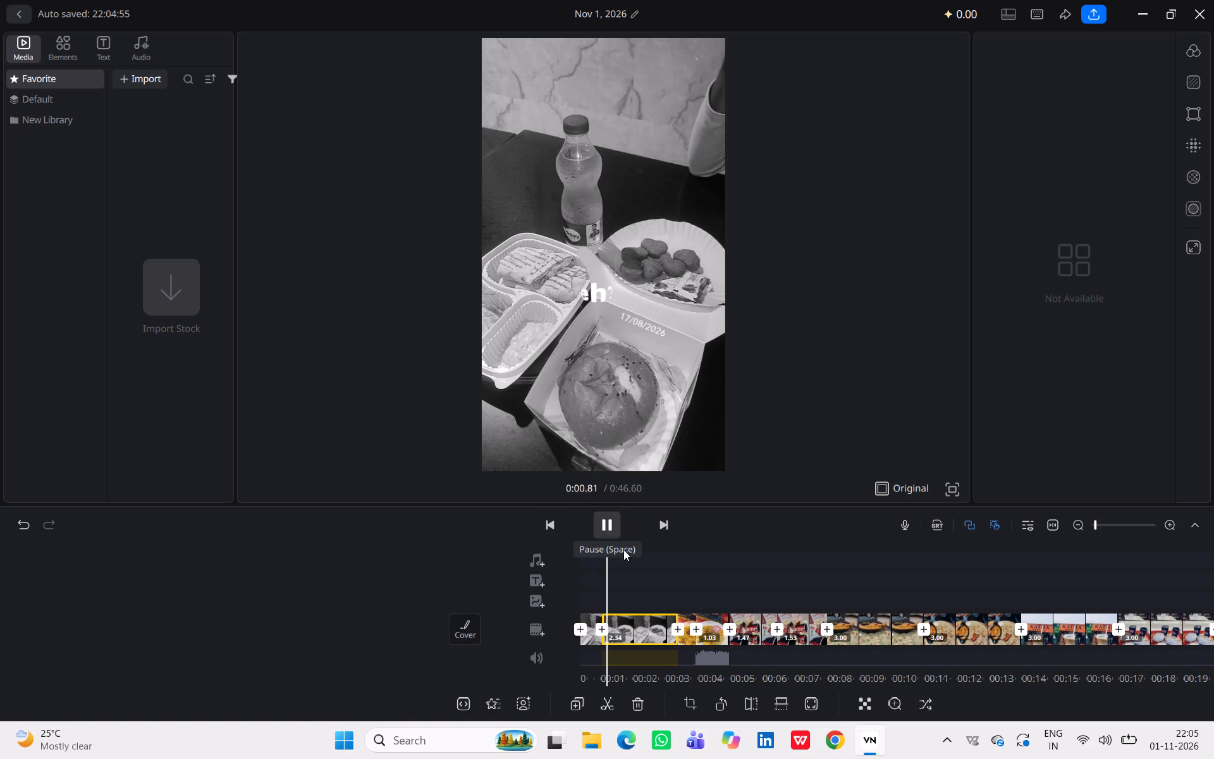
{"action": "left_click", "coordinate": [645, 620]}
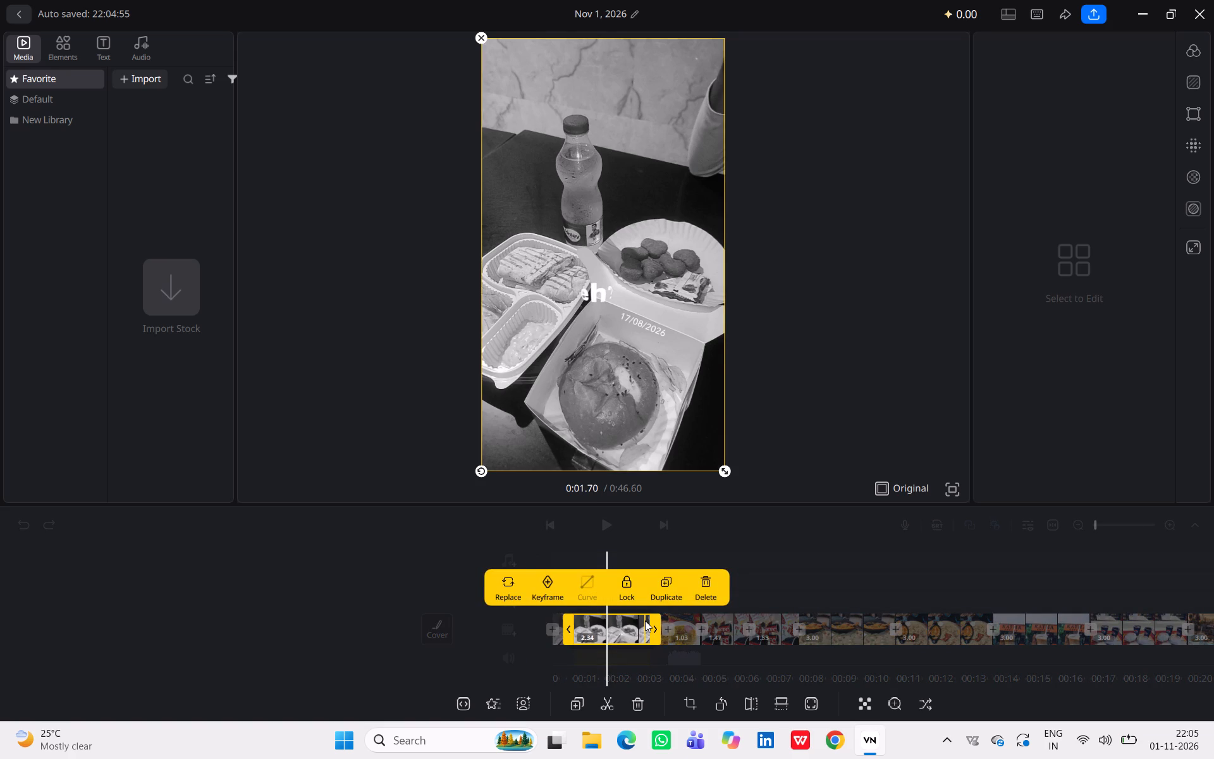
{"action": "key", "text": "ctrl+b"}
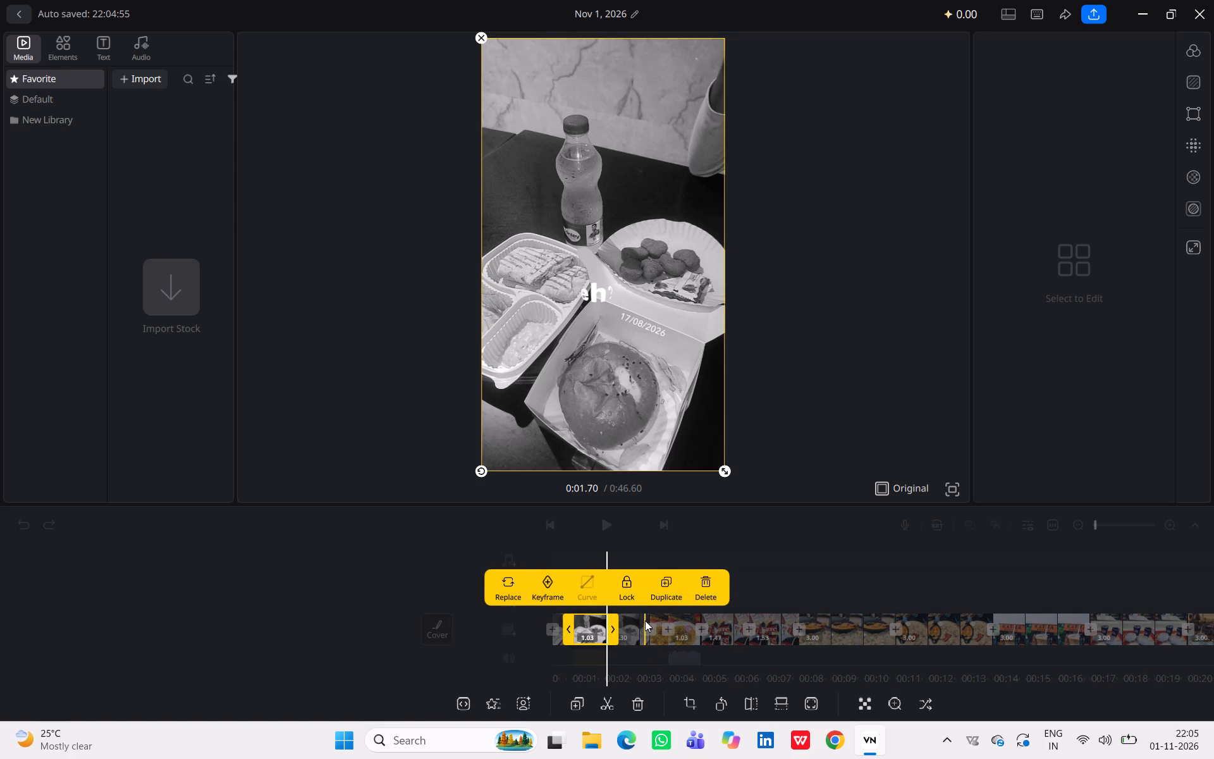
{"action": "left_click", "coordinate": [855, 342]}
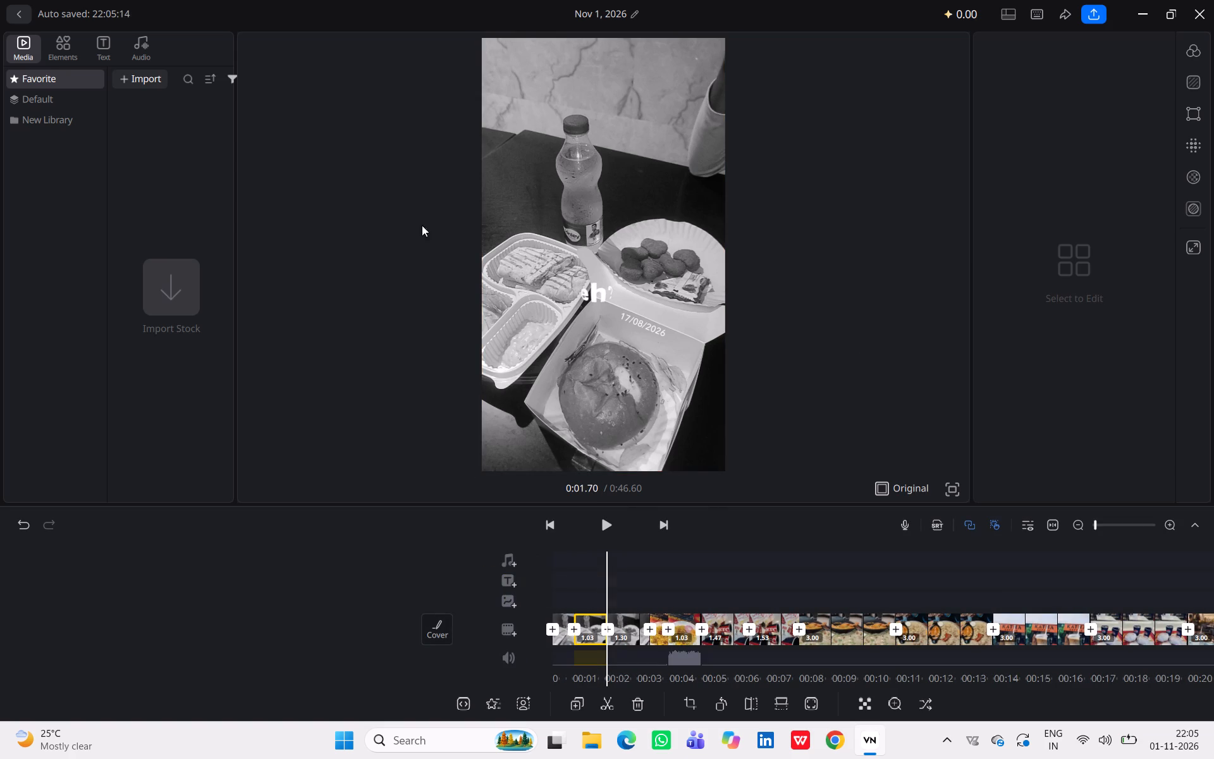
{"action": "left_click", "coordinate": [558, 637]}
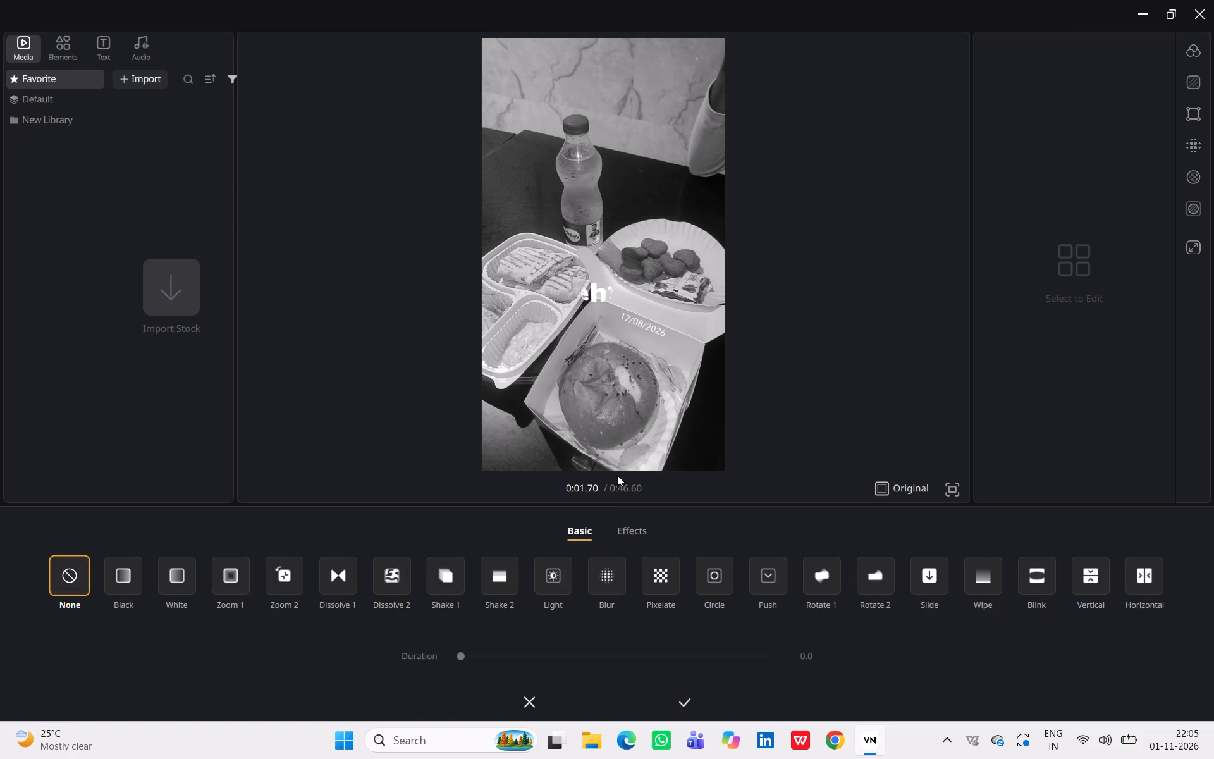
{"action": "left_click", "coordinate": [891, 92]}
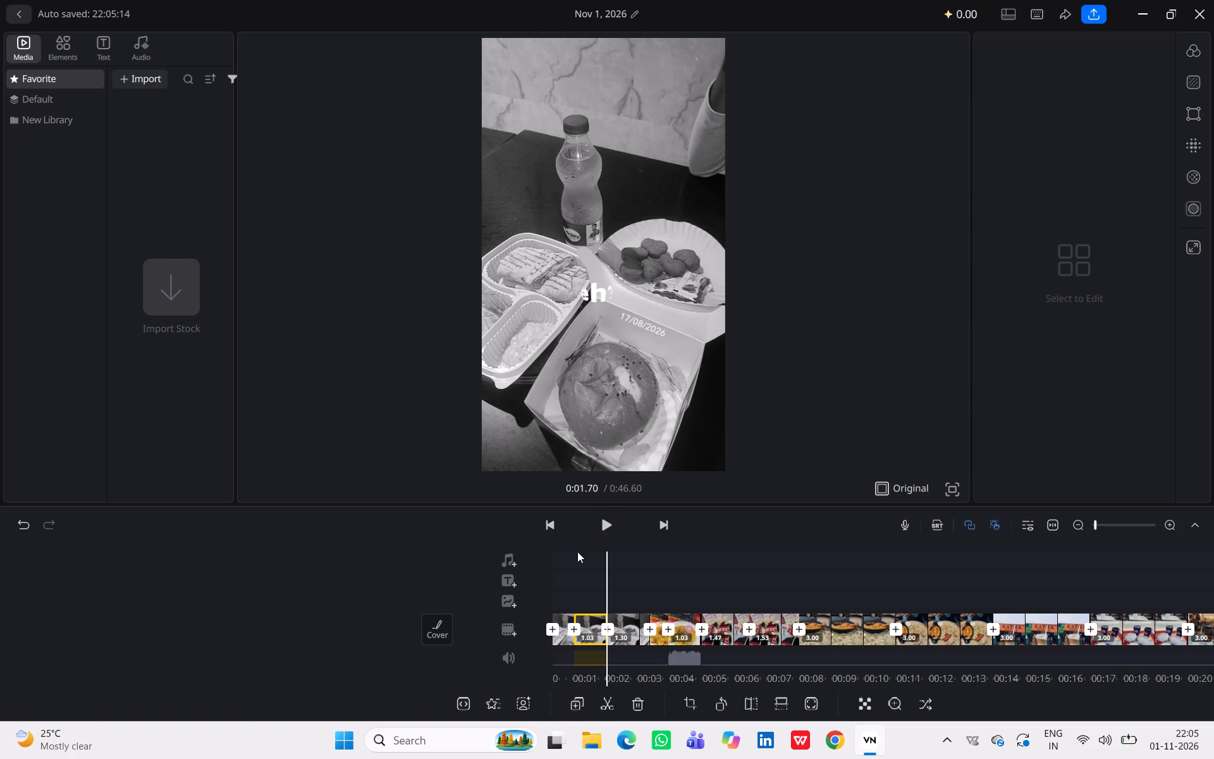
Play from the start again, pause at about 1.43 s, and split the black-and-white photo segment there.
{"action": "left_click", "coordinate": [551, 530]}
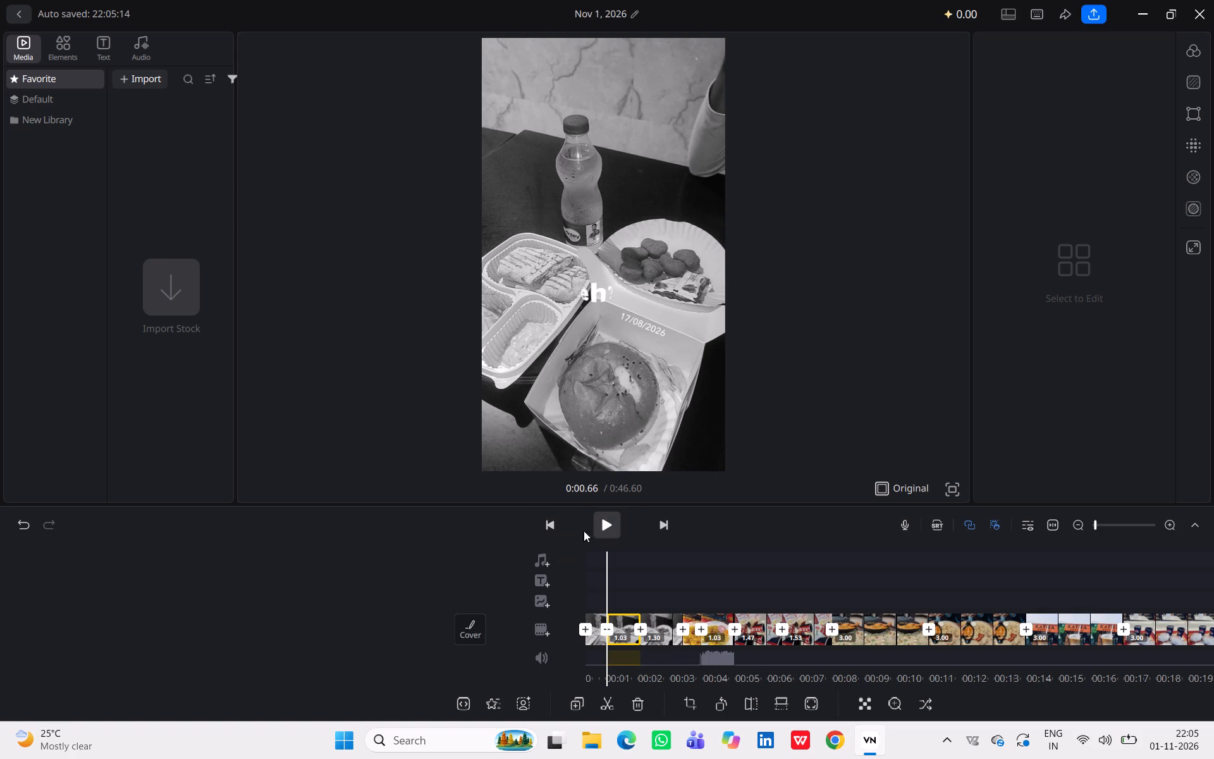
{"action": "double_click", "coordinate": [547, 534]}
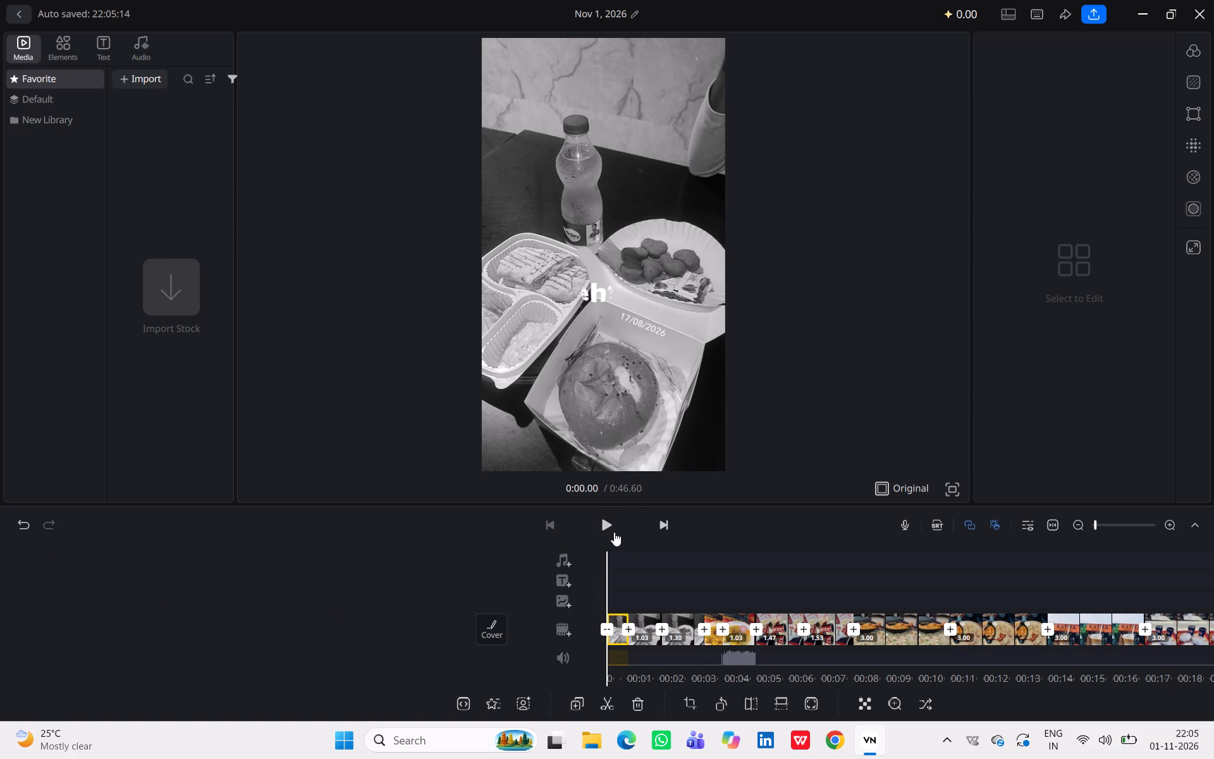
{"action": "left_click", "coordinate": [610, 529]}
{"action": "left_click", "coordinate": [610, 529]}
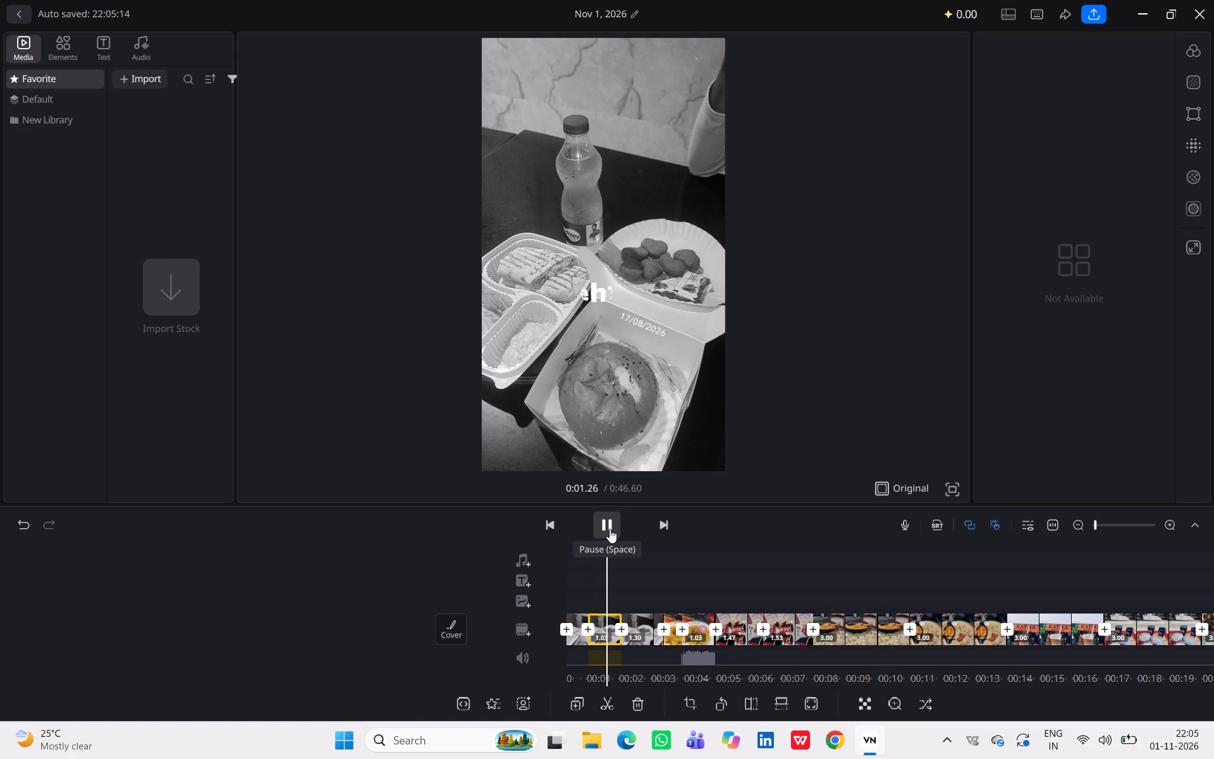
{"action": "key", "text": "ctrl+b"}
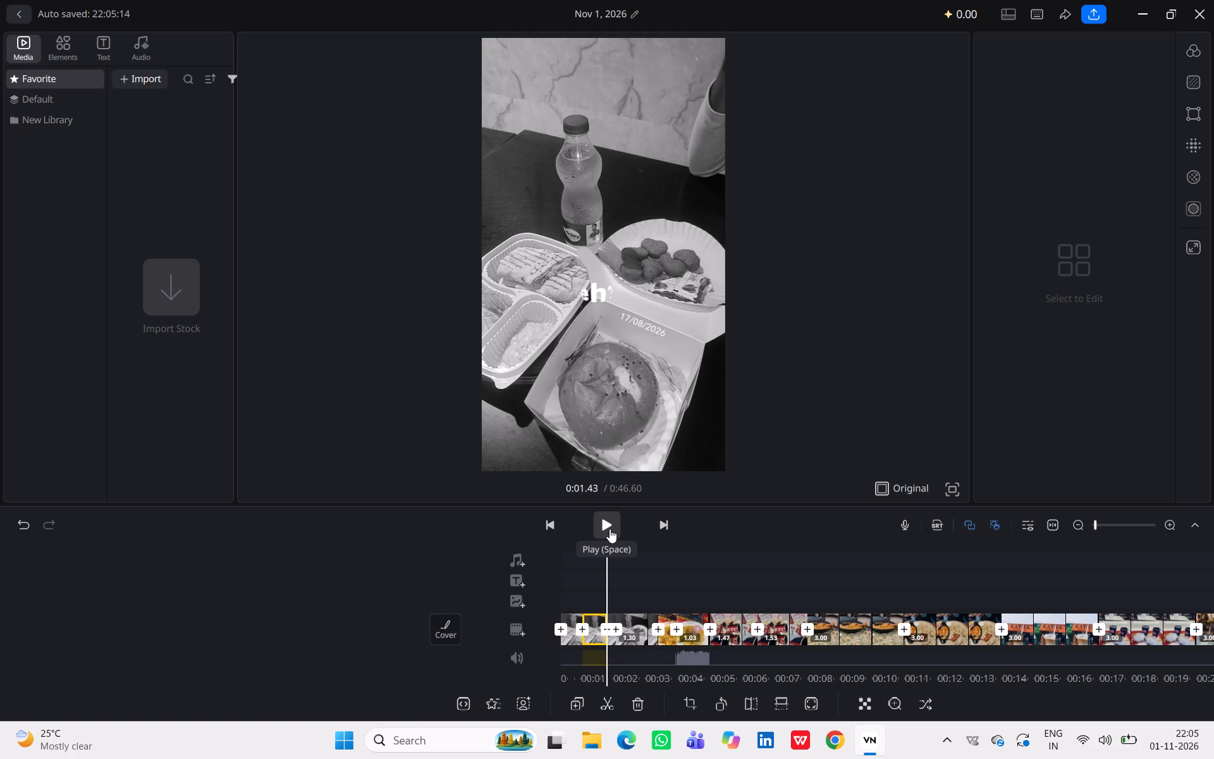
{"action": "key", "text": "ctrl+b"}
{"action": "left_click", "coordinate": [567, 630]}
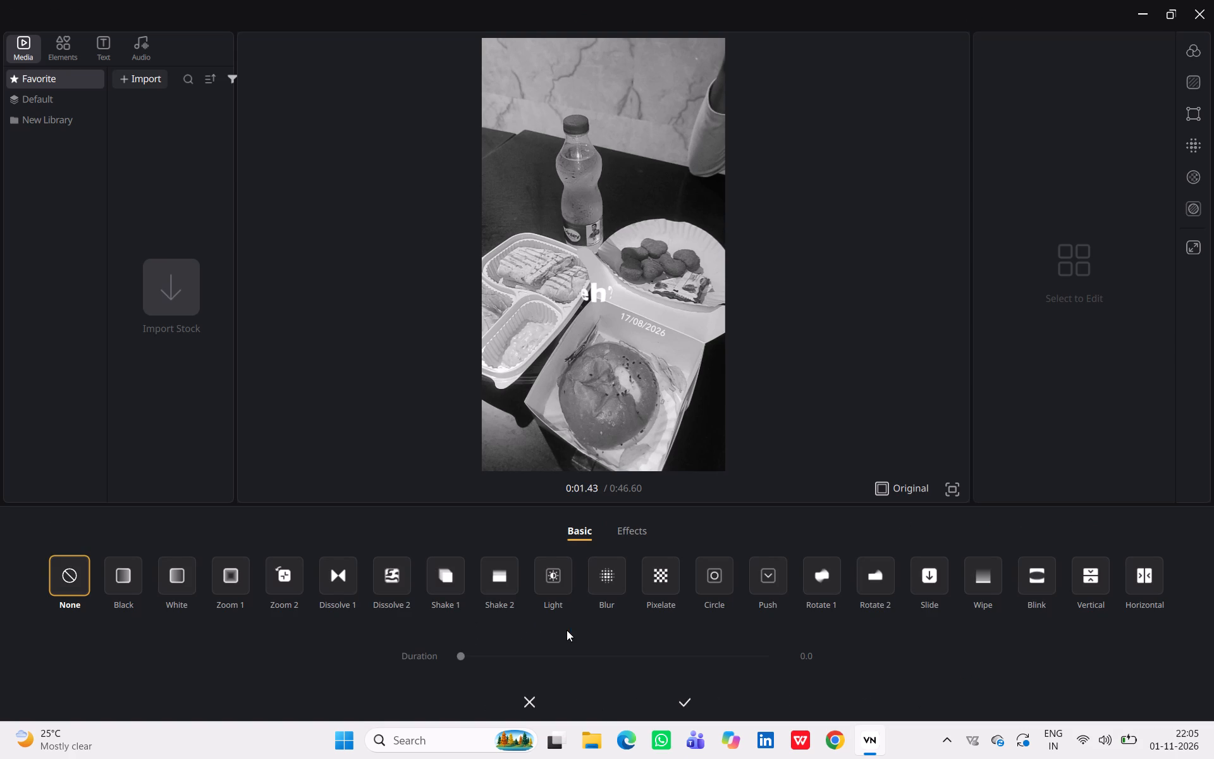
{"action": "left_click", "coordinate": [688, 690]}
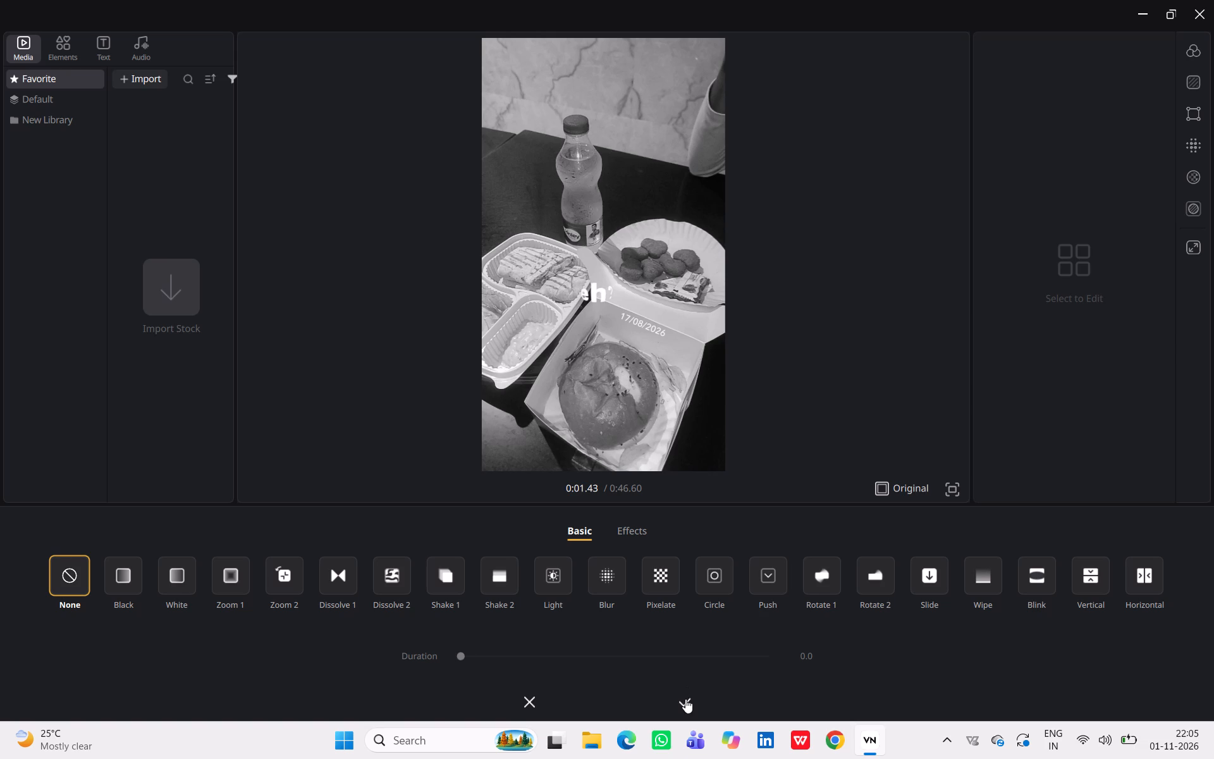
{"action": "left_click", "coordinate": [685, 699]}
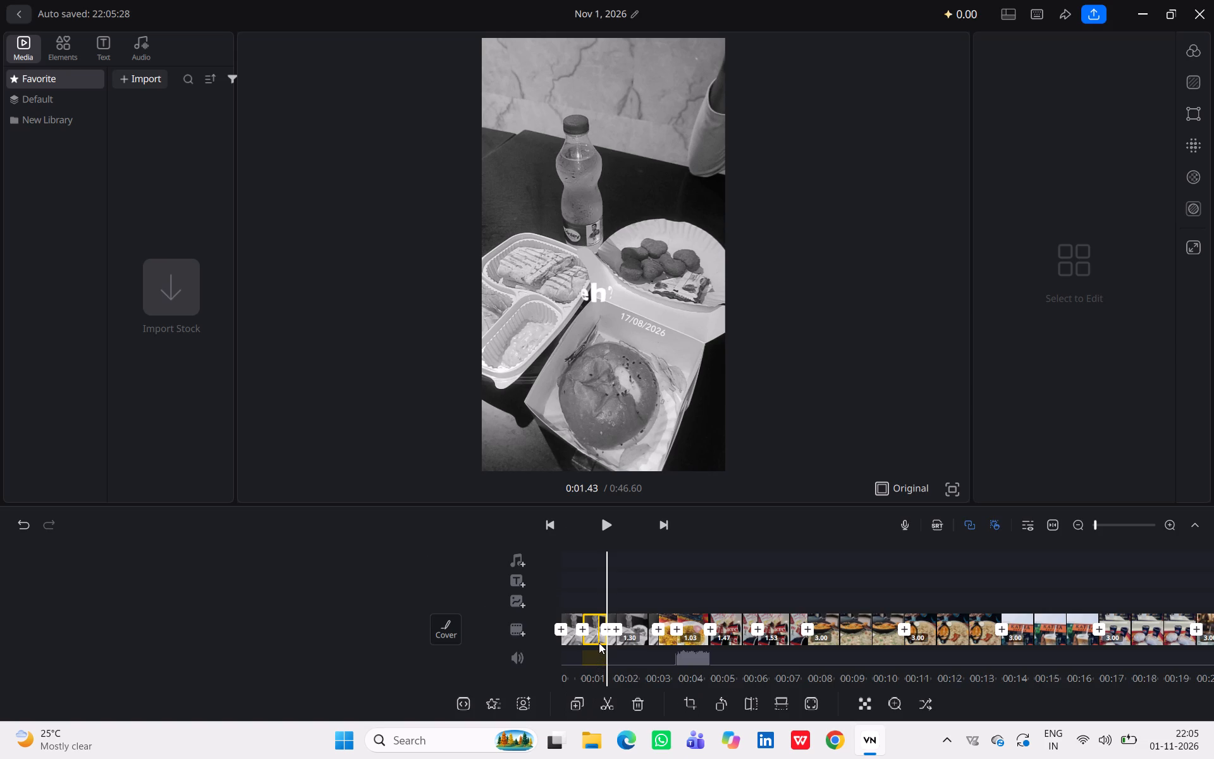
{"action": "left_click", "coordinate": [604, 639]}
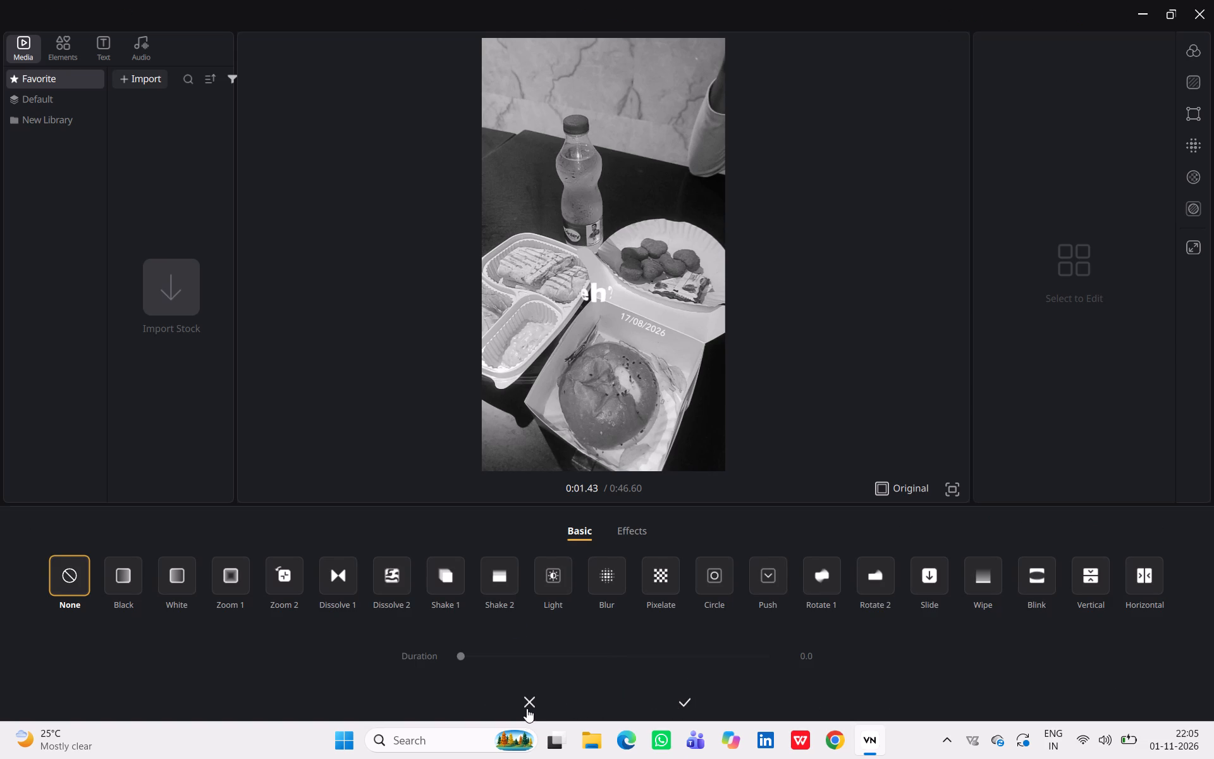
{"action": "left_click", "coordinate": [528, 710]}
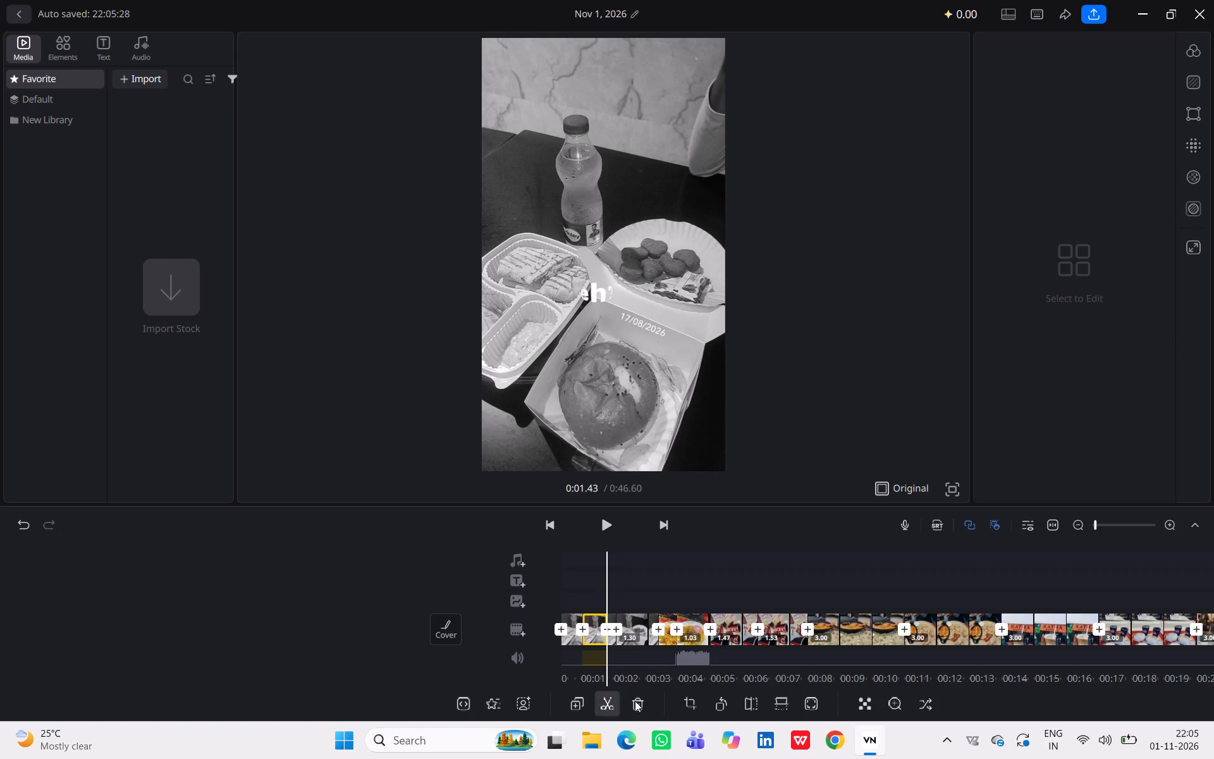
Delete the black-and-white photo segment between about 0.66 s and 1.43 s.
{"action": "left_click", "coordinate": [642, 700]}
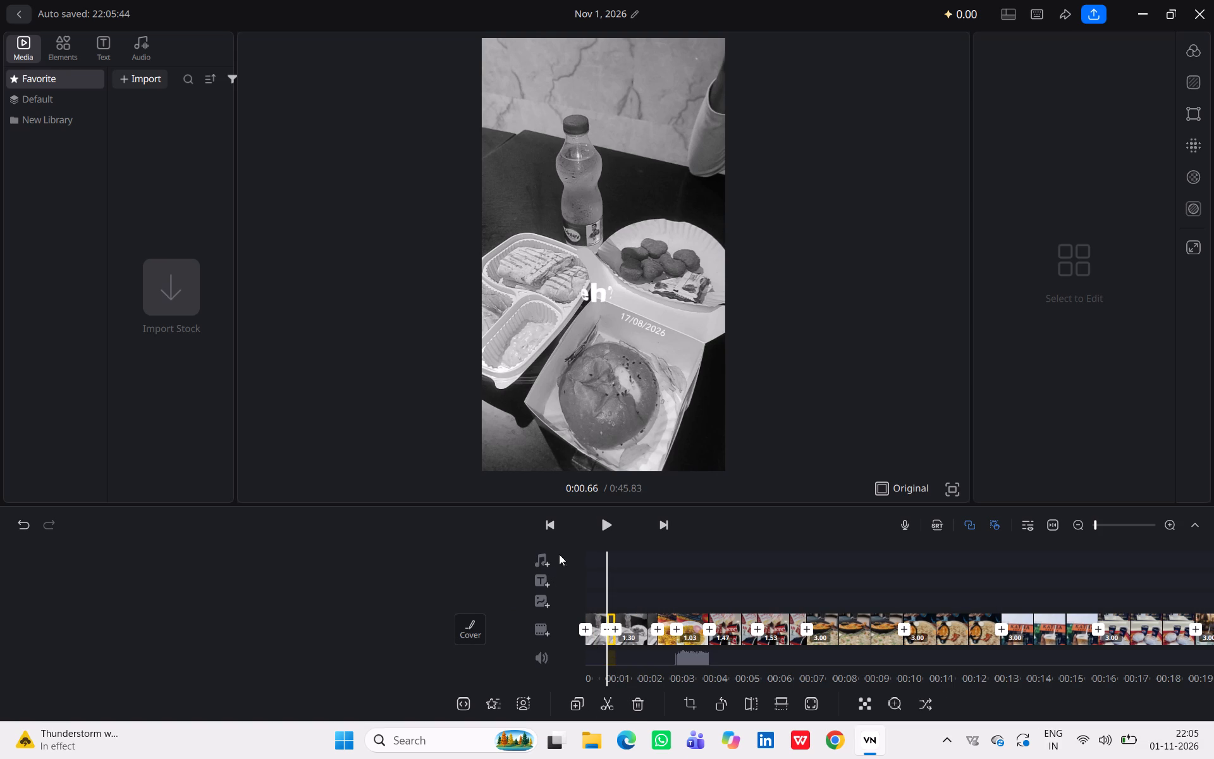
Play from the start into the 1.30 s black-and-white photo segment before the noodle clip and delete that segment.
{"action": "left_click_drag", "start_coordinate": [606, 522], "coordinate": [553, 525]}
{"action": "left_click", "coordinate": [553, 525]}
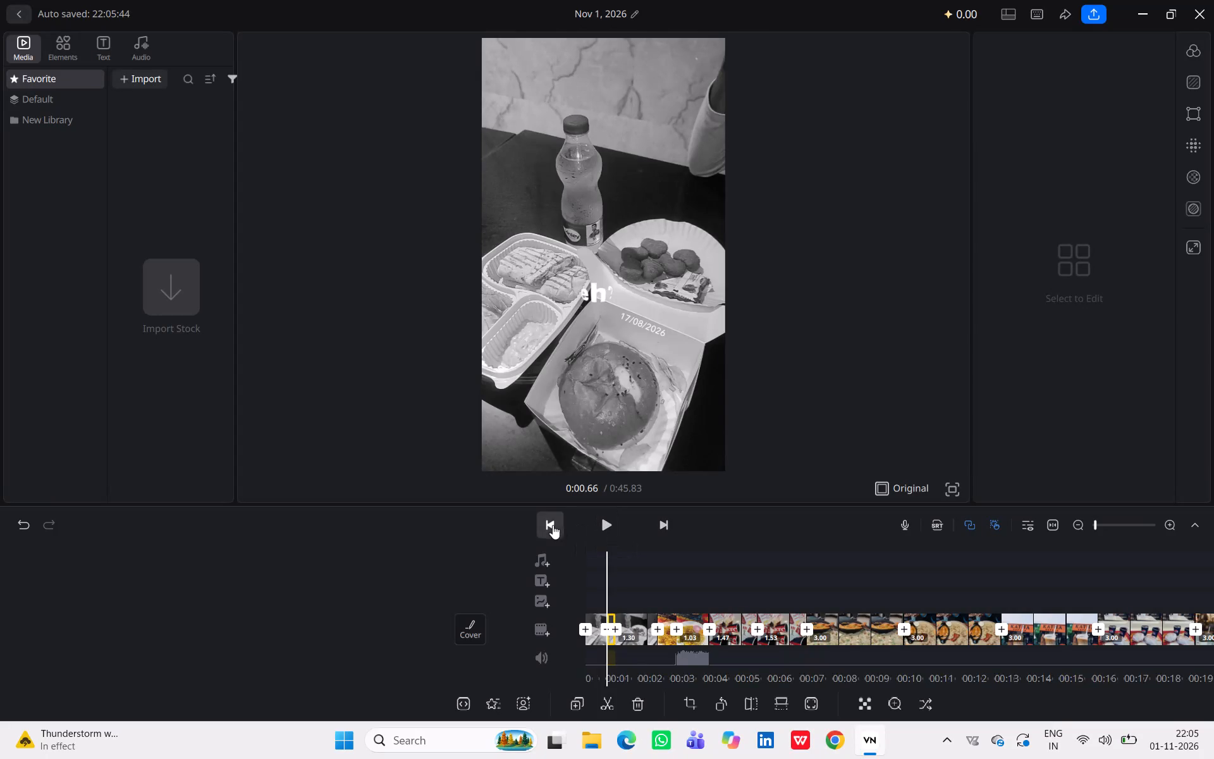
{"action": "left_click", "coordinate": [610, 526]}
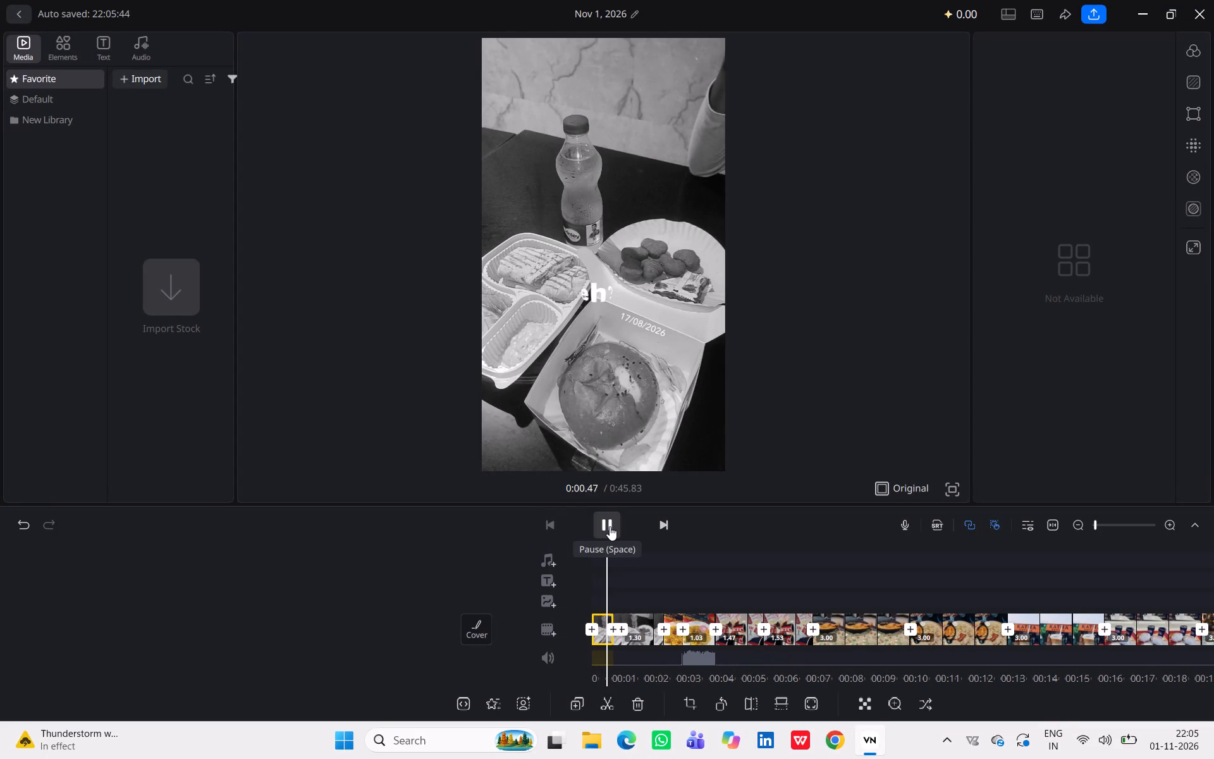
{"action": "left_click", "coordinate": [610, 526]}
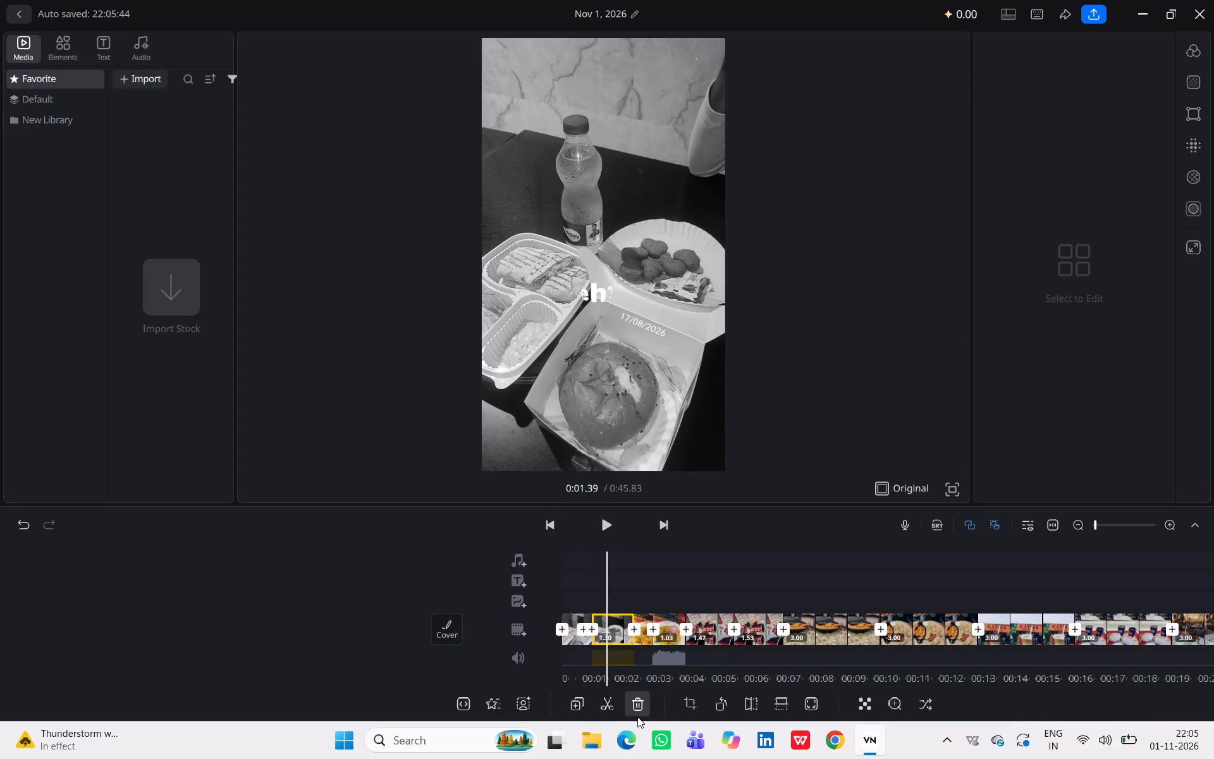
{"action": "left_click", "coordinate": [637, 715]}
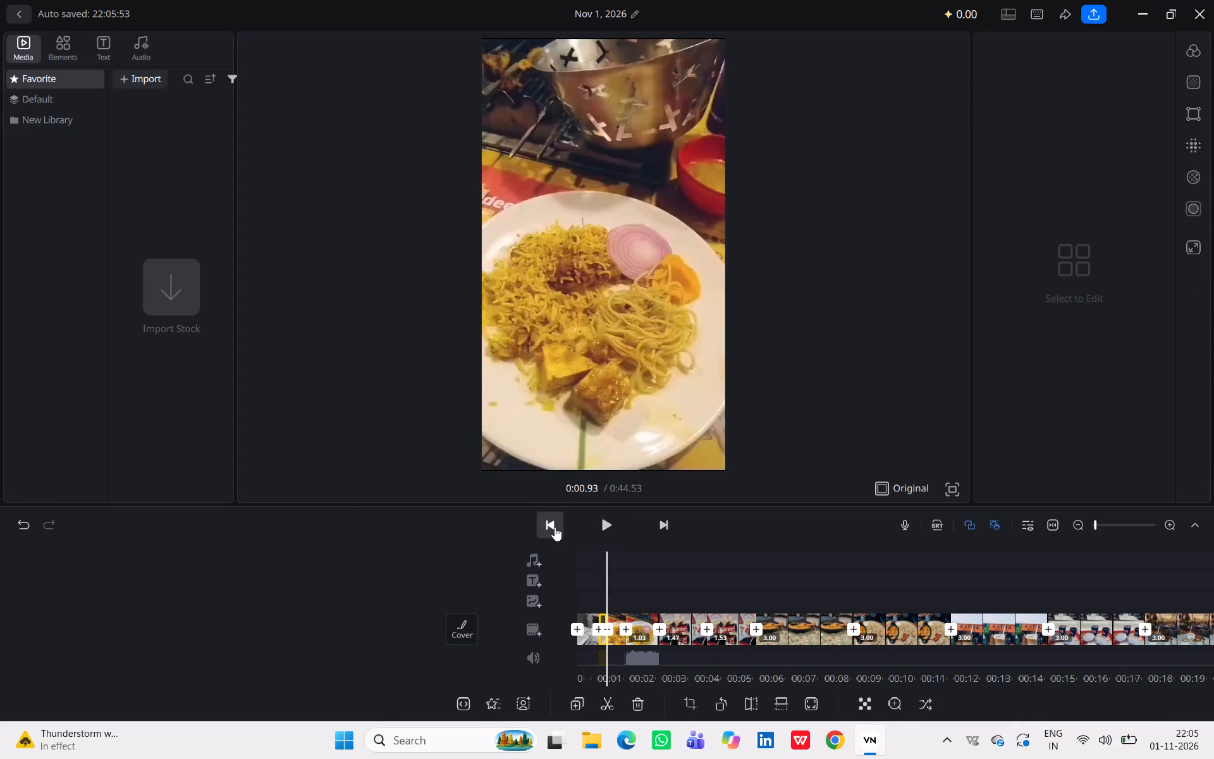
Play the sequence from the start through the noodle clips into the first KFC photo segment to review the cuts.
{"action": "left_click", "coordinate": [552, 526]}
{"action": "triple_click", "coordinate": [552, 526]}
{"action": "left_click_drag", "start_coordinate": [552, 526], "coordinate": [578, 508]}
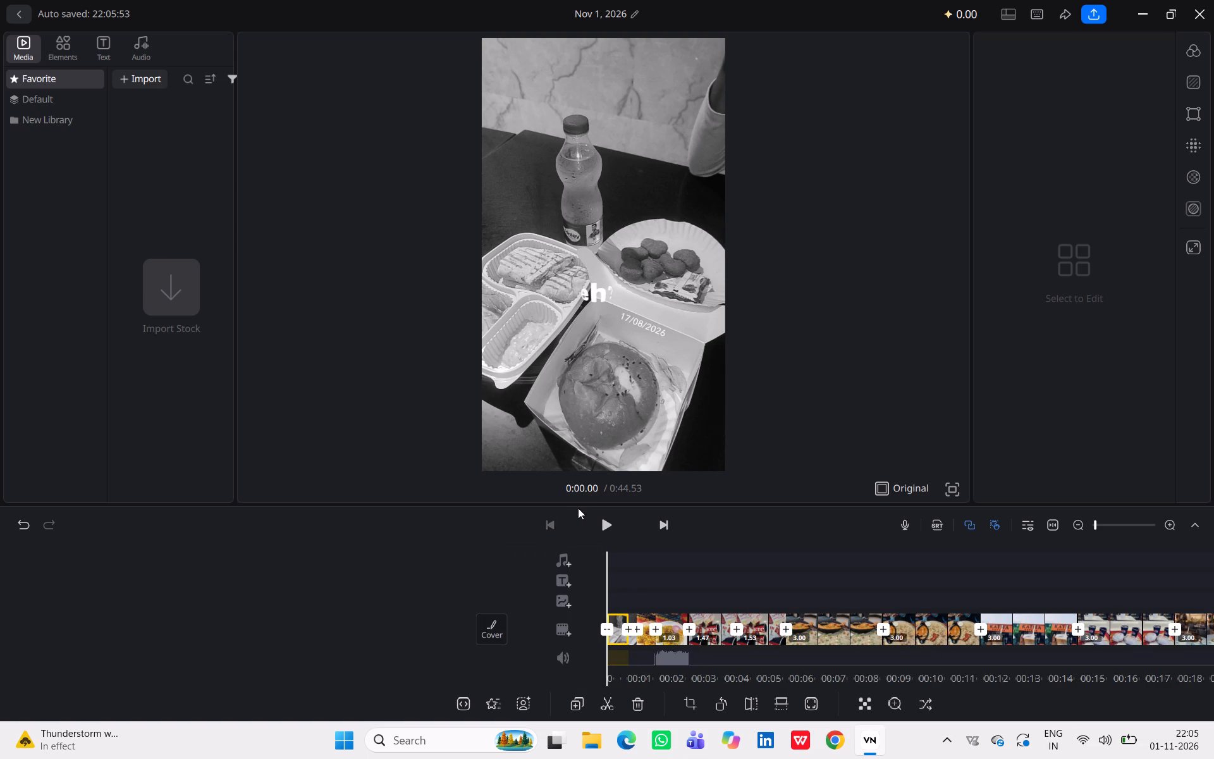
{"action": "left_click_drag", "start_coordinate": [578, 508], "coordinate": [603, 524]}
{"action": "left_click", "coordinate": [603, 524]}
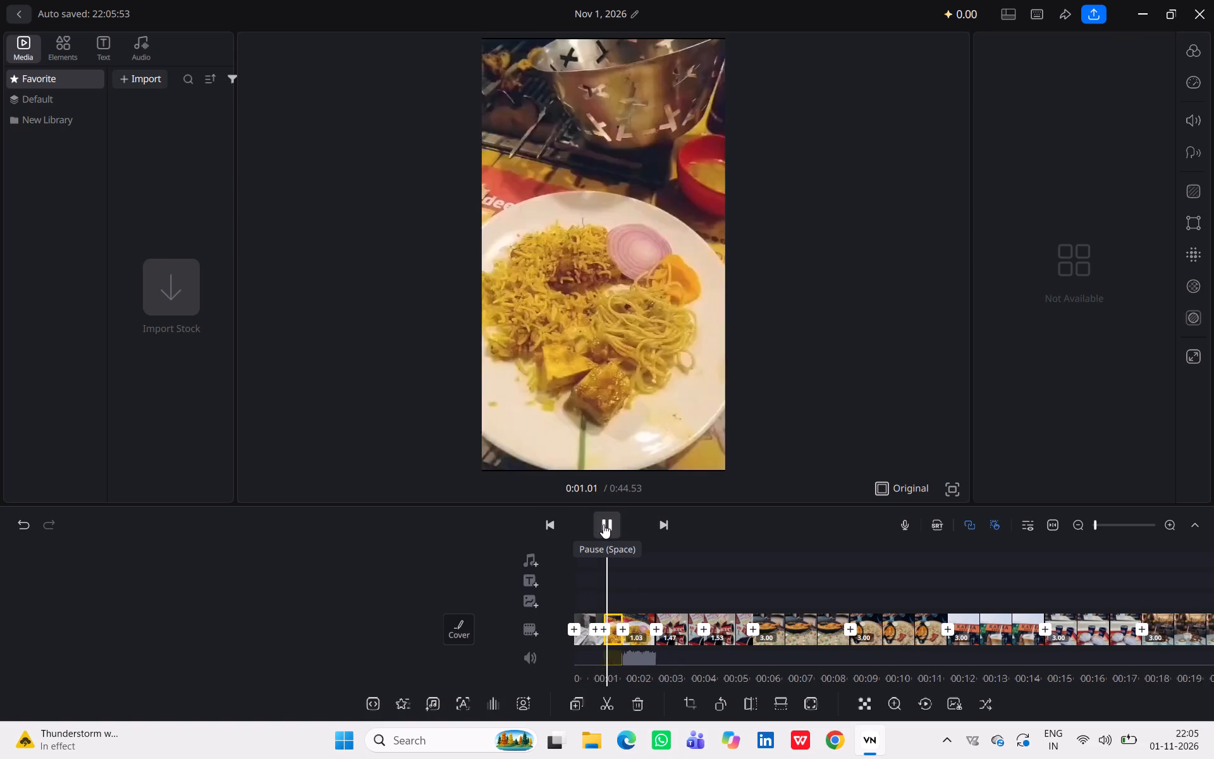
{"action": "left_click", "coordinate": [603, 524]}
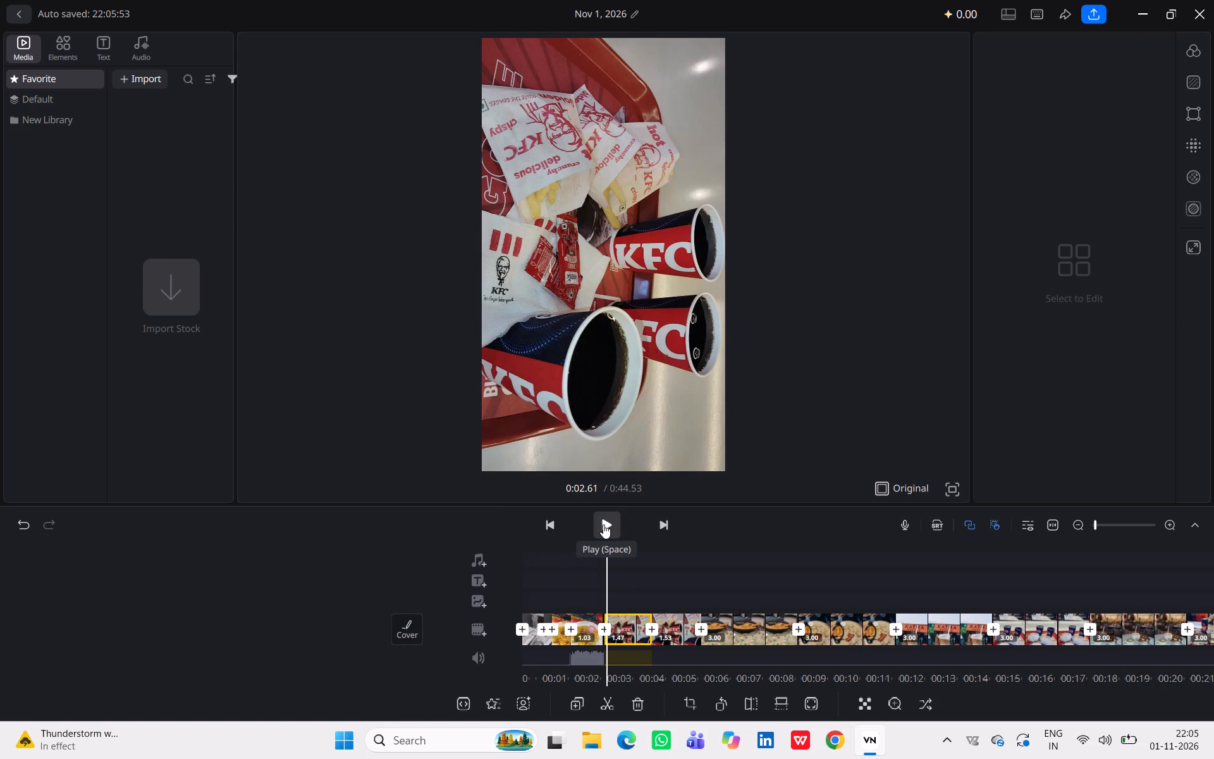
{"action": "left_click", "coordinate": [603, 524]}
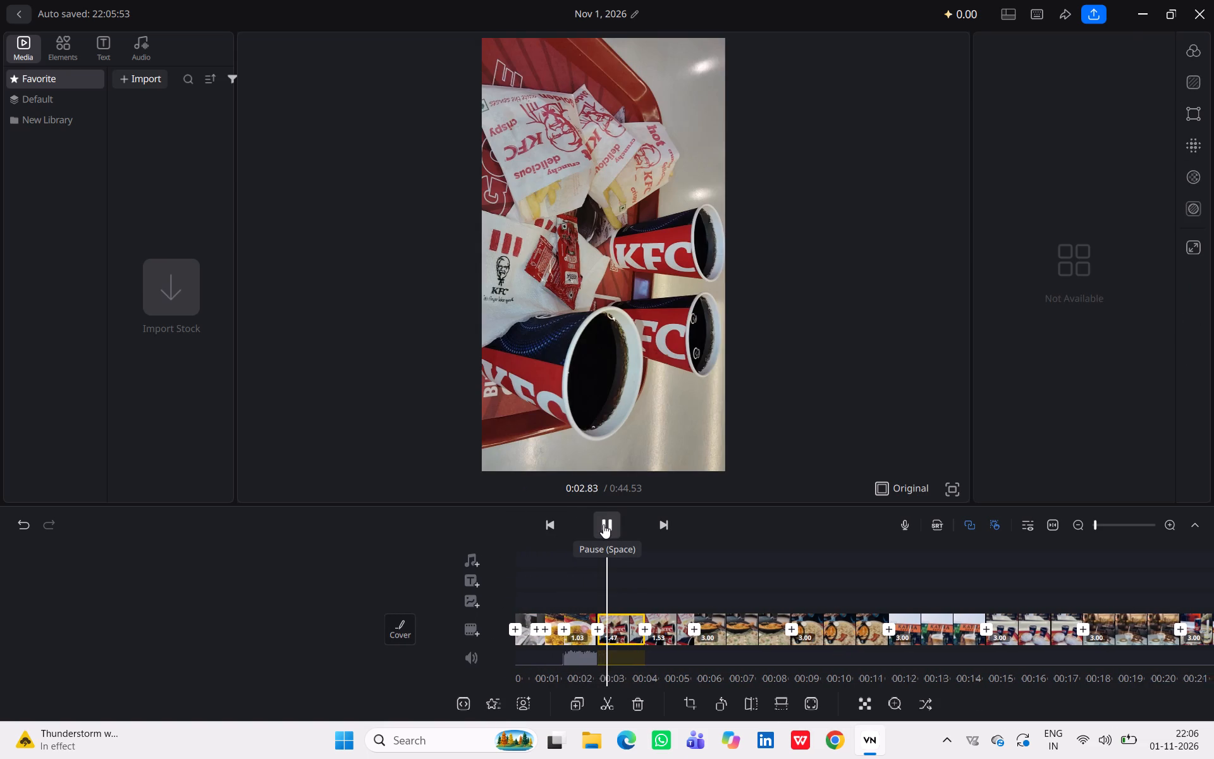
{"action": "left_click", "coordinate": [603, 524]}
Replay the opening, pause at about 1.70 s in the 1.03 s noodle clip, and turn on Medium denoise for its audio.
{"action": "double_click", "coordinate": [555, 527]}
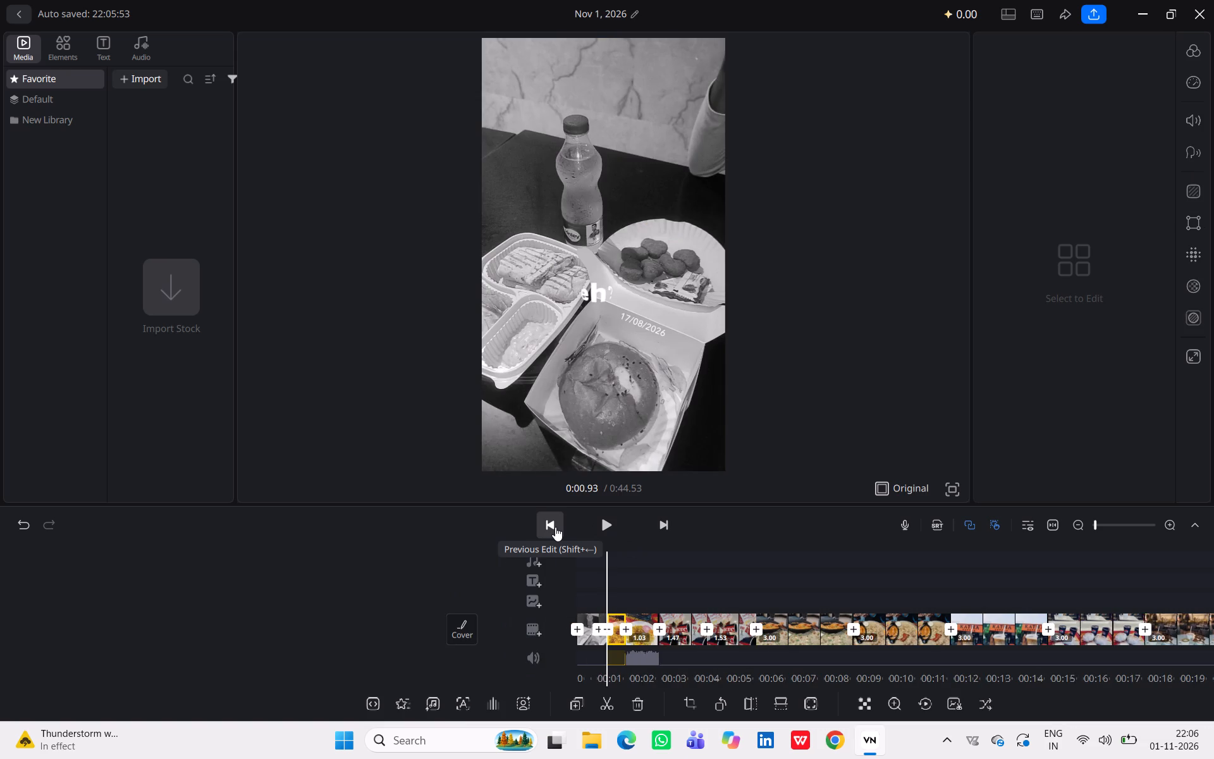
{"action": "left_click", "coordinate": [597, 527]}
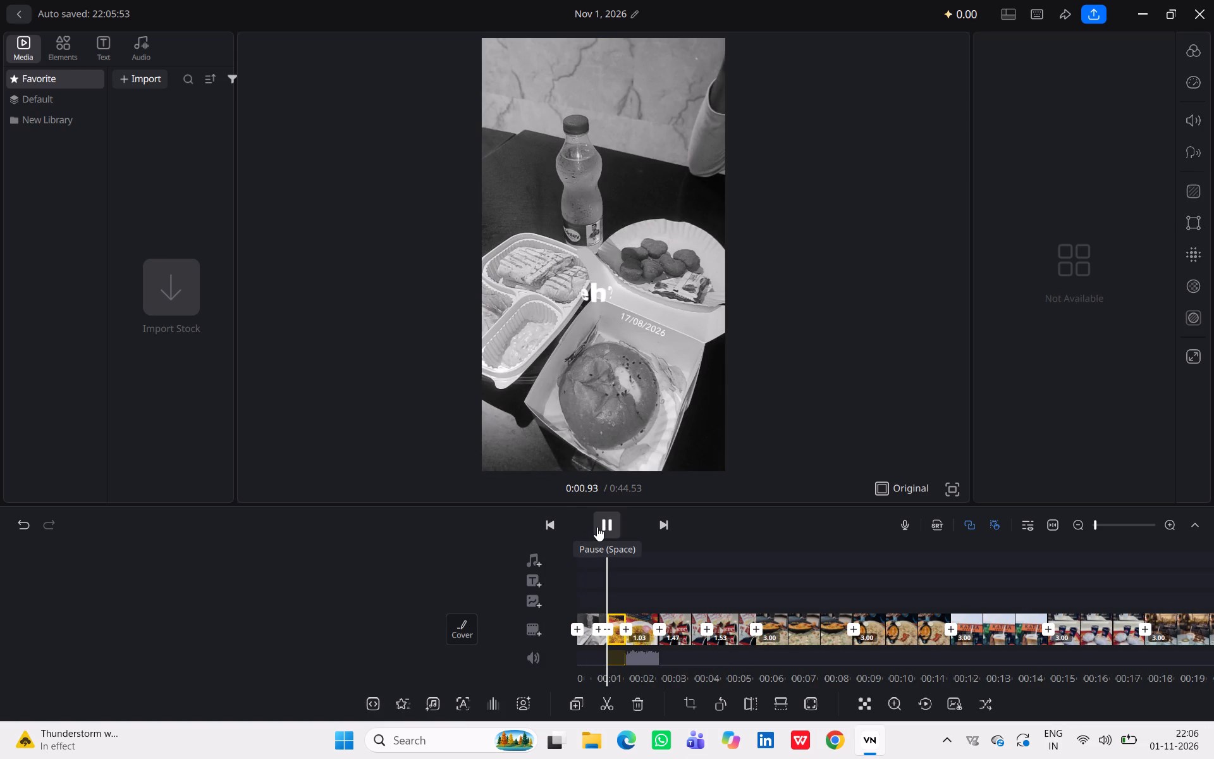
{"action": "left_click", "coordinate": [597, 527]}
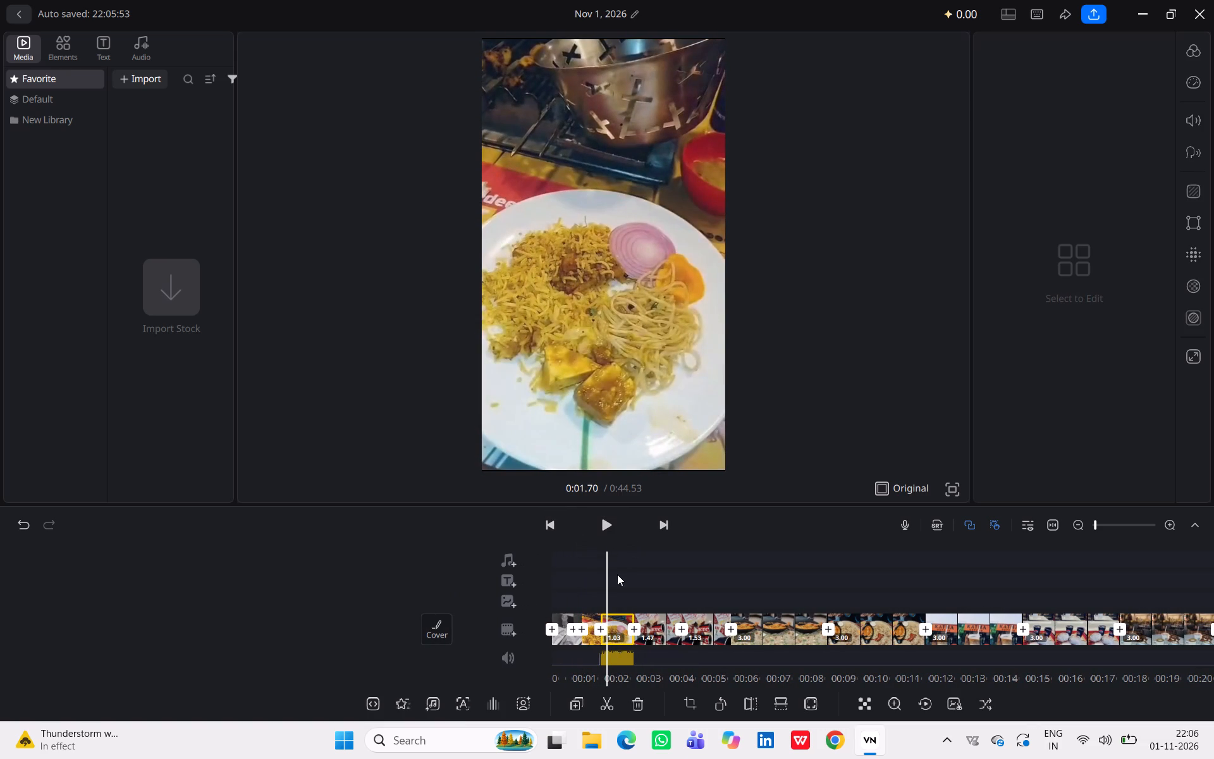
{"action": "left_click", "coordinate": [620, 657]}
{"action": "left_click", "coordinate": [620, 657]}
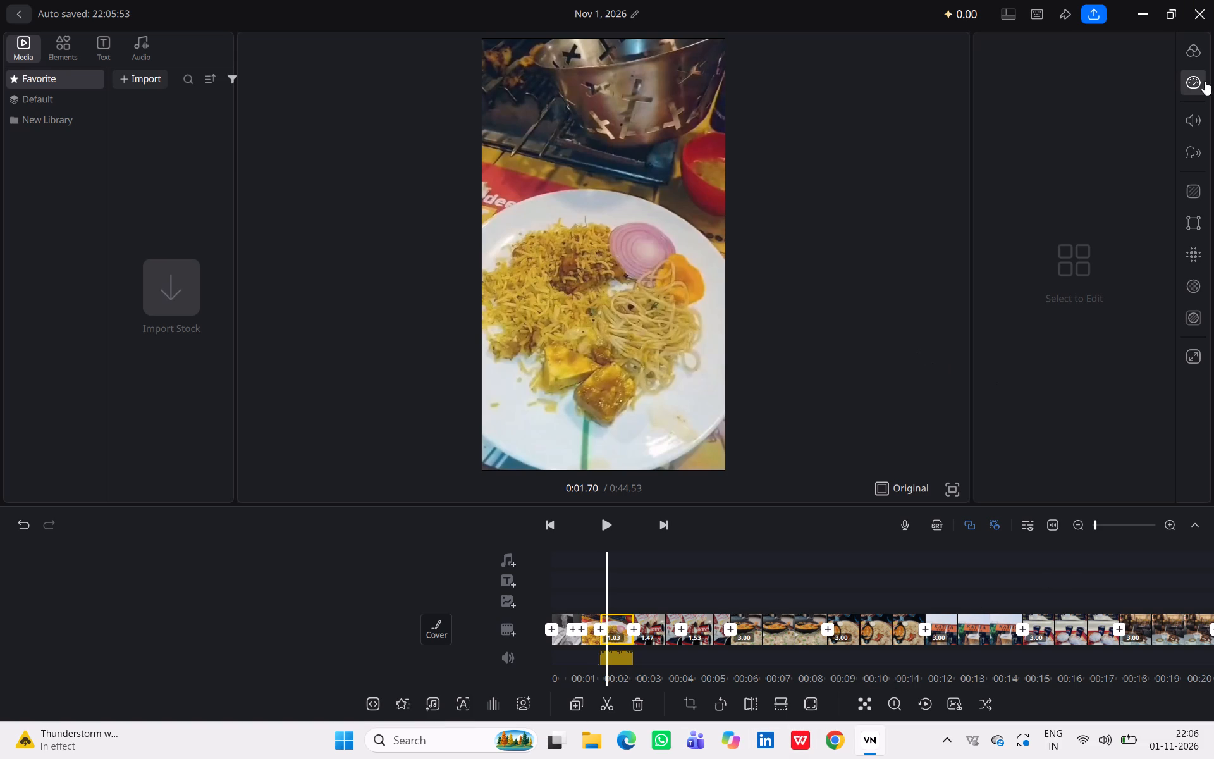
{"action": "left_click", "coordinate": [1198, 117]}
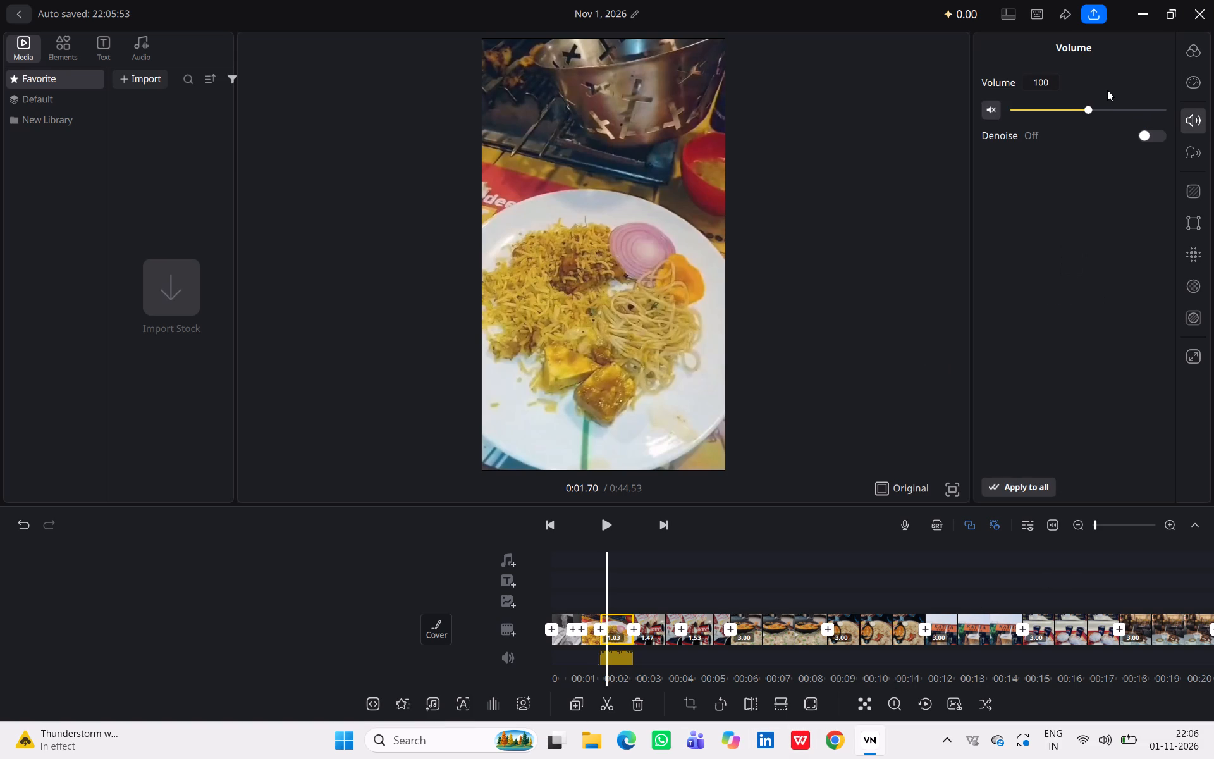
{"action": "left_click", "coordinate": [1144, 140]}
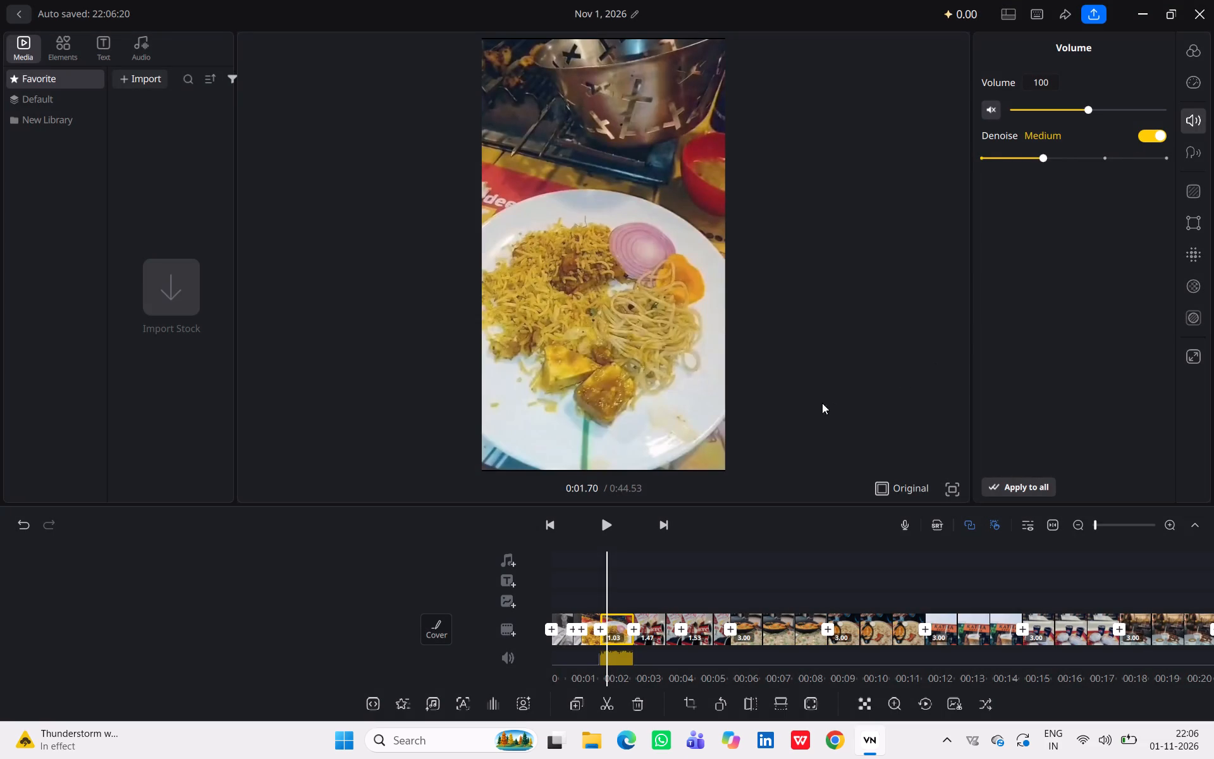
Review the opening again, pause at about 1.67 s in the 1.03 s noodle clip, and mute its audio.
{"action": "left_click", "coordinate": [612, 534]}
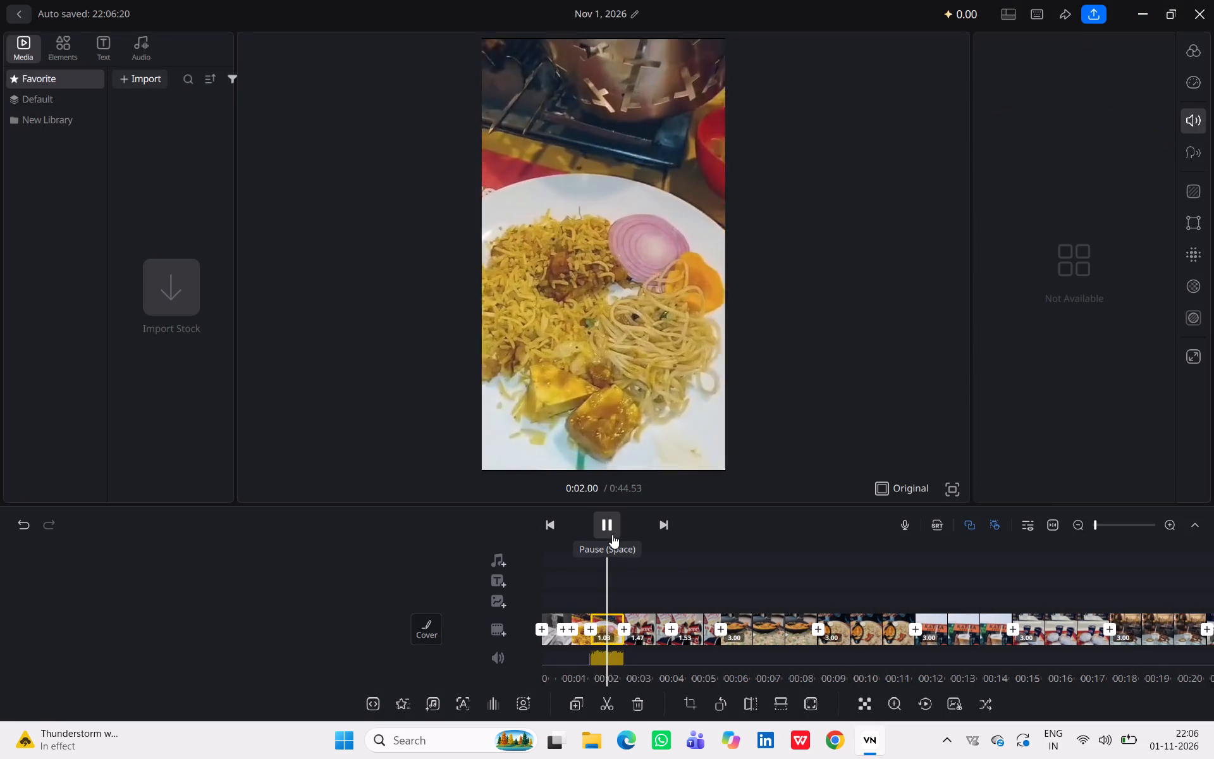
{"action": "left_click", "coordinate": [612, 534]}
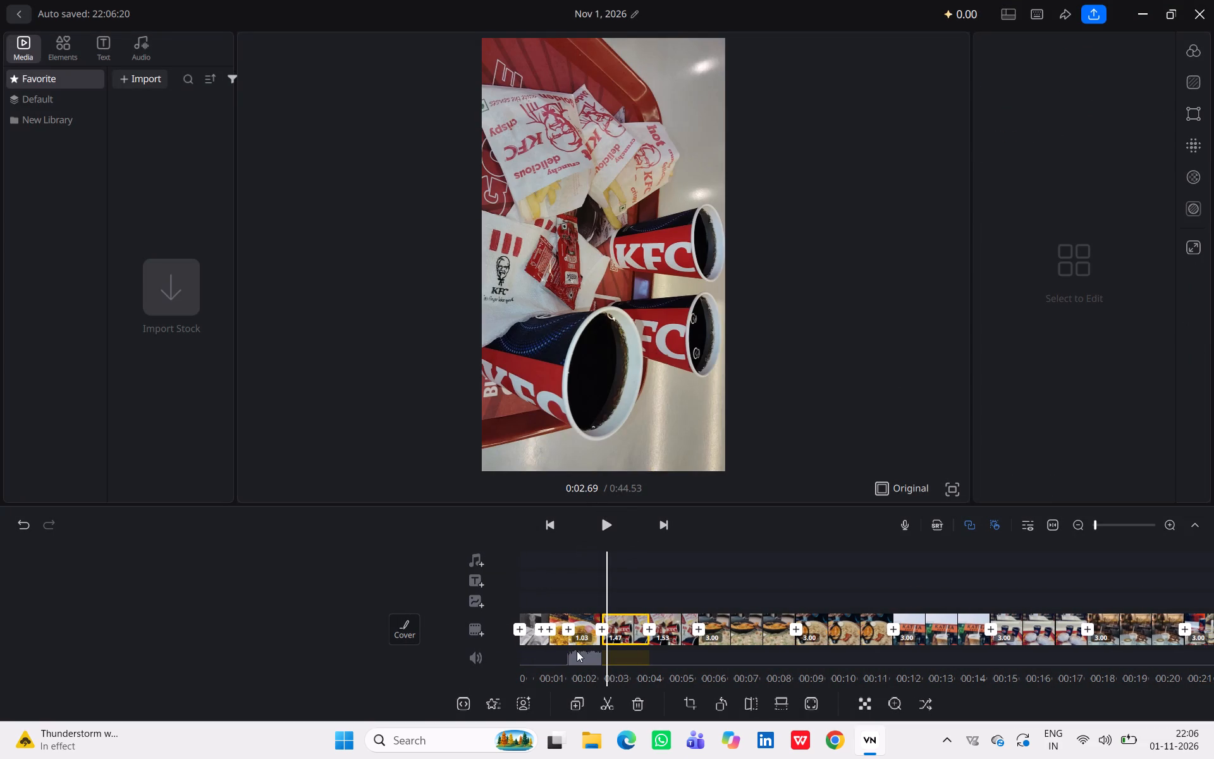
{"action": "left_click", "coordinate": [577, 636]}
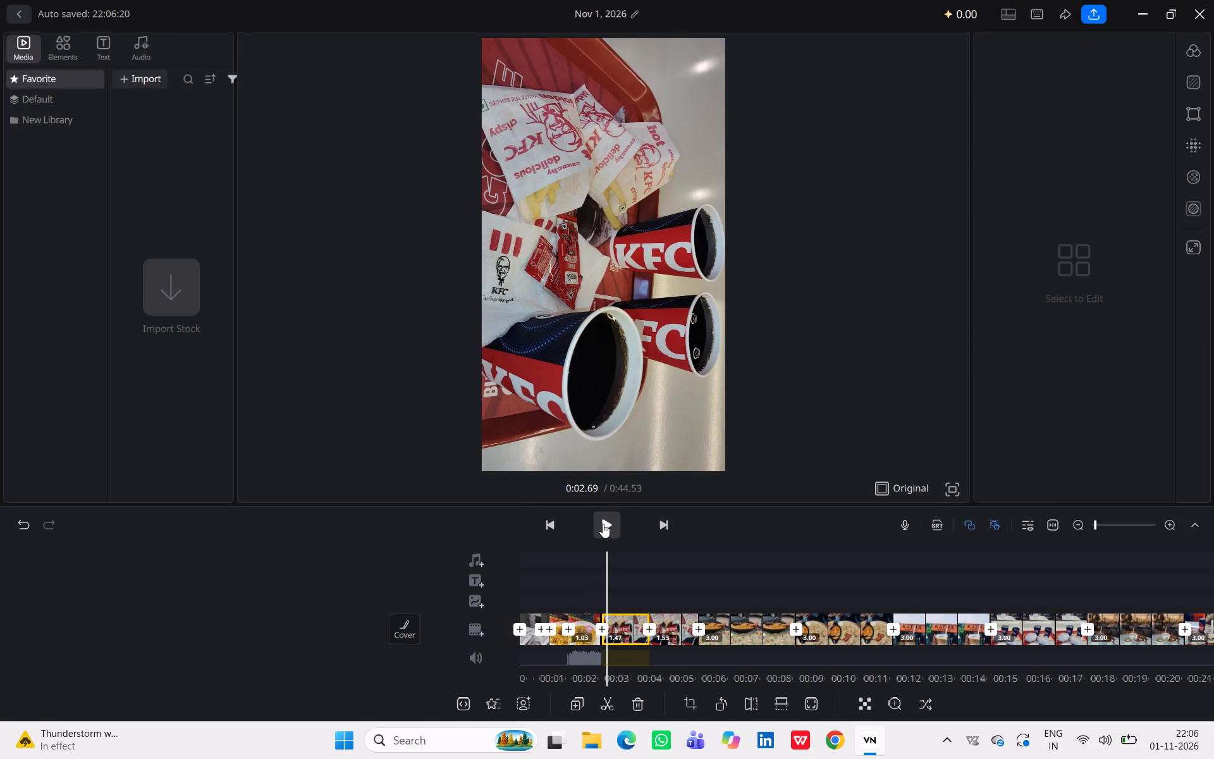
{"action": "left_click", "coordinate": [603, 521]}
{"action": "left_click_drag", "start_coordinate": [603, 521], "coordinate": [554, 525]}
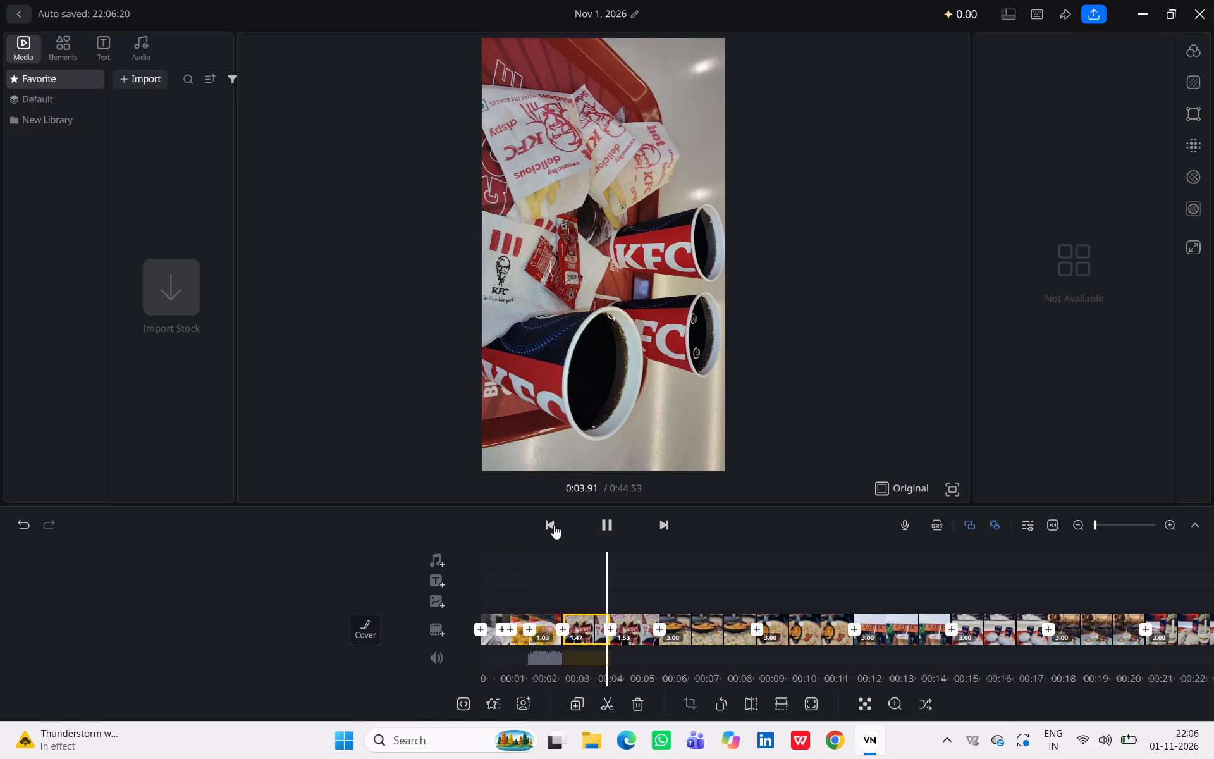
{"action": "triple_click", "coordinate": [554, 525]}
{"action": "triple_click", "coordinate": [554, 525]}
{"action": "left_click", "coordinate": [554, 525]}
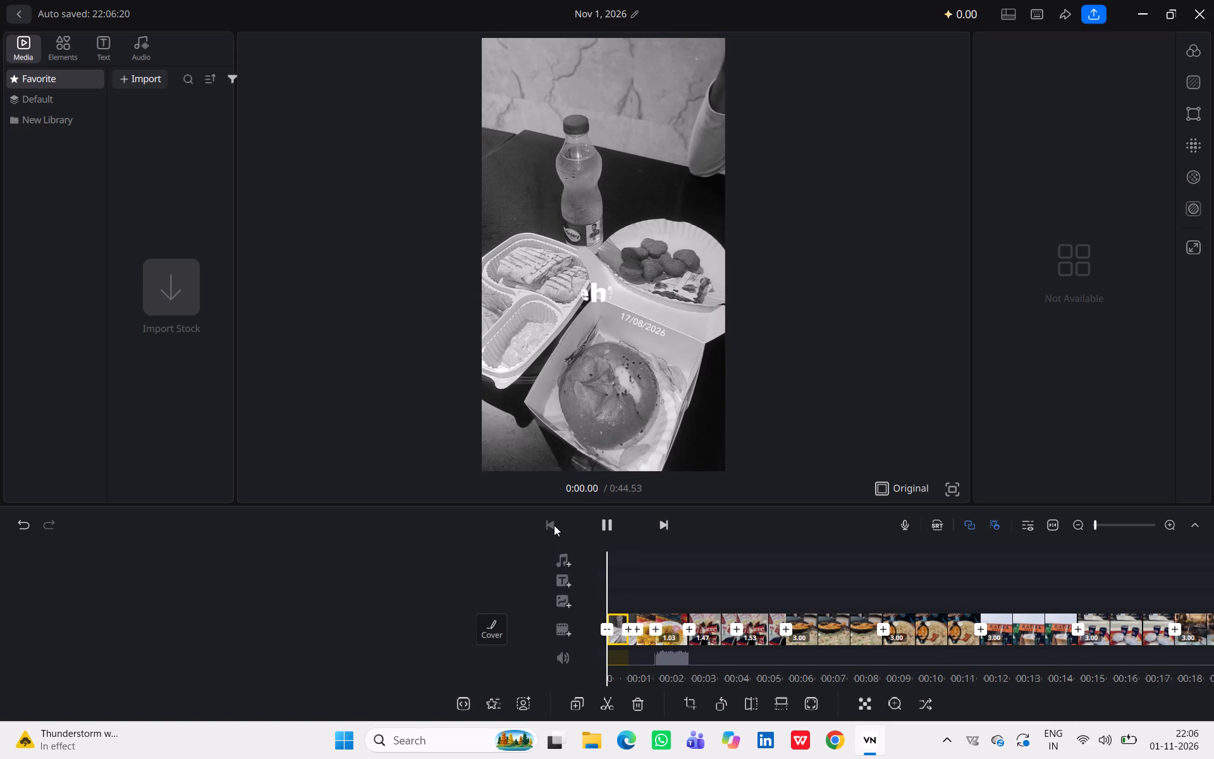
{"action": "triple_click", "coordinate": [599, 519]}
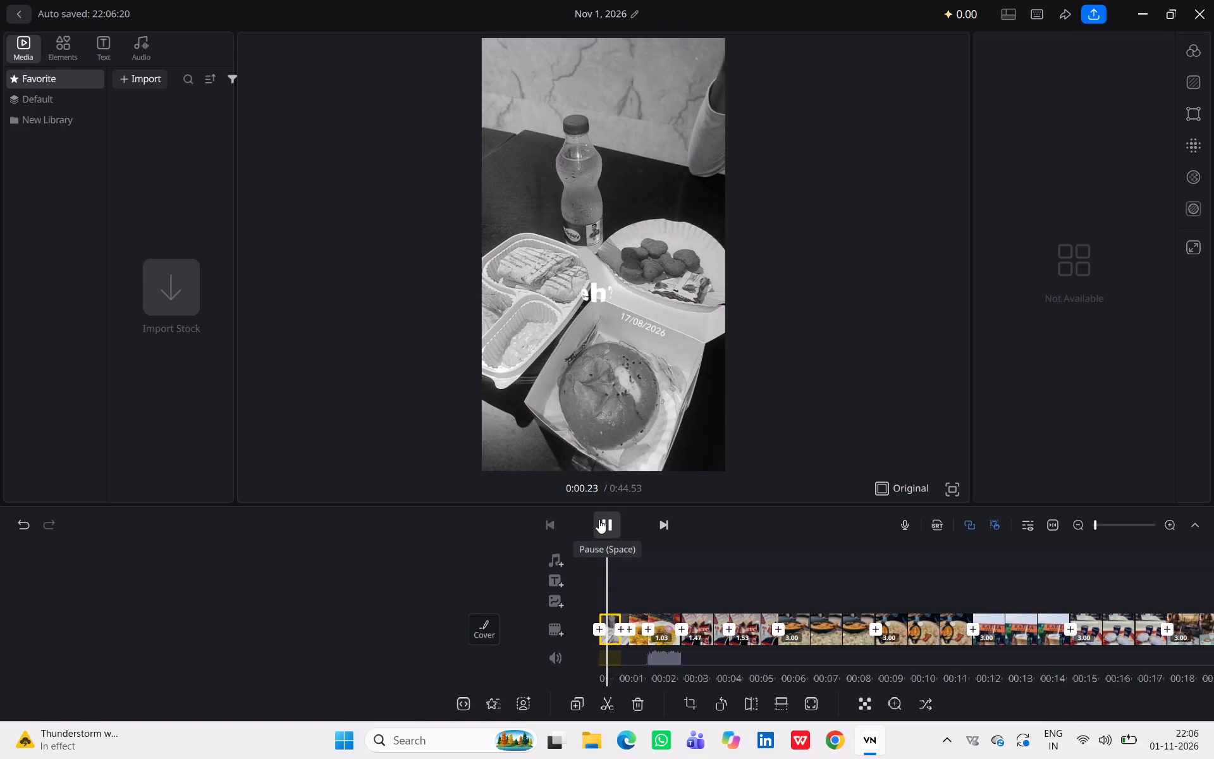
{"action": "left_click", "coordinate": [599, 519]}
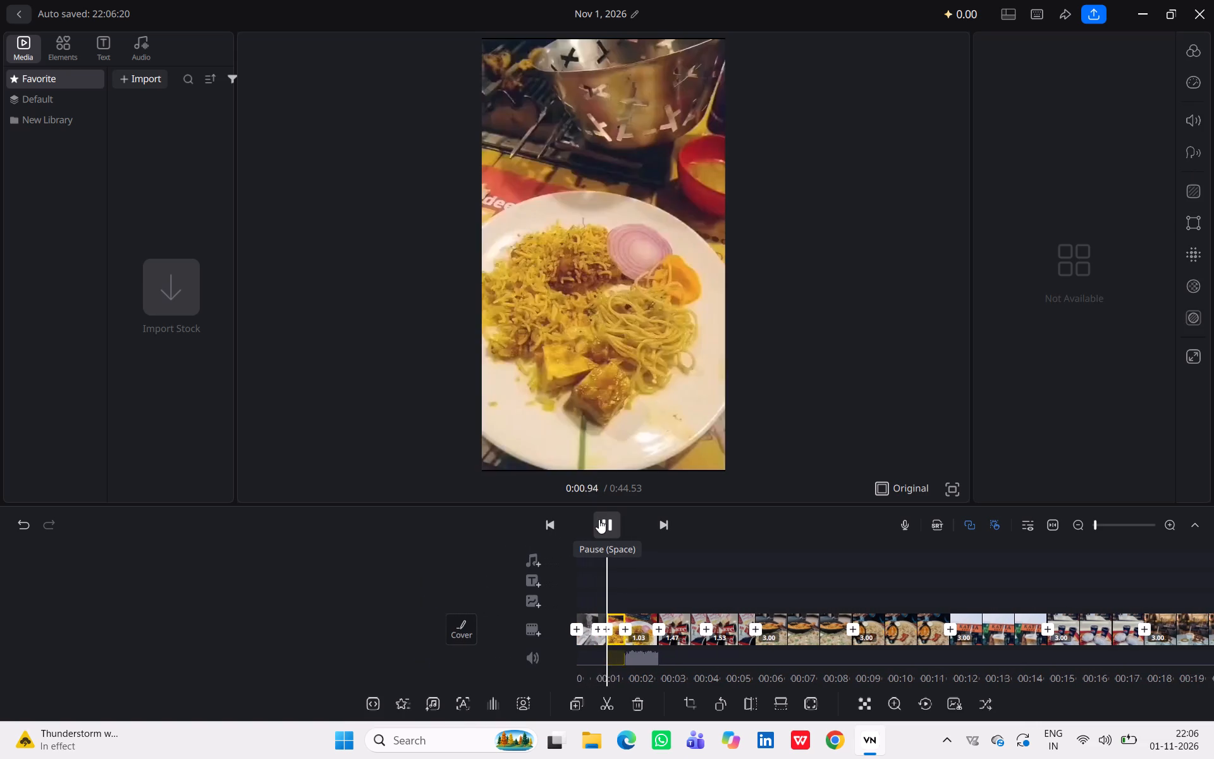
{"action": "left_click", "coordinate": [599, 519]}
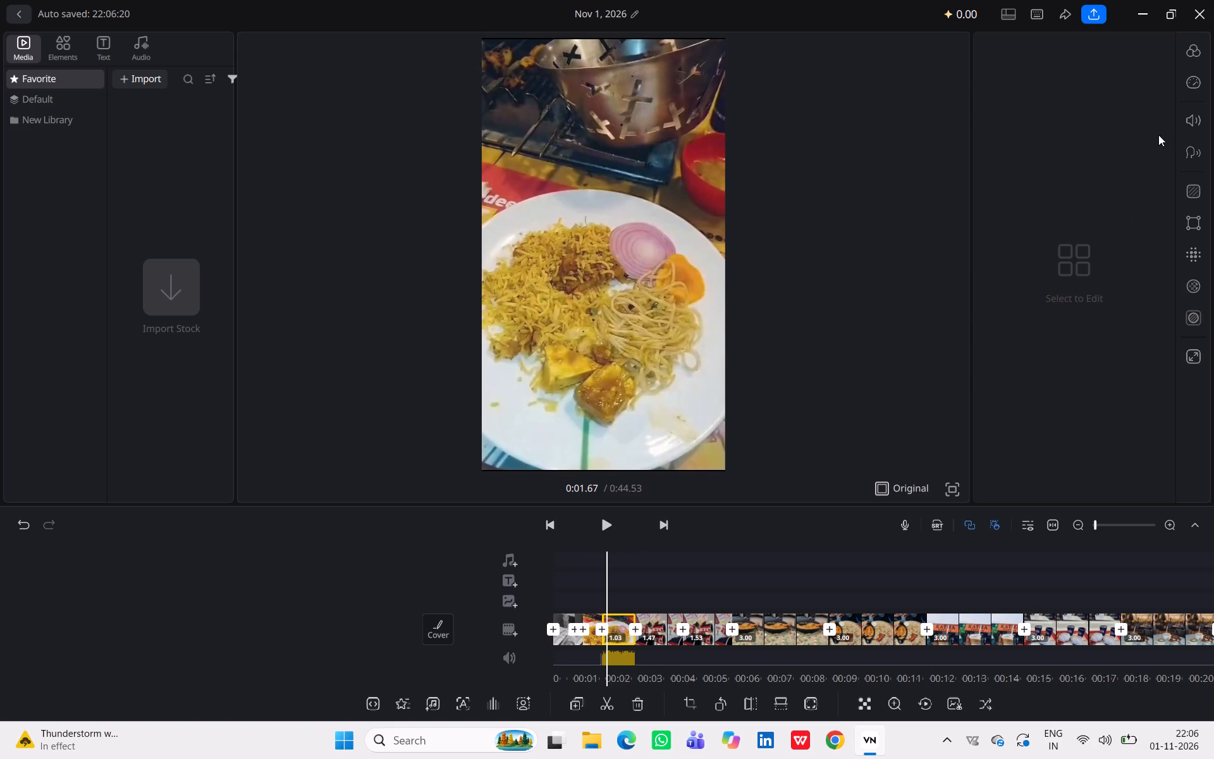
{"action": "left_click", "coordinate": [1187, 123]}
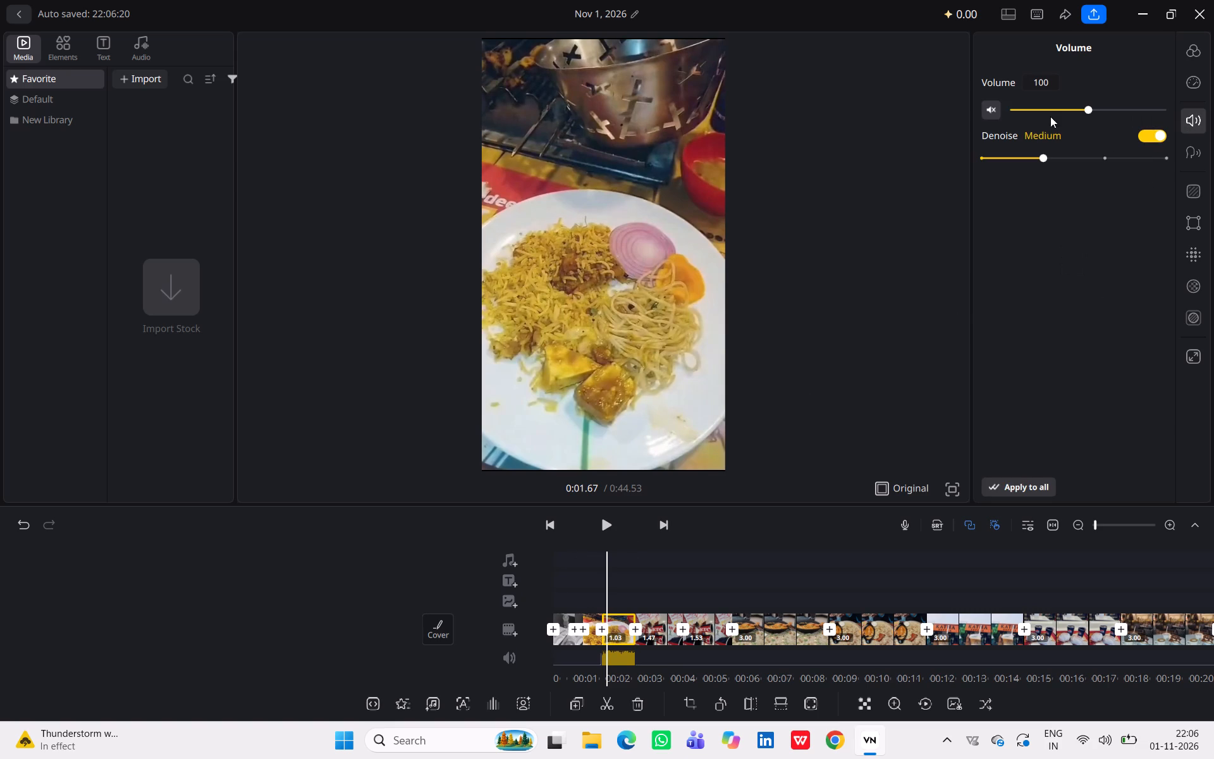
{"action": "left_click", "coordinate": [993, 114]}
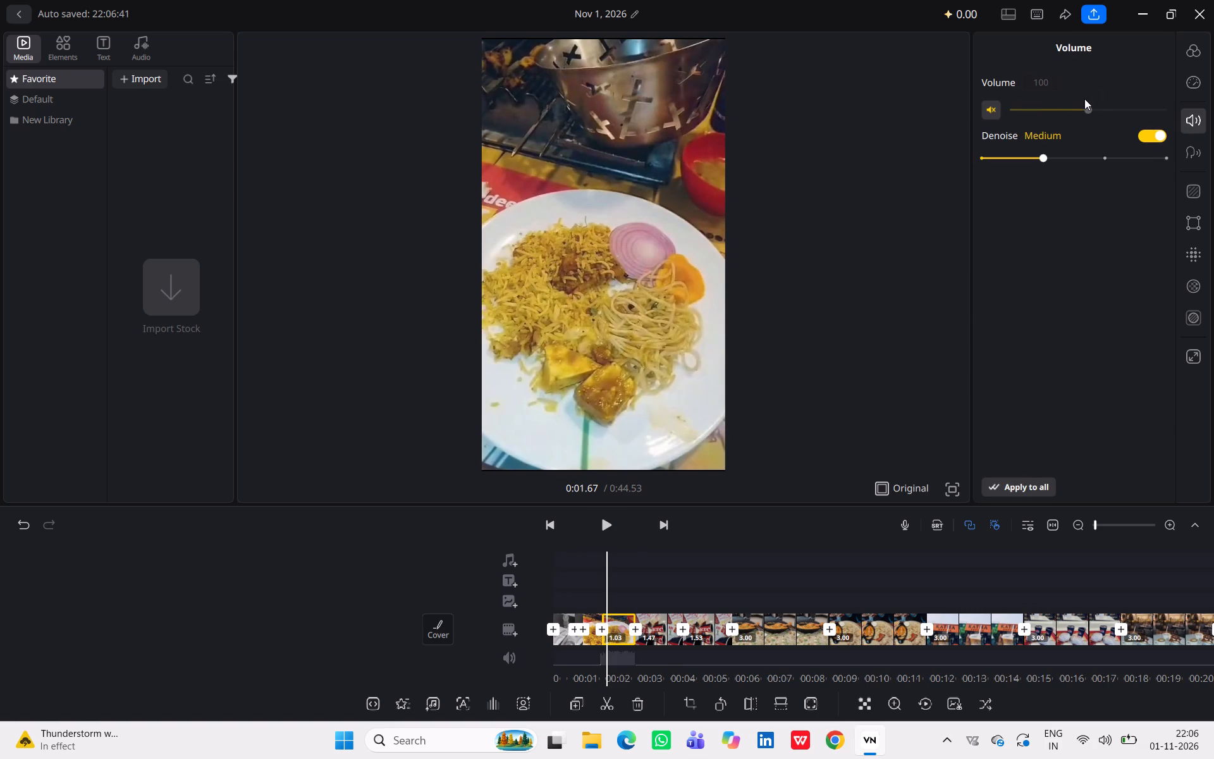
{"action": "left_click", "coordinate": [938, 176]}
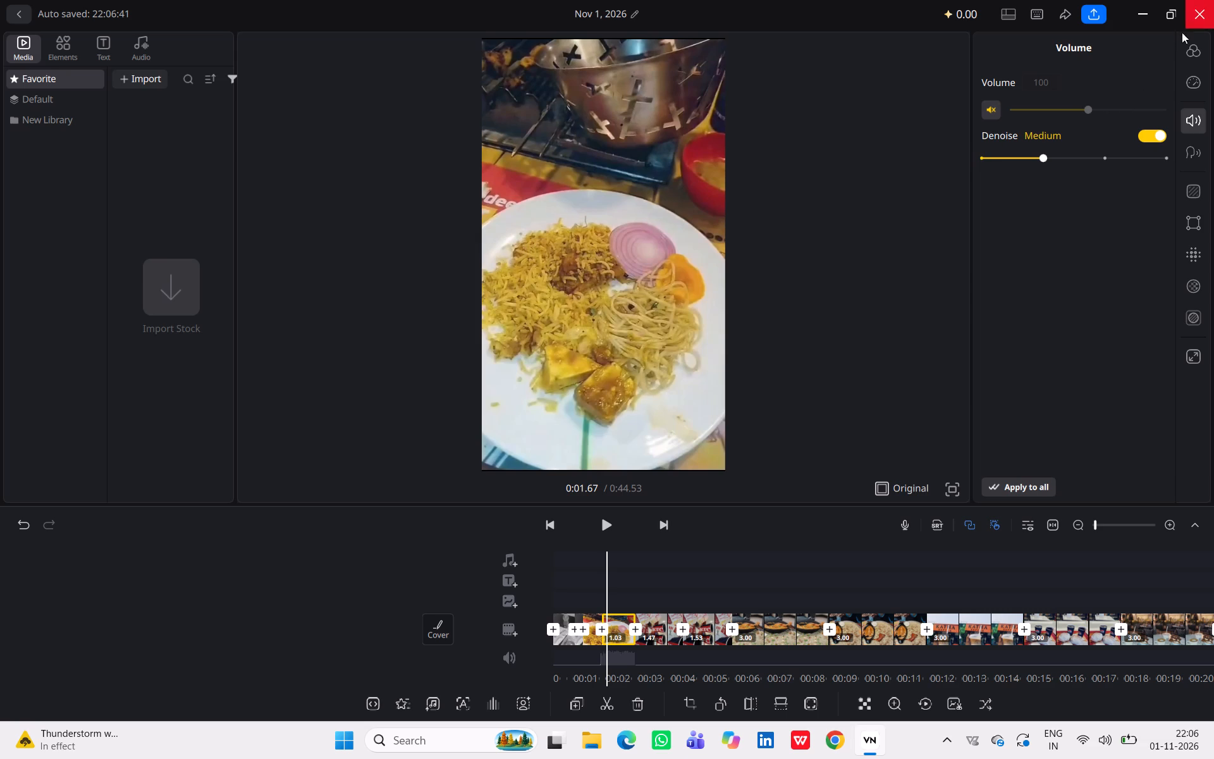
Play on through the KFC photo segments, jump back to the noodle clips, and replay them to about 2.52 s.
{"action": "left_click", "coordinate": [610, 514]}
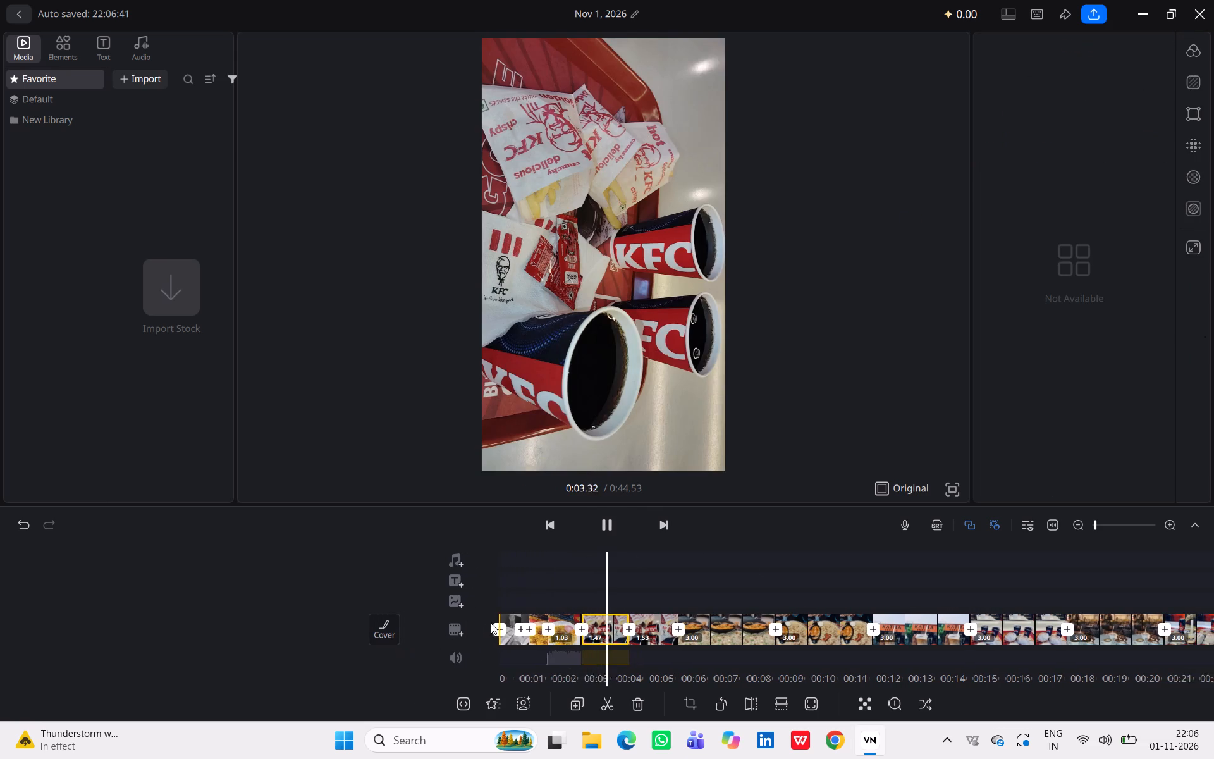
{"action": "left_click", "coordinate": [501, 624]}
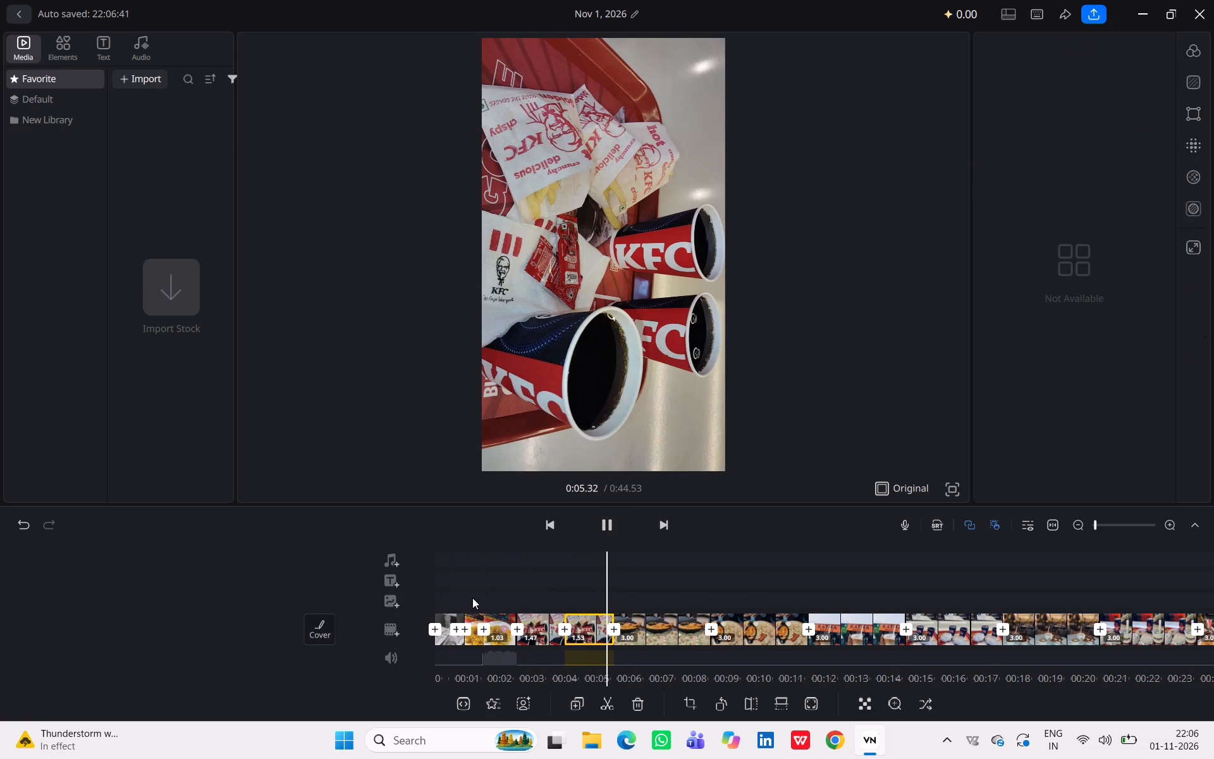
{"action": "triple_click", "coordinate": [543, 527]}
{"action": "triple_click", "coordinate": [543, 527]}
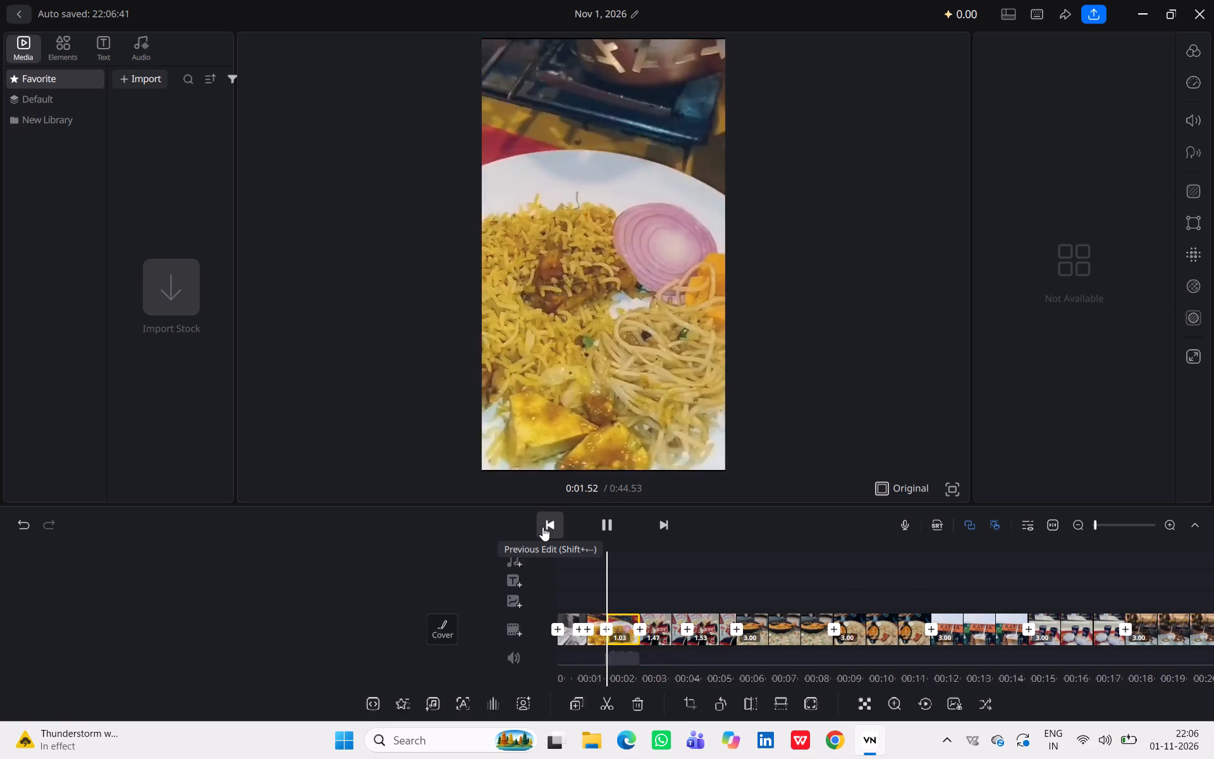
{"action": "double_click", "coordinate": [543, 527]}
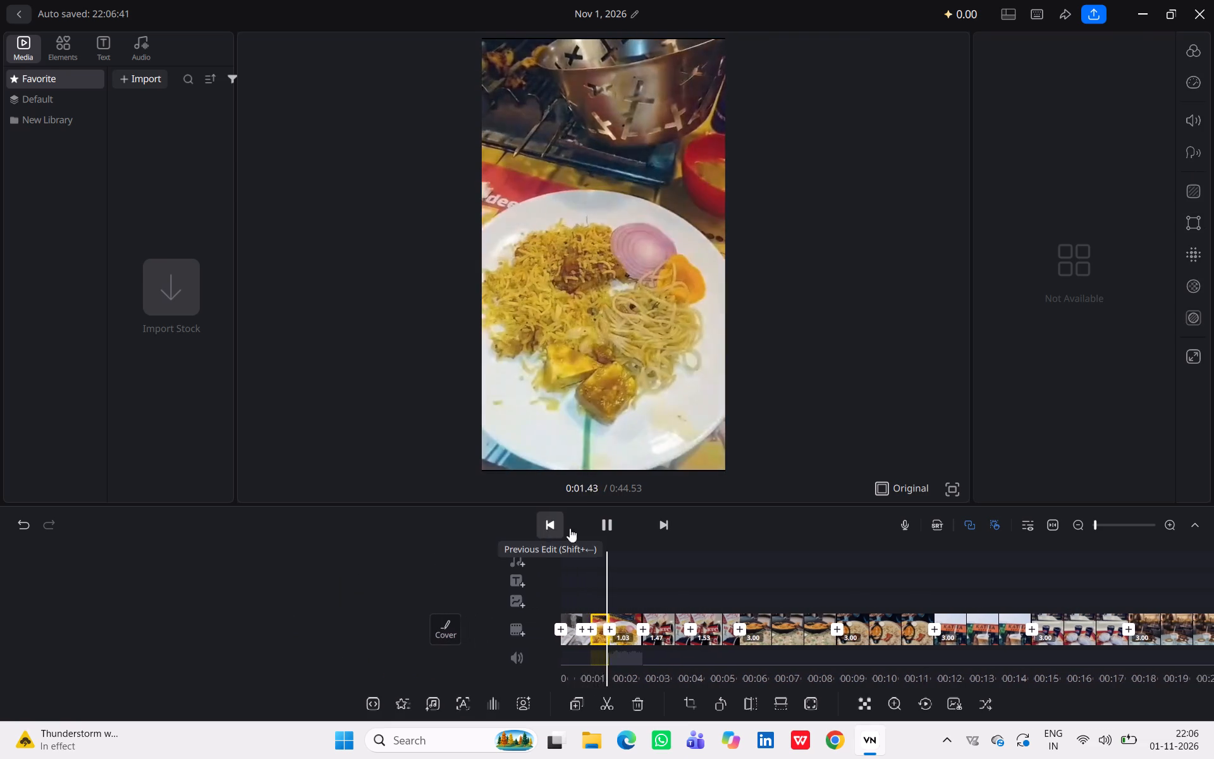
{"action": "left_click", "coordinate": [603, 527]}
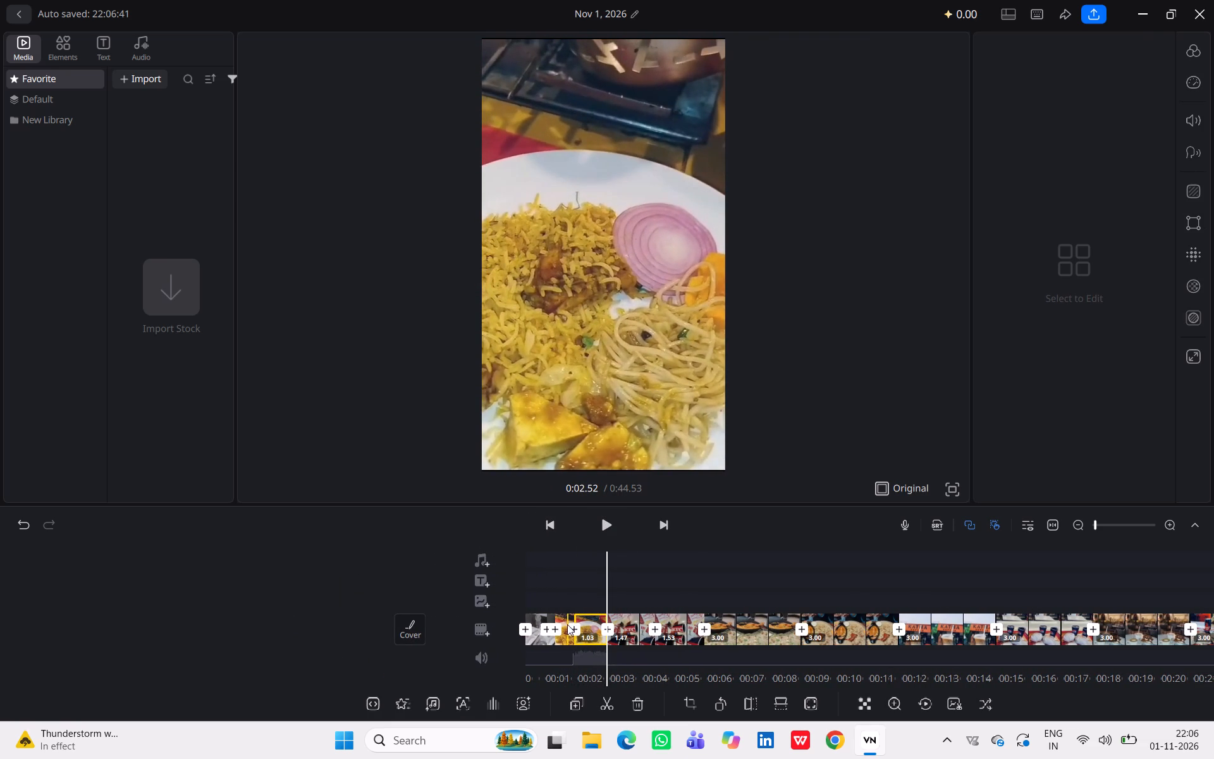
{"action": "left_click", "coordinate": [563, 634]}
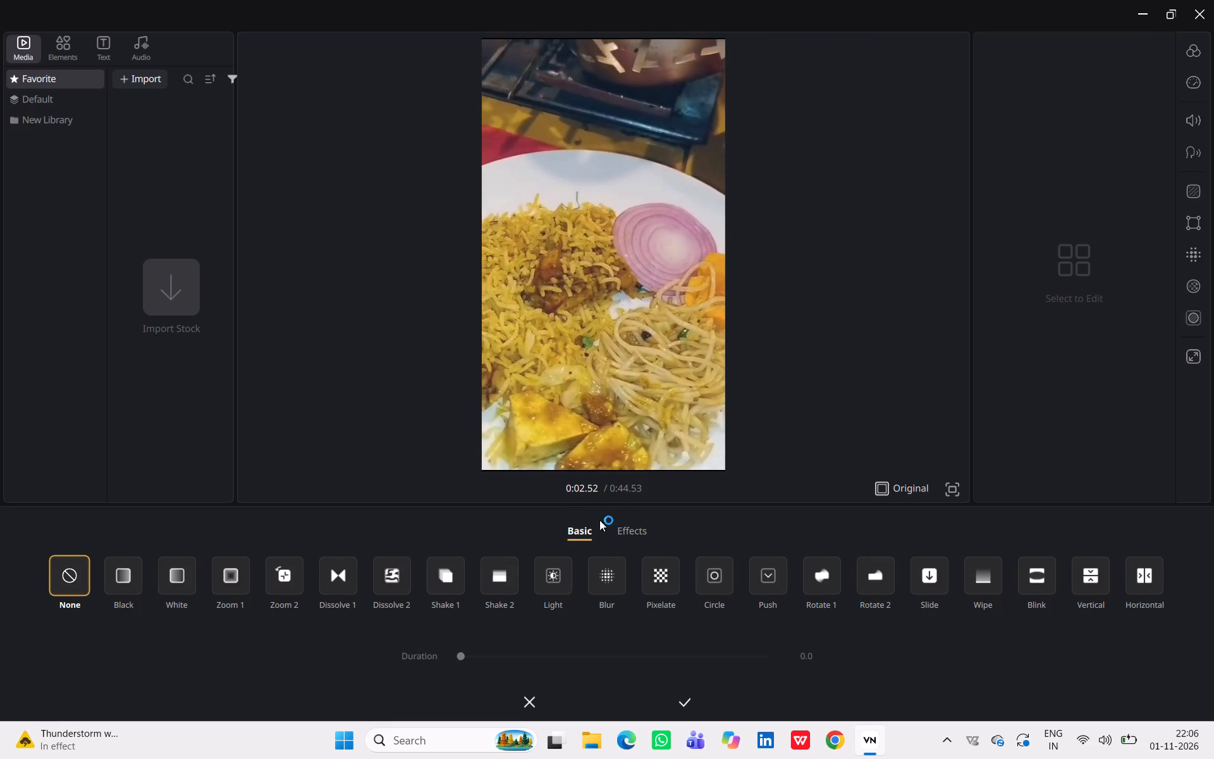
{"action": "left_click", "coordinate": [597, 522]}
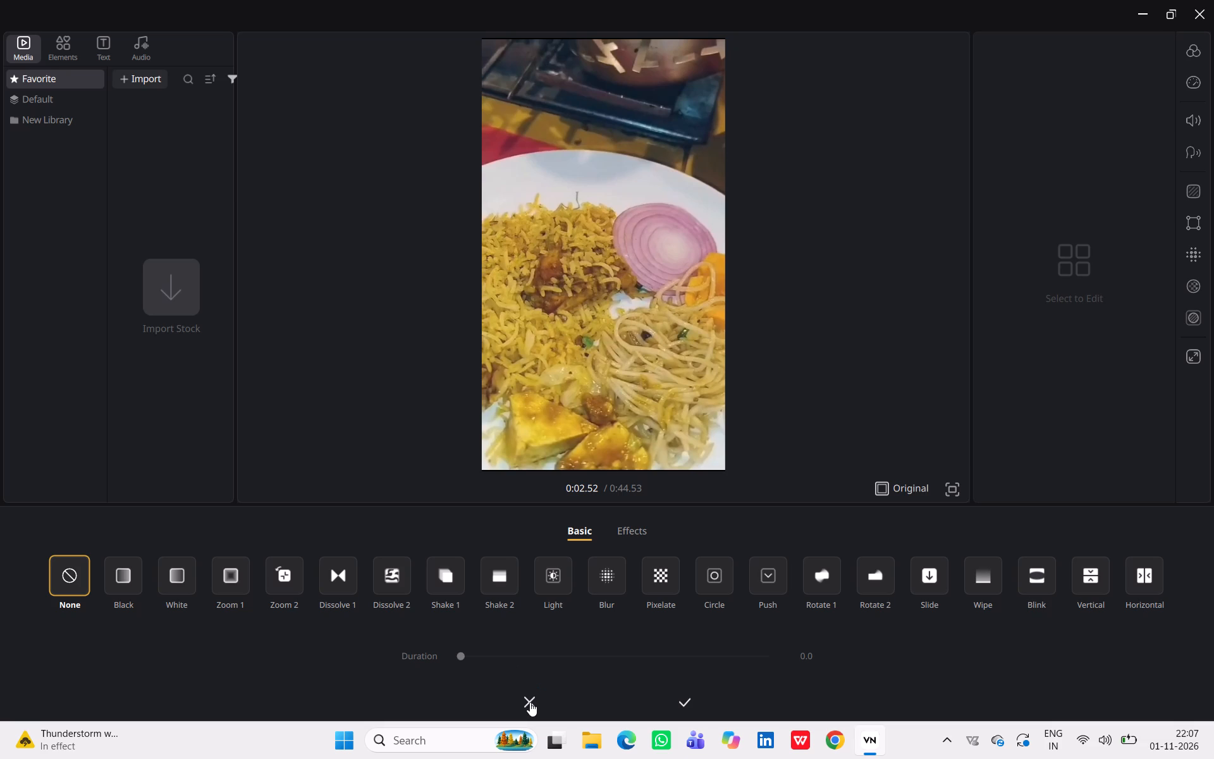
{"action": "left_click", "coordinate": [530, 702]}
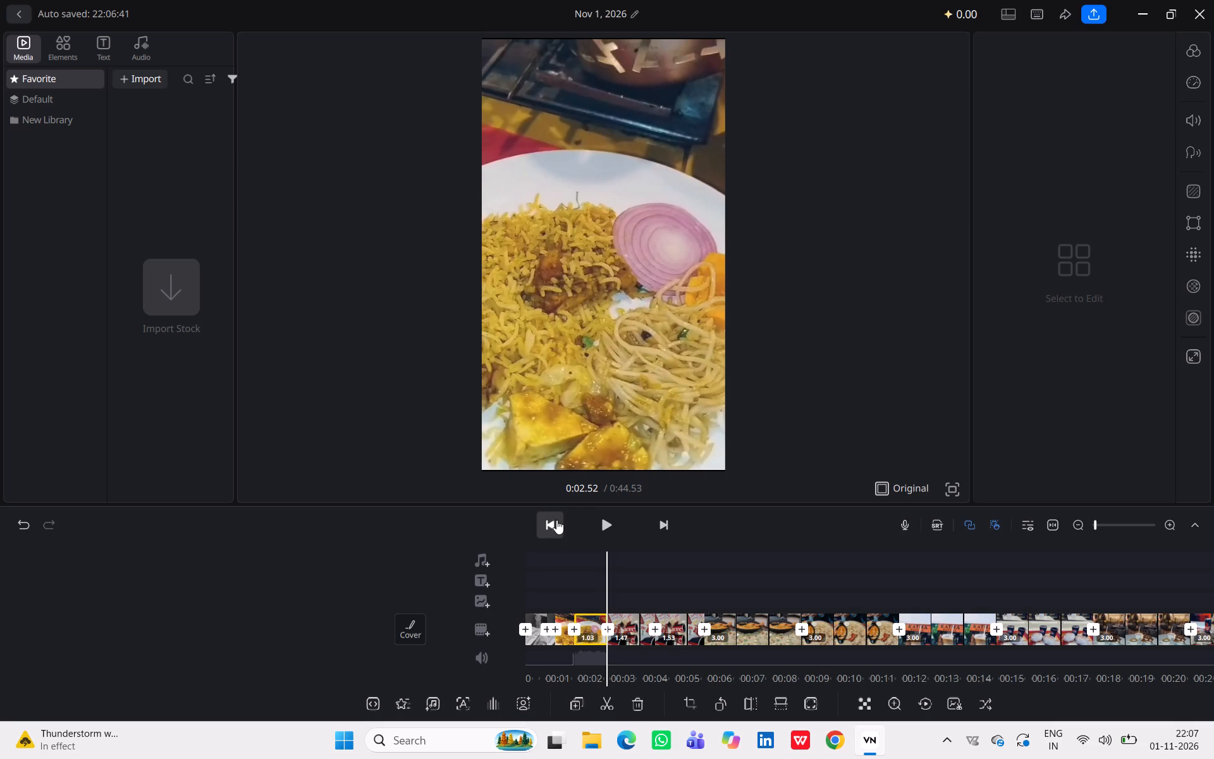
Play from the start, pause at about 1.78 s in the 1.03 s noodle clip, and check its volume settings.
{"action": "double_click", "coordinate": [556, 522]}
{"action": "triple_click", "coordinate": [556, 522]}
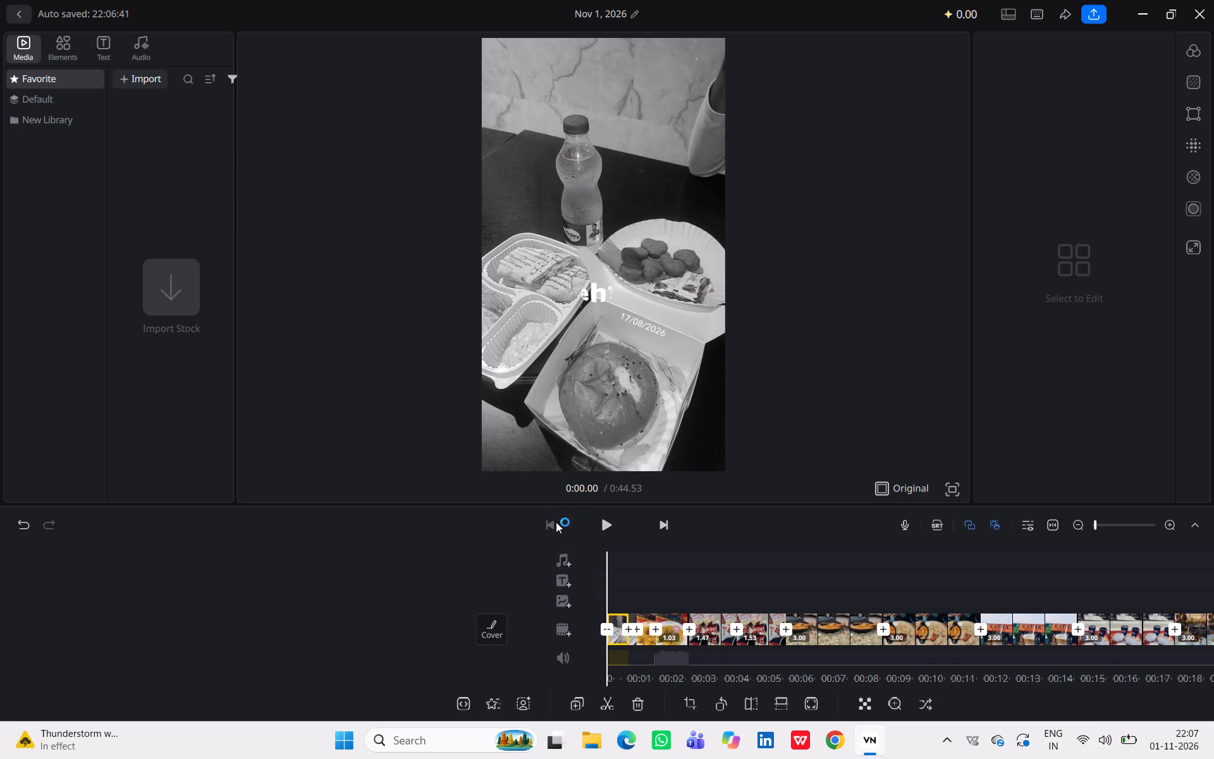
{"action": "left_click", "coordinate": [556, 522]}
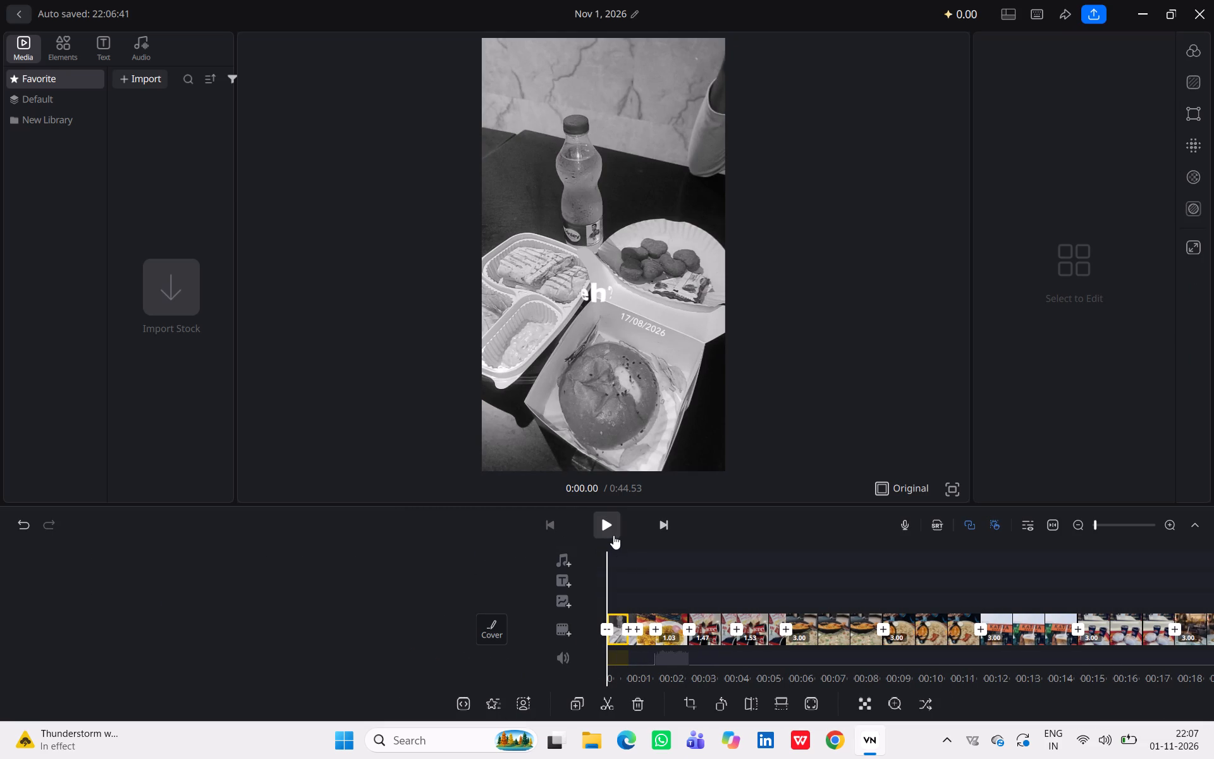
{"action": "left_click", "coordinate": [613, 535]}
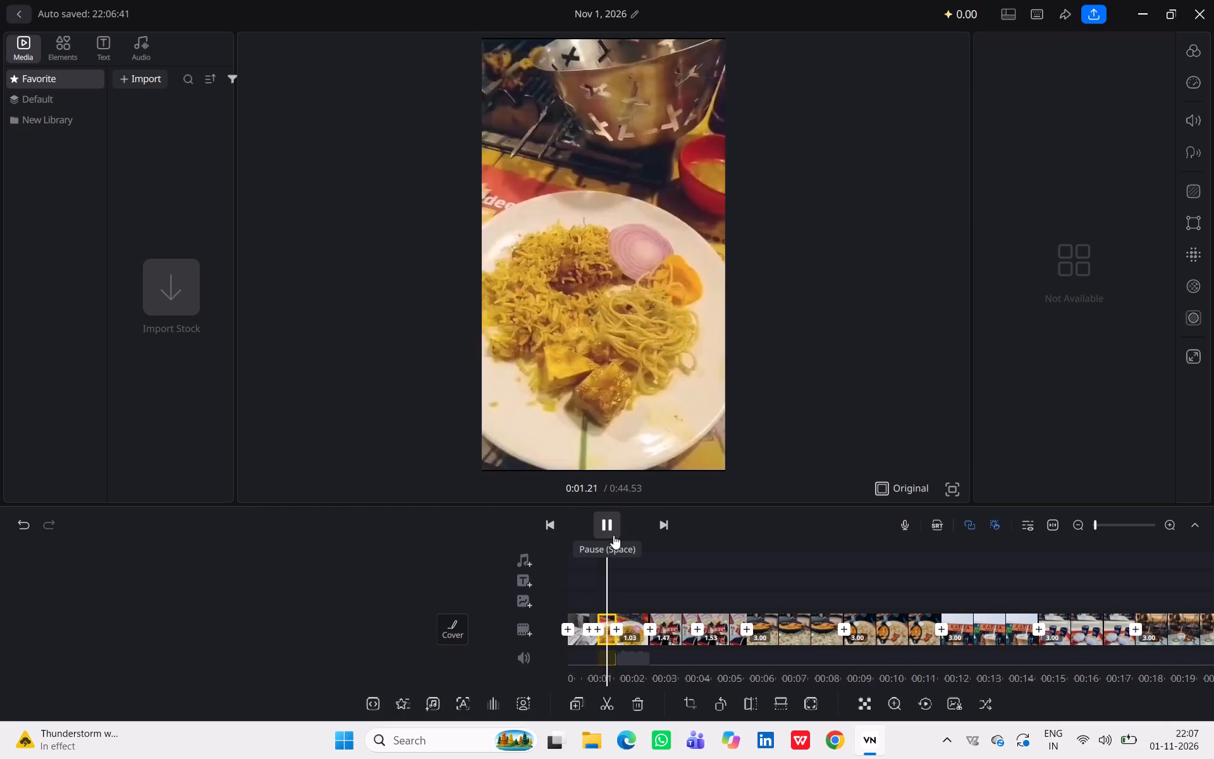
{"action": "left_click", "coordinate": [613, 535]}
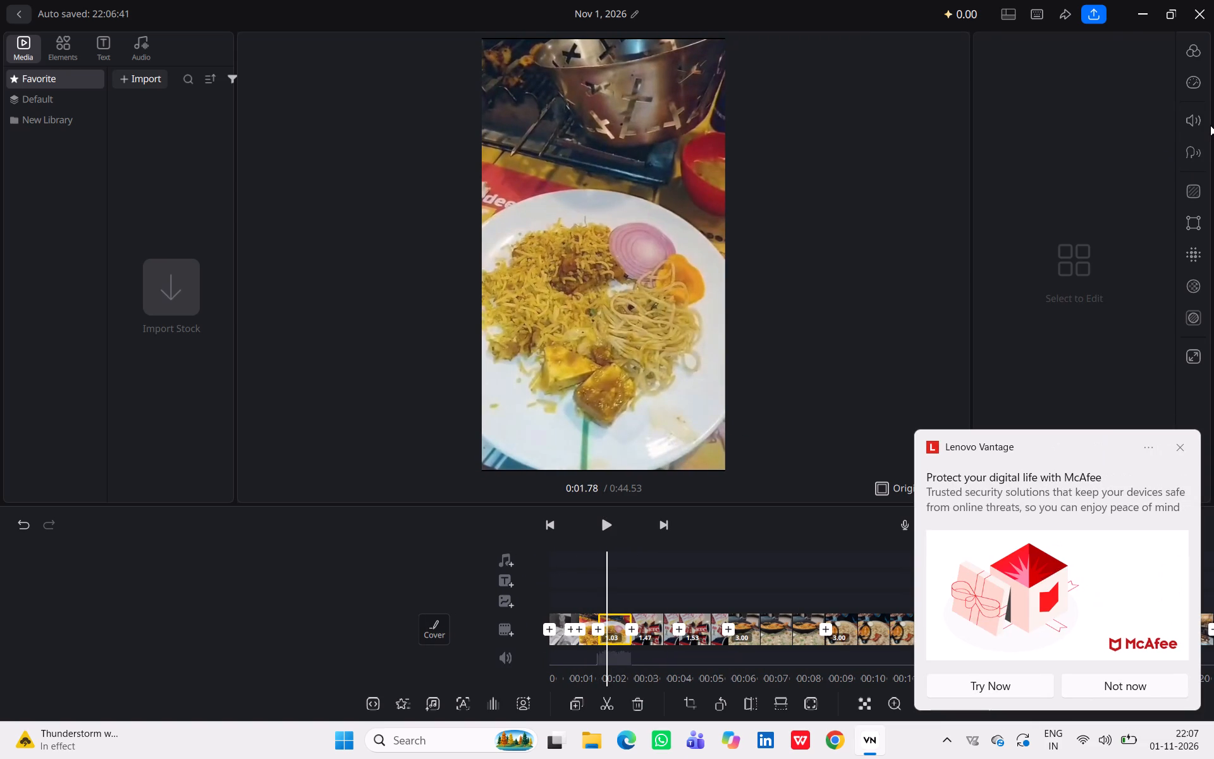
{"action": "left_click", "coordinate": [1198, 129]}
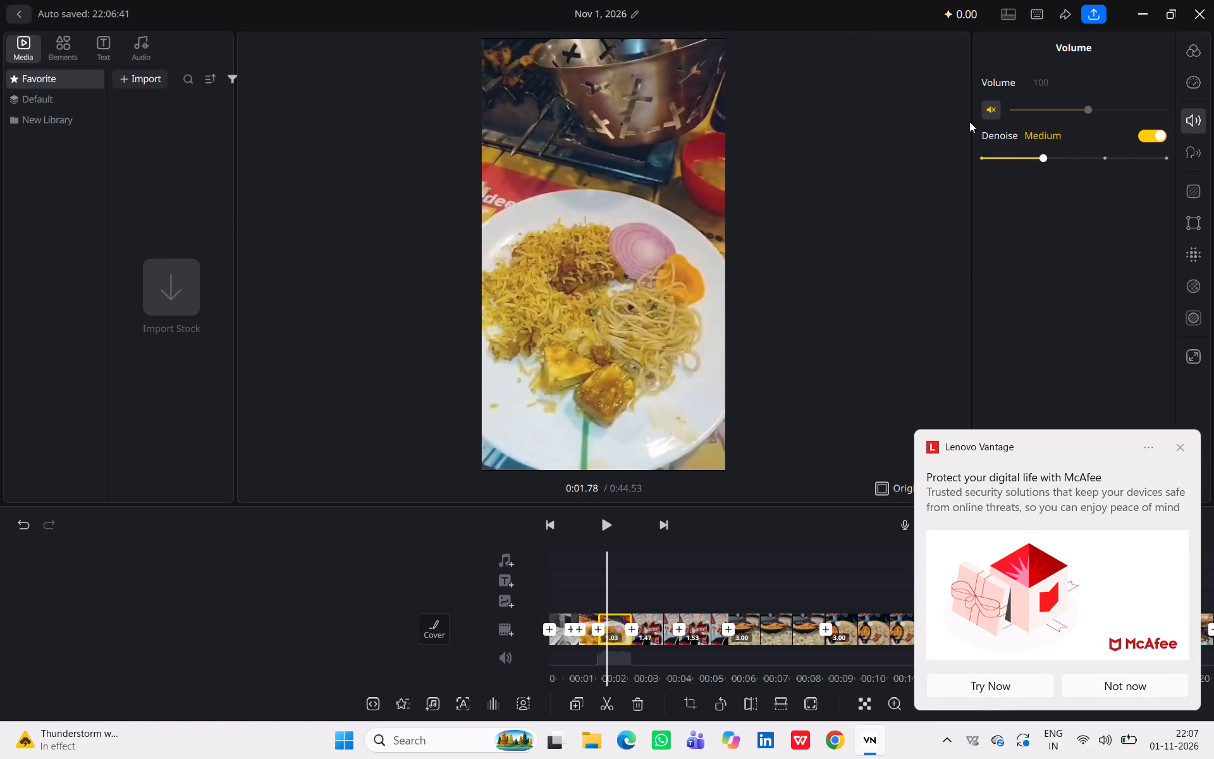
{"action": "left_click", "coordinate": [850, 293]}
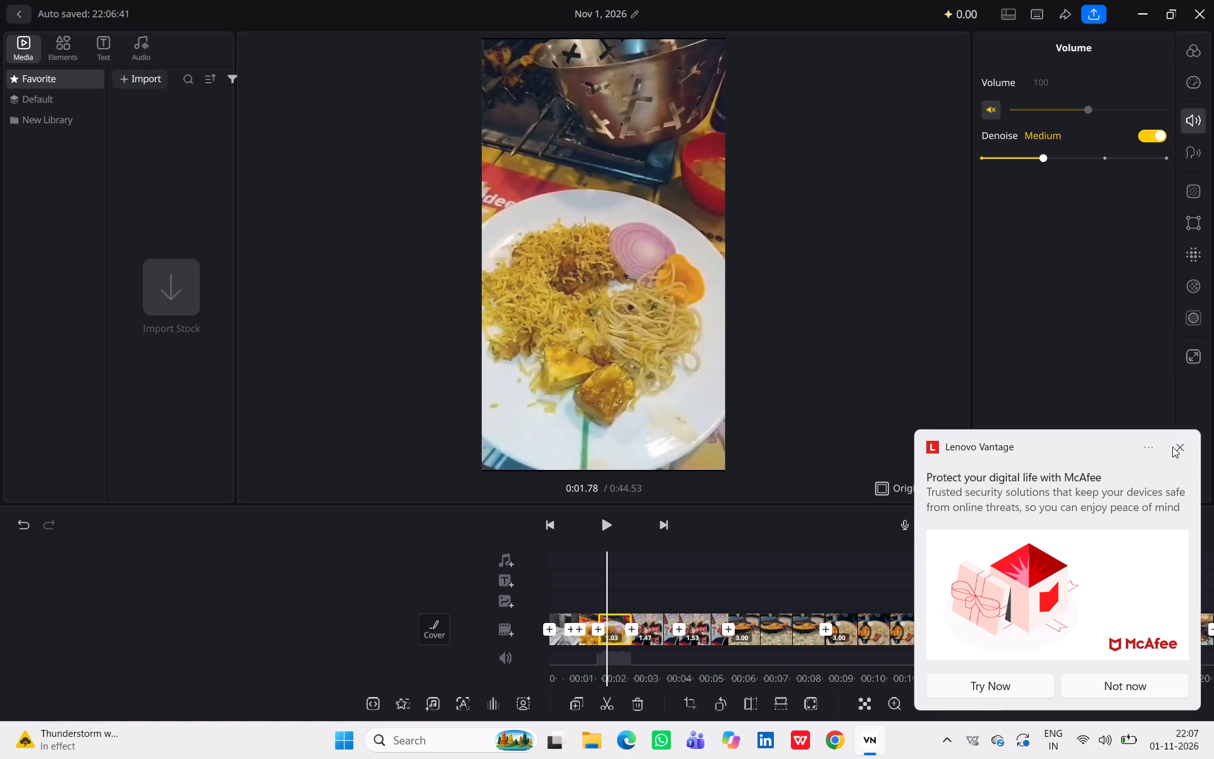
Dismiss the McAfee pop-up, replay the sequence, and split the 1.53 s KFC photo segment at 4.70 s.
{"action": "left_click", "coordinate": [1179, 446]}
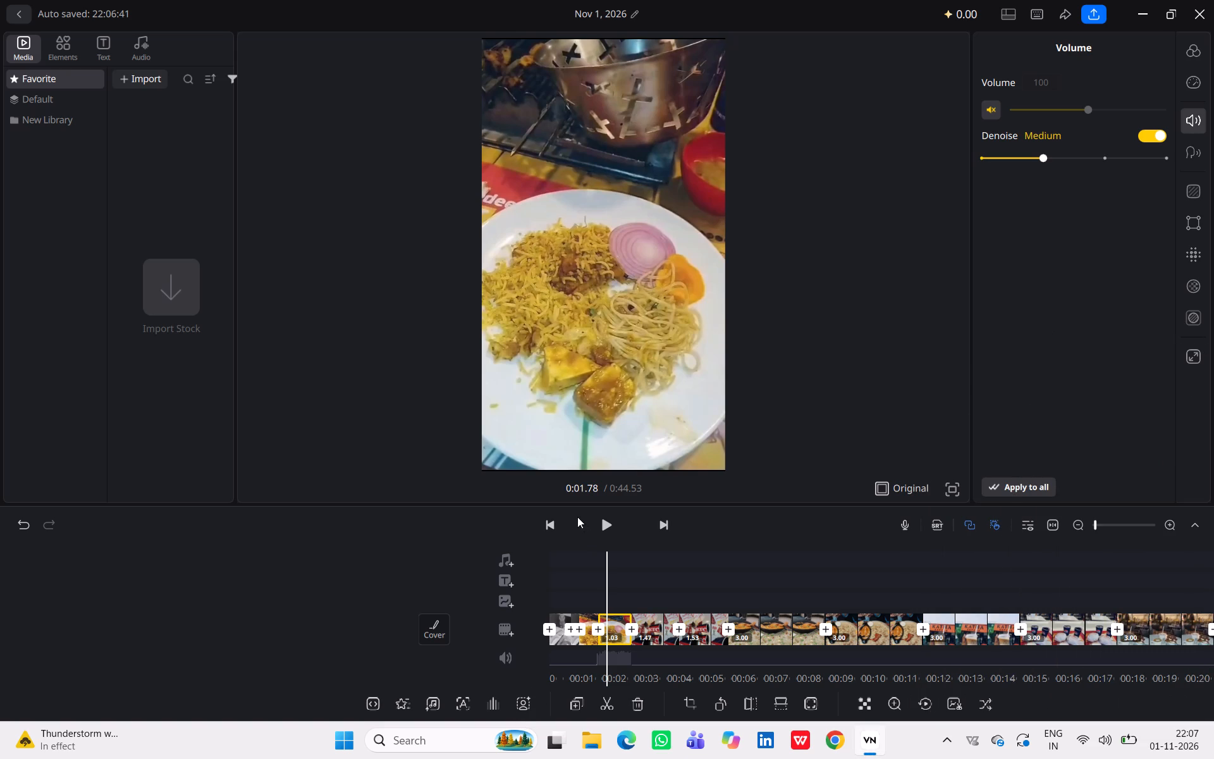
{"action": "triple_click", "coordinate": [543, 517]}
{"action": "left_click_drag", "start_coordinate": [543, 517], "coordinate": [606, 531]}
{"action": "left_click", "coordinate": [606, 531]}
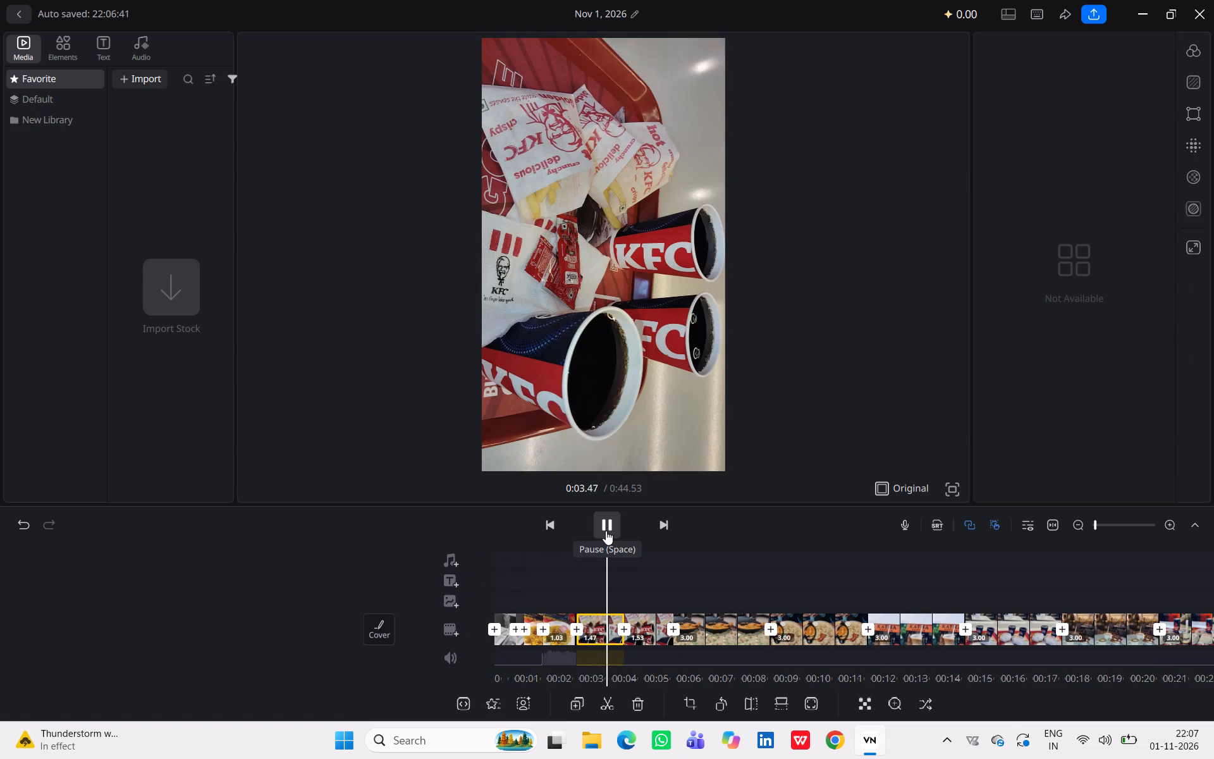
{"action": "left_click", "coordinate": [578, 626]}
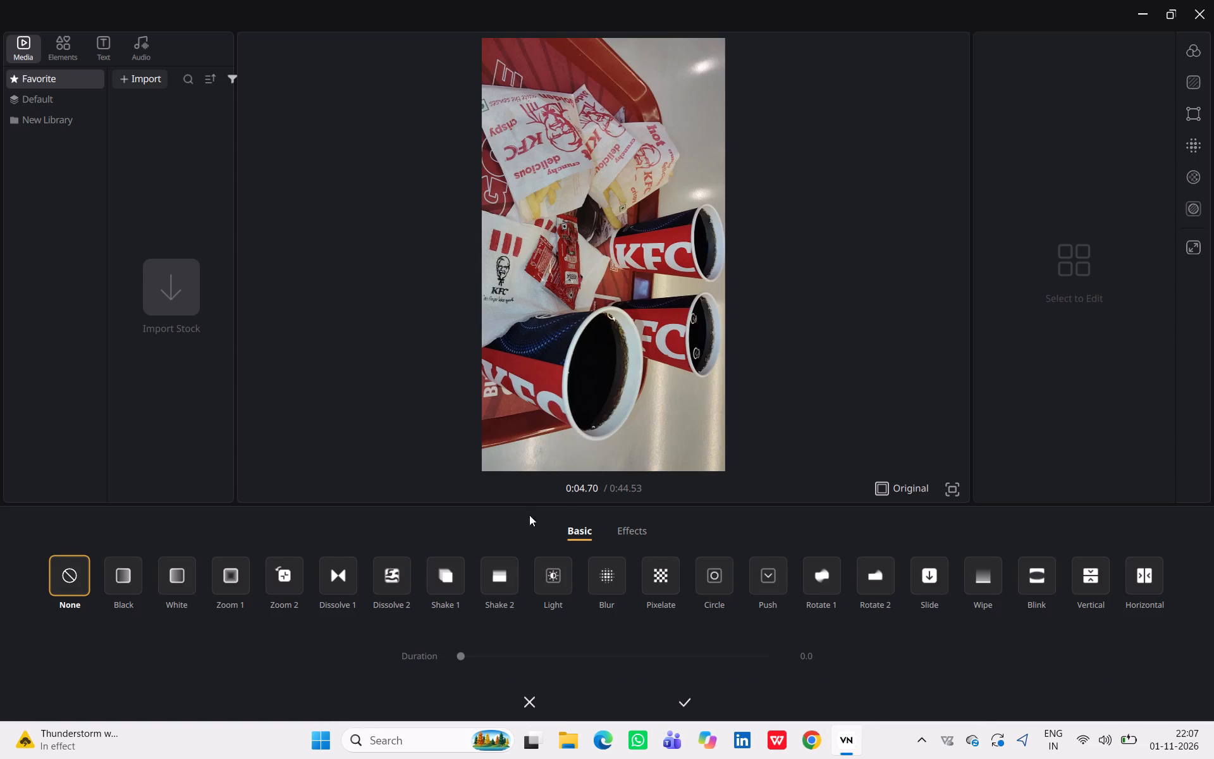
{"action": "left_click_drag", "start_coordinate": [893, 424], "coordinate": [586, 694]}
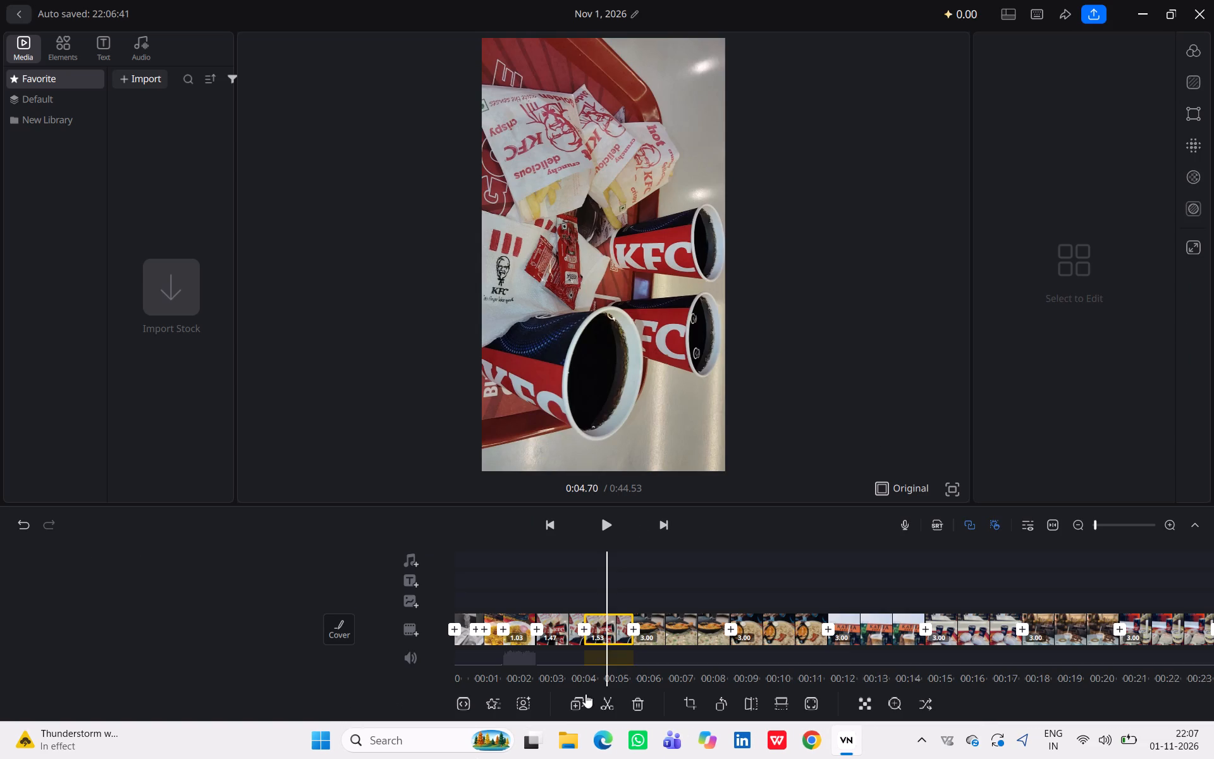
{"action": "left_click_drag", "start_coordinate": [586, 694], "coordinate": [553, 628]}
{"action": "left_click", "coordinate": [553, 628]}
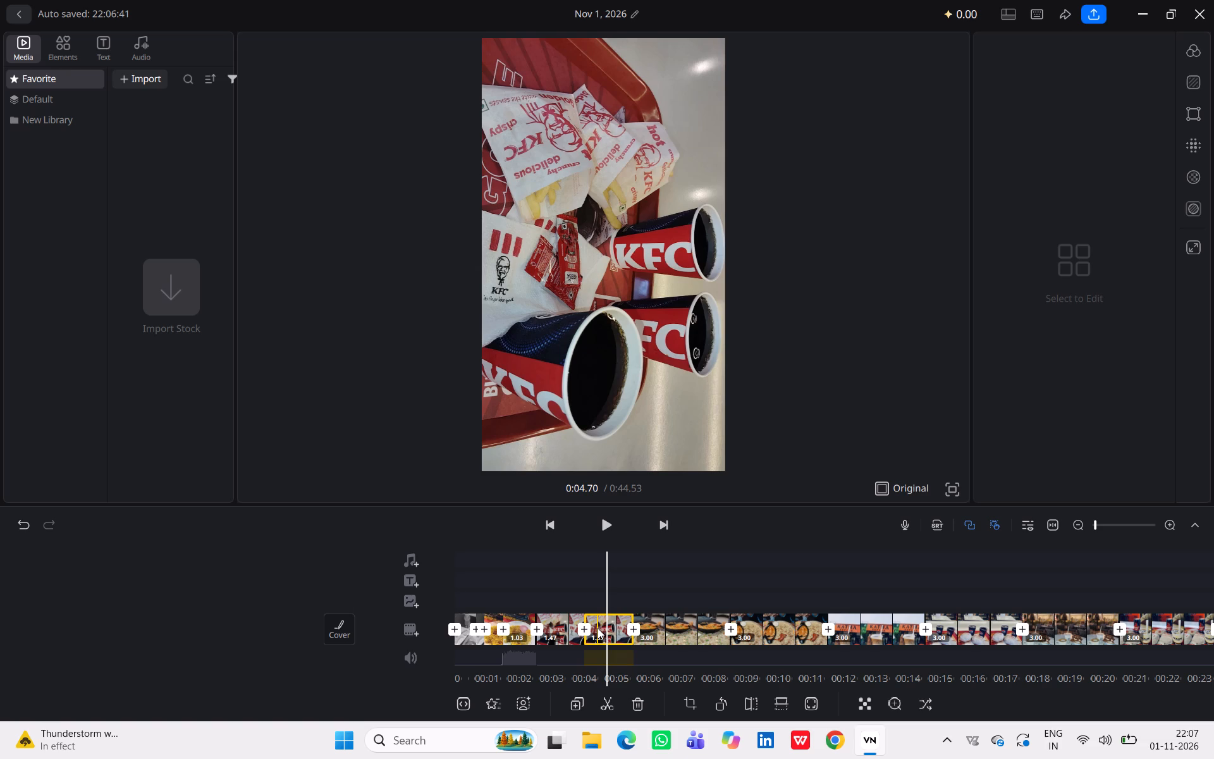
{"action": "key", "text": "ctrl+b"}
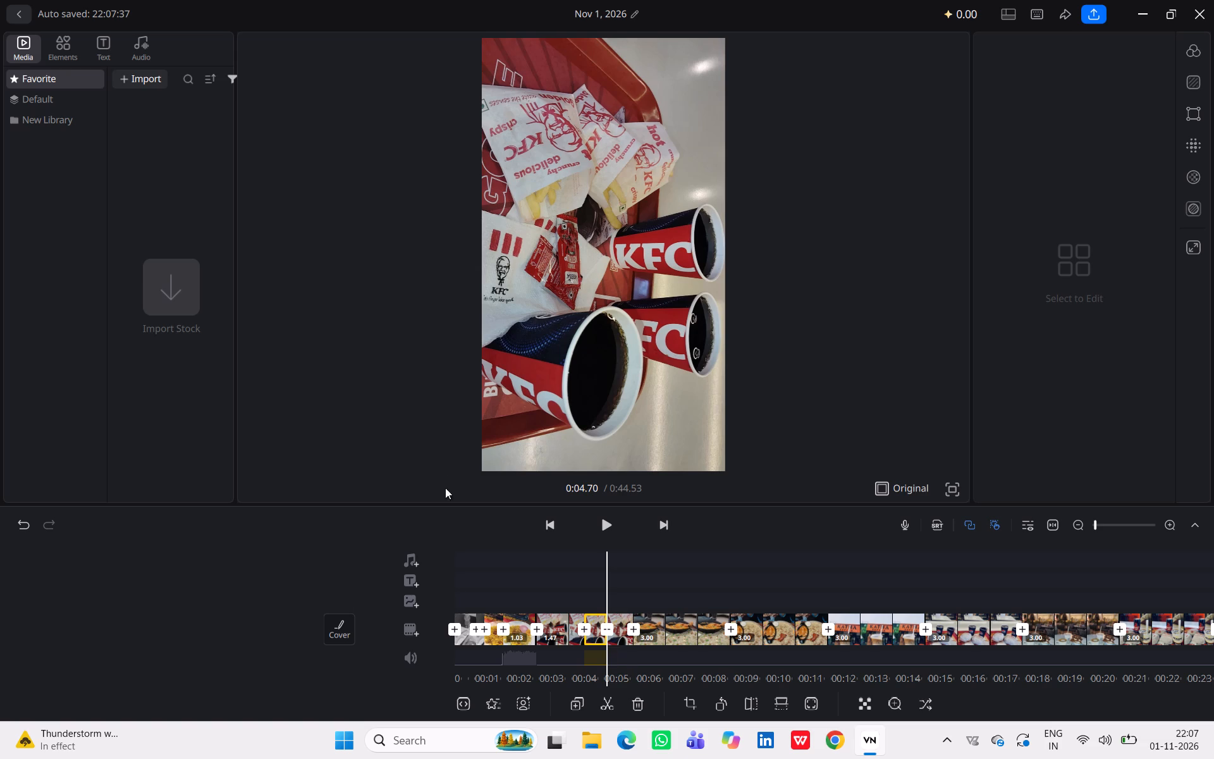
Replay the noodle clip, pause at 3.31 s, and split the 1.47 s KFC photo segment there.
{"action": "left_click", "coordinate": [442, 474]}
{"action": "double_click", "coordinate": [542, 522]}
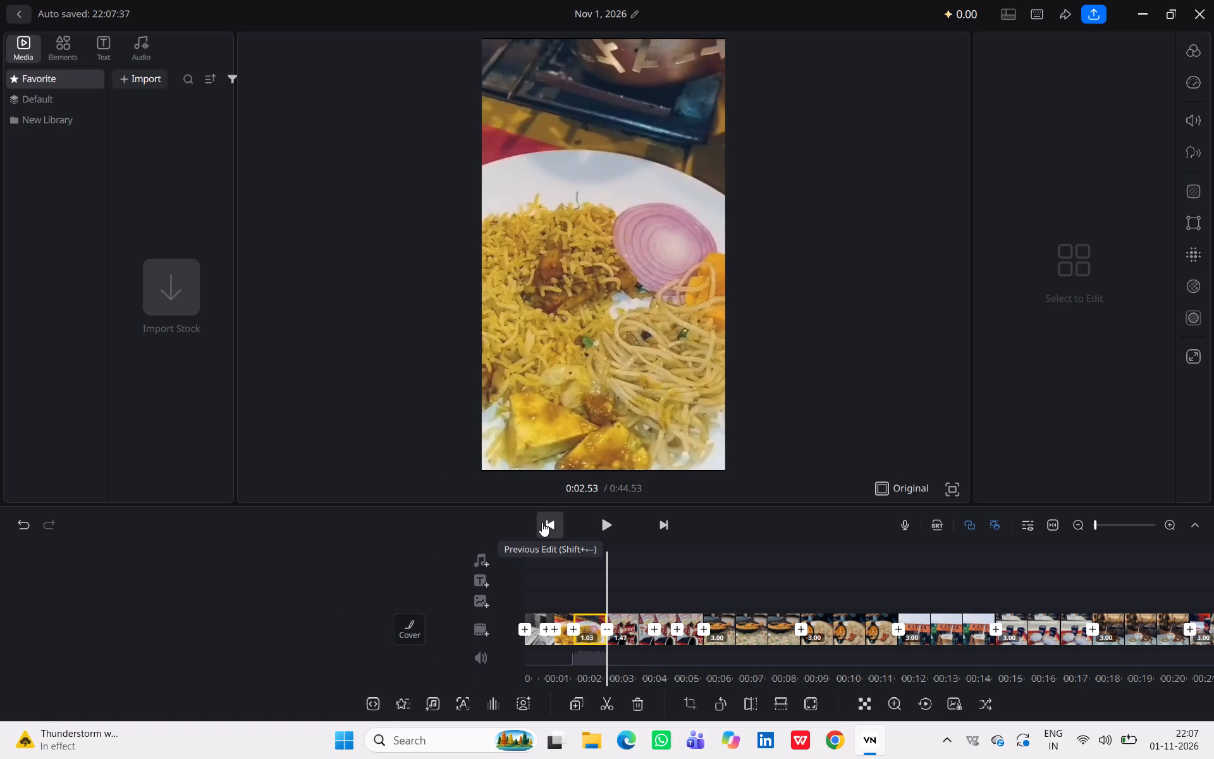
{"action": "left_click", "coordinate": [542, 522]}
{"action": "left_click_drag", "start_coordinate": [591, 522], "coordinate": [604, 524]}
{"action": "left_click", "coordinate": [604, 524]}
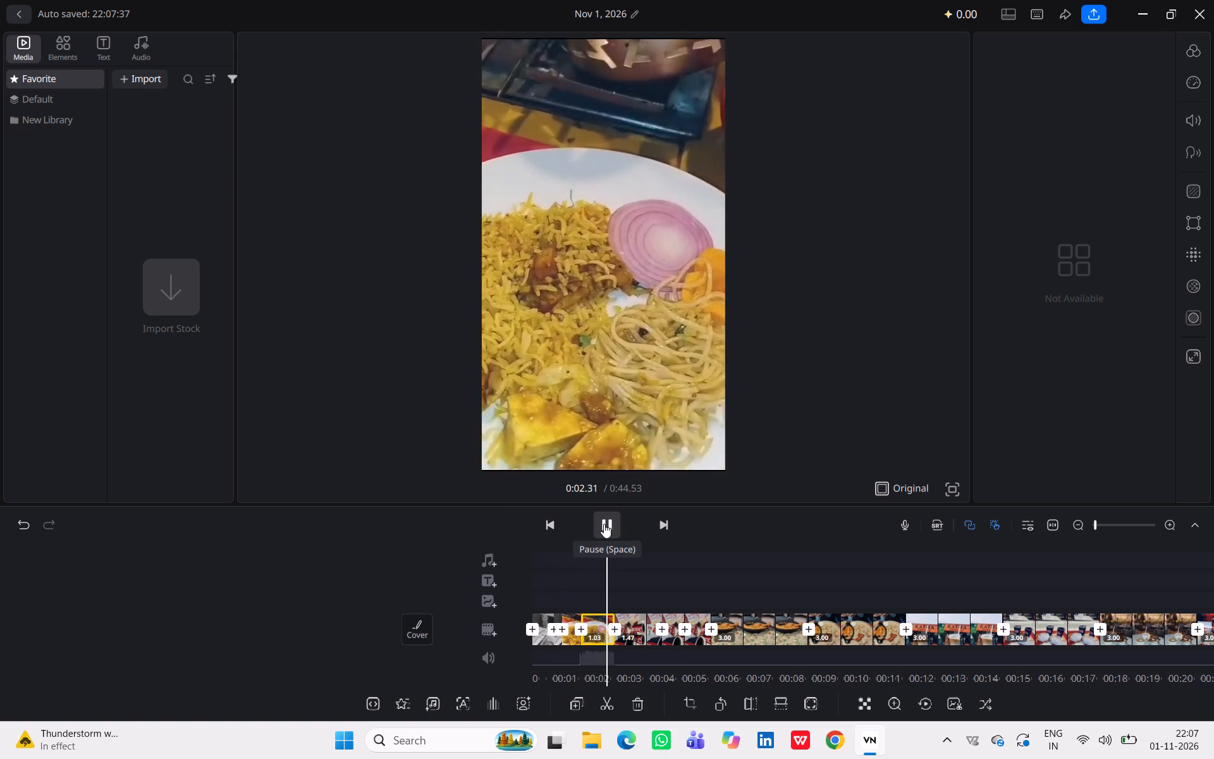
{"action": "left_click", "coordinate": [604, 524]}
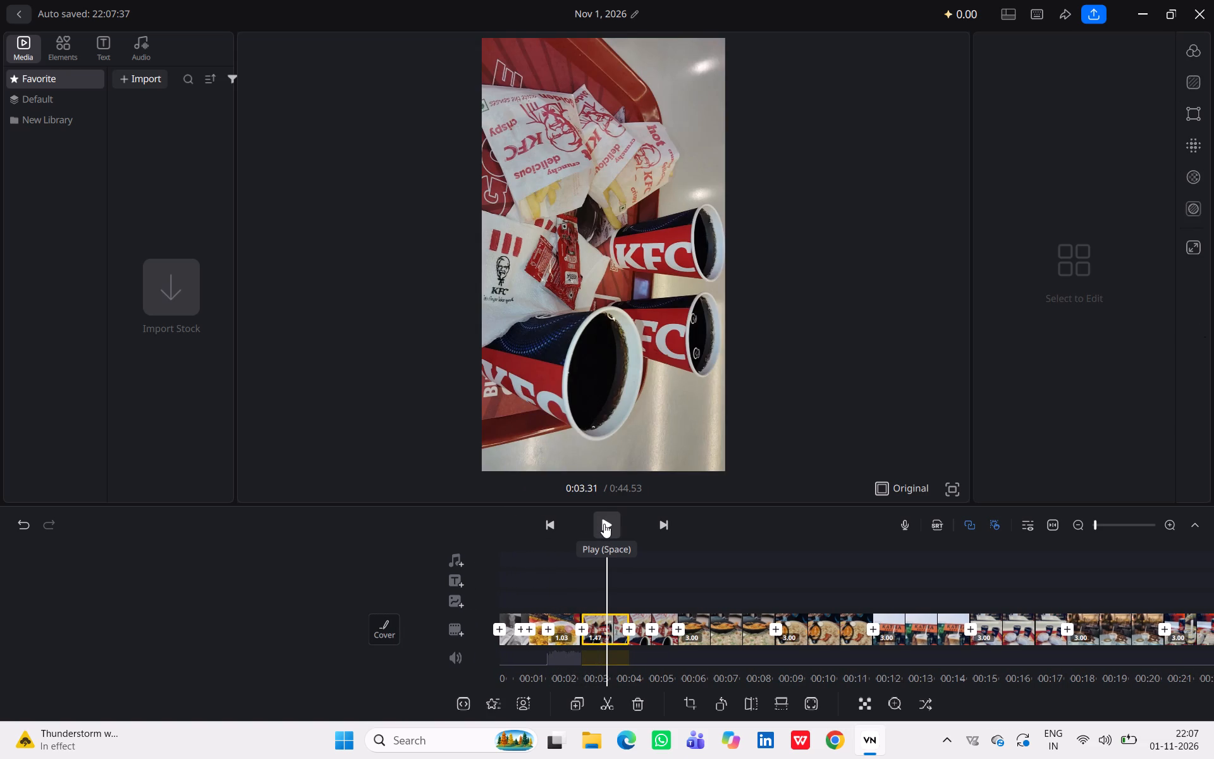
{"action": "key", "text": "ctrl+b"}
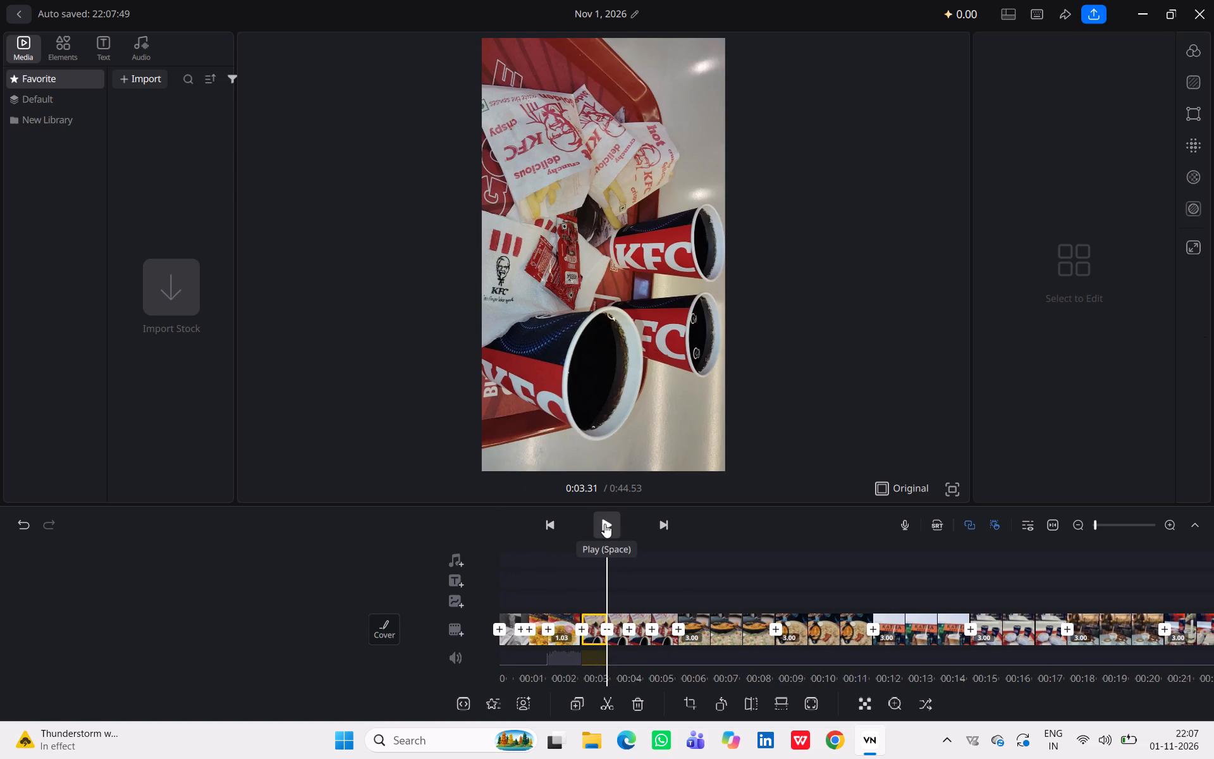
Play on to 4.36 s and split the KFC photo segment there.
{"action": "left_click", "coordinate": [604, 524]}
{"action": "left_click", "coordinate": [604, 524]}
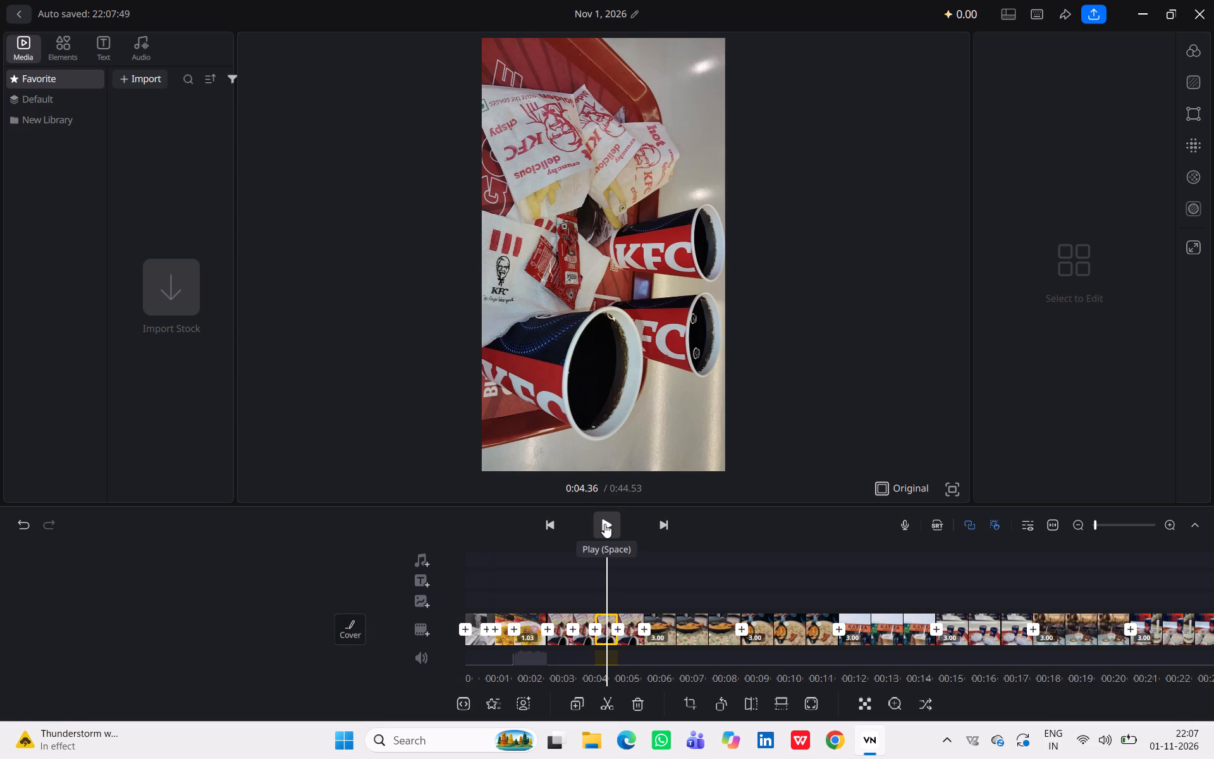
{"action": "key", "text": "ctrl+b"}
{"action": "key", "text": "ctrl+b"}
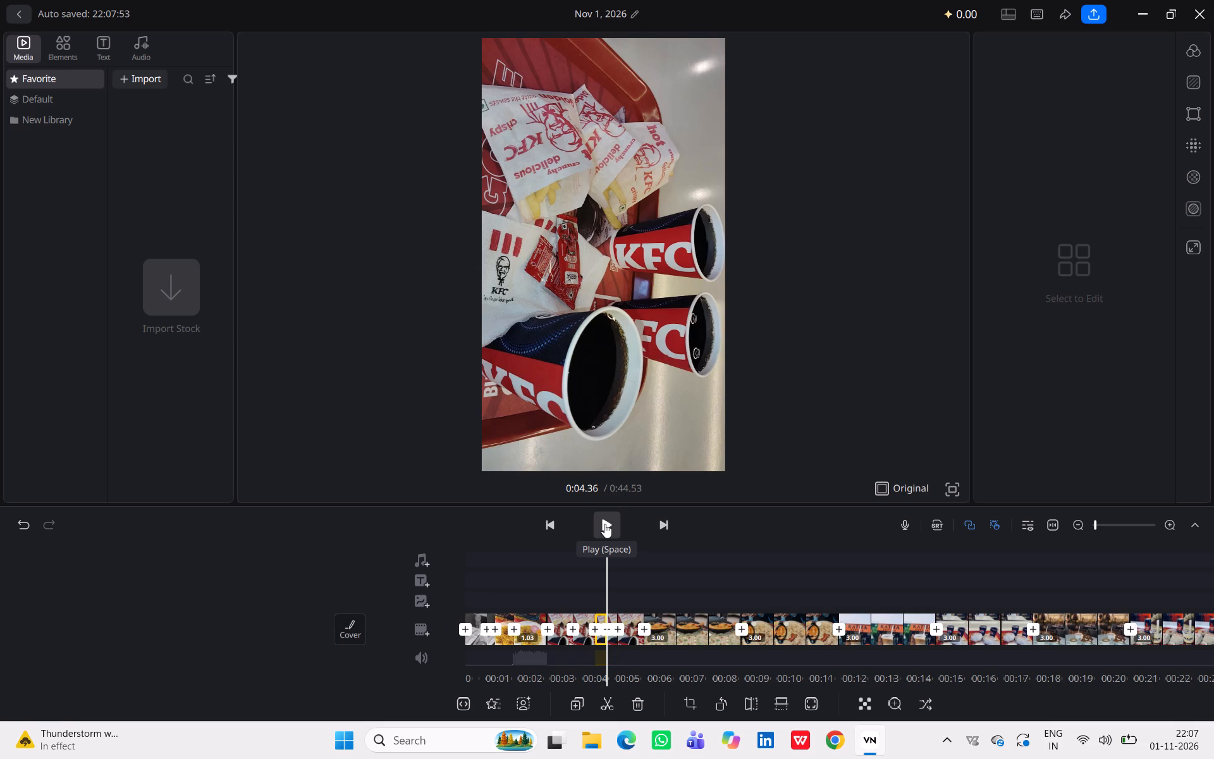
Play through the newly cut KFC segments and jump back to review the noodle clips again.
{"action": "left_click", "coordinate": [604, 524]}
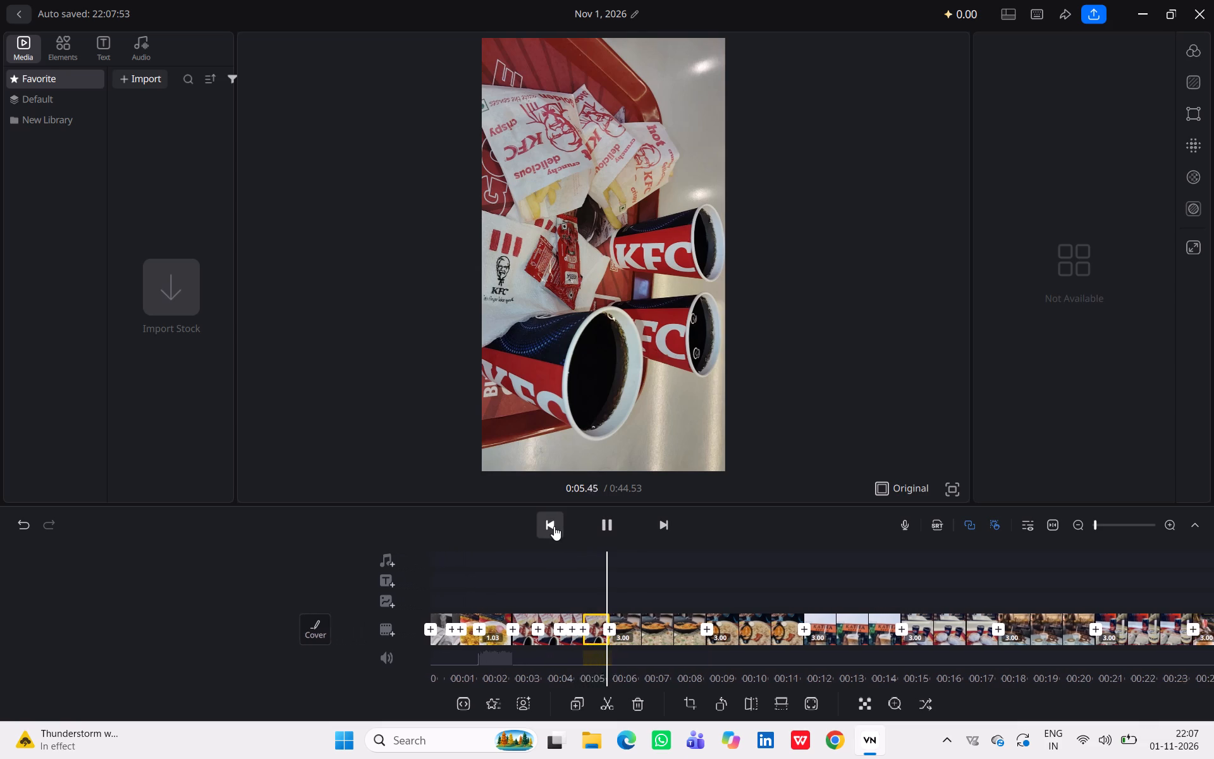
{"action": "left_click", "coordinate": [554, 526]}
{"action": "triple_click", "coordinate": [543, 530]}
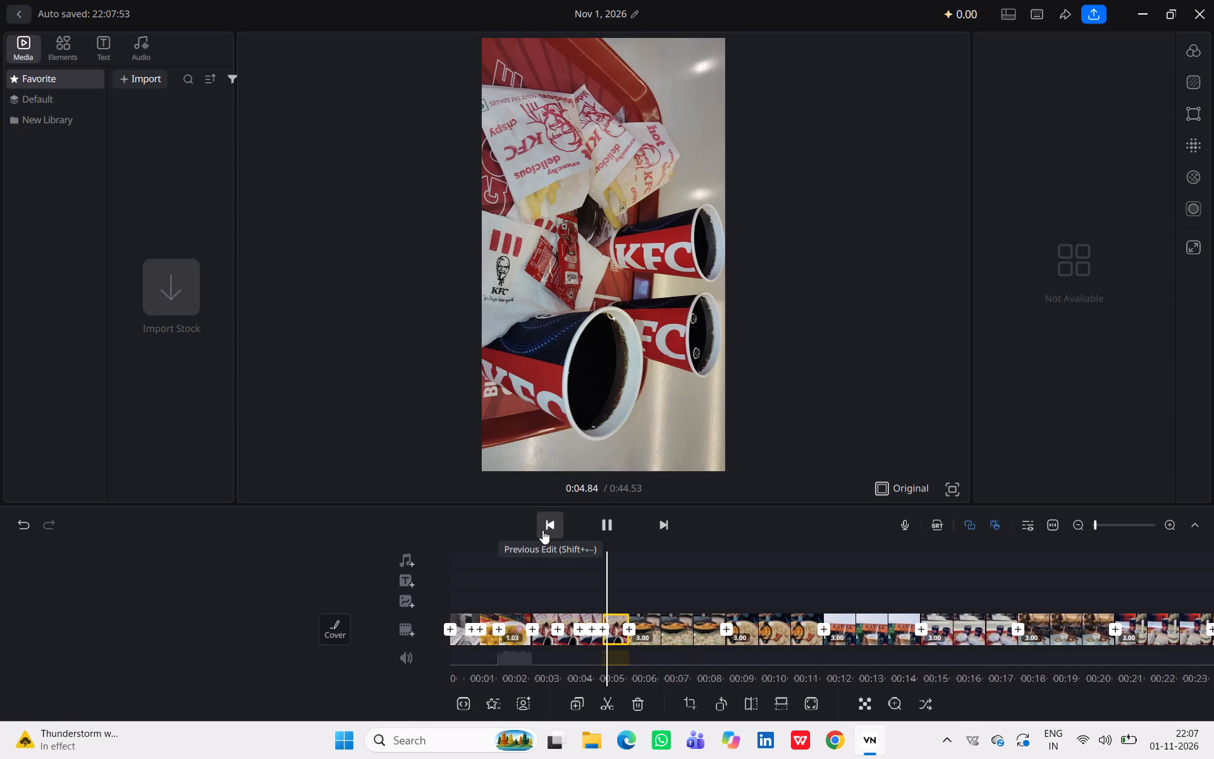
{"action": "triple_click", "coordinate": [543, 530]}
{"action": "left_click_drag", "start_coordinate": [543, 530], "coordinate": [606, 522]}
{"action": "left_click", "coordinate": [606, 522]}
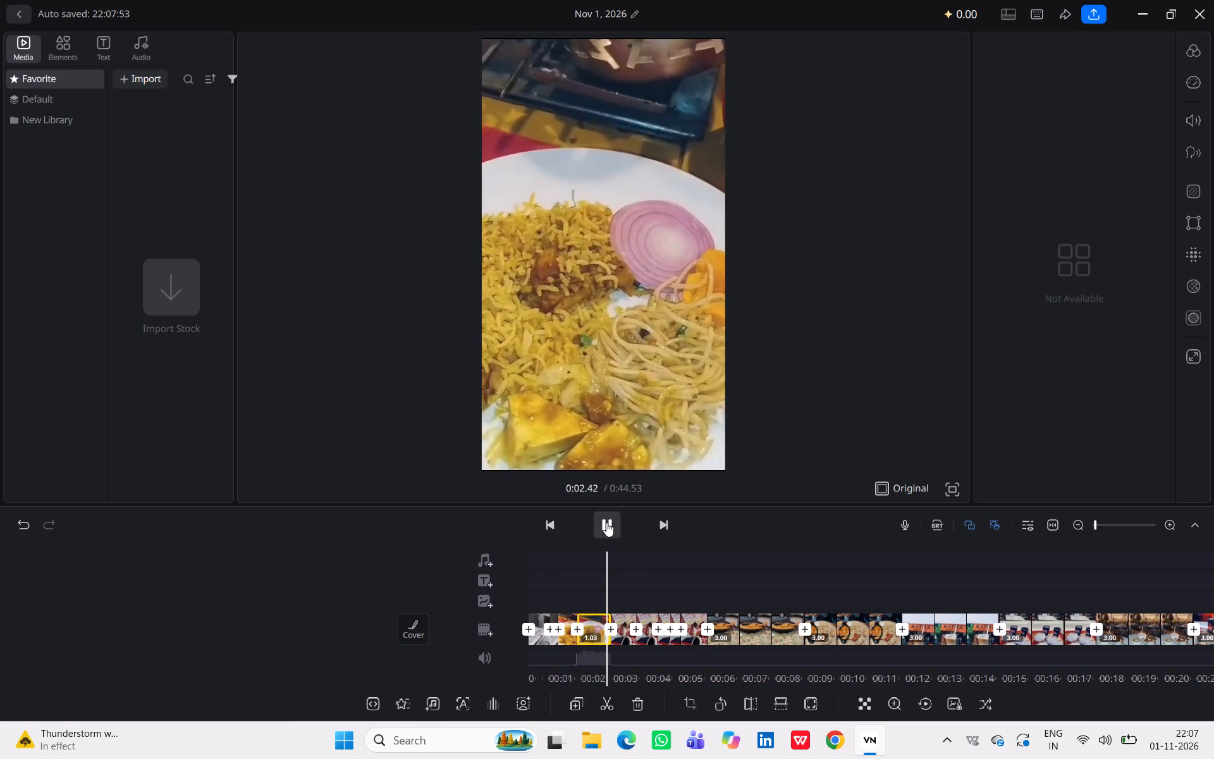
{"action": "left_click", "coordinate": [551, 525]}
{"action": "double_click", "coordinate": [551, 525]}
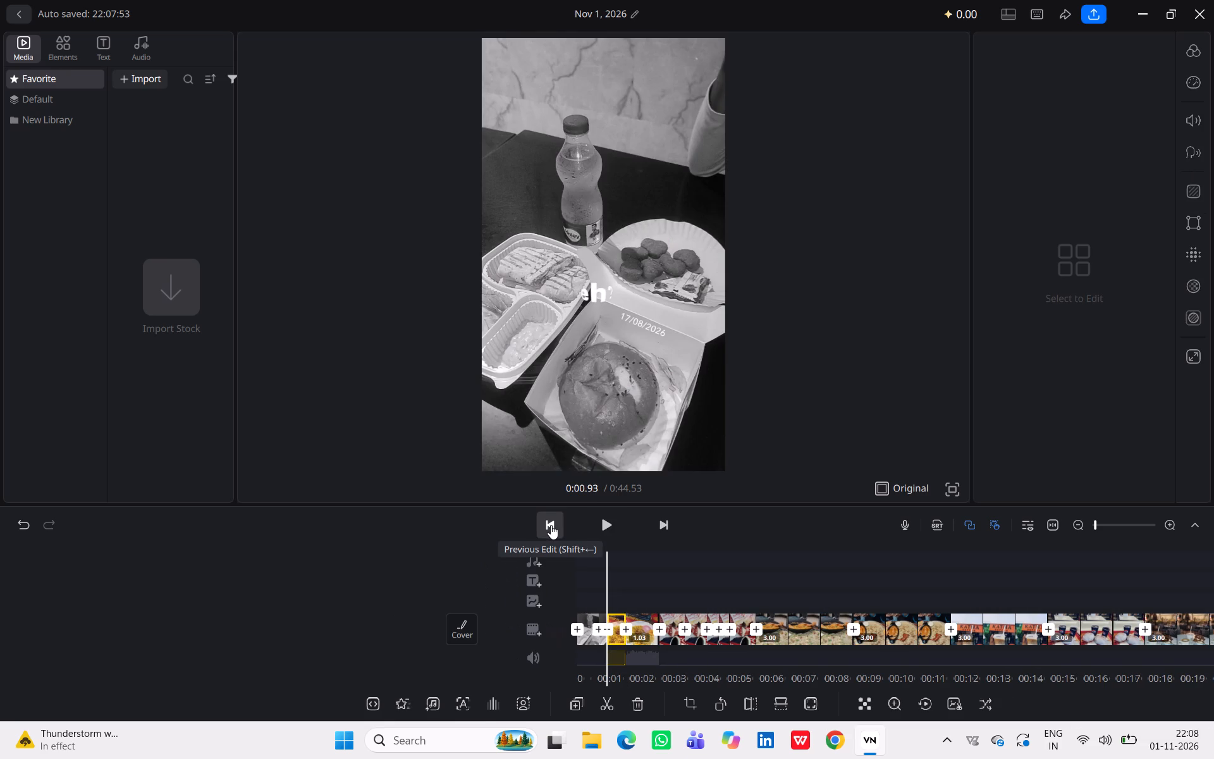
Play to 4.00 s and delete the two KFC photo segments between 2.53 s and 4.00 s.
{"action": "left_click", "coordinate": [613, 524]}
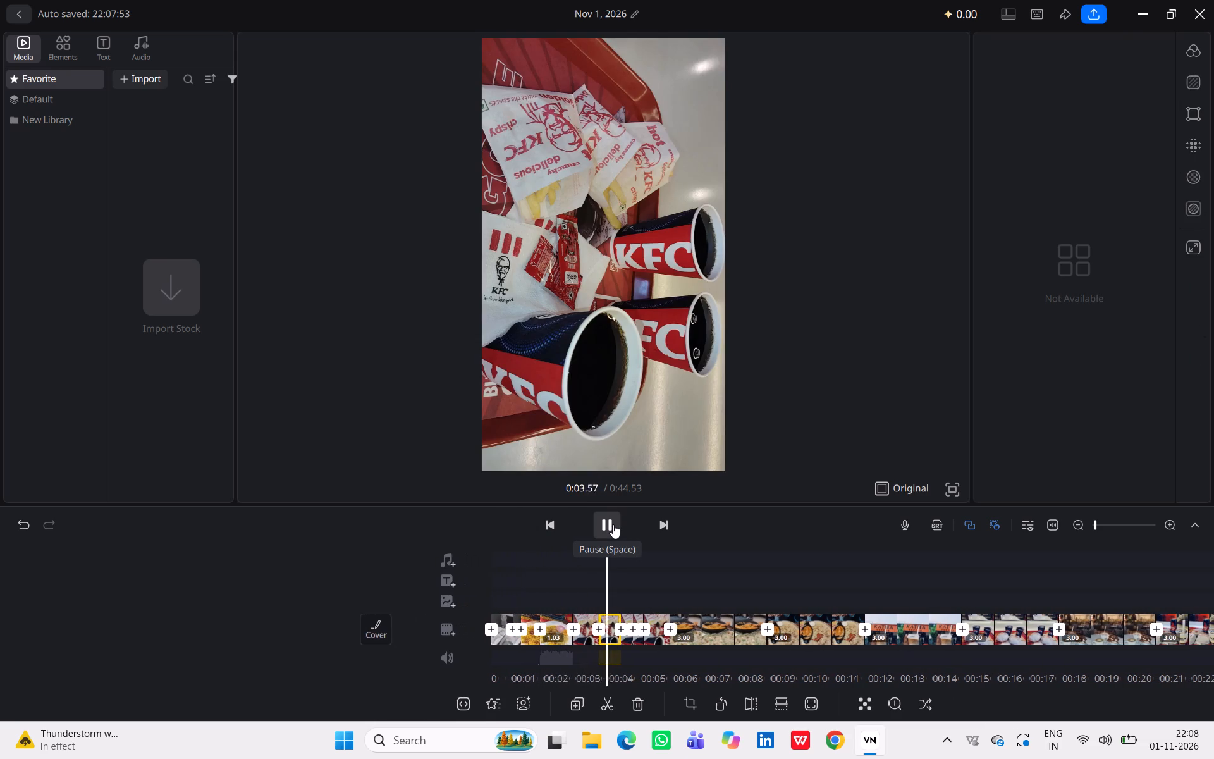
{"action": "left_click", "coordinate": [613, 524]}
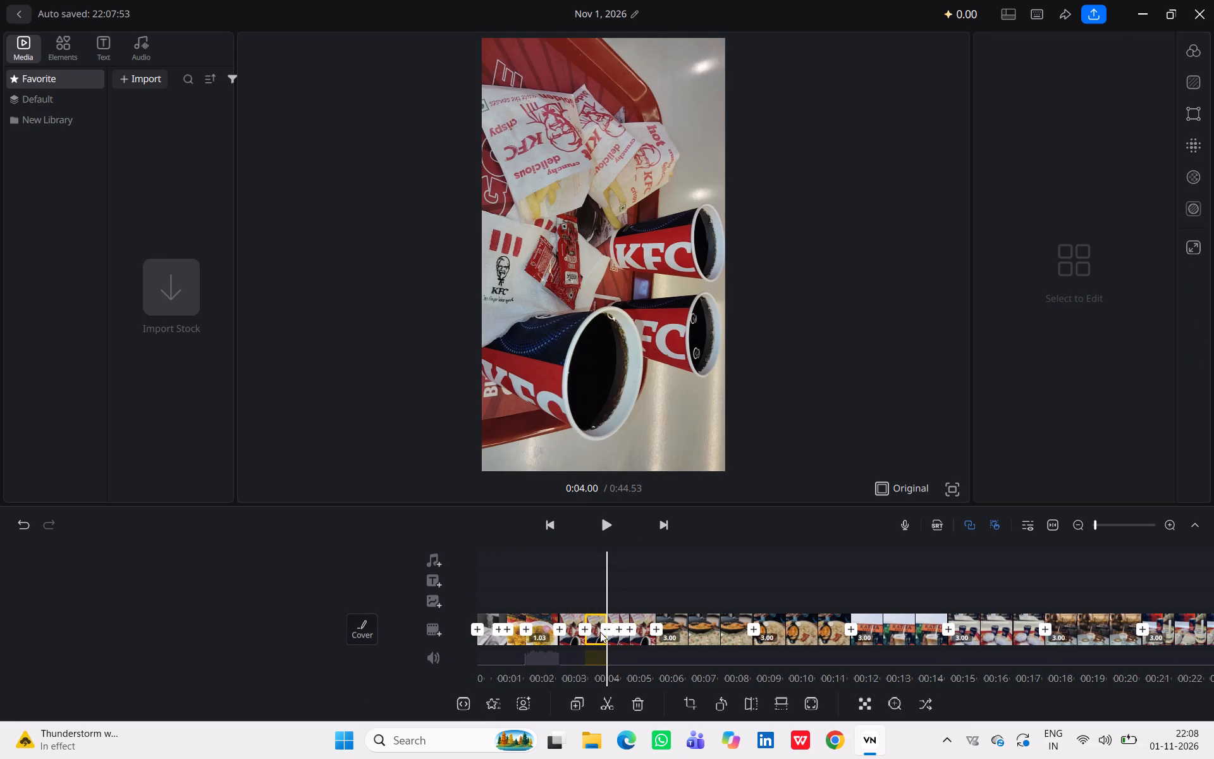
{"action": "left_click", "coordinate": [644, 701]}
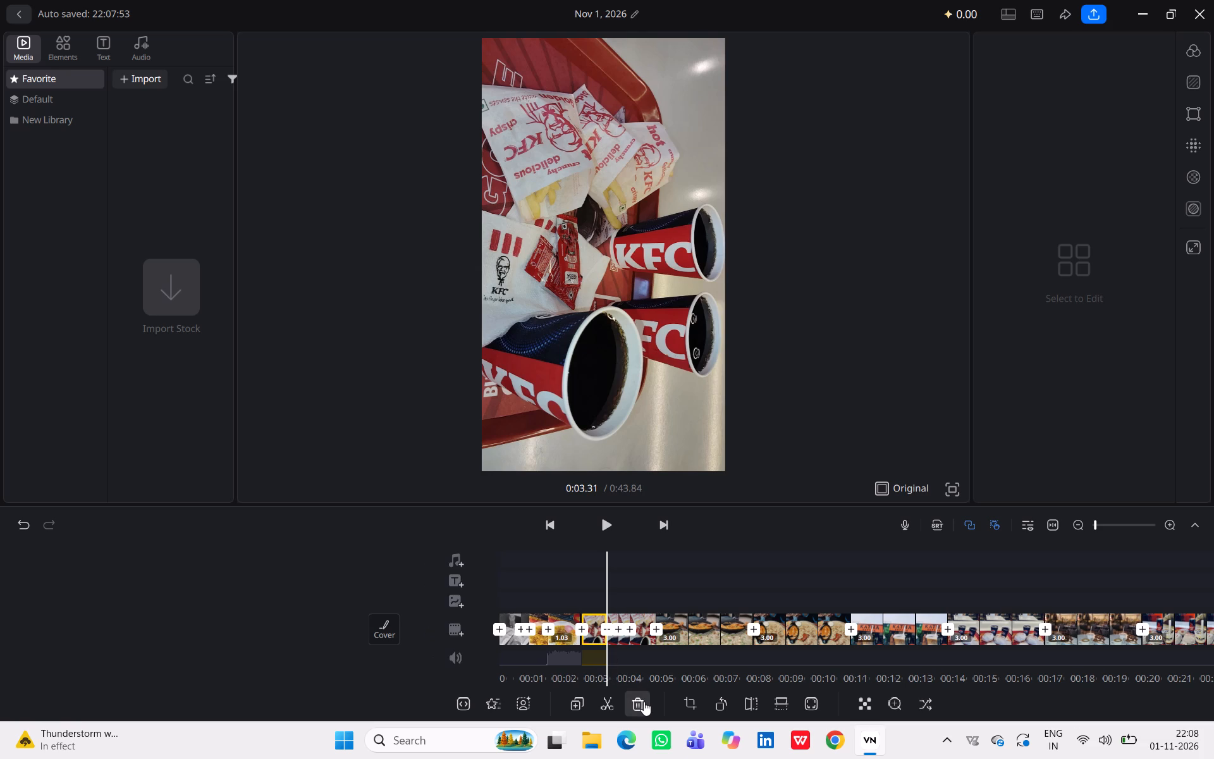
{"action": "left_click", "coordinate": [644, 701]}
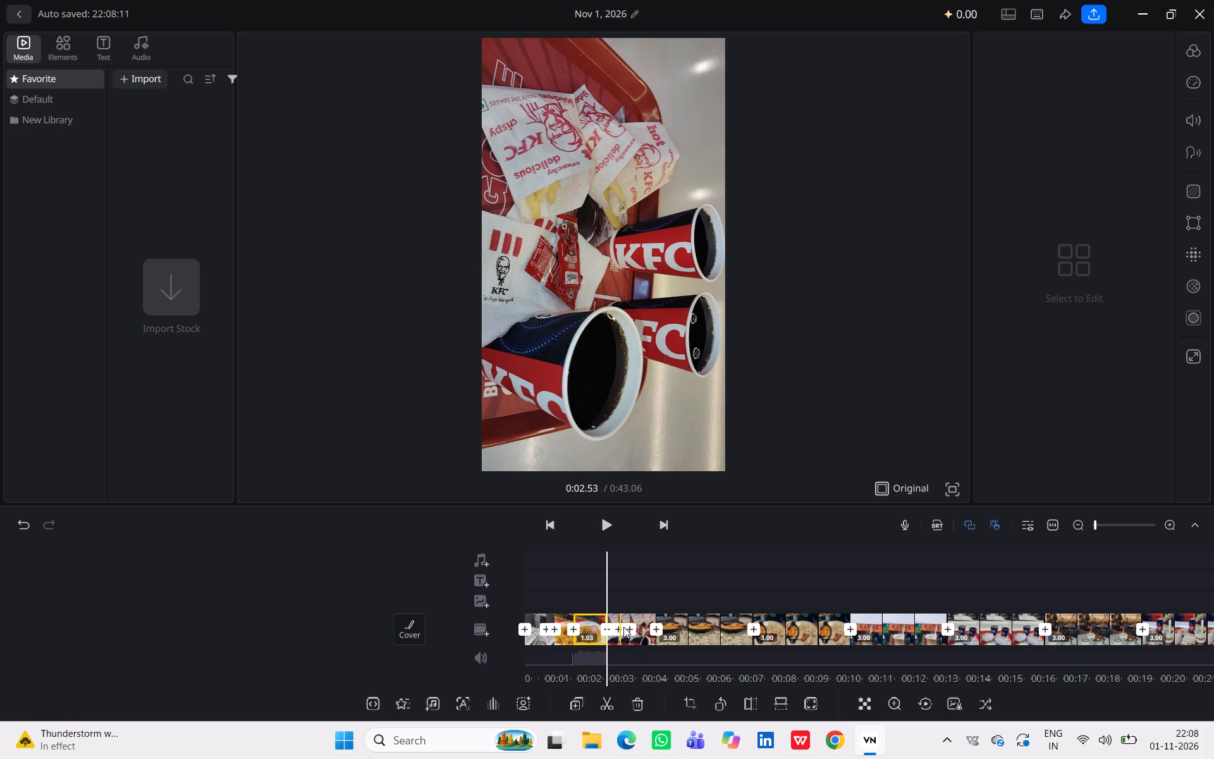
Replay the shortened sequence from the opening and pause at 3.91 s in the last KFC segment.
{"action": "left_click", "coordinate": [645, 624]}
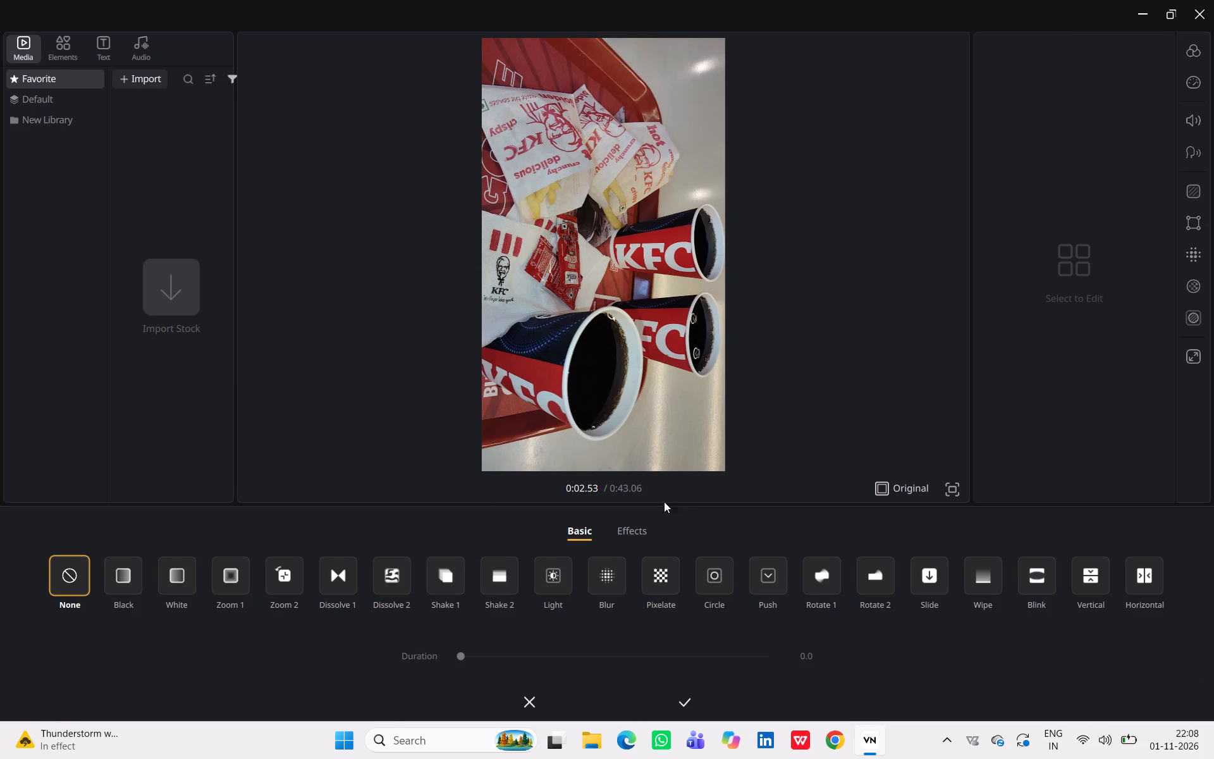
{"action": "left_click", "coordinate": [340, 431]}
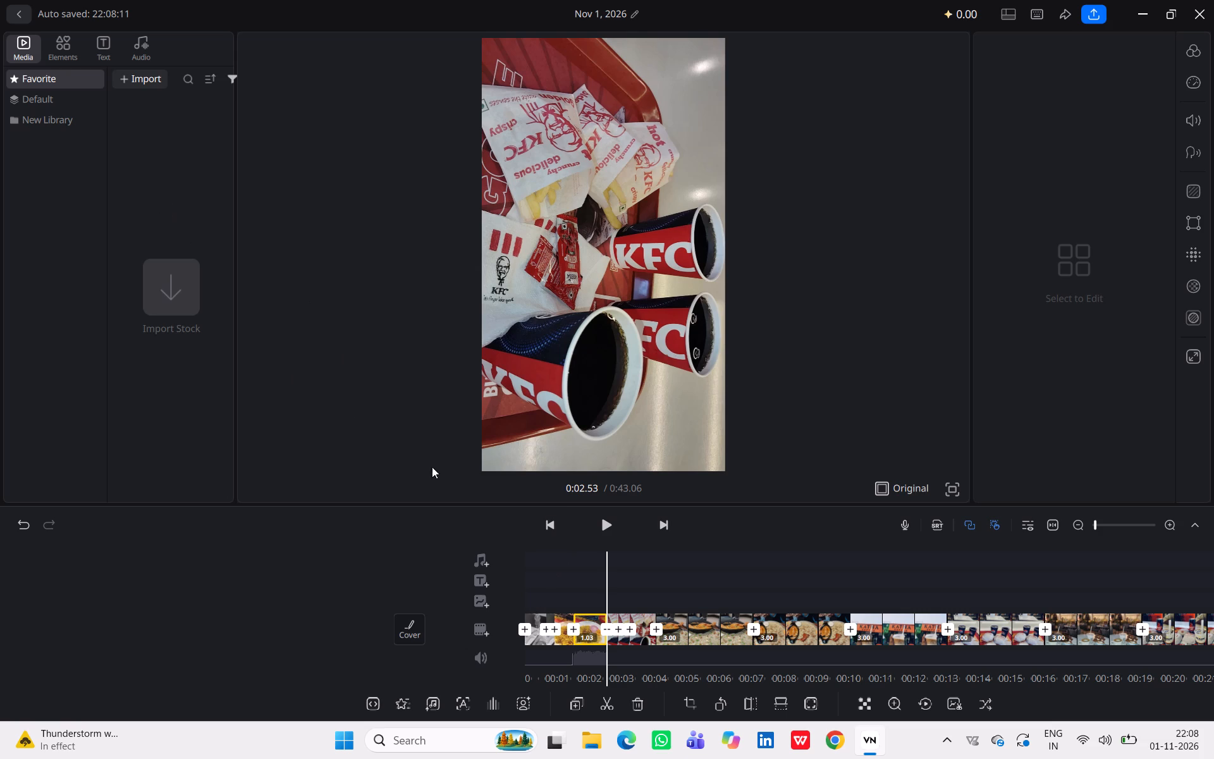
{"action": "triple_click", "coordinate": [541, 524]}
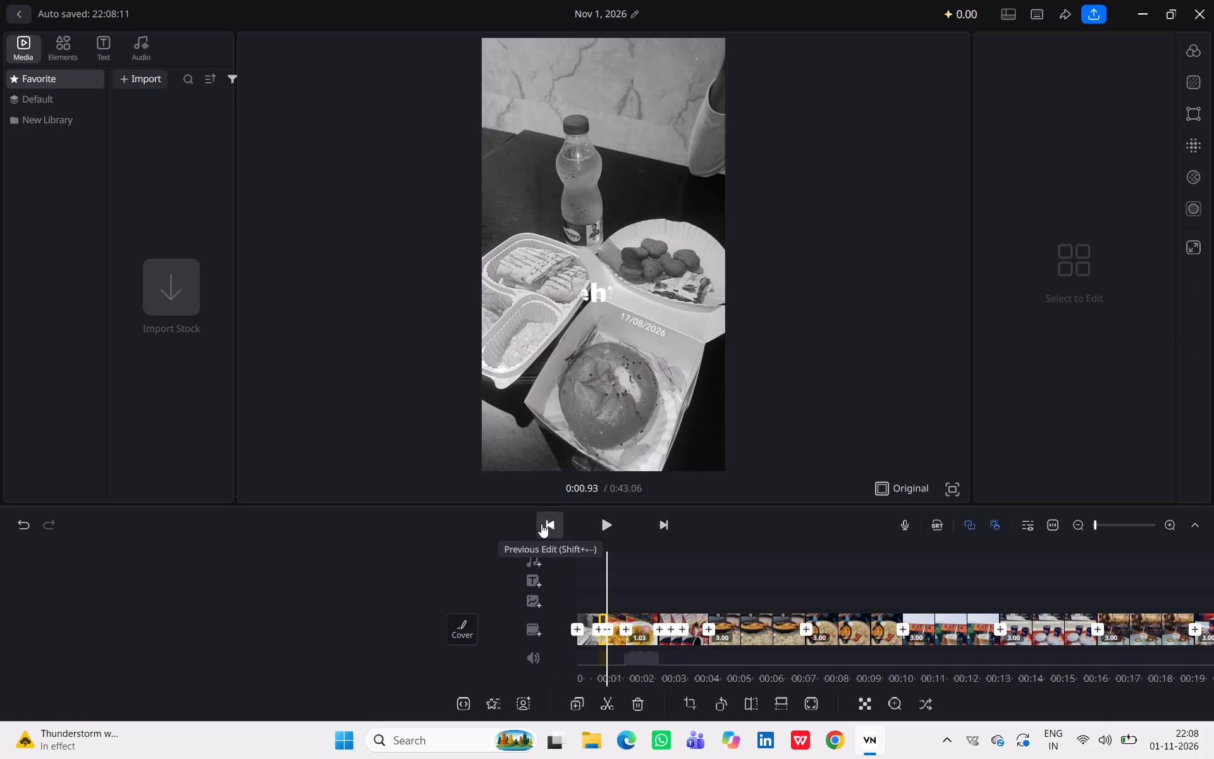
{"action": "left_click", "coordinate": [541, 524]}
{"action": "left_click", "coordinate": [599, 533]}
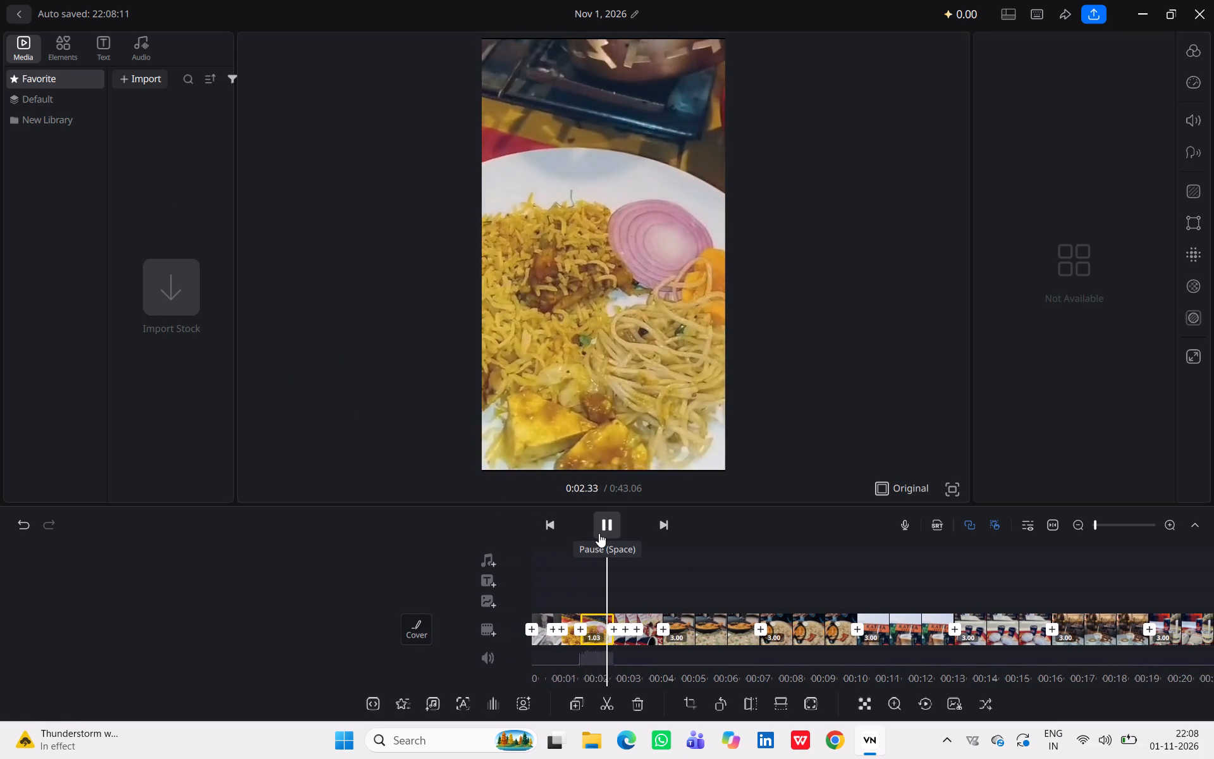
{"action": "left_click", "coordinate": [599, 533]}
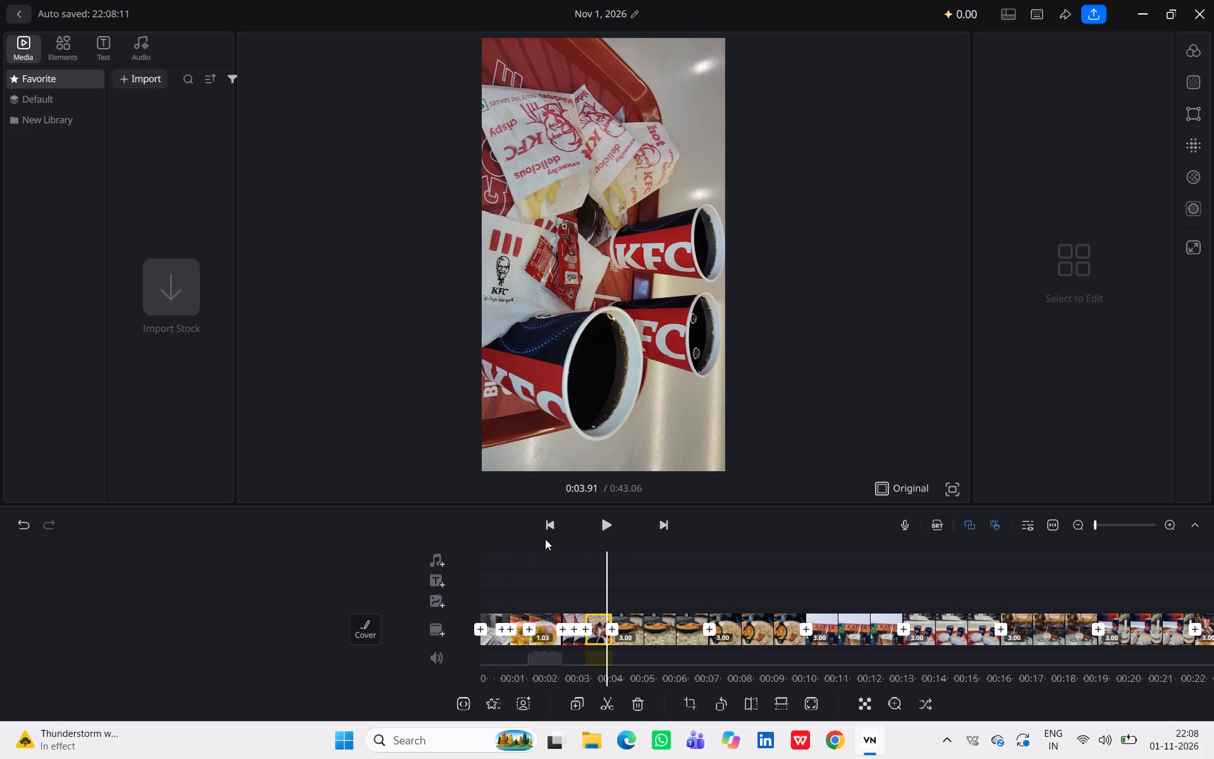
Play on into the curry and rice photo, pause at 5.35 s, and split its 3.00 s segment there.
{"action": "left_click", "coordinate": [548, 528]}
{"action": "left_click", "coordinate": [611, 526]}
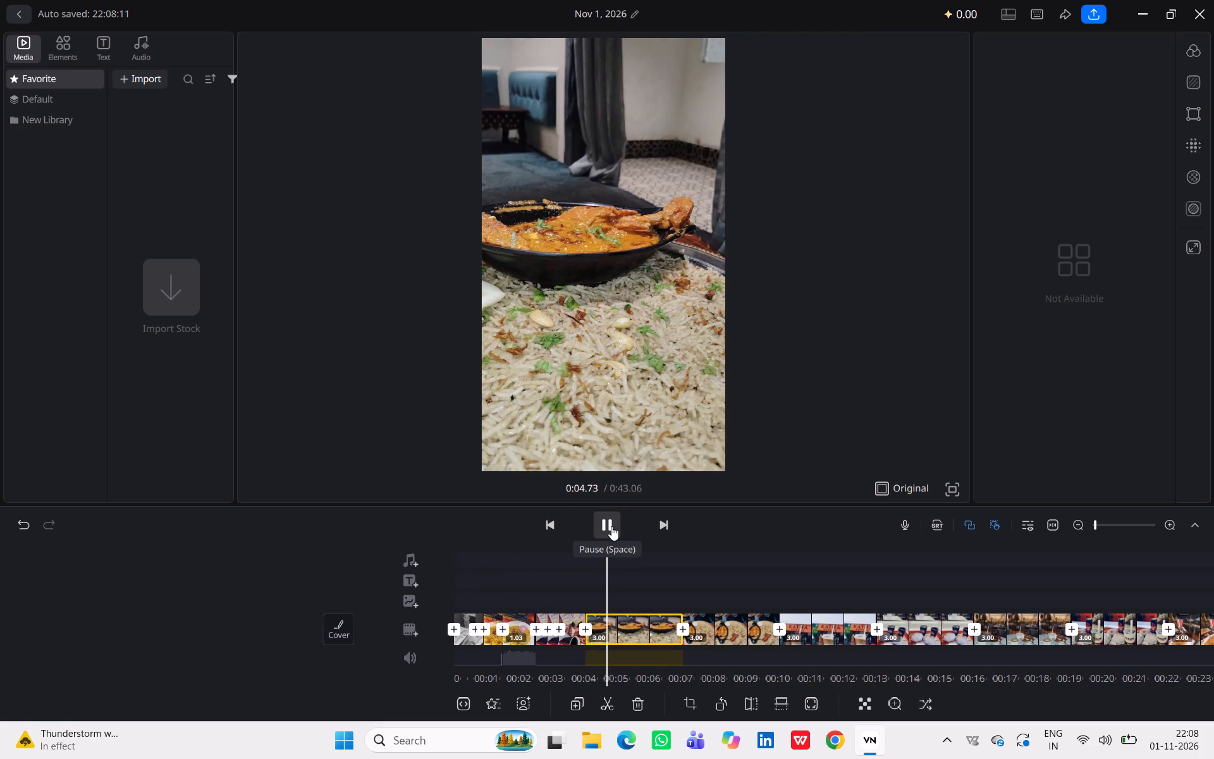
{"action": "left_click", "coordinate": [611, 526]}
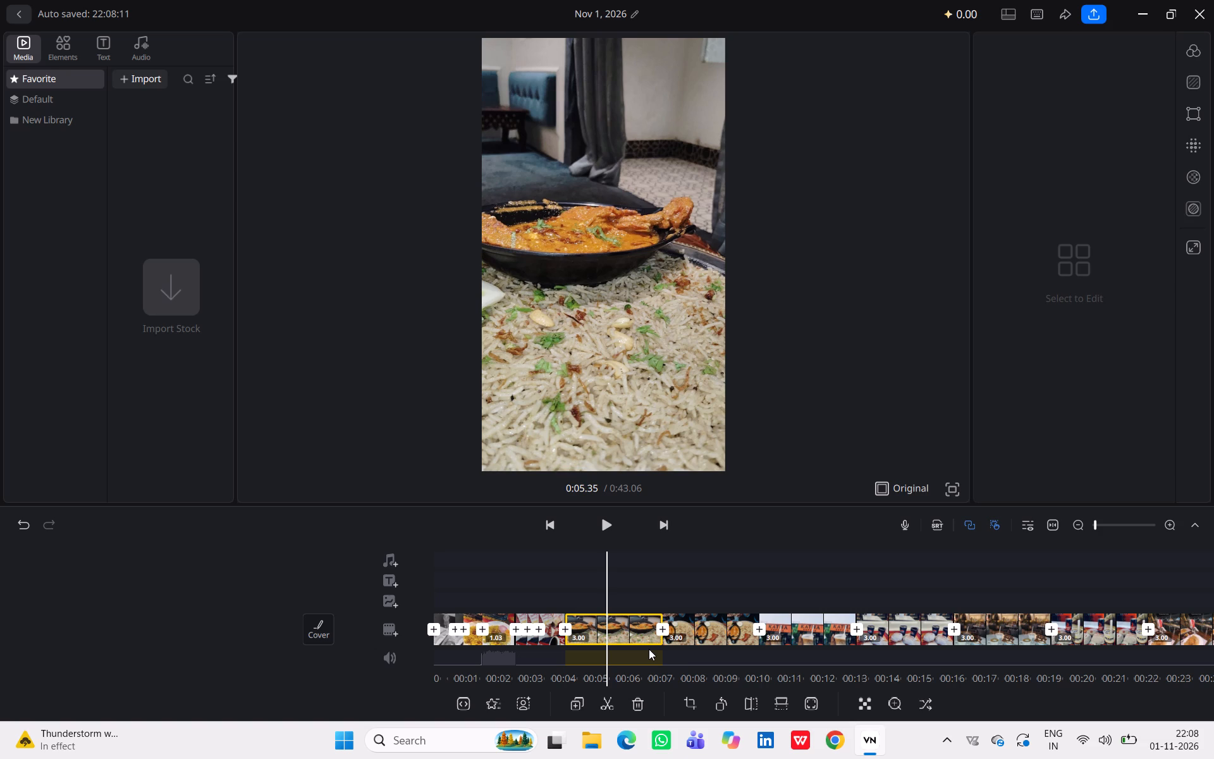
{"action": "key", "text": "ctrl+b"}
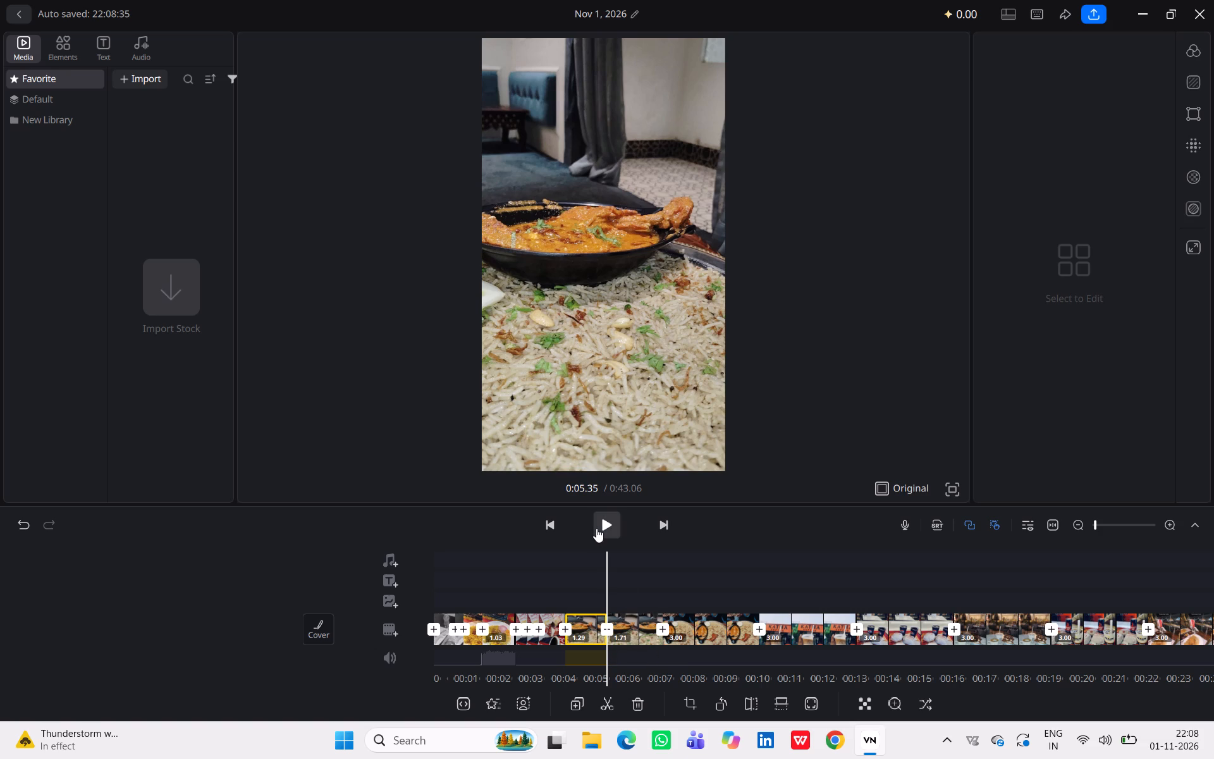
Split the 1.71 s curry and rice segment at 6.09 s and delete the part before the cut.
{"action": "left_click", "coordinate": [596, 528]}
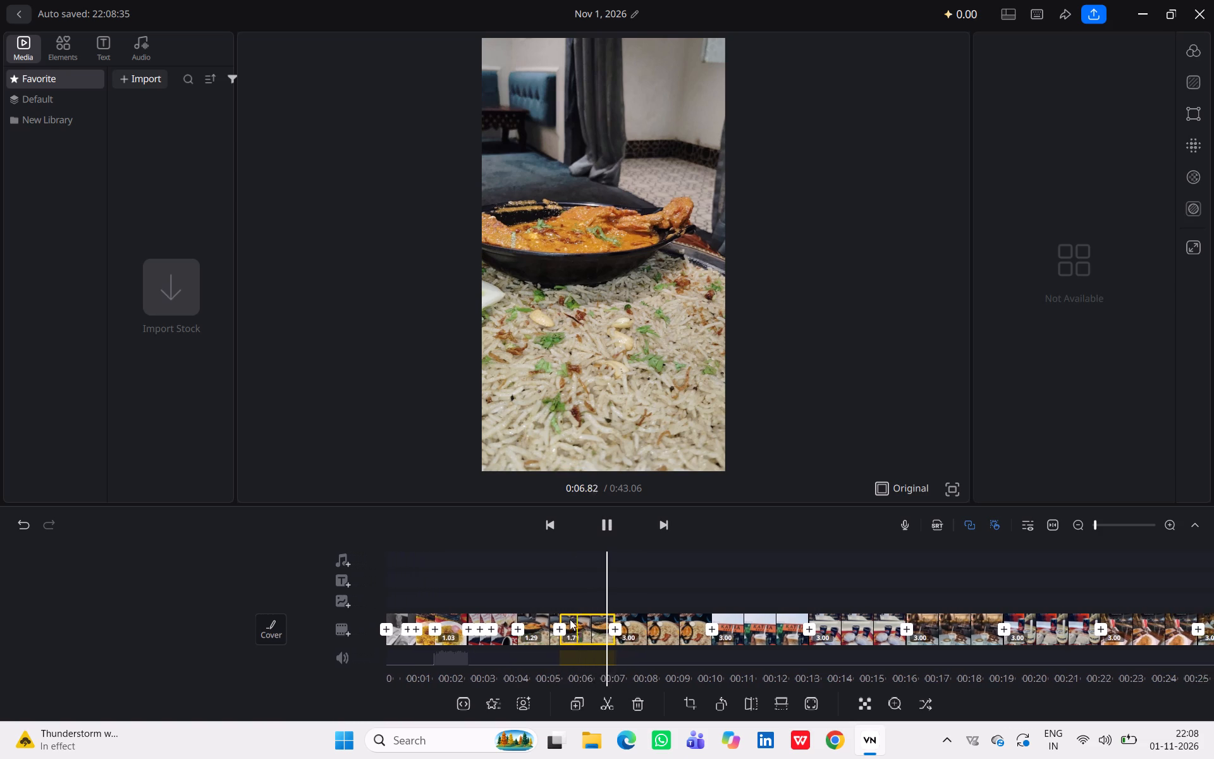
{"action": "left_click", "coordinate": [570, 621]}
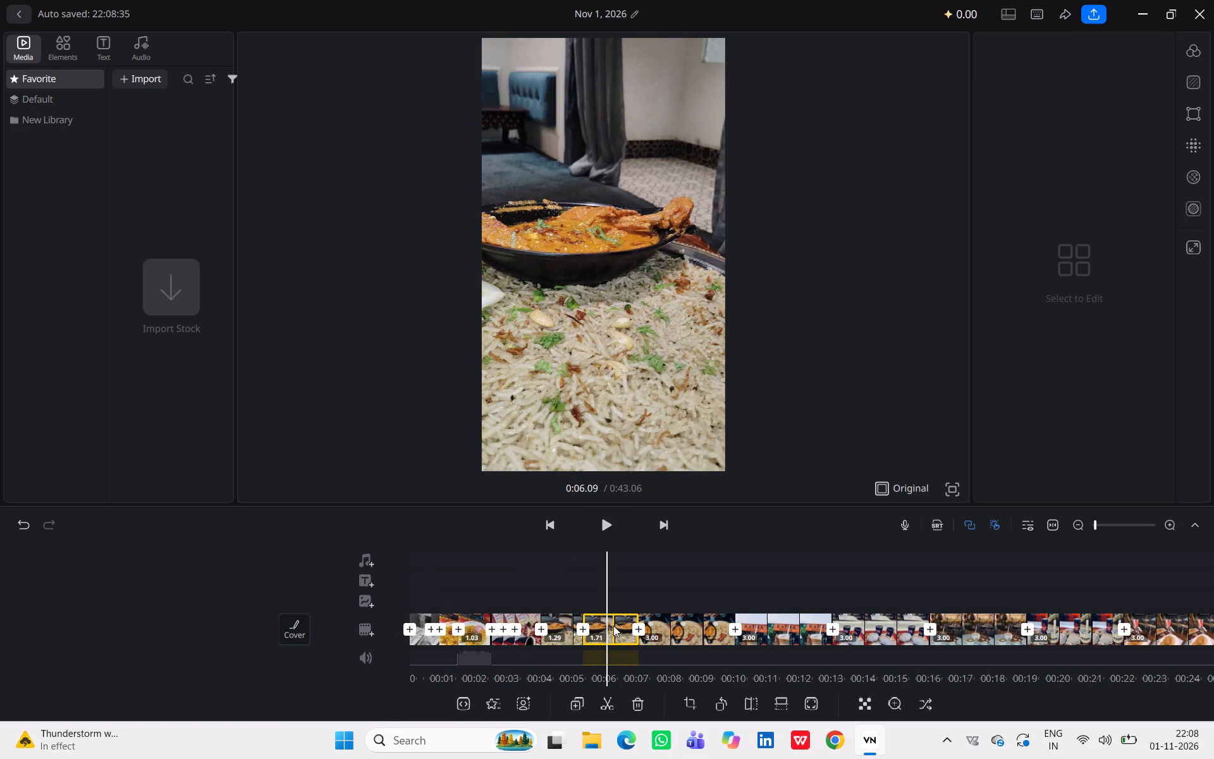
{"action": "key", "text": "ctrl+b"}
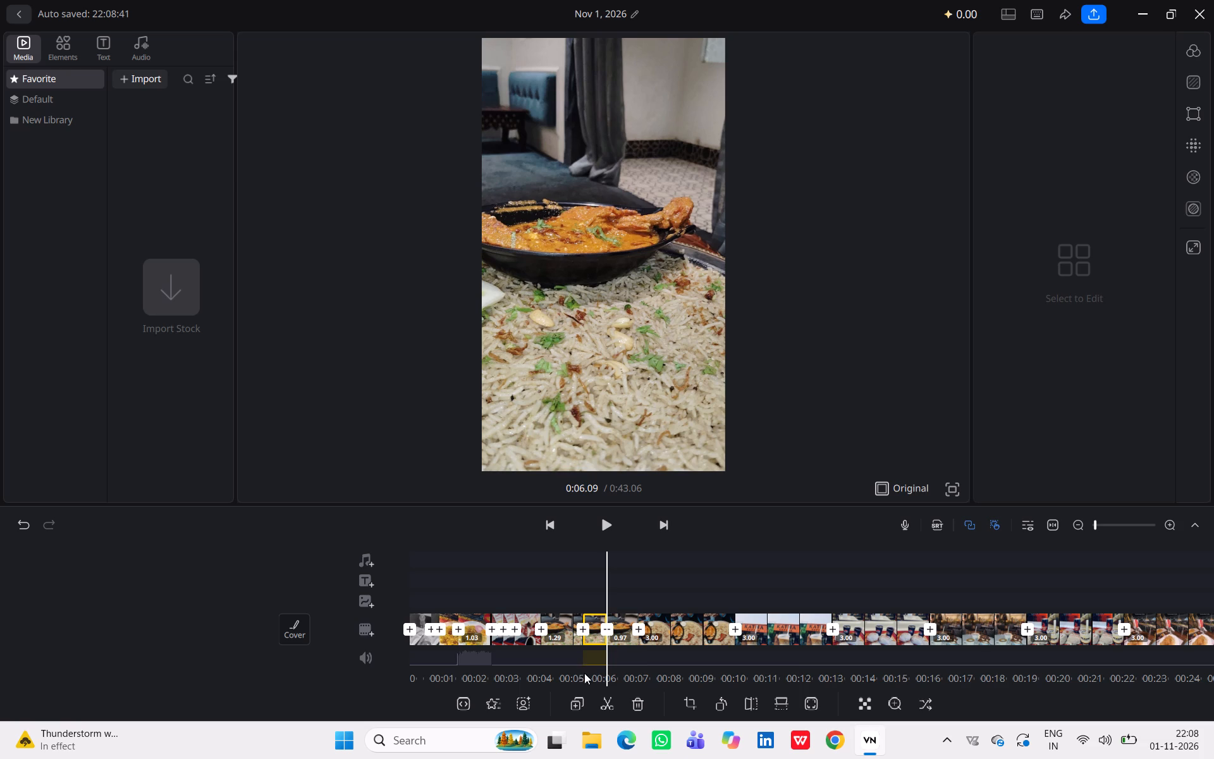
{"action": "left_click", "coordinate": [594, 622]}
{"action": "left_click", "coordinate": [647, 706]}
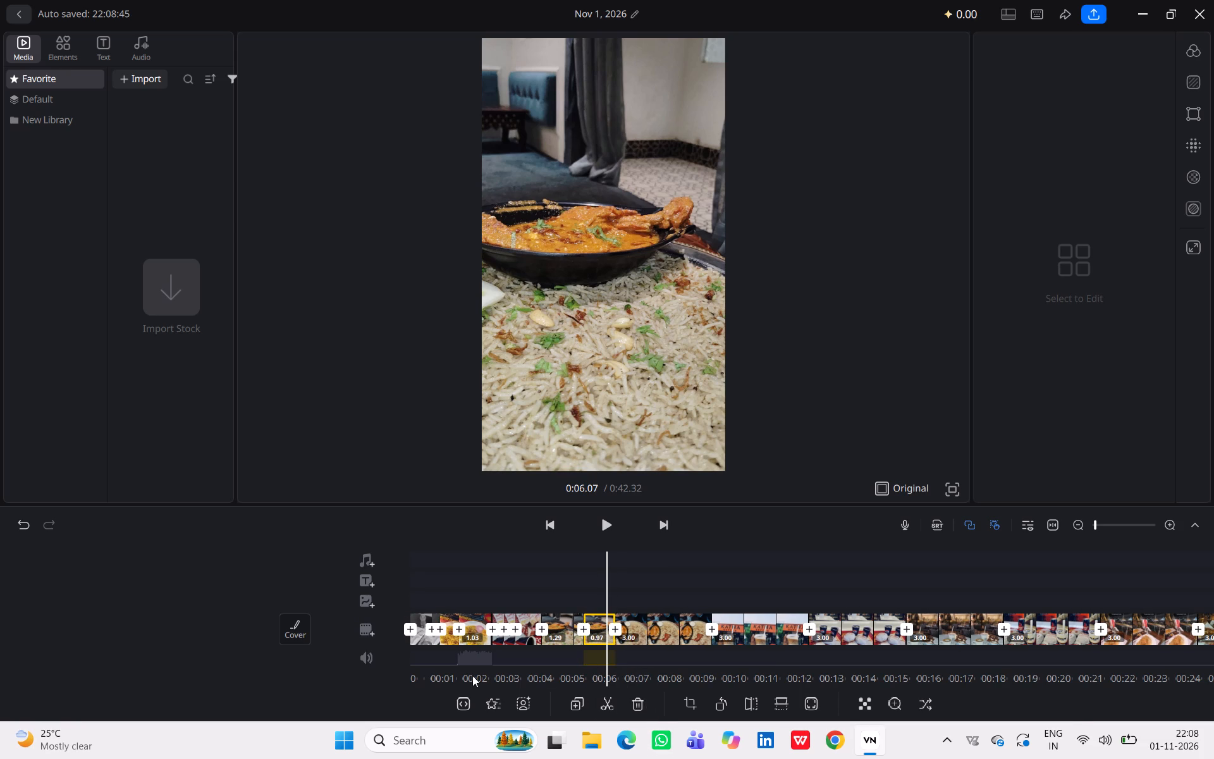
Replay the sequence from 2.89 s through the curry and rice cuts into the rice platter photo.
{"action": "left_click", "coordinate": [549, 524]}
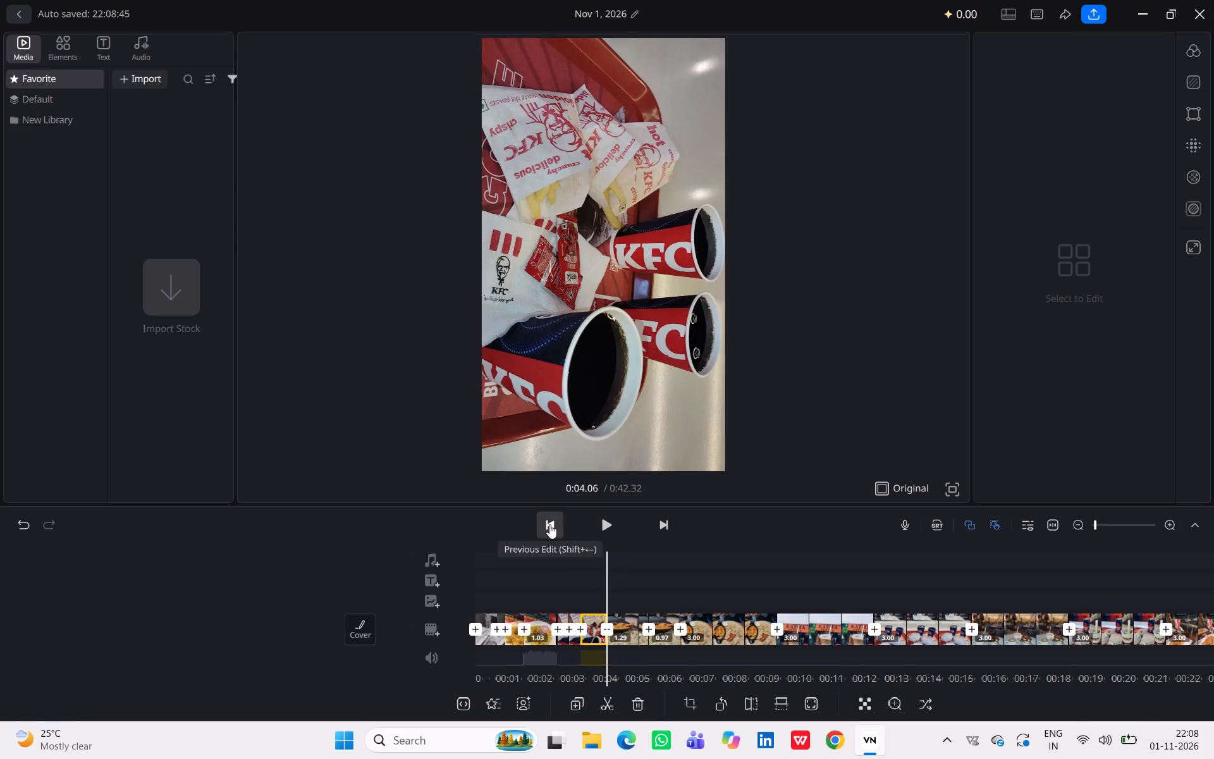
{"action": "left_click", "coordinate": [549, 524]}
{"action": "left_click", "coordinate": [549, 524]}
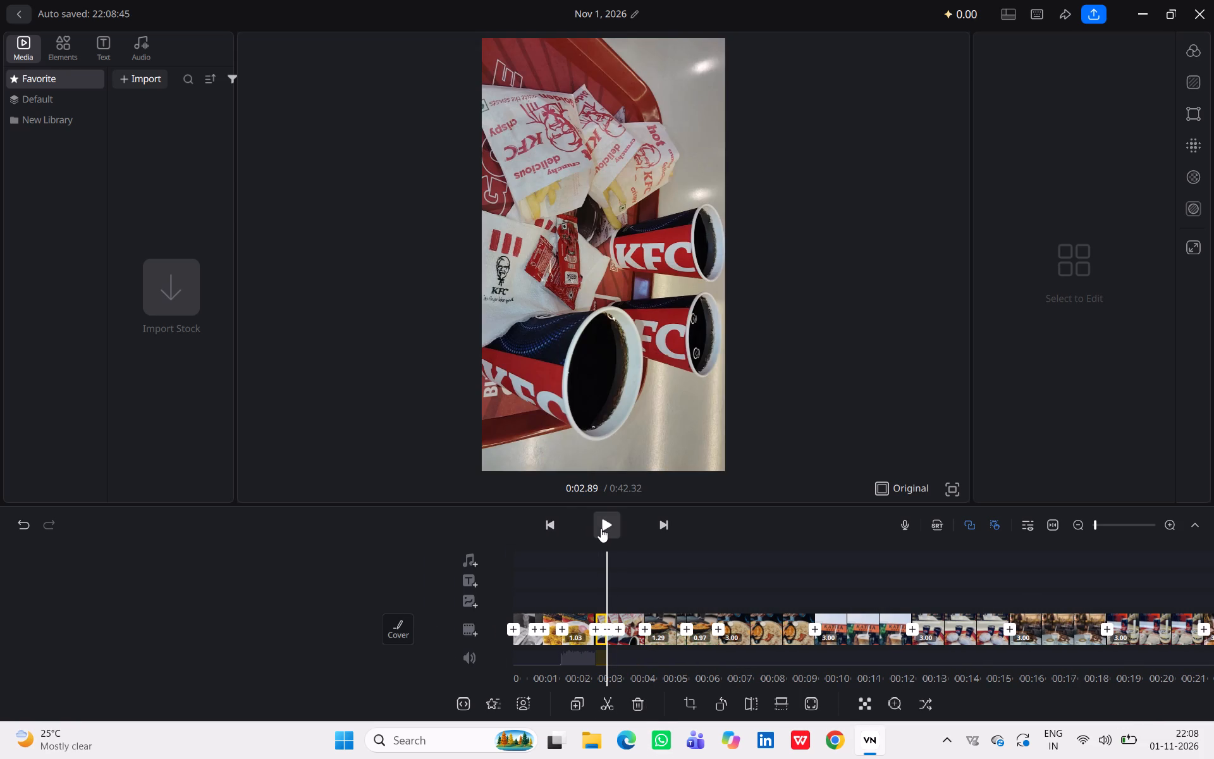
{"action": "left_click", "coordinate": [601, 528]}
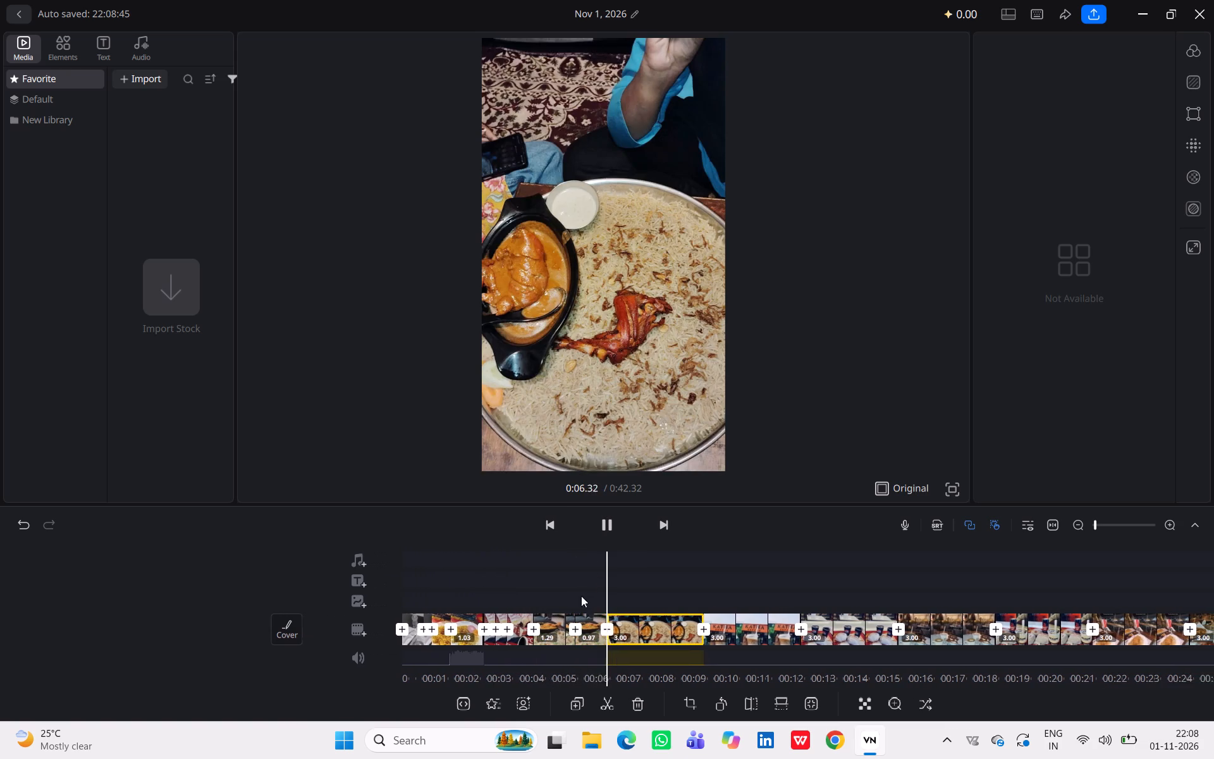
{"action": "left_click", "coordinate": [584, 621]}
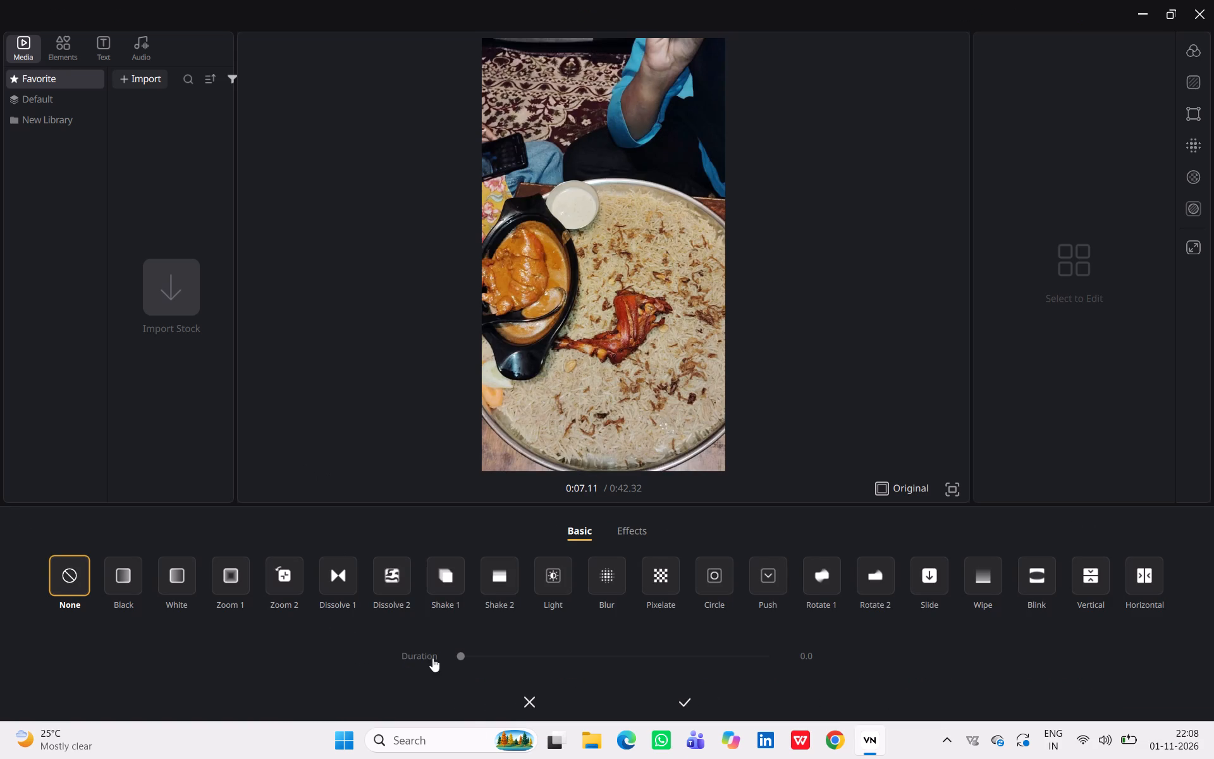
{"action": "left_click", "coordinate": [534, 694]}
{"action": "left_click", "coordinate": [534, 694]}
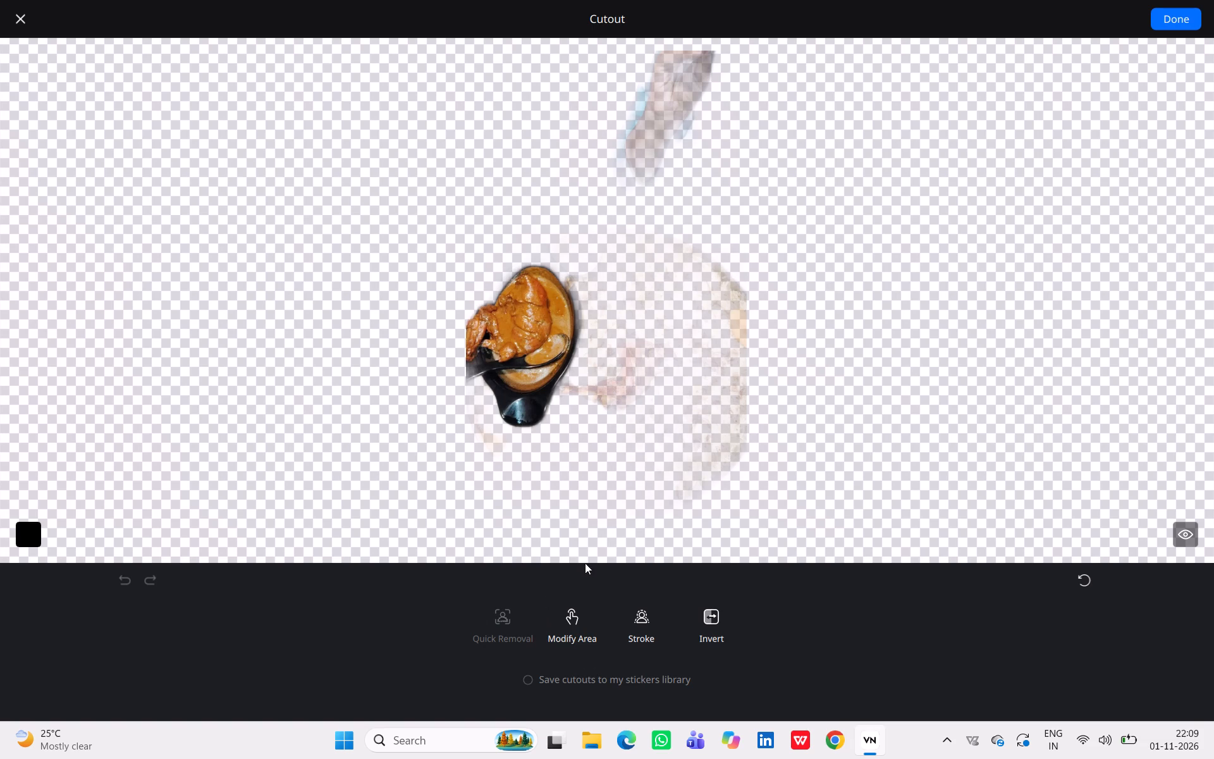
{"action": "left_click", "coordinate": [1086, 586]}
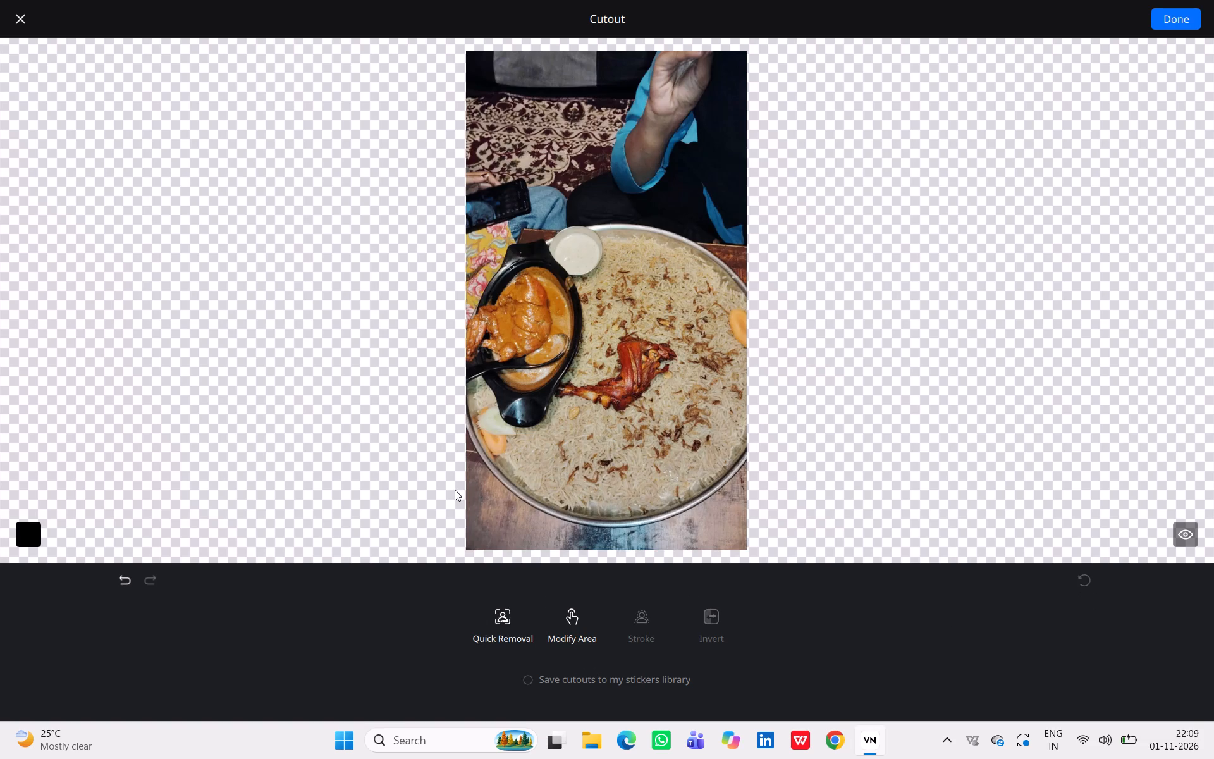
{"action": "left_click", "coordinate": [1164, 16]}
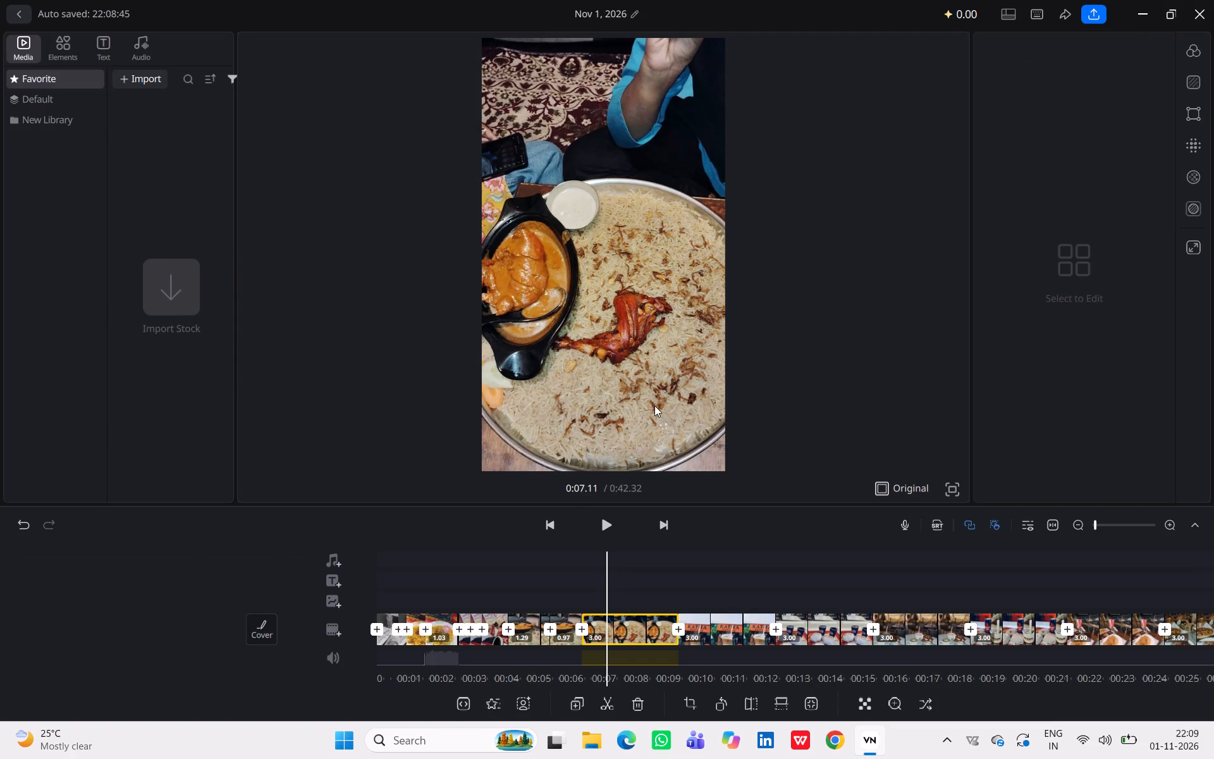
Delete the 3.00 s rice platter photo segment that follows the curry and rice cuts.
{"action": "left_click", "coordinate": [556, 627]}
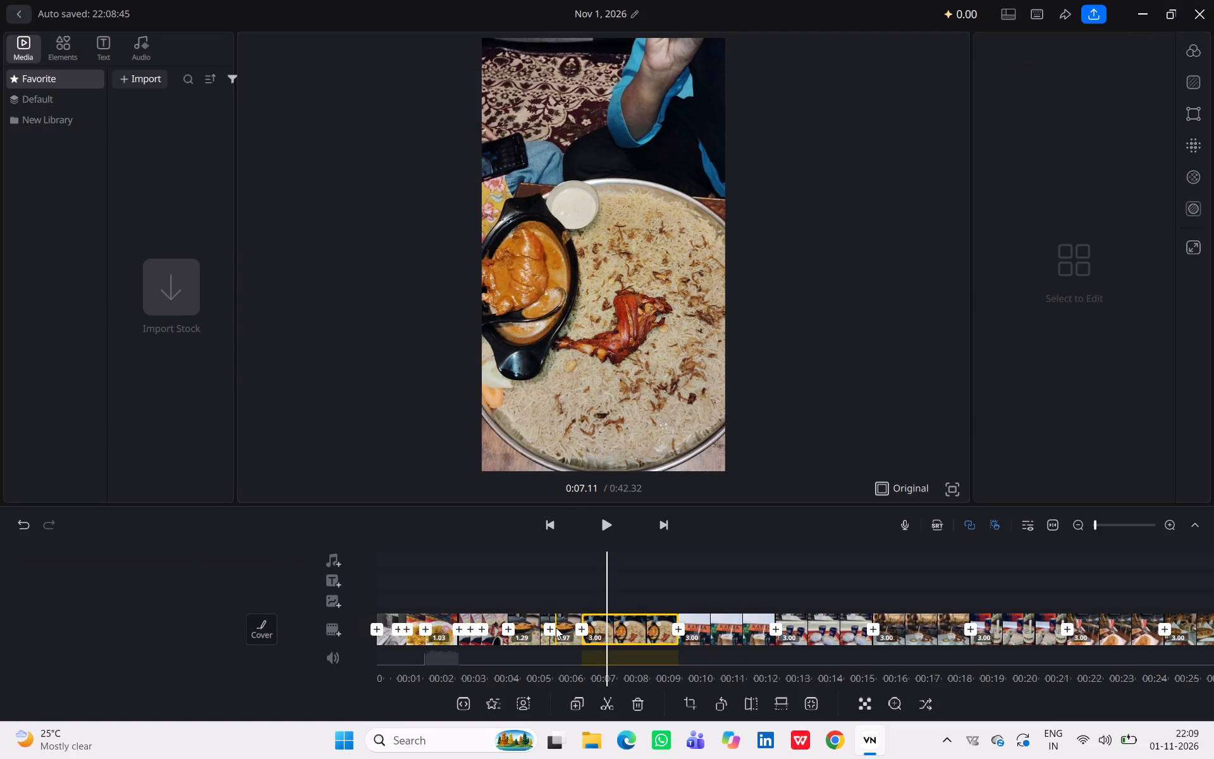
{"action": "left_click", "coordinate": [628, 705]}
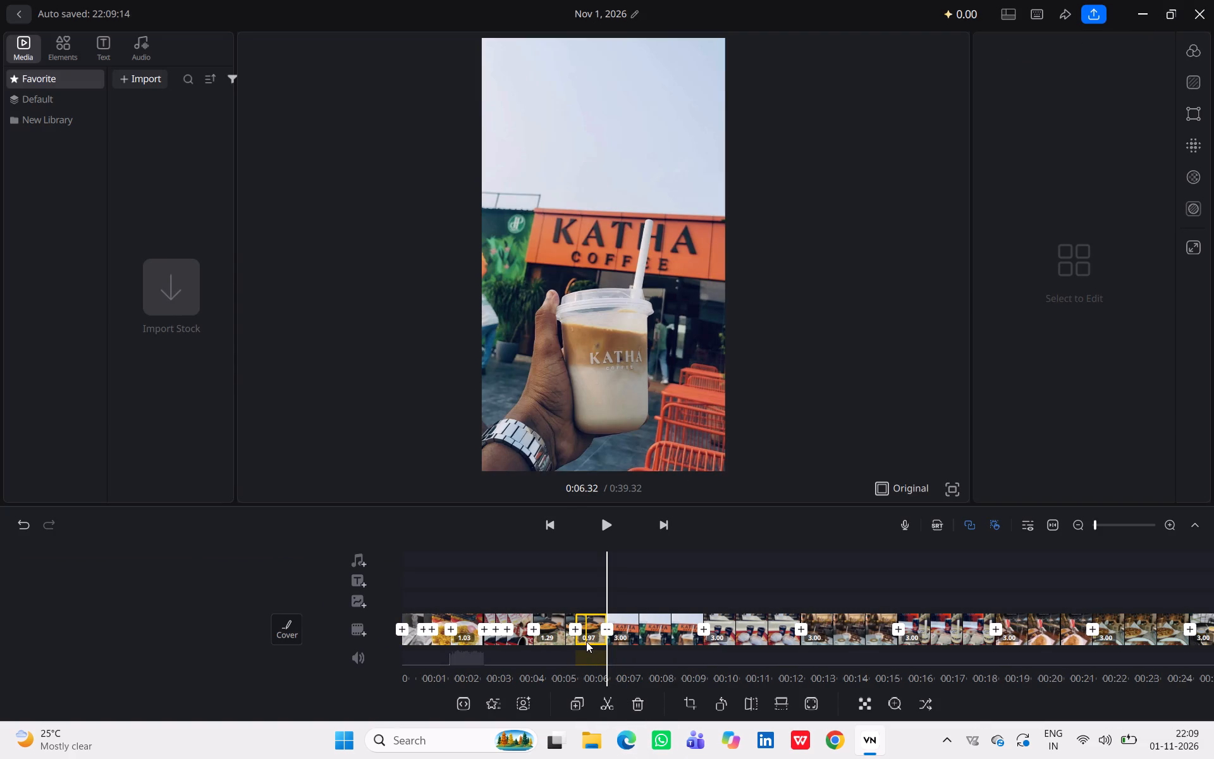
Play from 4.06 s, pause at 6.59 s in the Katha Coffee photo, and split its 3.00 s segment there.
{"action": "double_click", "coordinate": [551, 533]}
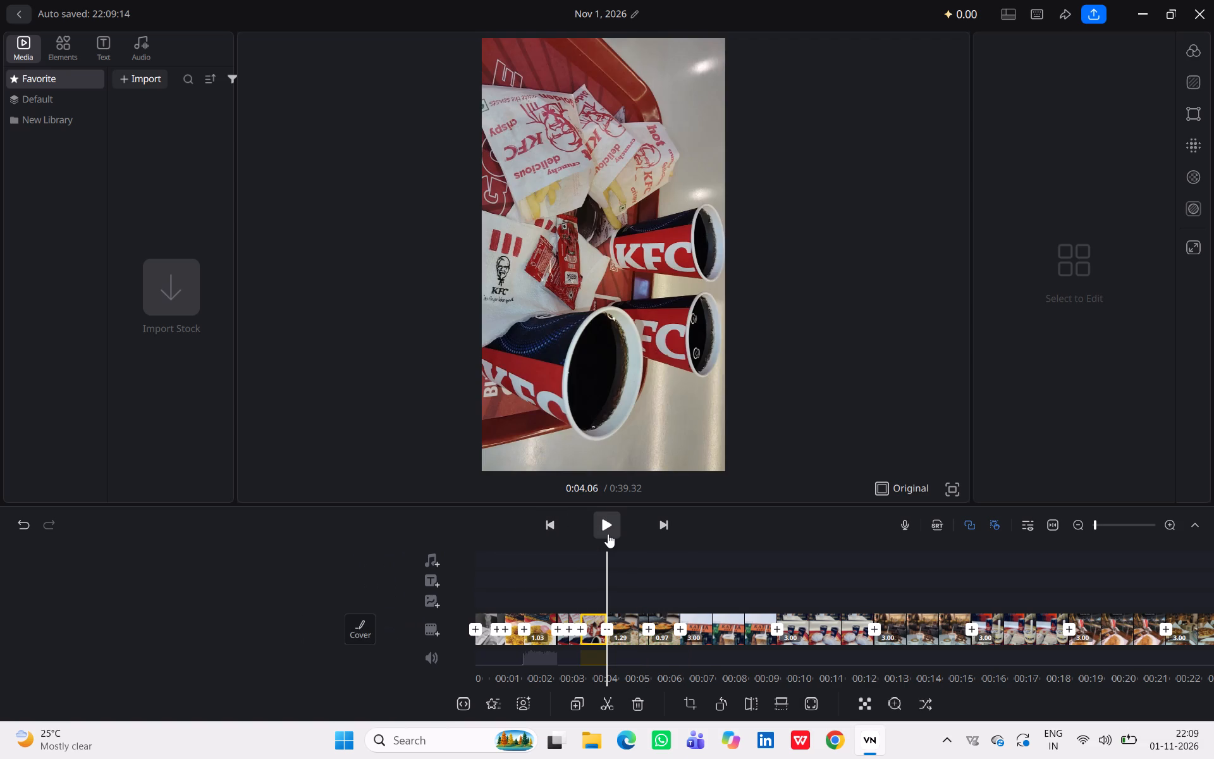
{"action": "left_click", "coordinate": [608, 531]}
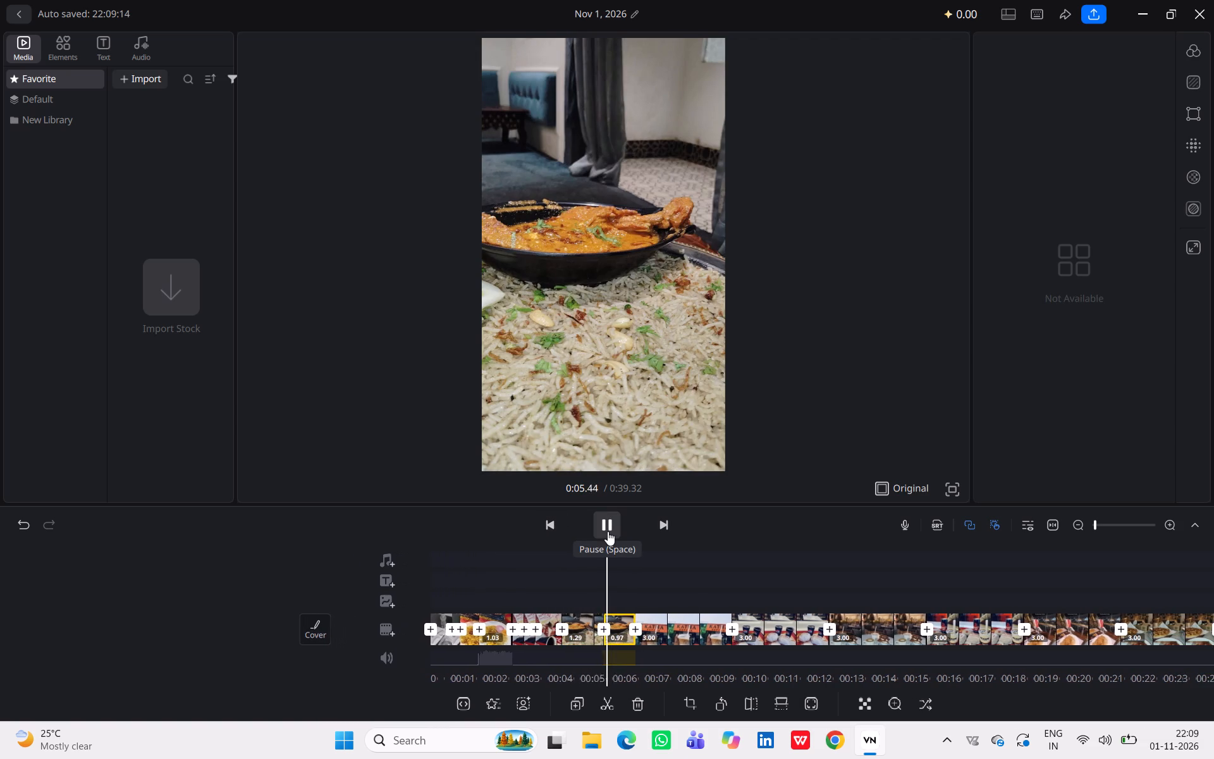
{"action": "left_click", "coordinate": [608, 531]}
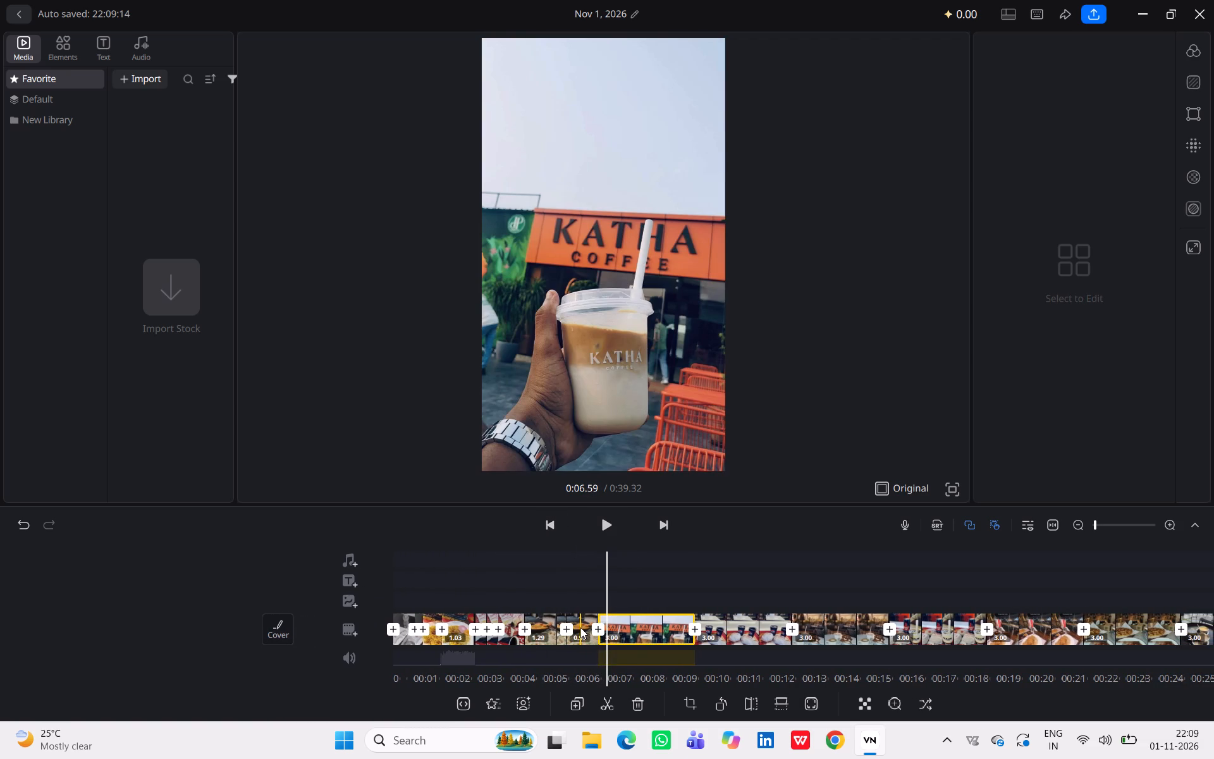
{"action": "left_click", "coordinate": [580, 627]}
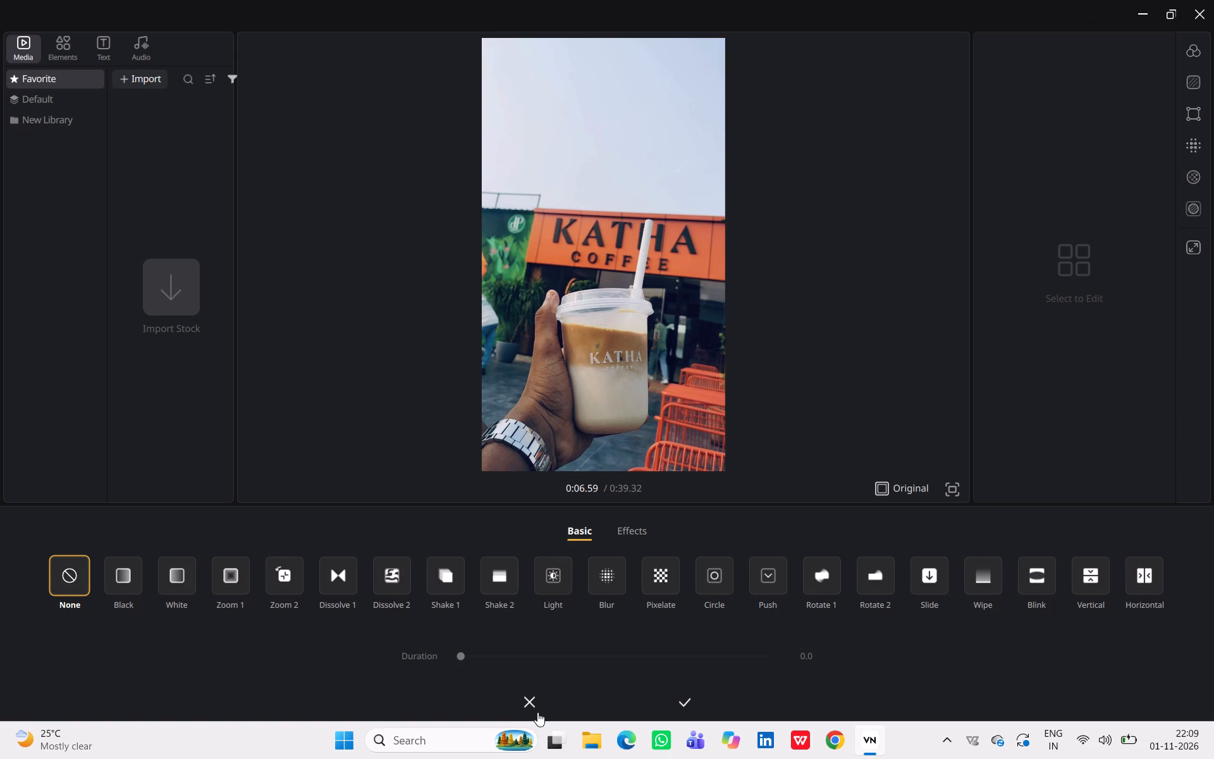
{"action": "left_click", "coordinate": [524, 703]}
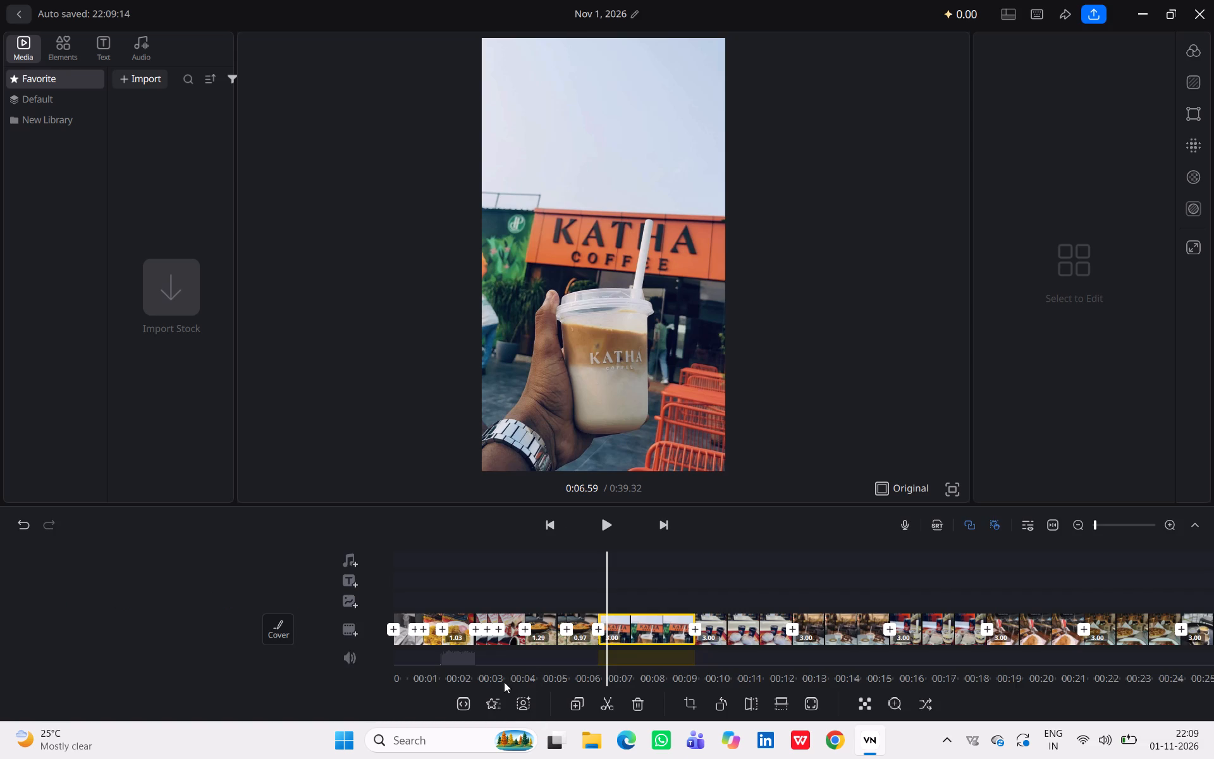
{"action": "key", "text": "ctrl+b"}
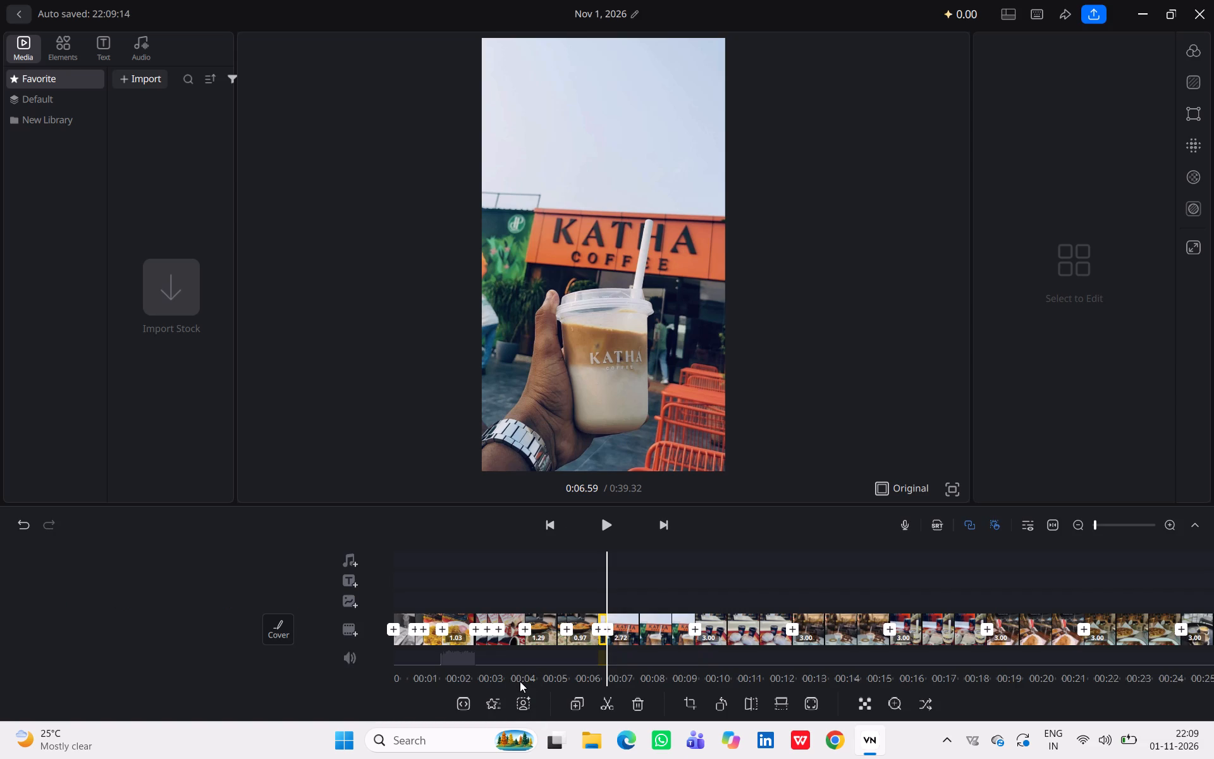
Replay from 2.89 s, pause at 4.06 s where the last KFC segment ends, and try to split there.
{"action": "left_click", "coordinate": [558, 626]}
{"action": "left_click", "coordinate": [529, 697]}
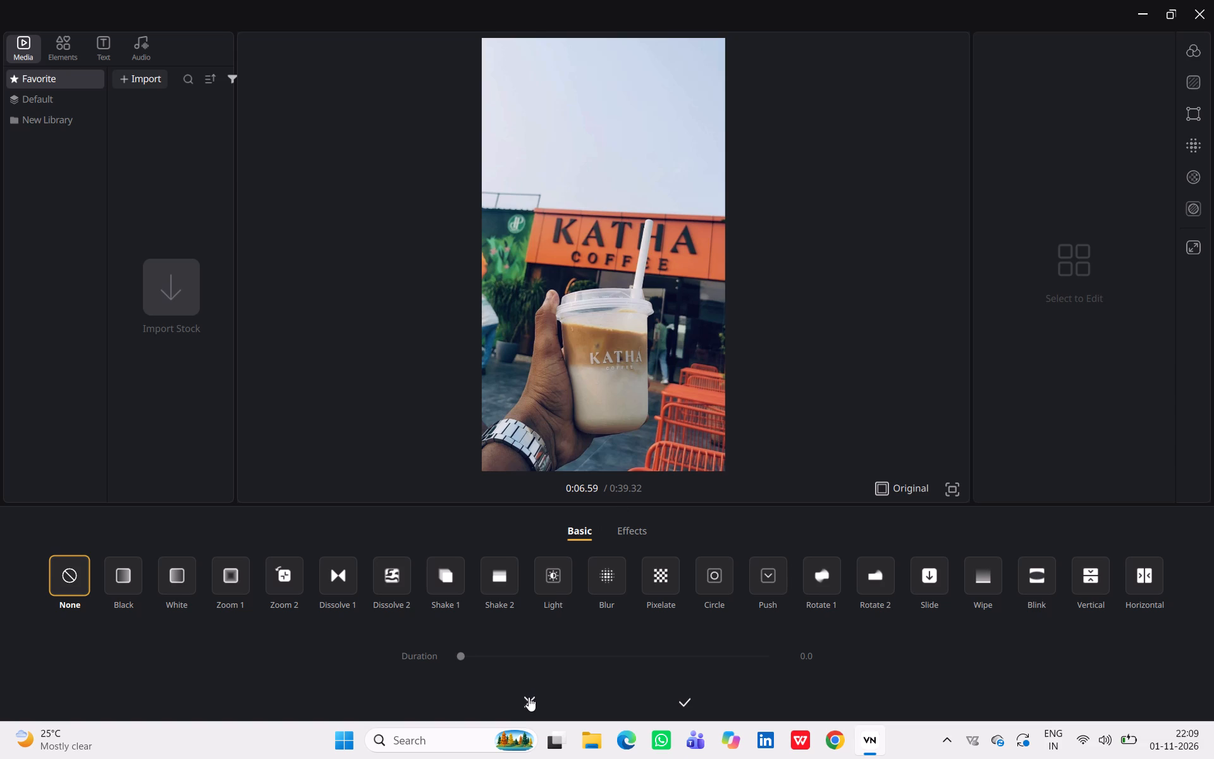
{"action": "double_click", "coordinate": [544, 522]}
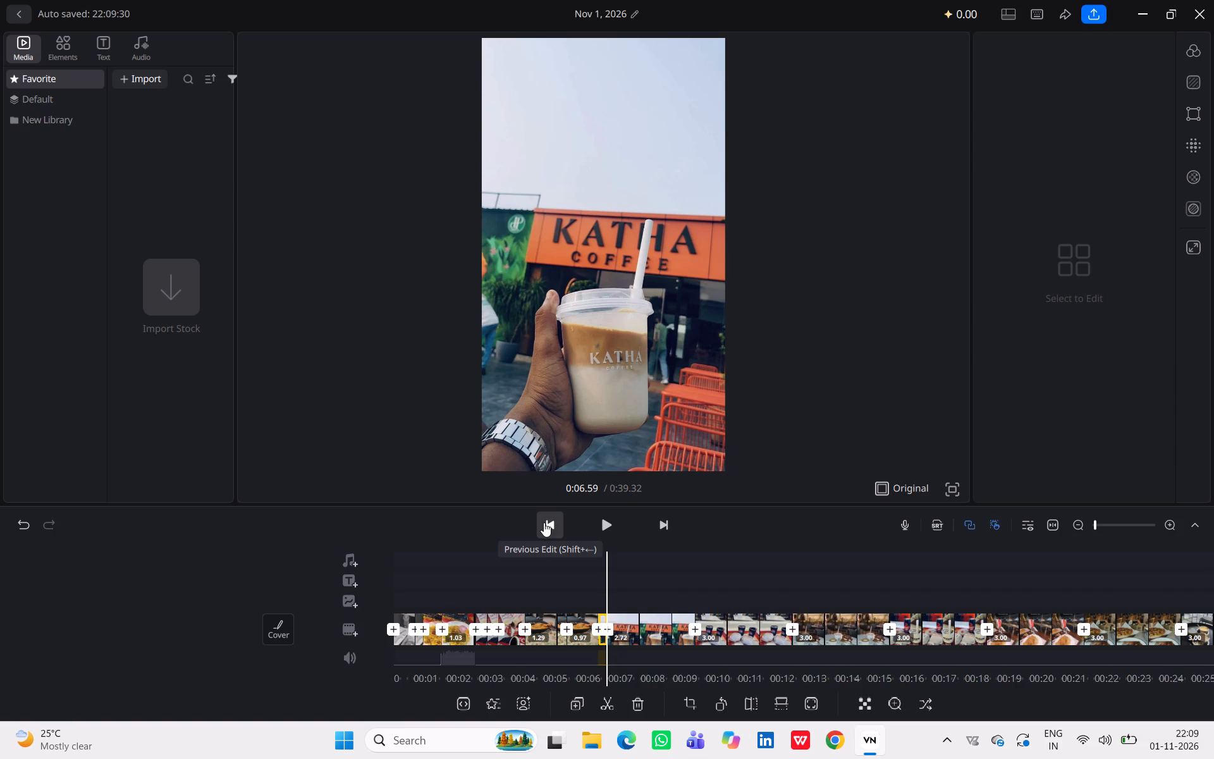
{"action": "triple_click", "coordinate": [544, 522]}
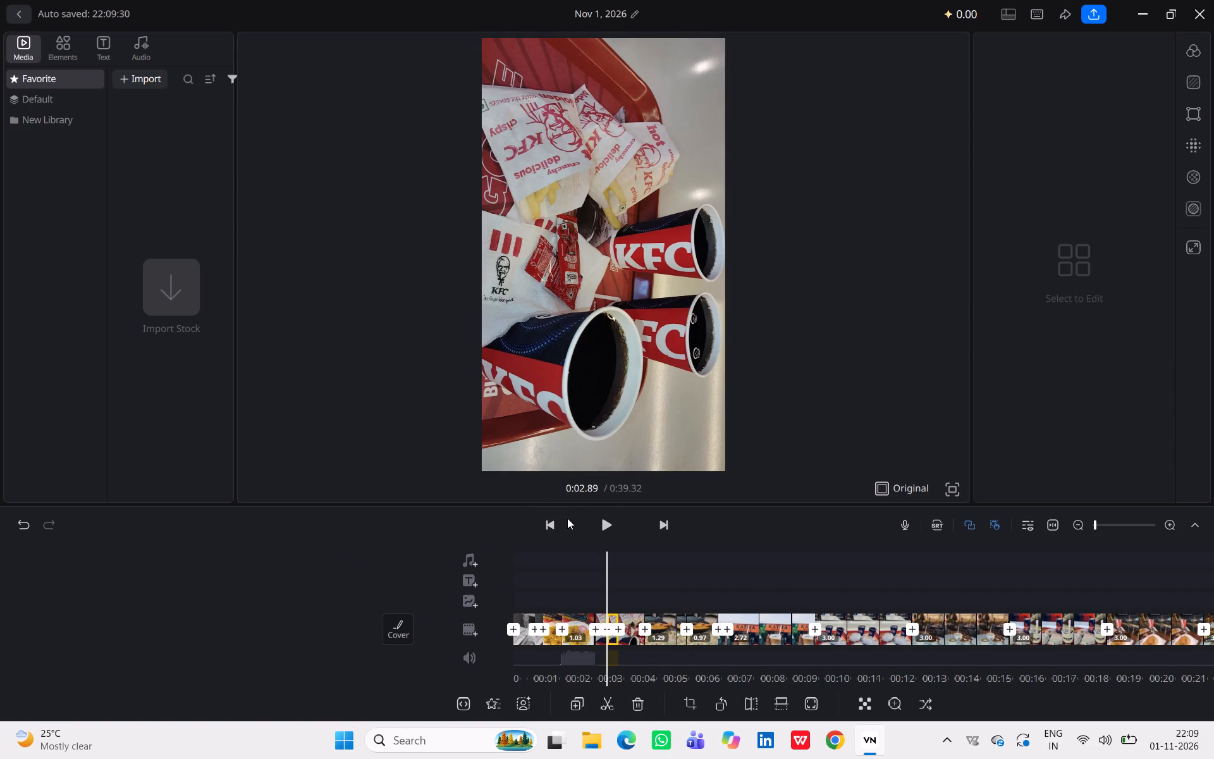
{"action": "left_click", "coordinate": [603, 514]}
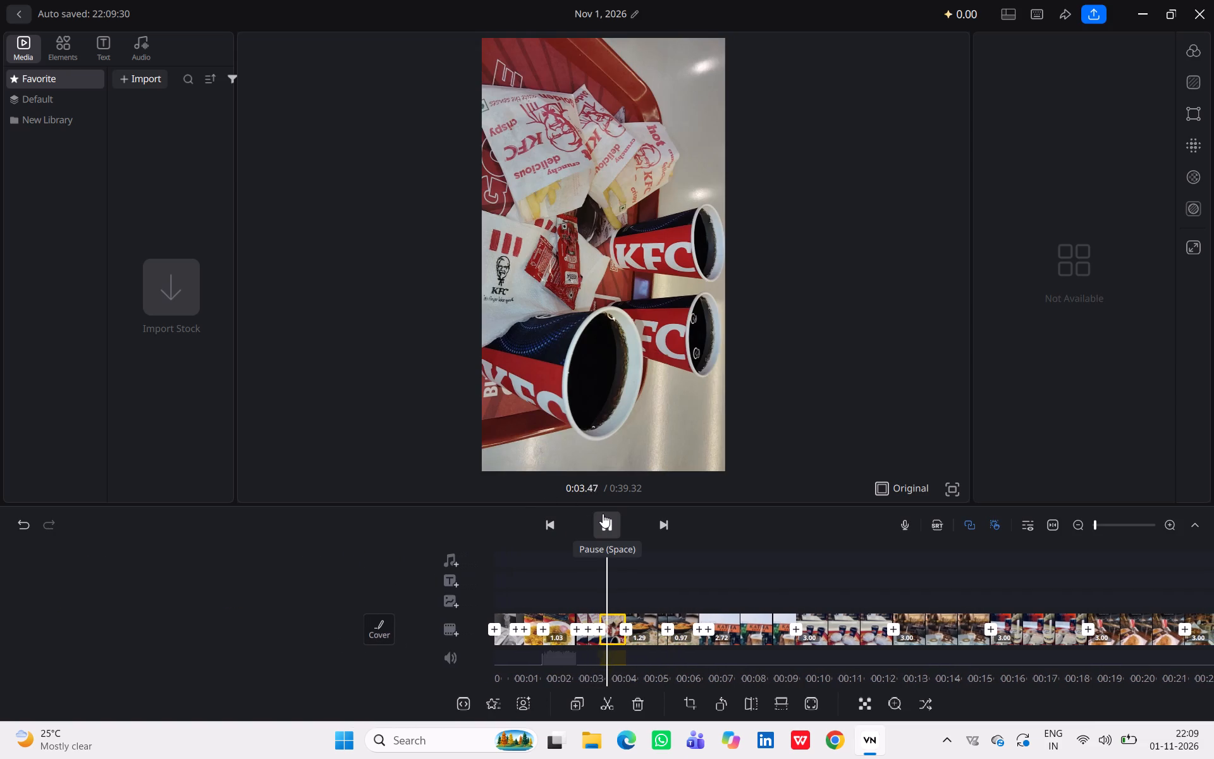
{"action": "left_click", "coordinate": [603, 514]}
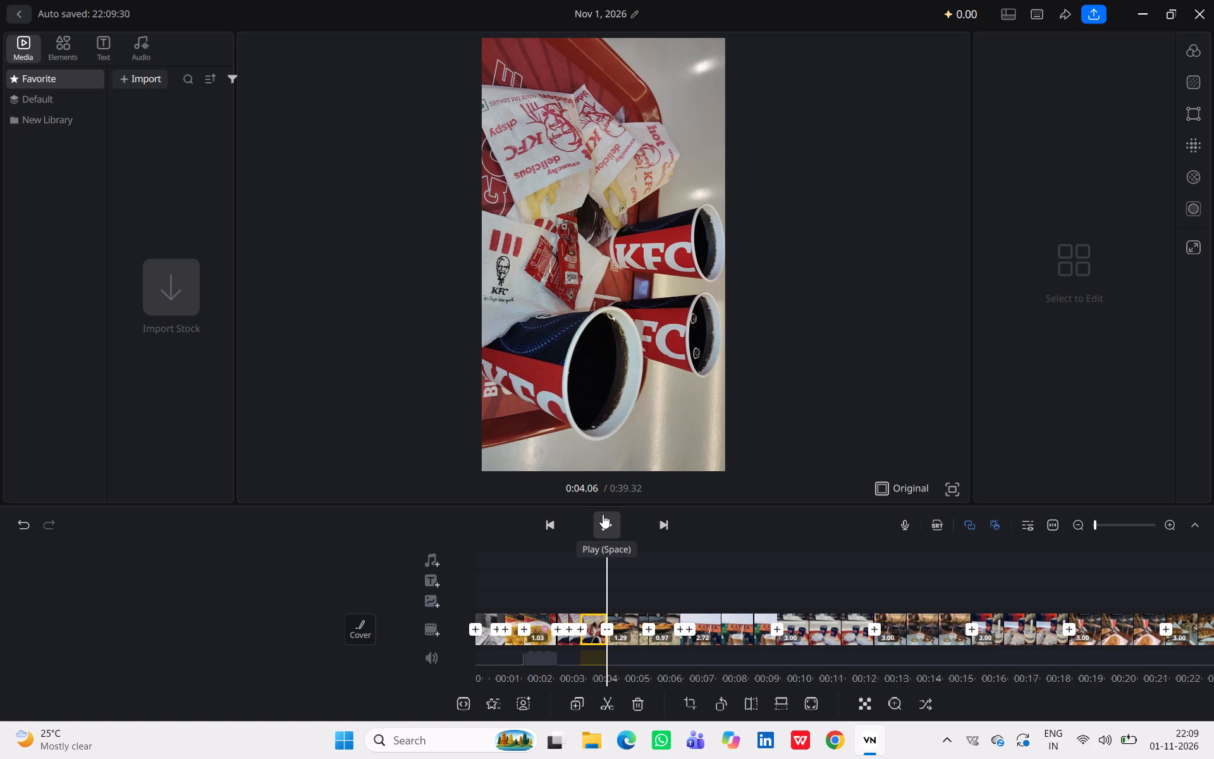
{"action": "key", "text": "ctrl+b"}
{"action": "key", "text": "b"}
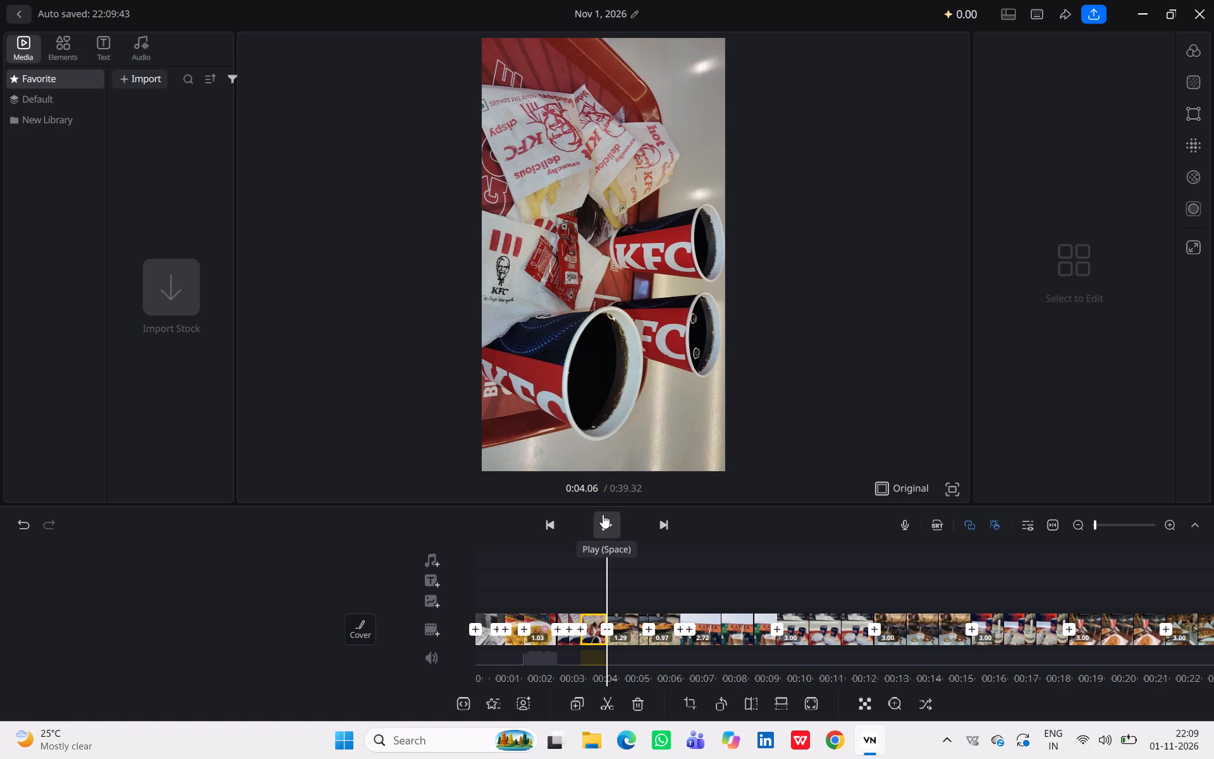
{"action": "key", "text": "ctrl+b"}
Split the 0.97 s curry and rice segment at 5.50 s, and delete the piece before the cut plus the 1.29 s segment preceding it.
{"action": "left_click", "coordinate": [601, 519]}
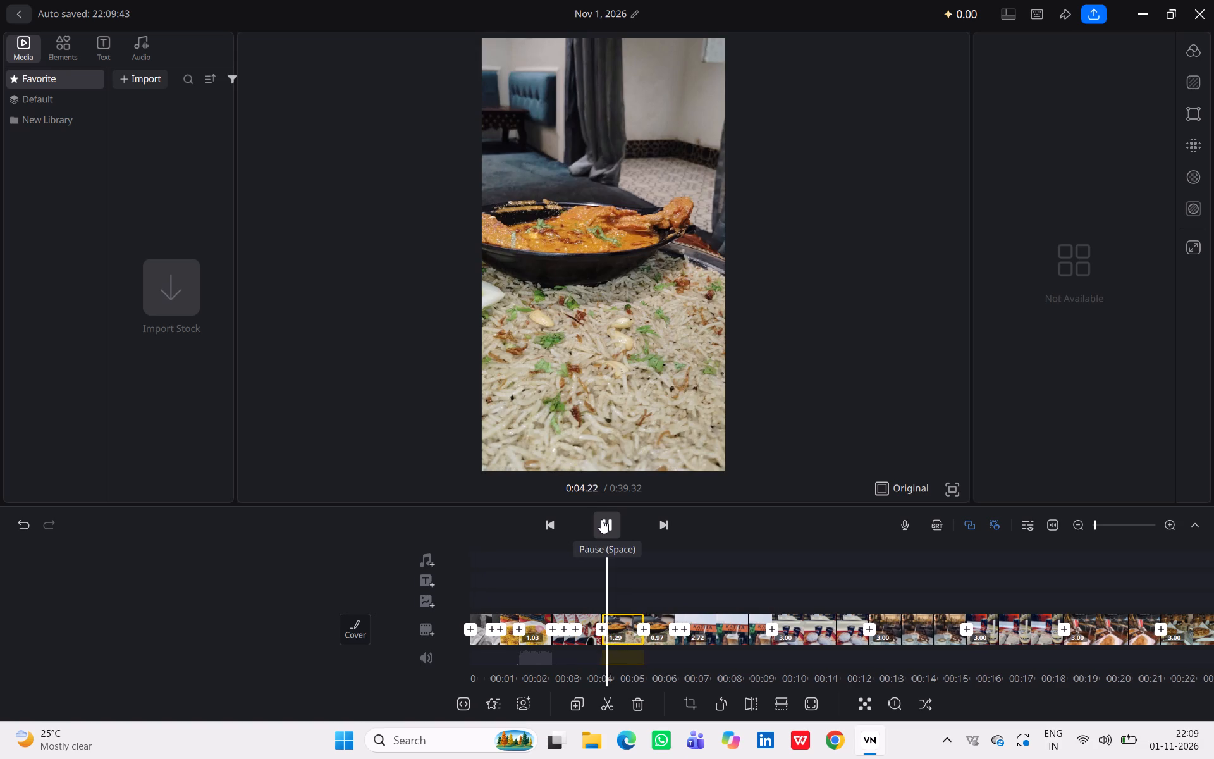
{"action": "left_click", "coordinate": [603, 518]}
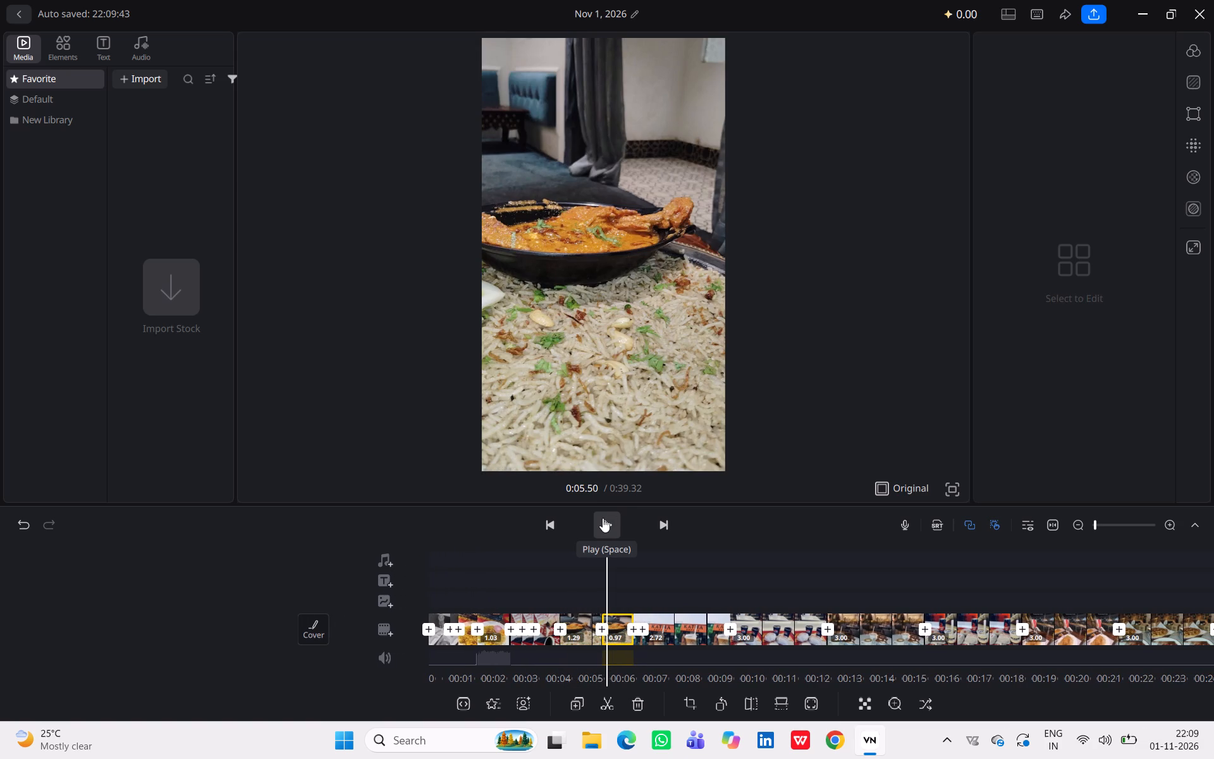
{"action": "key", "text": "ctrl+b"}
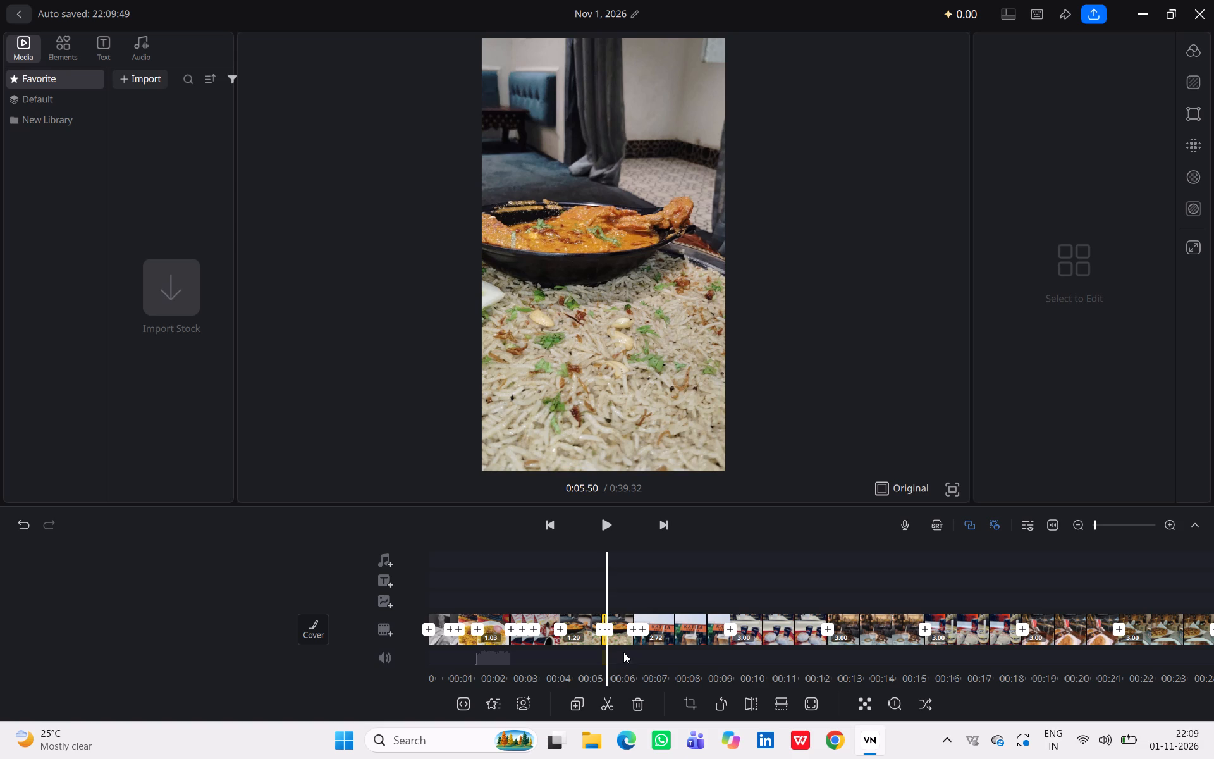
{"action": "left_click", "coordinate": [623, 642]}
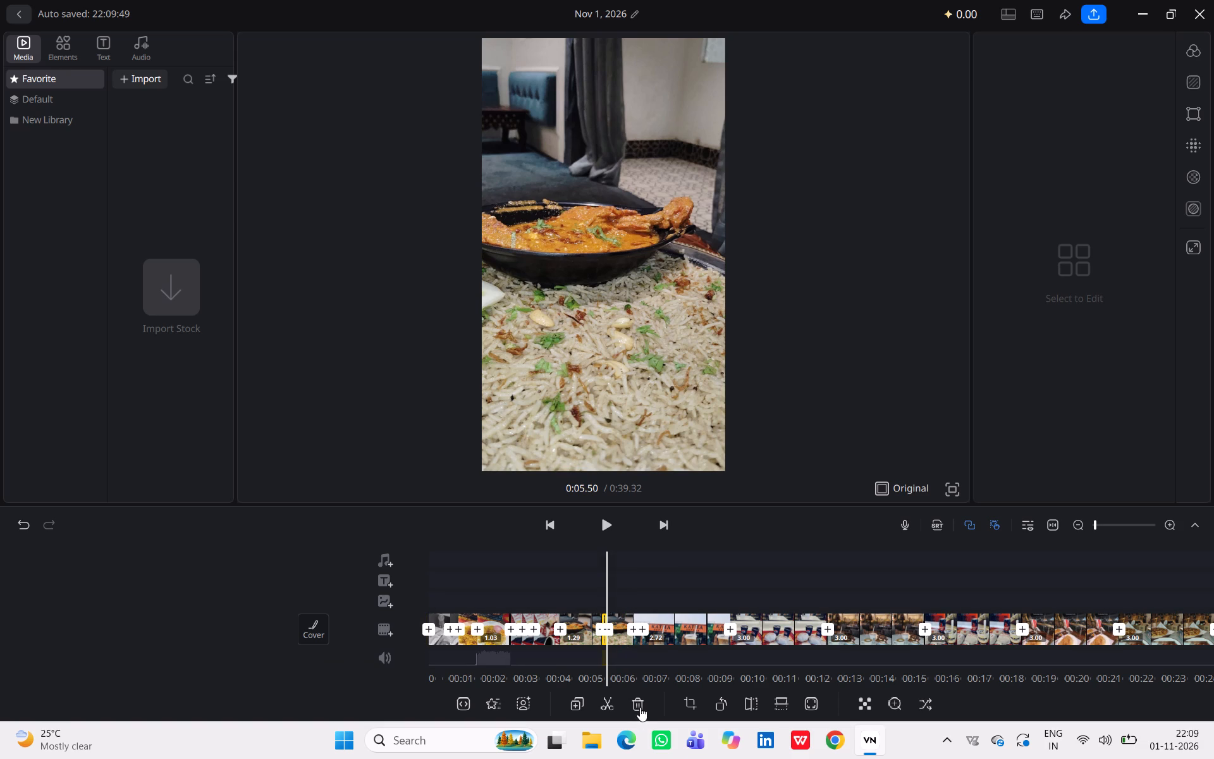
{"action": "left_click", "coordinate": [640, 703]}
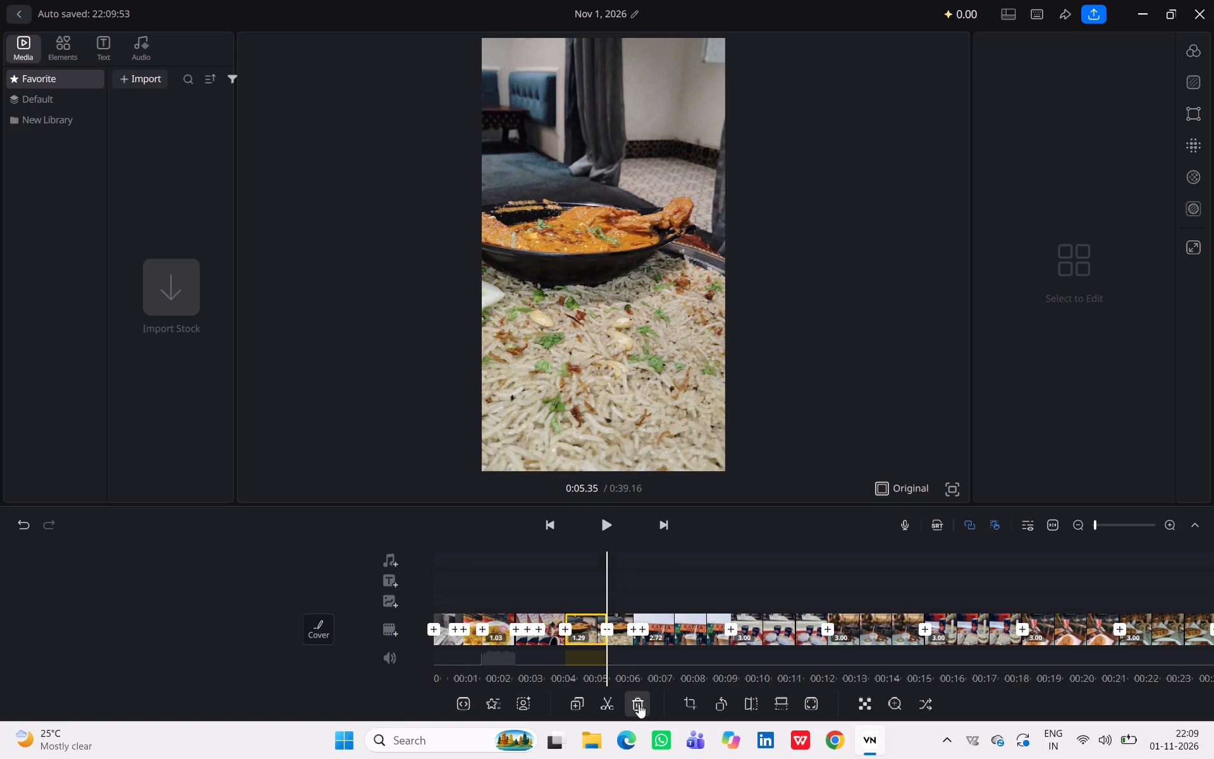
{"action": "left_click", "coordinate": [639, 704]}
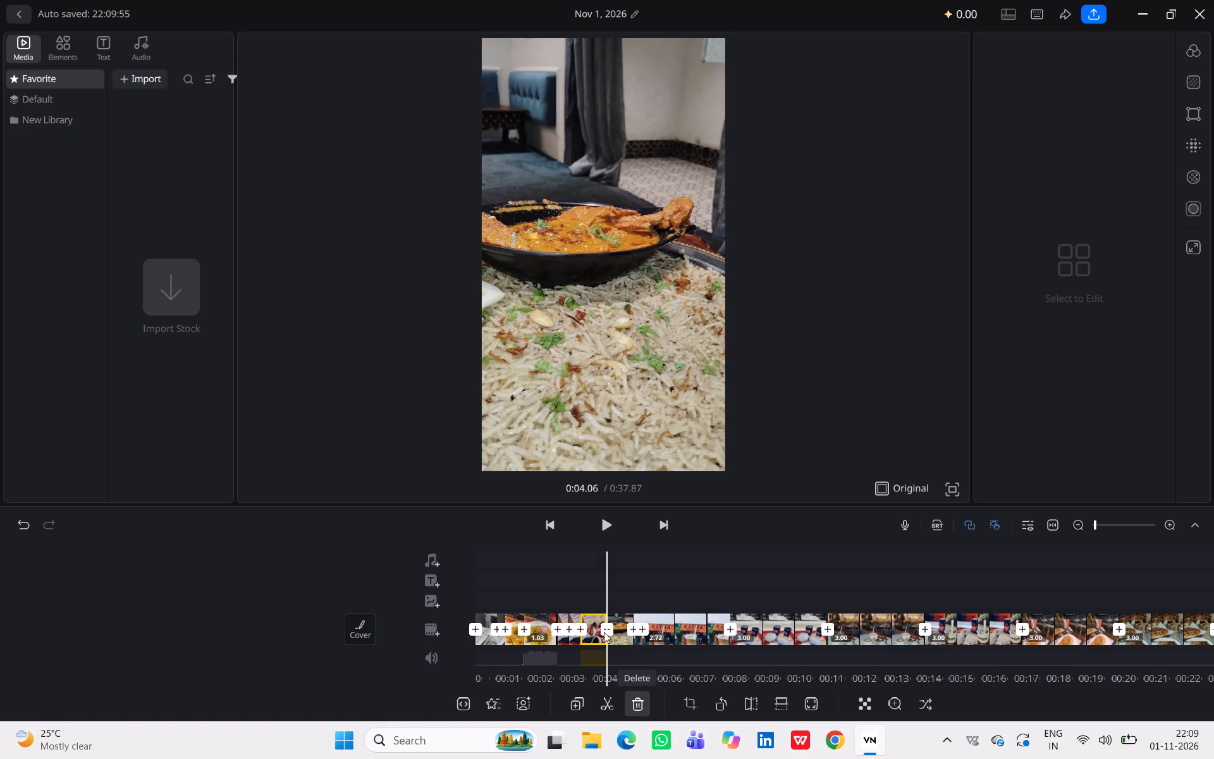
Replay the shortened sequence from 4.06 s into the remaining curry and rice segment.
{"action": "left_click", "coordinate": [784, 405]}
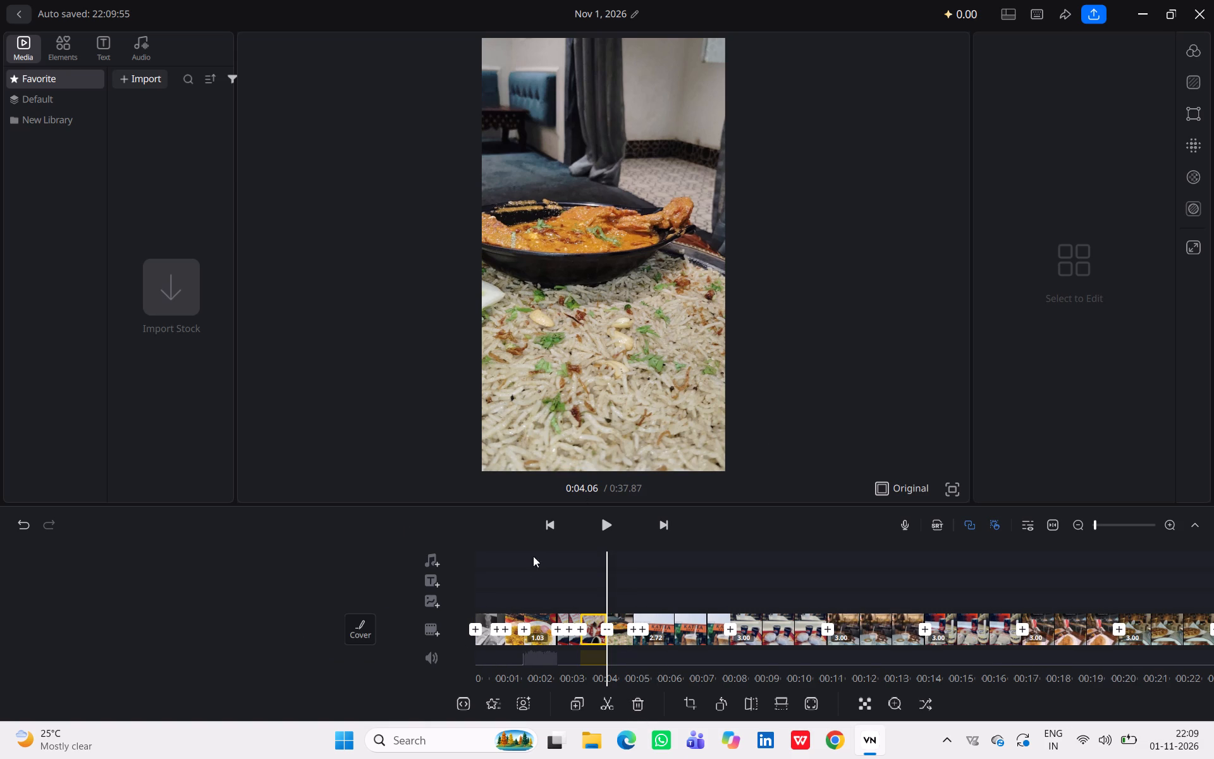
{"action": "triple_click", "coordinate": [551, 533]}
{"action": "left_click", "coordinate": [551, 533]}
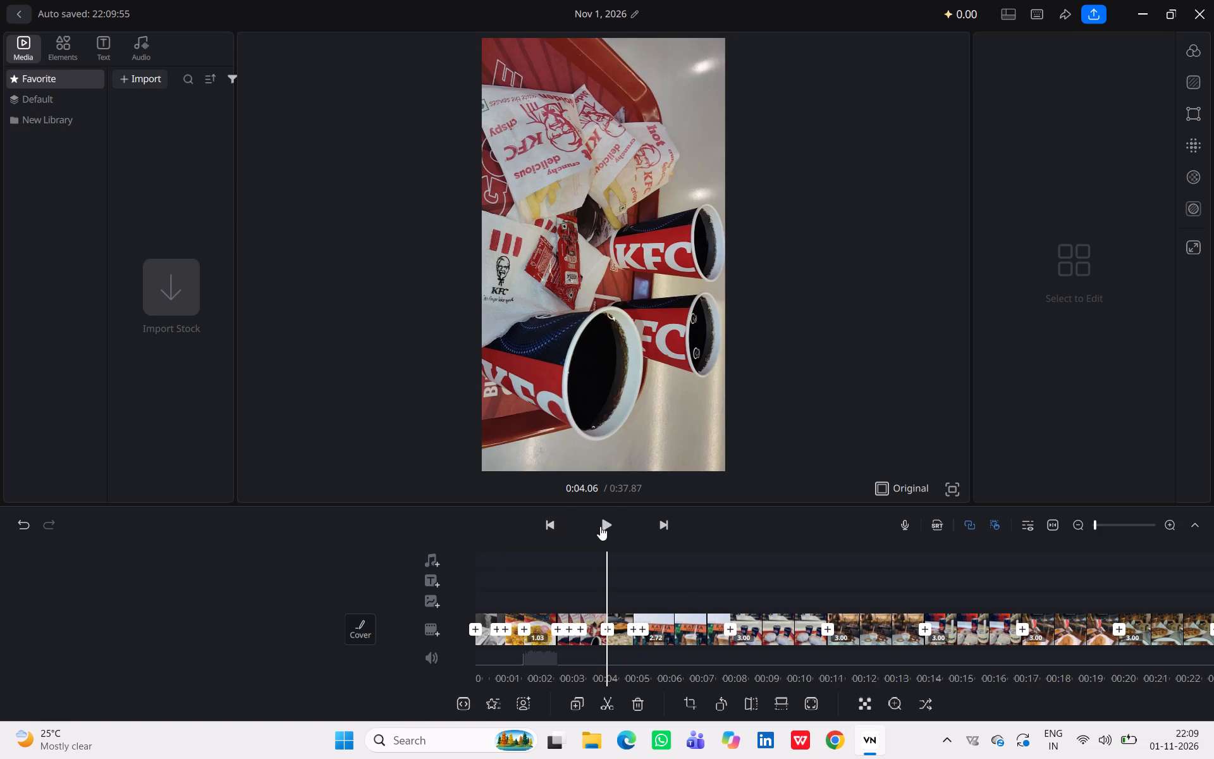
{"action": "triple_click", "coordinate": [547, 517]}
{"action": "left_click", "coordinate": [547, 517]}
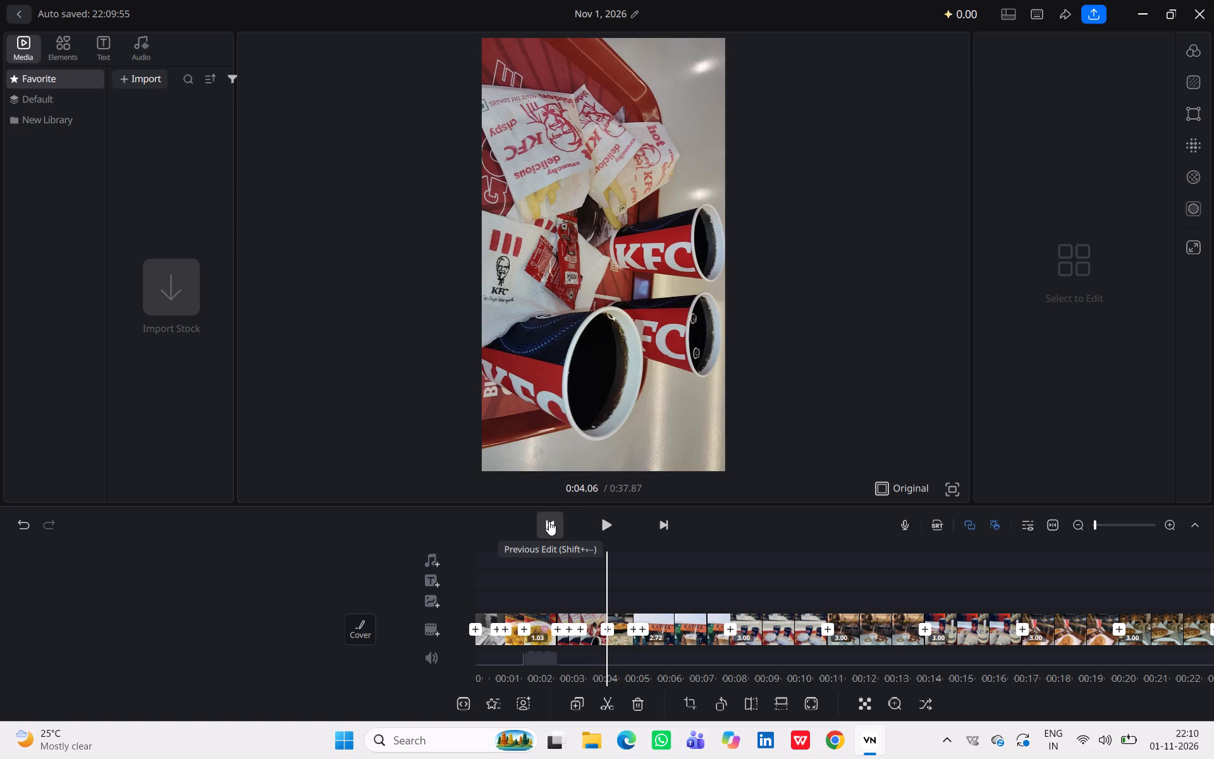
{"action": "left_click", "coordinate": [549, 521]}
{"action": "left_click", "coordinate": [601, 515]}
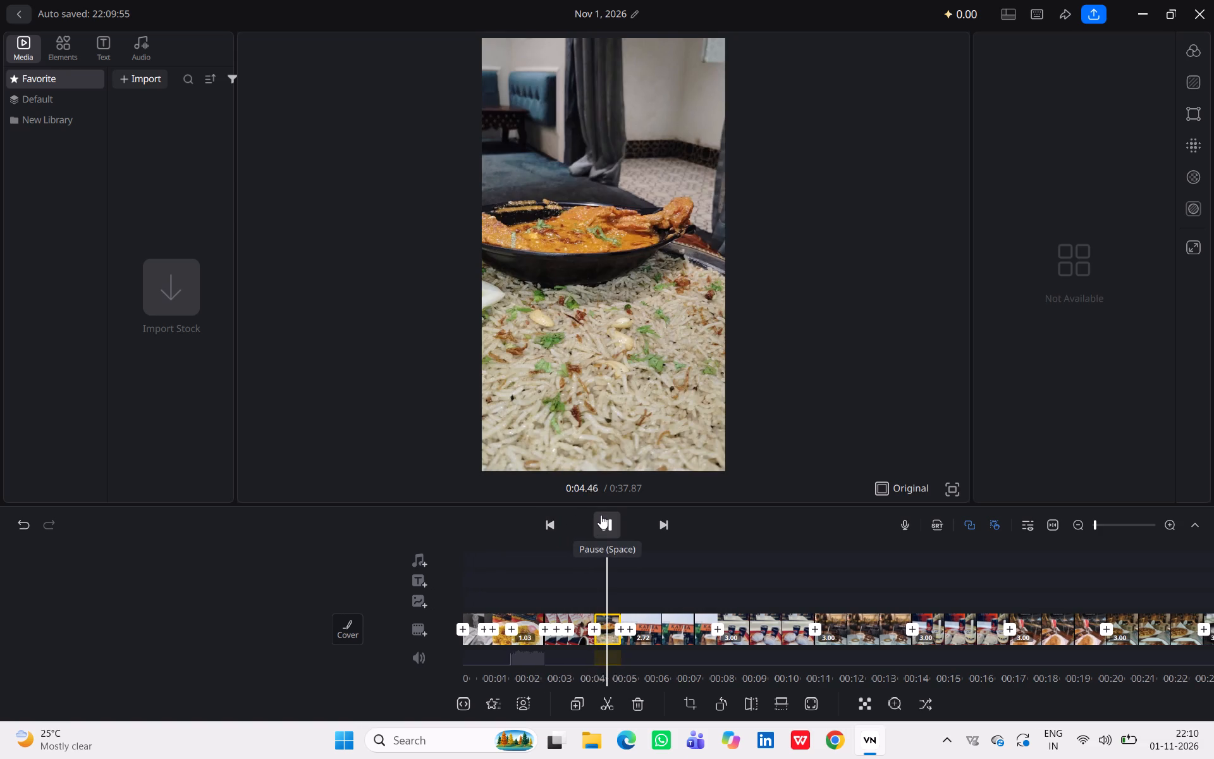
Replay the sequence from the beginning, pause at 3.80 s in the last KFC segment, and delete that segment.
{"action": "left_click", "coordinate": [501, 639]}
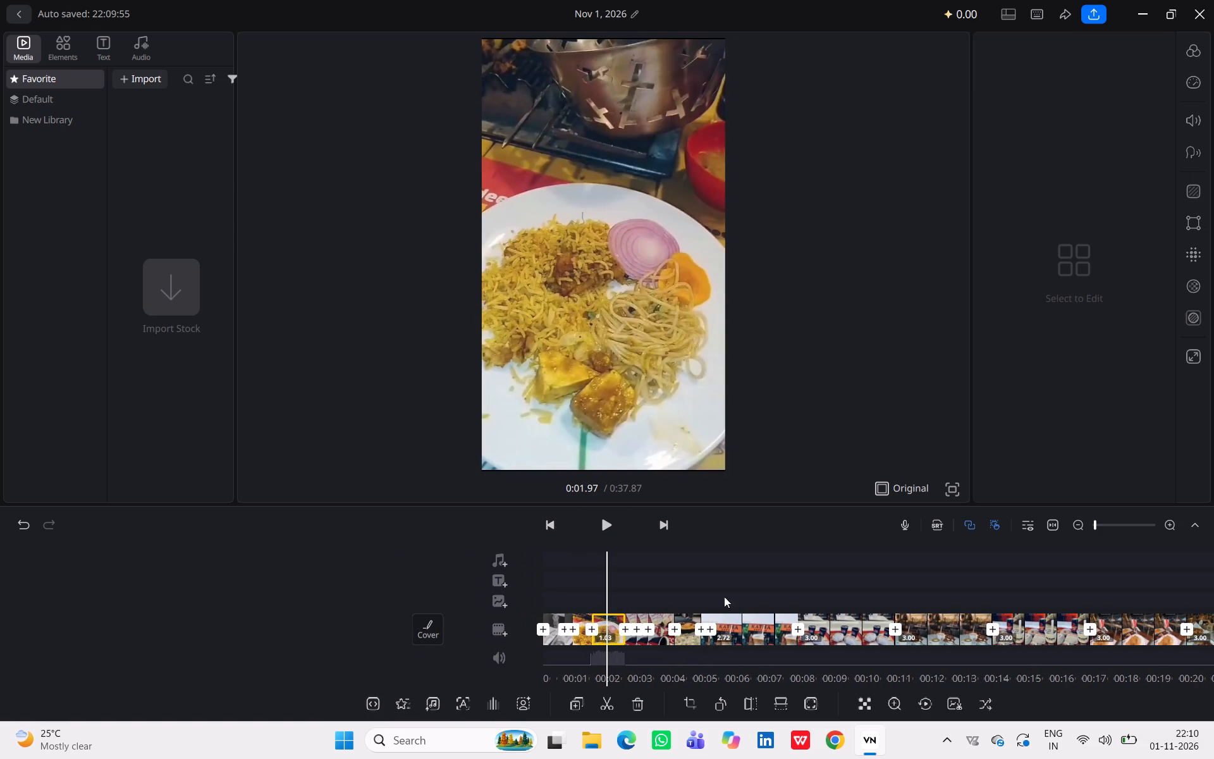
{"action": "left_click", "coordinate": [550, 525]}
{"action": "left_click", "coordinate": [550, 525]}
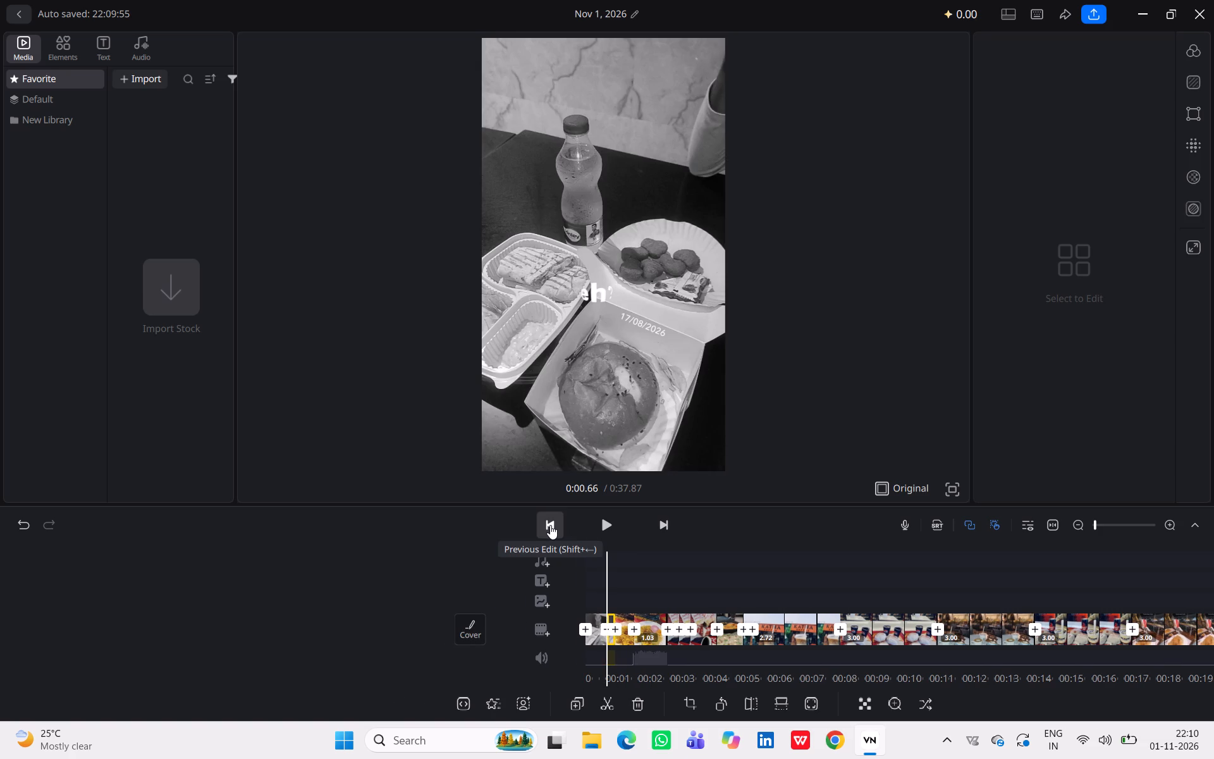
{"action": "triple_click", "coordinate": [550, 525]}
{"action": "left_click_drag", "start_coordinate": [550, 525], "coordinate": [598, 524]}
{"action": "left_click", "coordinate": [598, 524]}
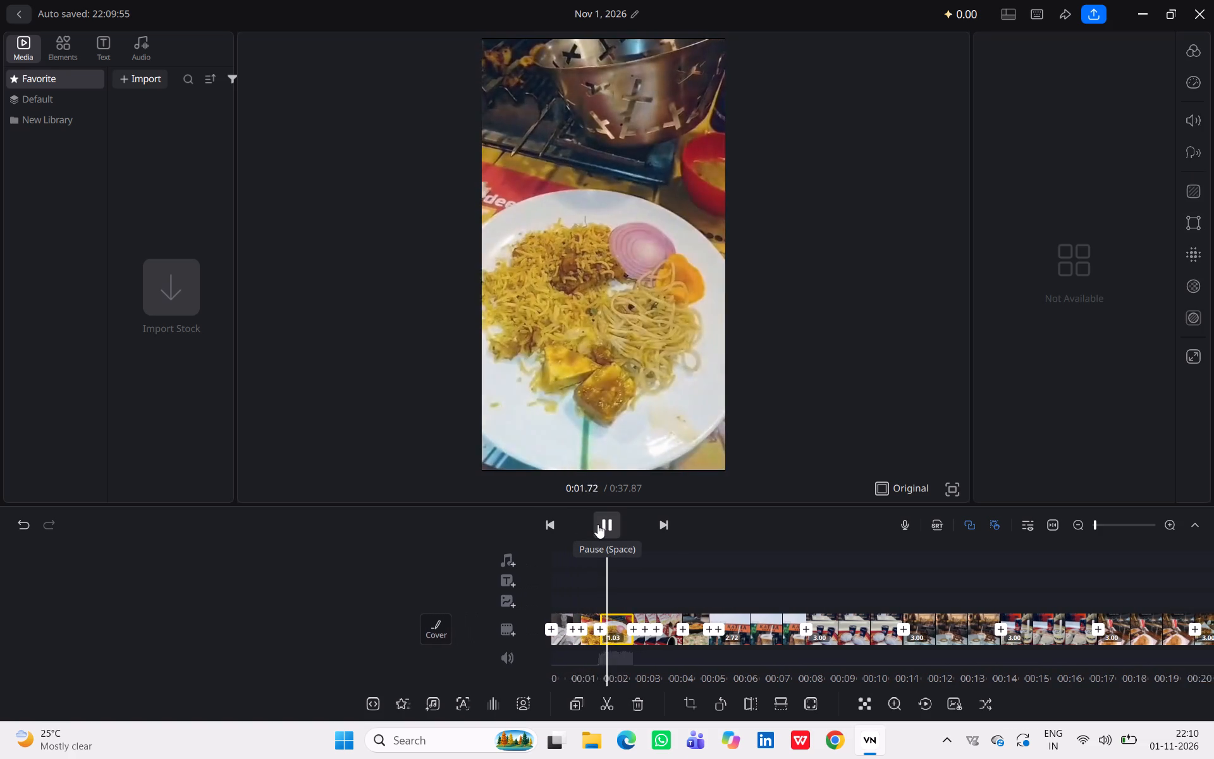
{"action": "left_click", "coordinate": [598, 524]}
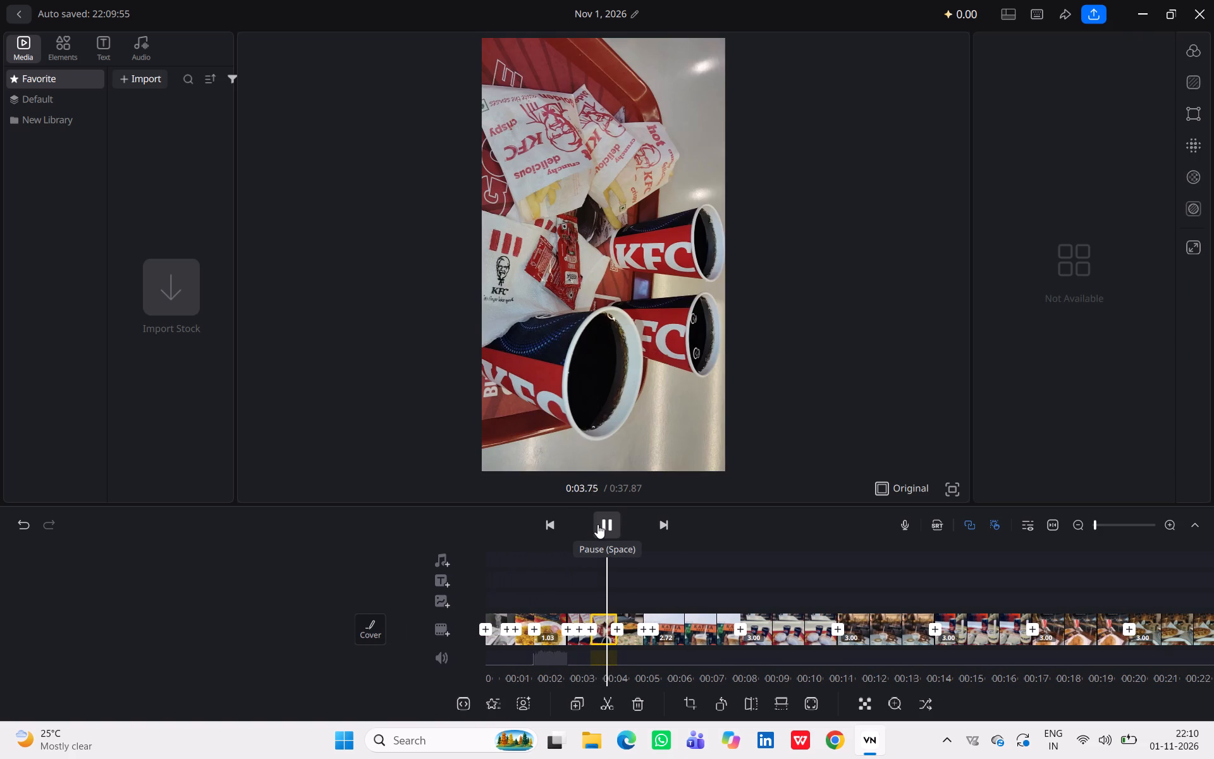
{"action": "left_click", "coordinate": [602, 627]}
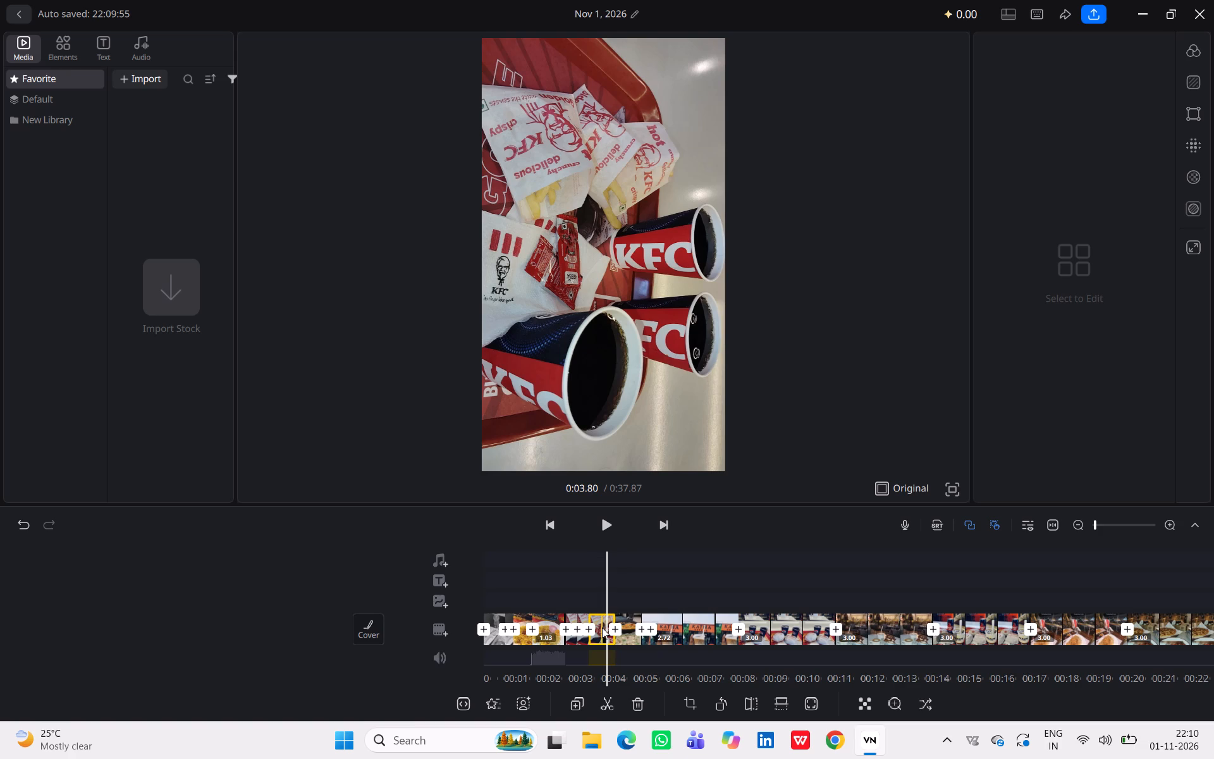
{"action": "left_click", "coordinate": [636, 712]}
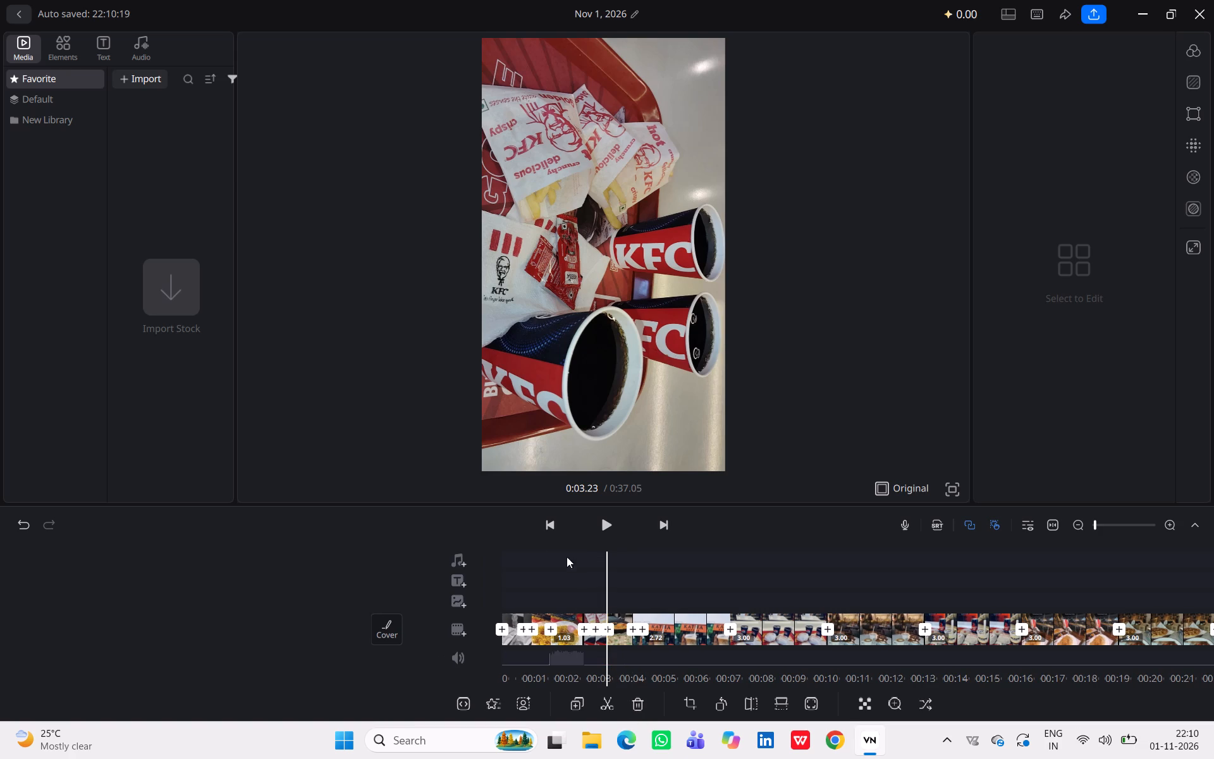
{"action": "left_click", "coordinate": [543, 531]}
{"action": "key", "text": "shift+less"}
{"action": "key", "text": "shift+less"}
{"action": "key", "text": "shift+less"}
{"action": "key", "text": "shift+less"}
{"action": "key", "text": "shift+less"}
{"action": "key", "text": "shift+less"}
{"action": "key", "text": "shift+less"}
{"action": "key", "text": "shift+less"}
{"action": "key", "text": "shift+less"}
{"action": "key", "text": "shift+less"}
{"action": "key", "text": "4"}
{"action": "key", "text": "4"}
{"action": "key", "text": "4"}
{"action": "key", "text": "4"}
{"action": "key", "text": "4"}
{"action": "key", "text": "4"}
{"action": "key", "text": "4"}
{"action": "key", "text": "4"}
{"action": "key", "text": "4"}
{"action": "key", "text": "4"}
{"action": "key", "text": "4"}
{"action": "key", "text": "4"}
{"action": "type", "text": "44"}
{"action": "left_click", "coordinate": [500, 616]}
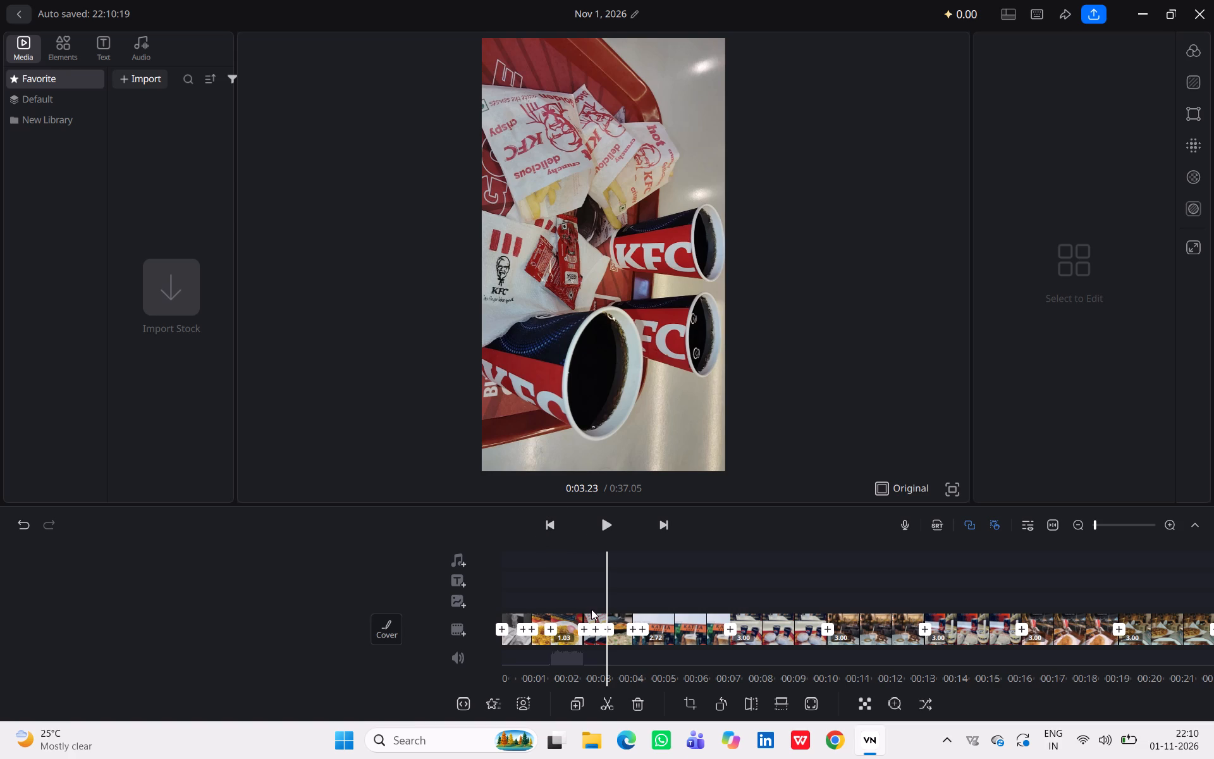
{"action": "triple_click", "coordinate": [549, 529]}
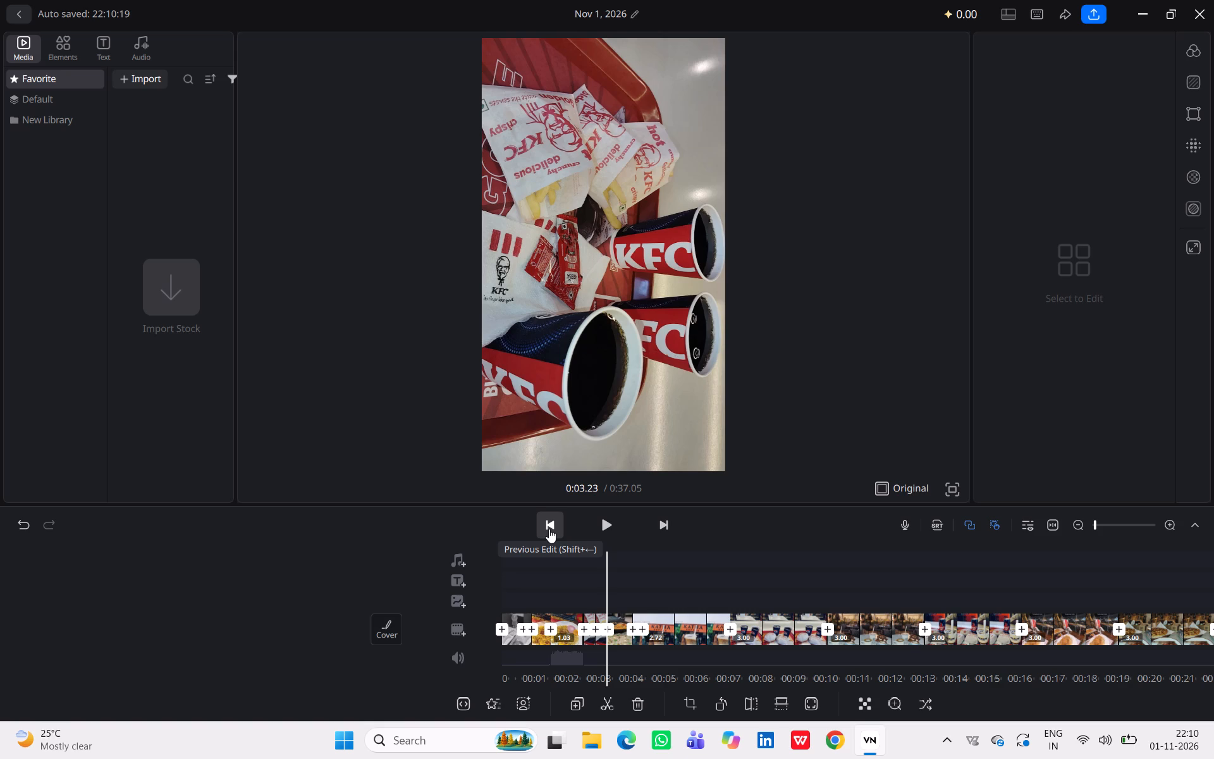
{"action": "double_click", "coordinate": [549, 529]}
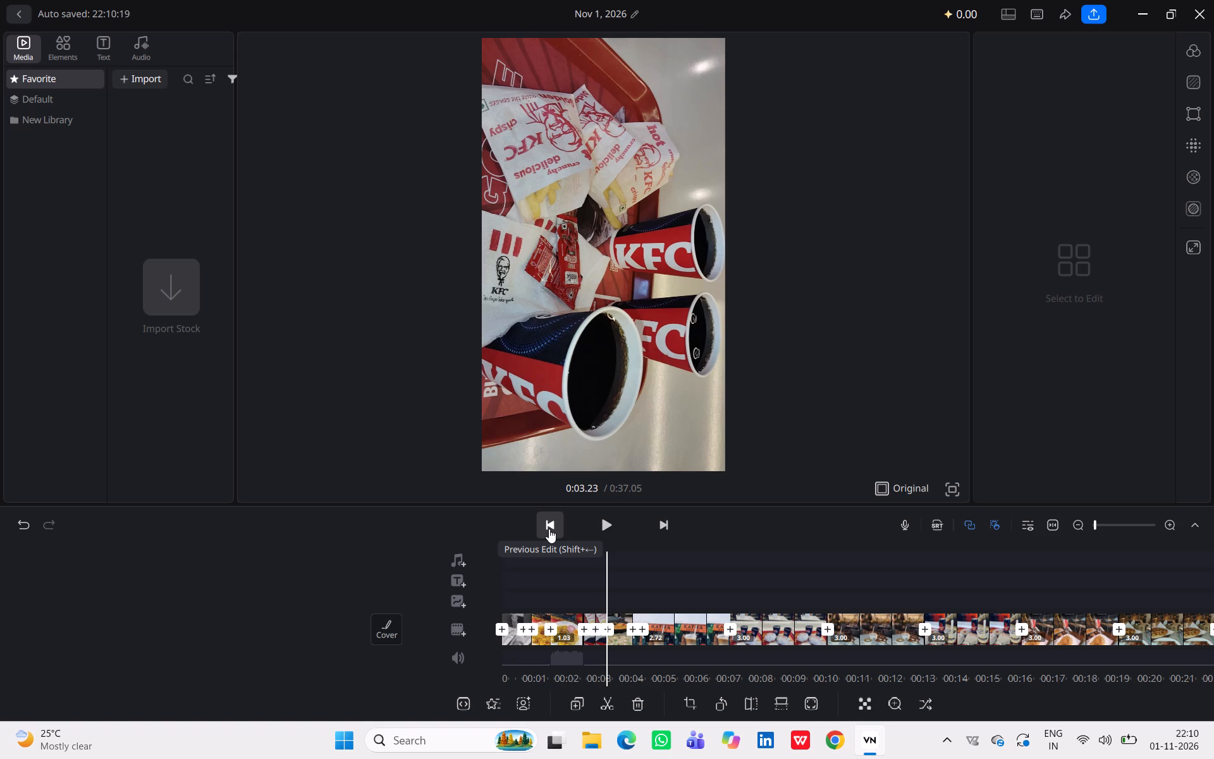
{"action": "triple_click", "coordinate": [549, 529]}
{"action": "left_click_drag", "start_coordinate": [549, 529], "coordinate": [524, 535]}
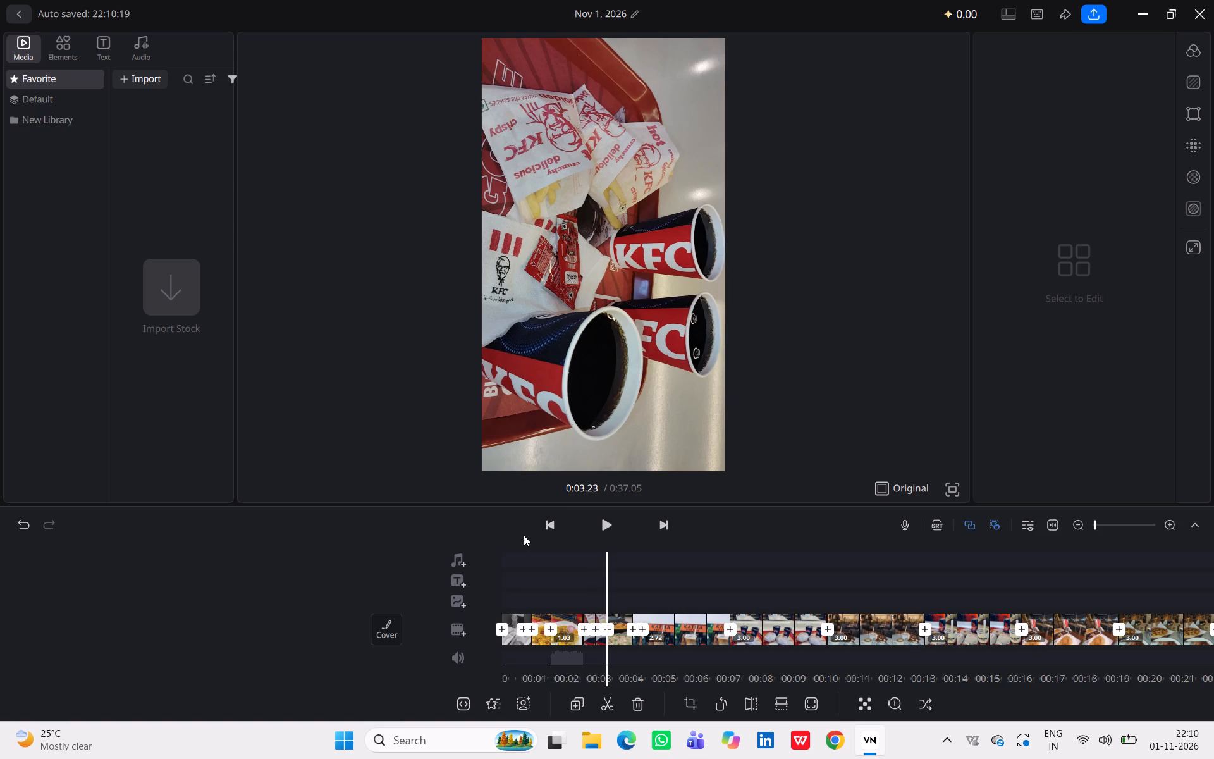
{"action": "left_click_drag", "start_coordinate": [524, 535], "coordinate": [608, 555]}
Play from 3.23 s, pause at 5.20 s in the Katha Coffee photo, and split its 2.72 s segment there.
{"action": "left_click", "coordinate": [611, 526]}
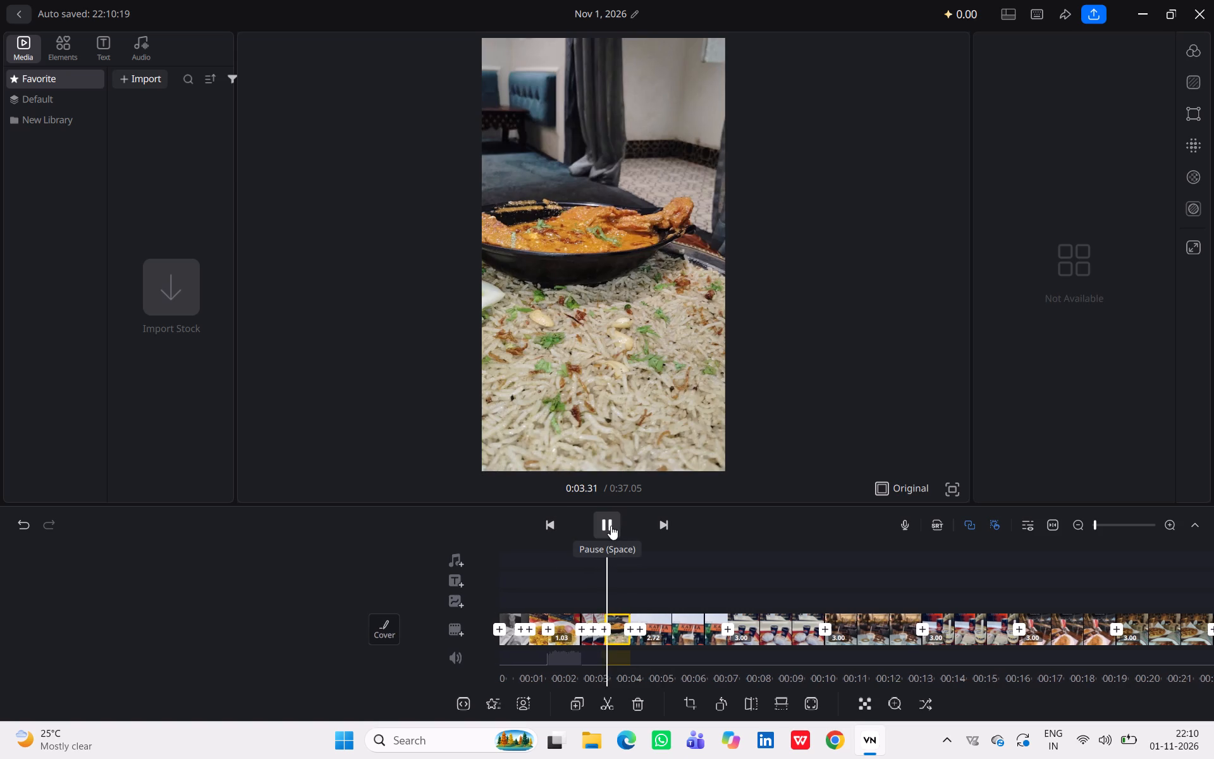
{"action": "left_click", "coordinate": [541, 528]}
{"action": "triple_click", "coordinate": [541, 528]}
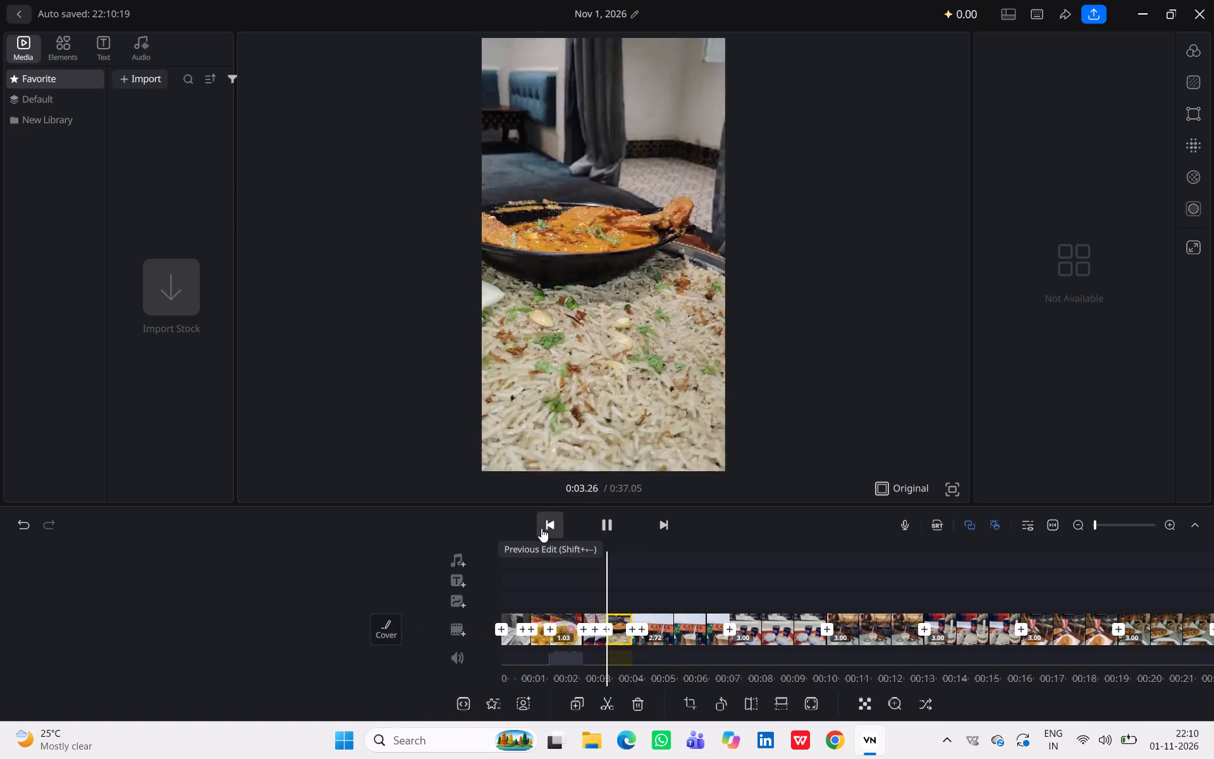
{"action": "triple_click", "coordinate": [541, 528]}
{"action": "triple_click", "coordinate": [541, 528]}
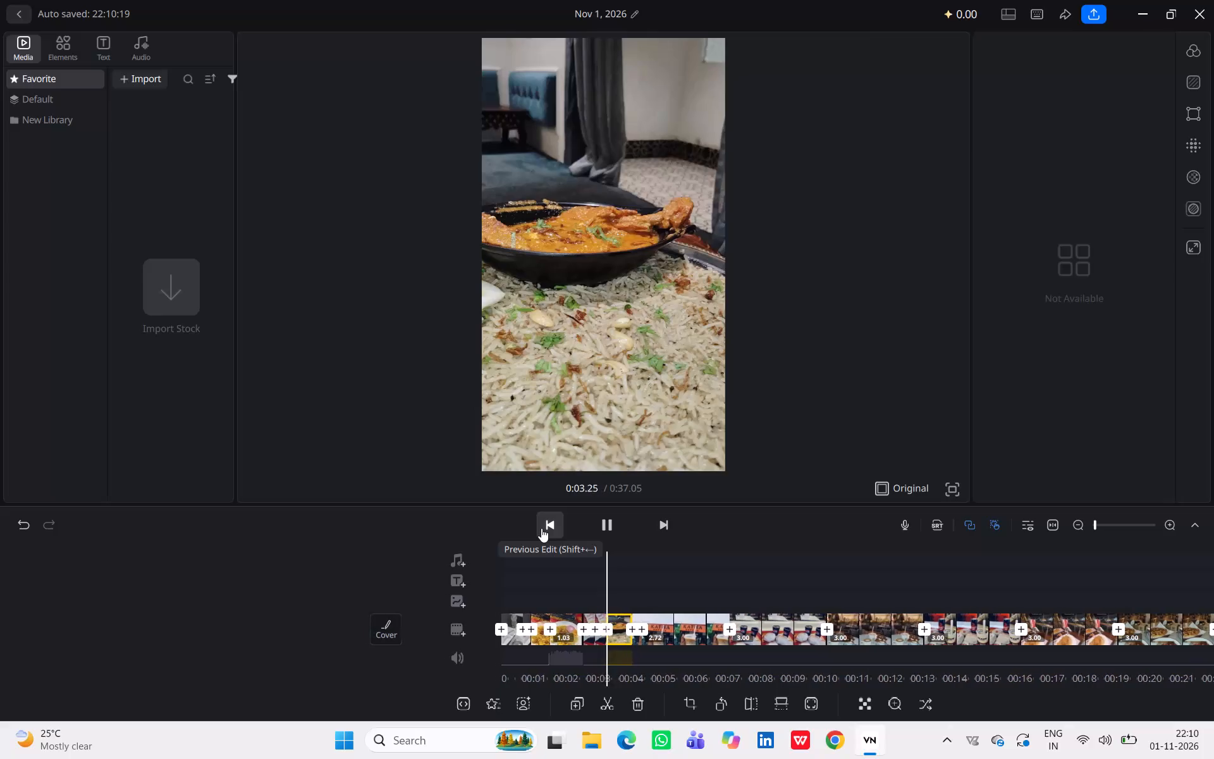
{"action": "triple_click", "coordinate": [541, 528]}
{"action": "left_click", "coordinate": [541, 528]}
{"action": "left_click_drag", "start_coordinate": [541, 528], "coordinate": [627, 616]}
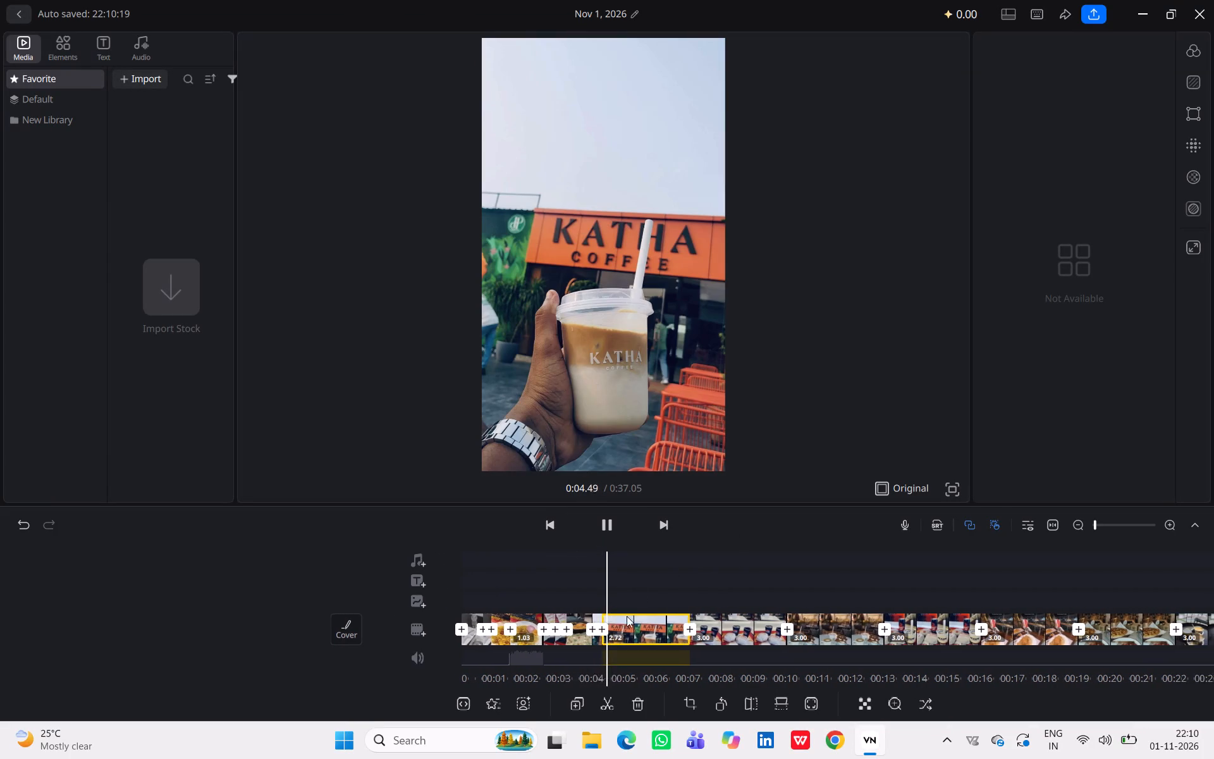
{"action": "left_click_drag", "start_coordinate": [627, 616], "coordinate": [612, 636]}
{"action": "left_click", "coordinate": [612, 636]}
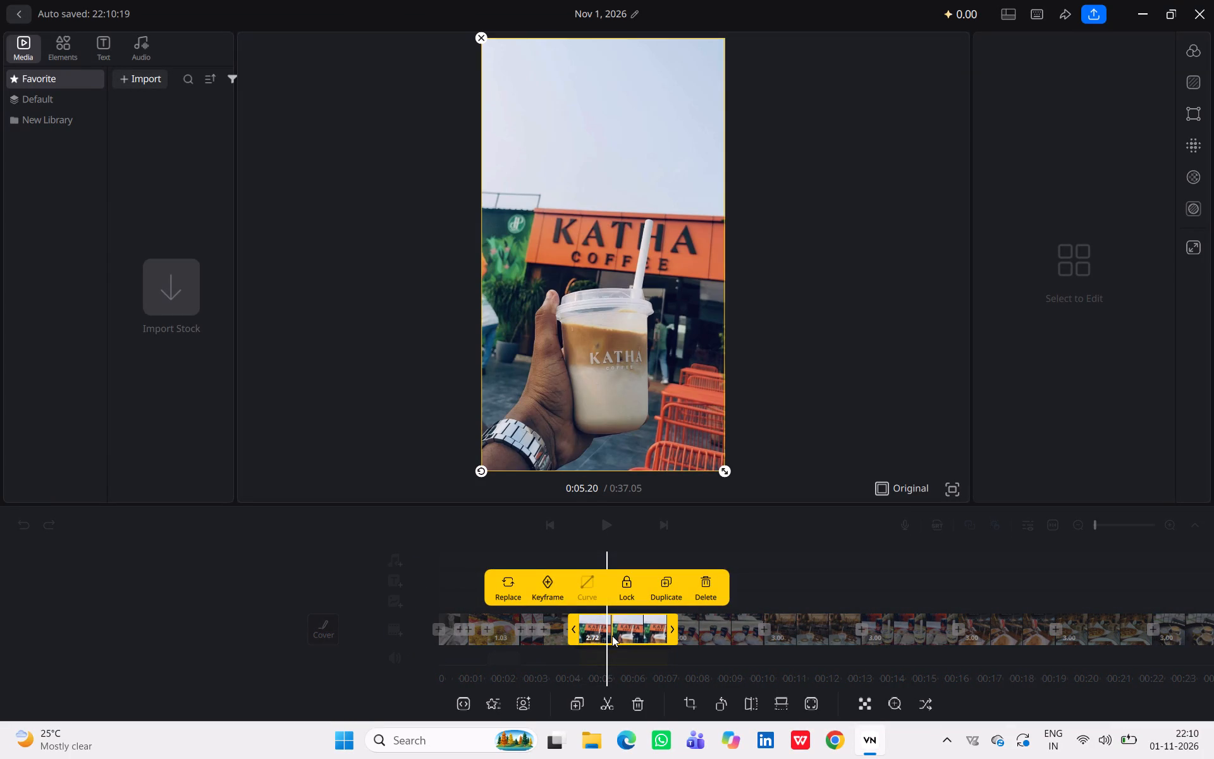
{"action": "left_click", "coordinate": [619, 633]}
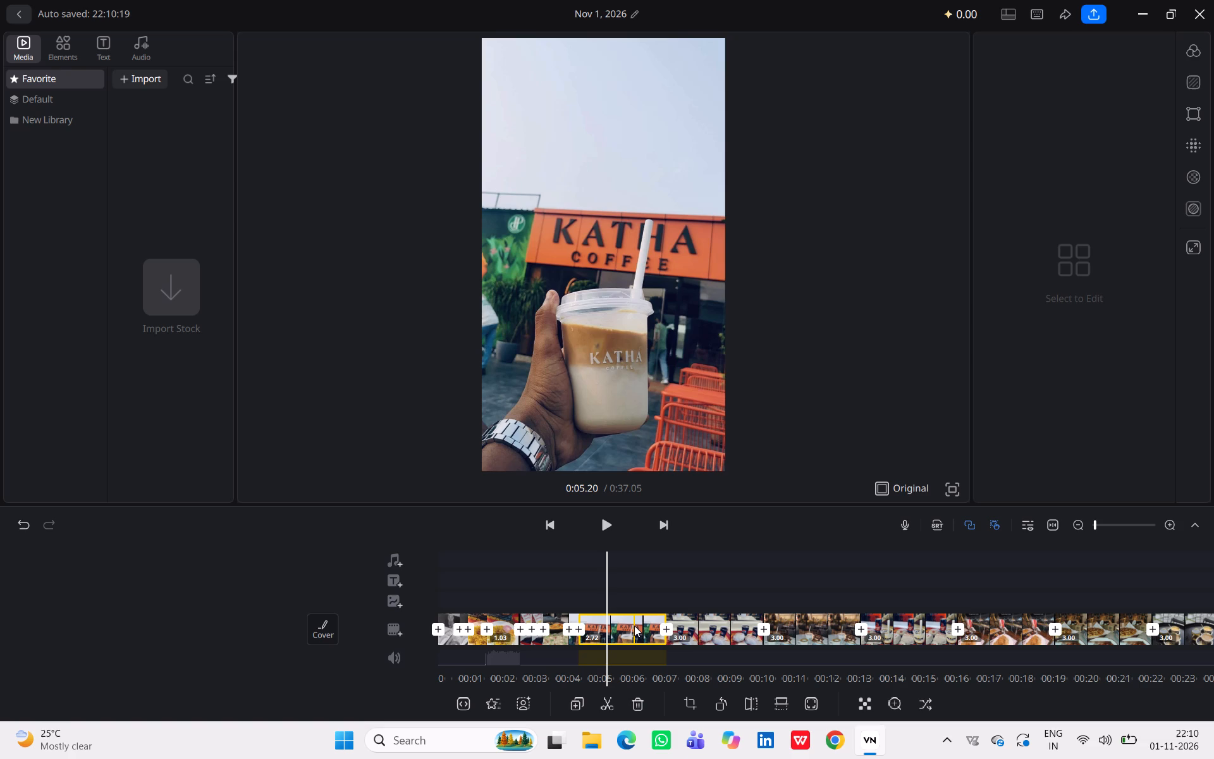
{"action": "key", "text": "ctrl+b"}
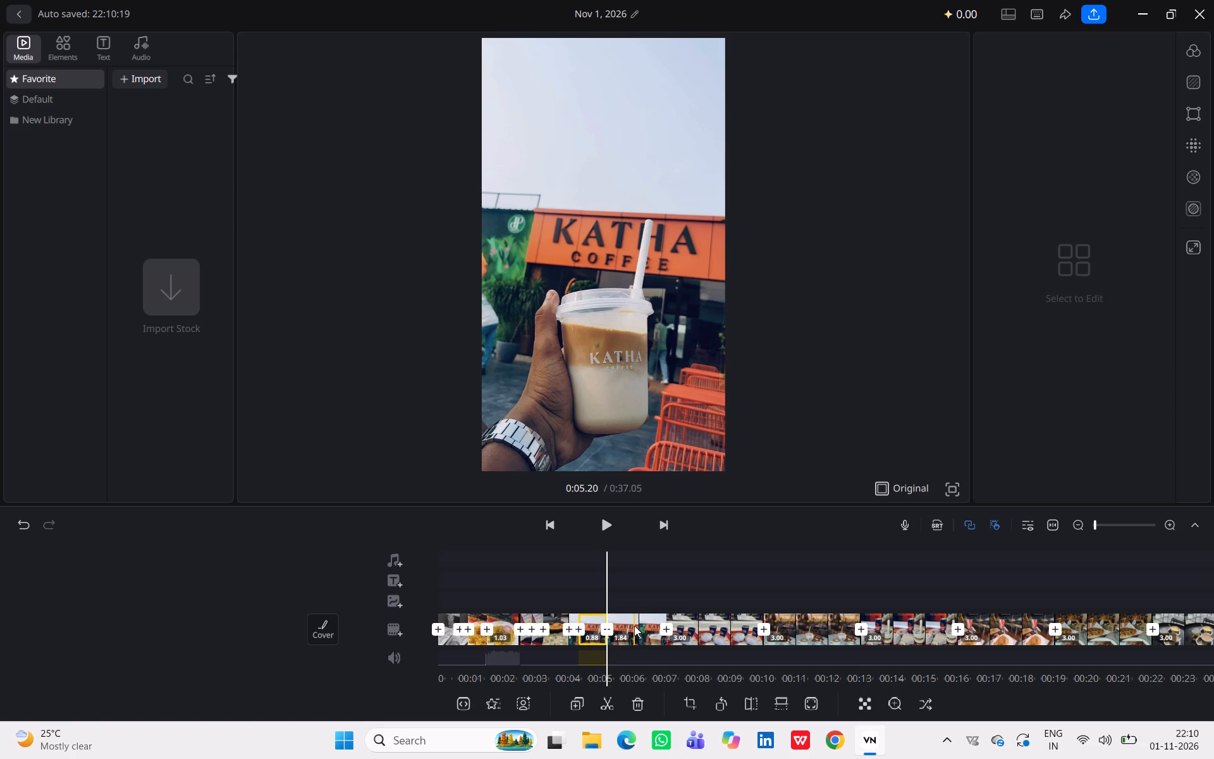
{"action": "key", "text": "ctrl+b"}
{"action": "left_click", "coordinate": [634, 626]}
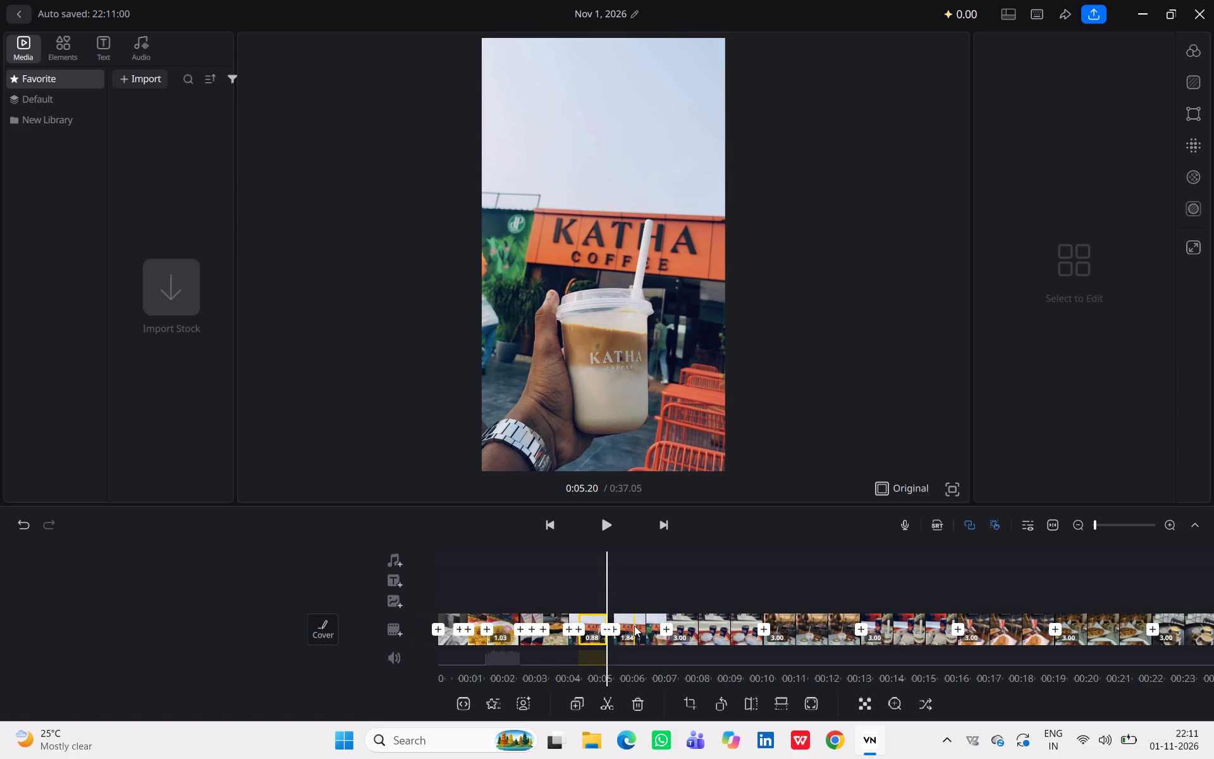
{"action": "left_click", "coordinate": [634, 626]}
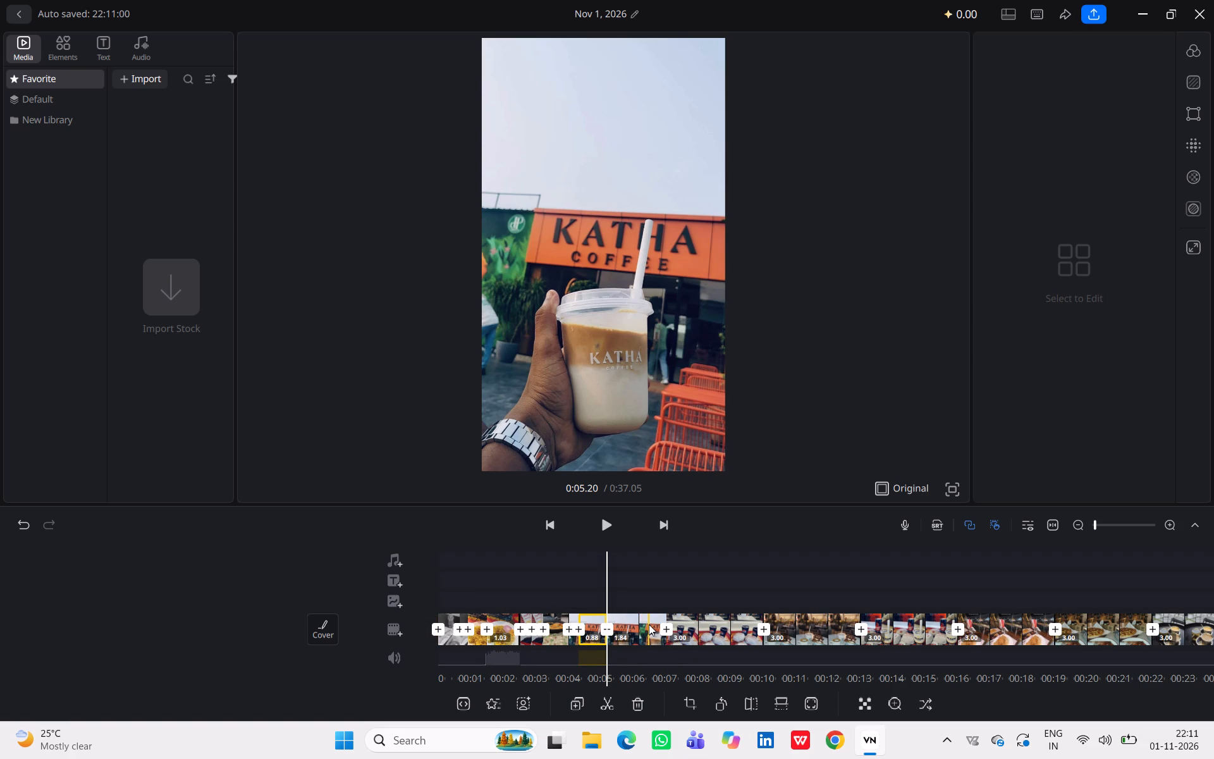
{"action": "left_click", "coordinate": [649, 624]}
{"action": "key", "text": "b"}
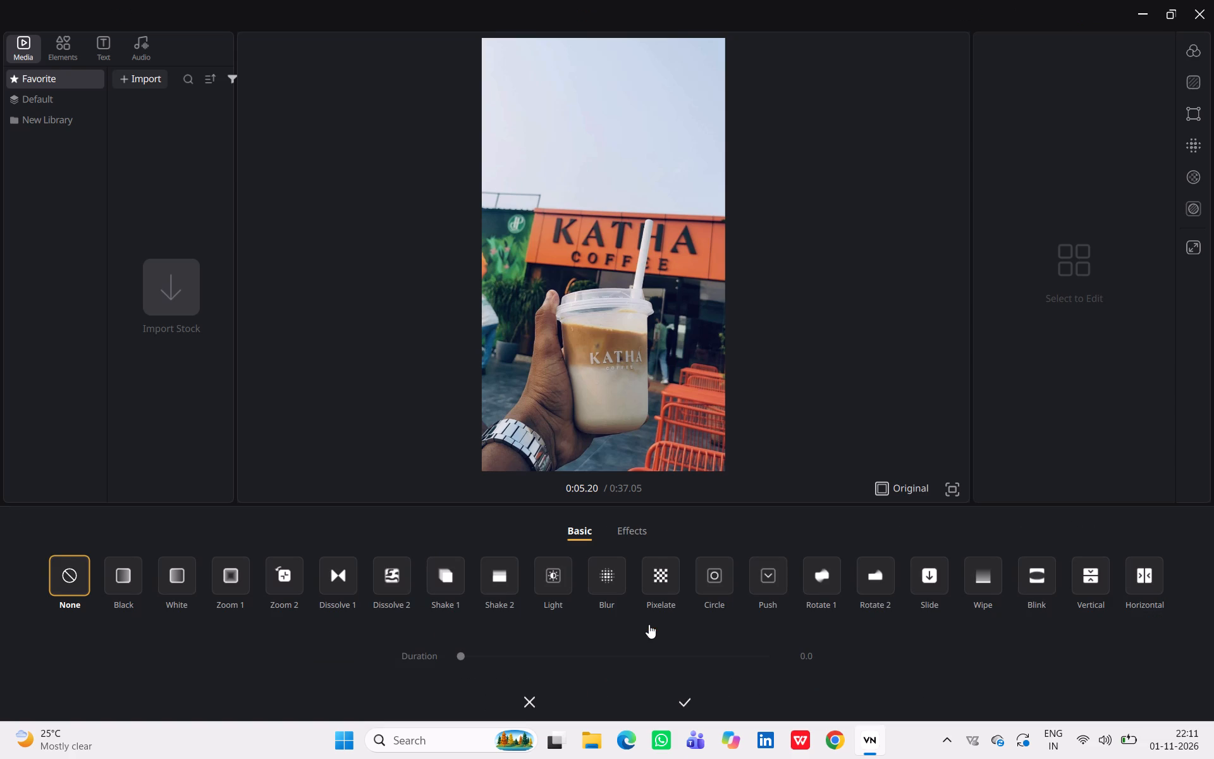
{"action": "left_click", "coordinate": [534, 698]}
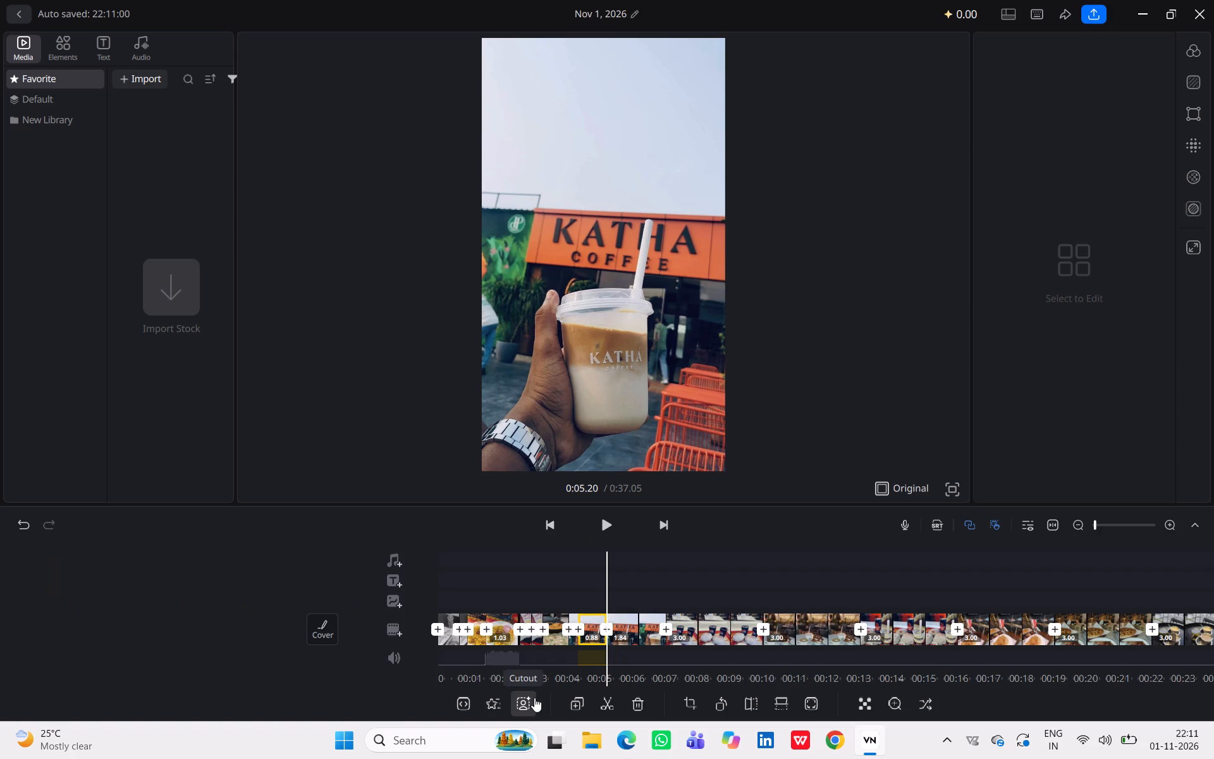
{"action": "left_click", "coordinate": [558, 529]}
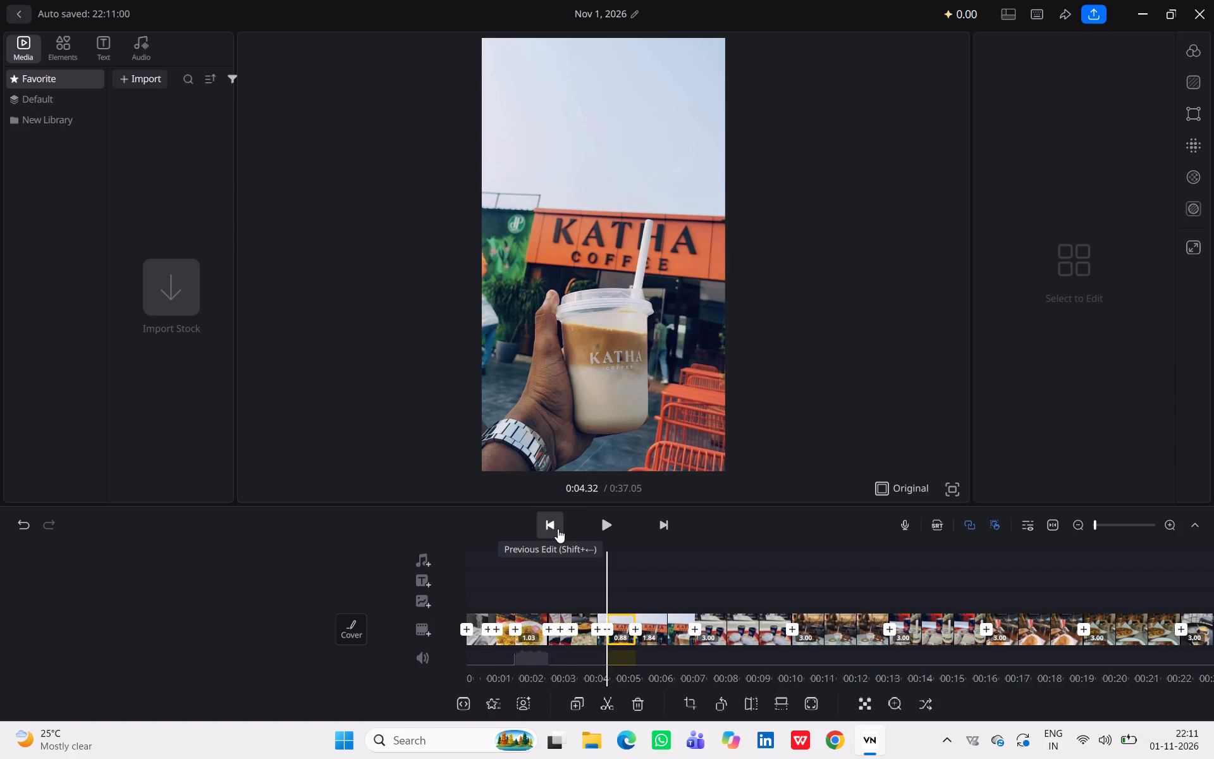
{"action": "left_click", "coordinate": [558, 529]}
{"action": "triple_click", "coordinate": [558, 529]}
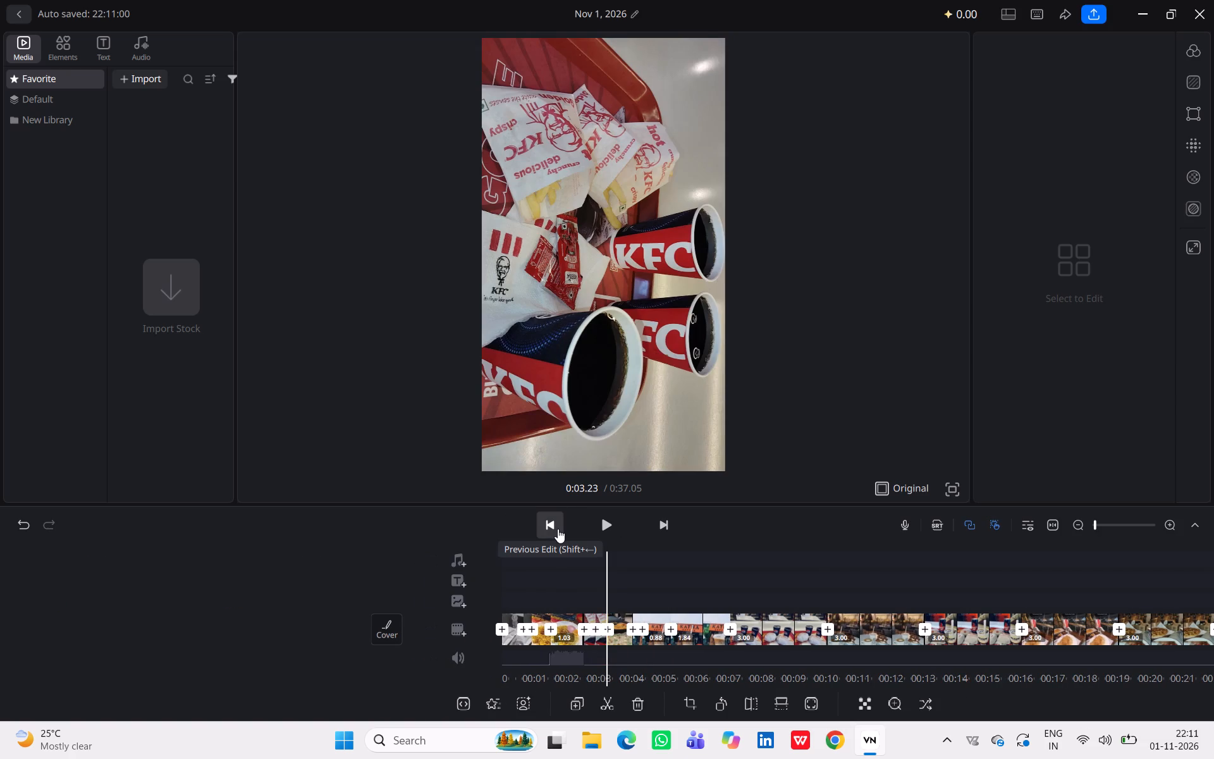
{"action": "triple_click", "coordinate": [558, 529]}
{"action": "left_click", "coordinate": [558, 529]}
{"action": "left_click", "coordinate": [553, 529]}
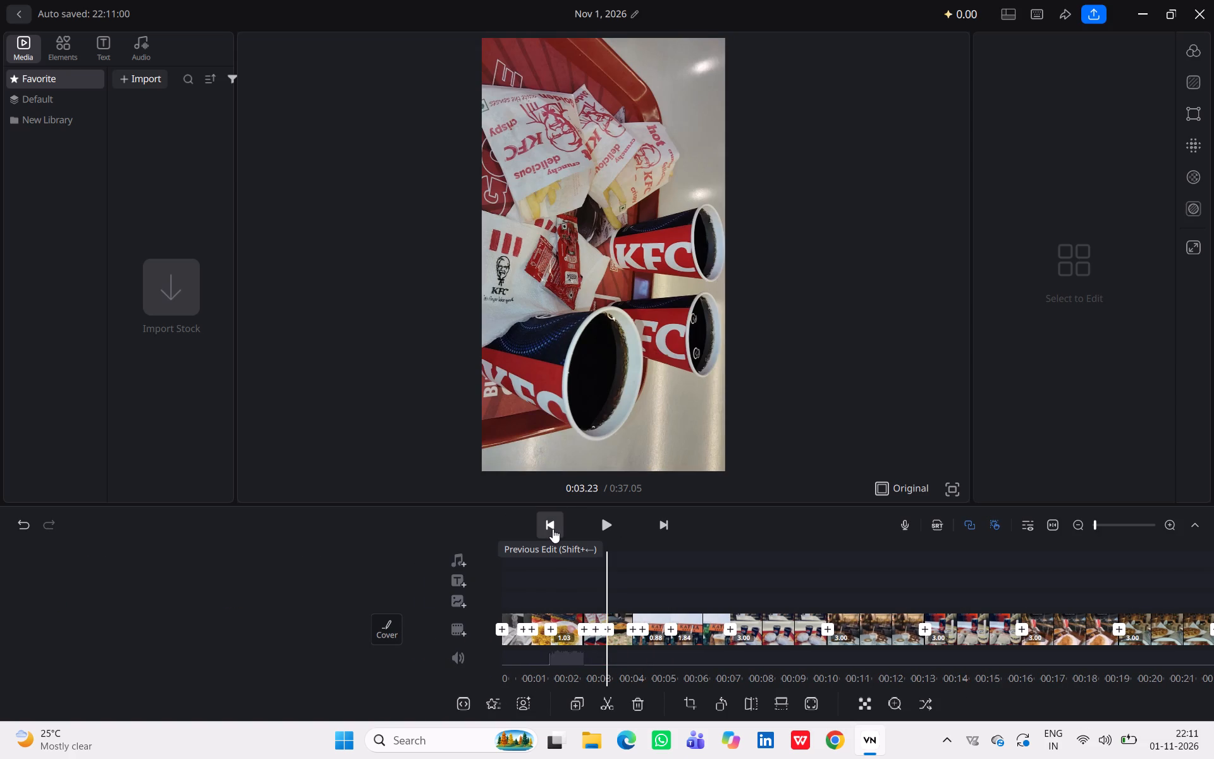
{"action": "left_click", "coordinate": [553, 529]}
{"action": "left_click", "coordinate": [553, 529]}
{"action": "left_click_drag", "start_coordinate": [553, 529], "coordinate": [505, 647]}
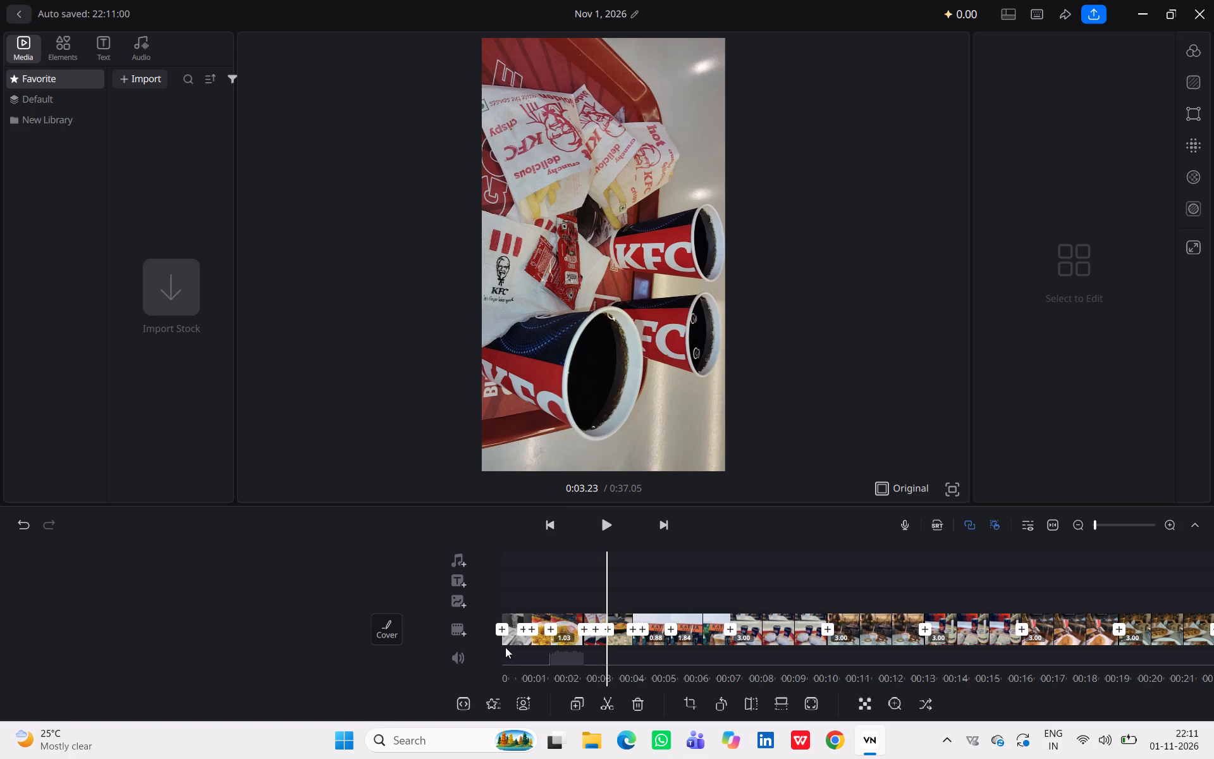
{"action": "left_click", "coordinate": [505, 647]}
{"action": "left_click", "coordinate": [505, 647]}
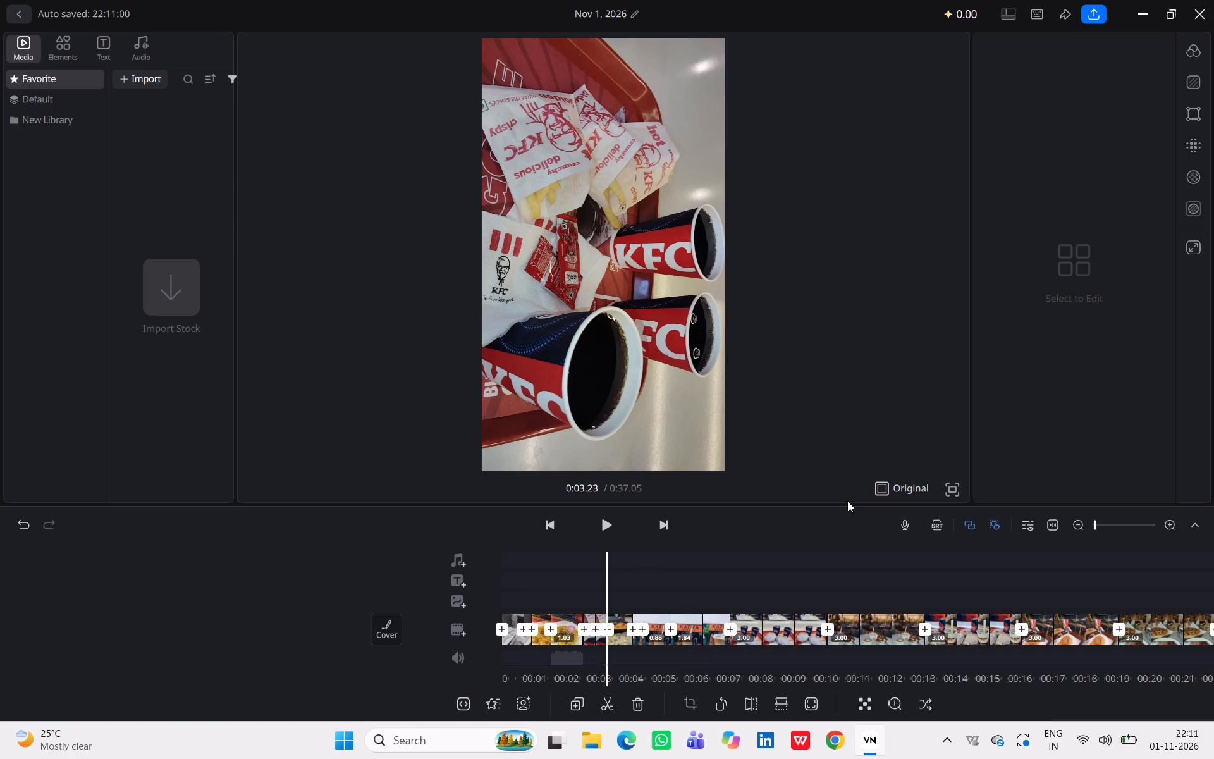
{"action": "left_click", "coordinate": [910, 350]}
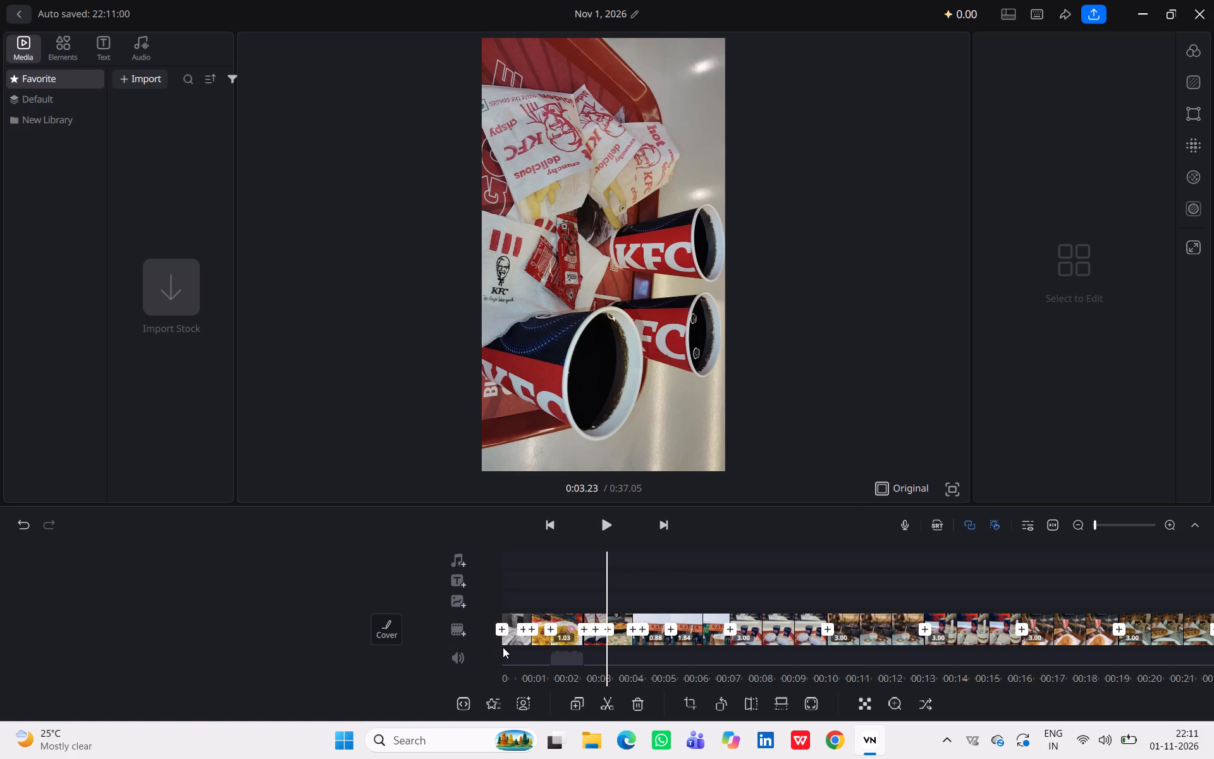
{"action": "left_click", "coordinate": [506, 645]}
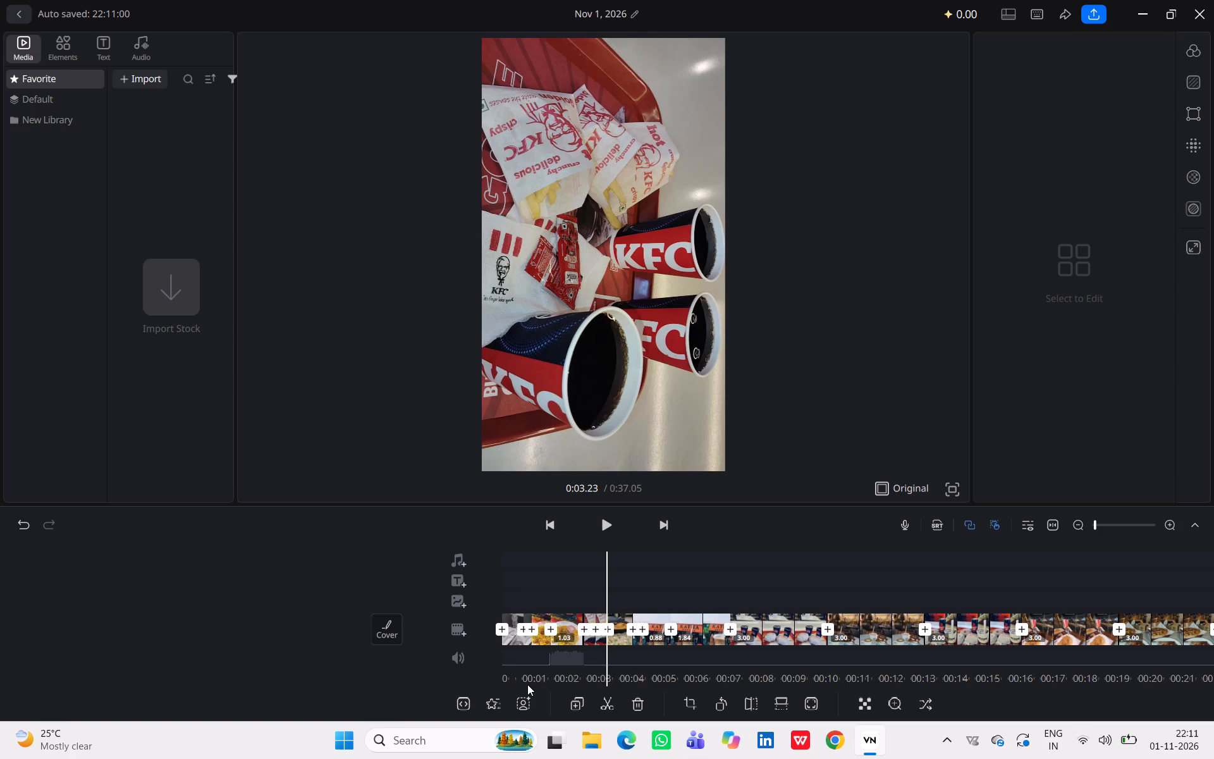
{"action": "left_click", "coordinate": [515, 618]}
Delete the short rice and noodles video segment between 0.93 s and 1.50 s near the start of the sequence.
{"action": "left_click", "coordinate": [634, 710]}
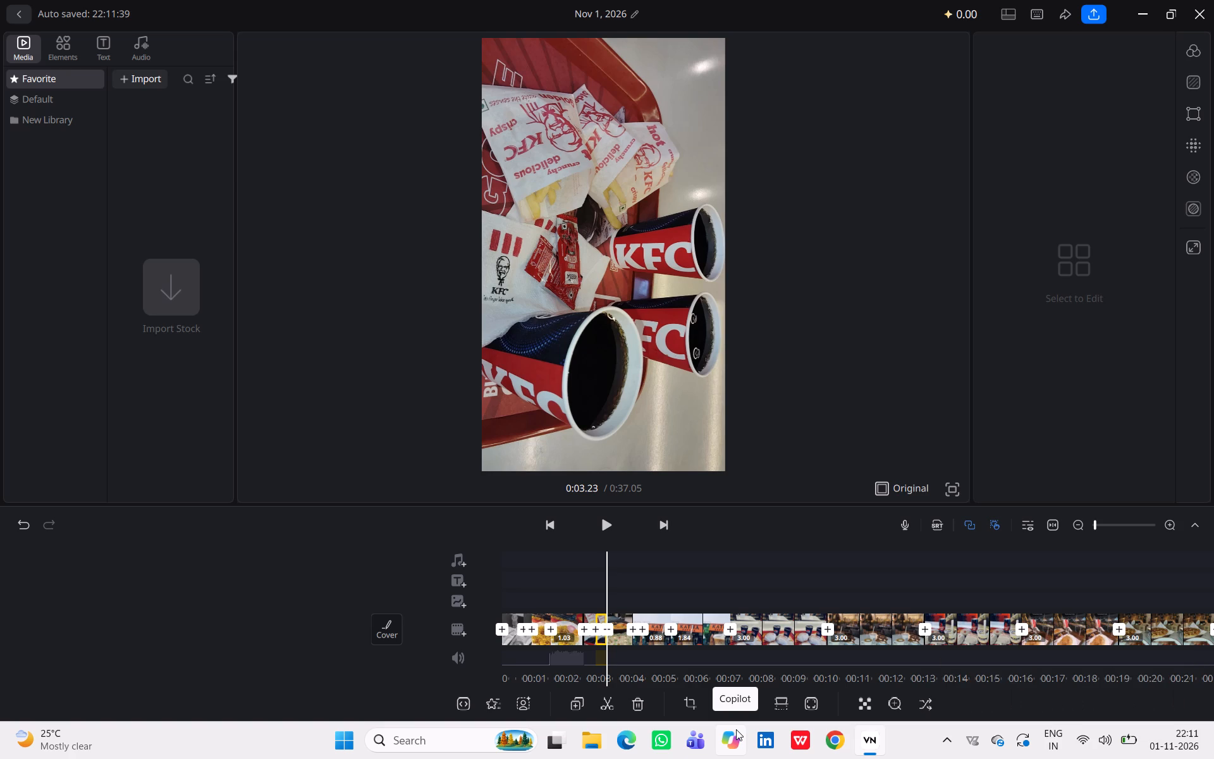
{"action": "triple_click", "coordinate": [555, 526]}
{"action": "triple_click", "coordinate": [555, 526]}
{"action": "triple_click", "coordinate": [555, 526]}
{"action": "left_click", "coordinate": [555, 526]}
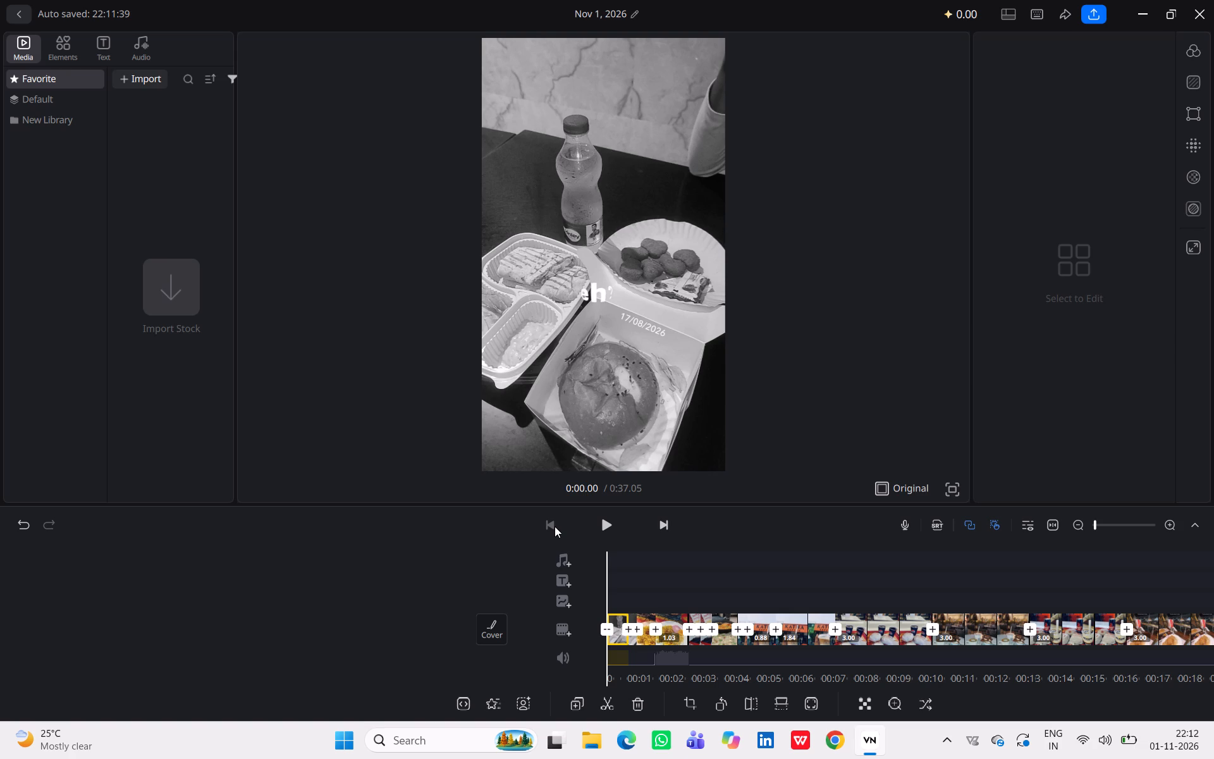
{"action": "left_click", "coordinate": [646, 628]}
{"action": "left_click", "coordinate": [539, 701]}
{"action": "left_click", "coordinate": [658, 529]}
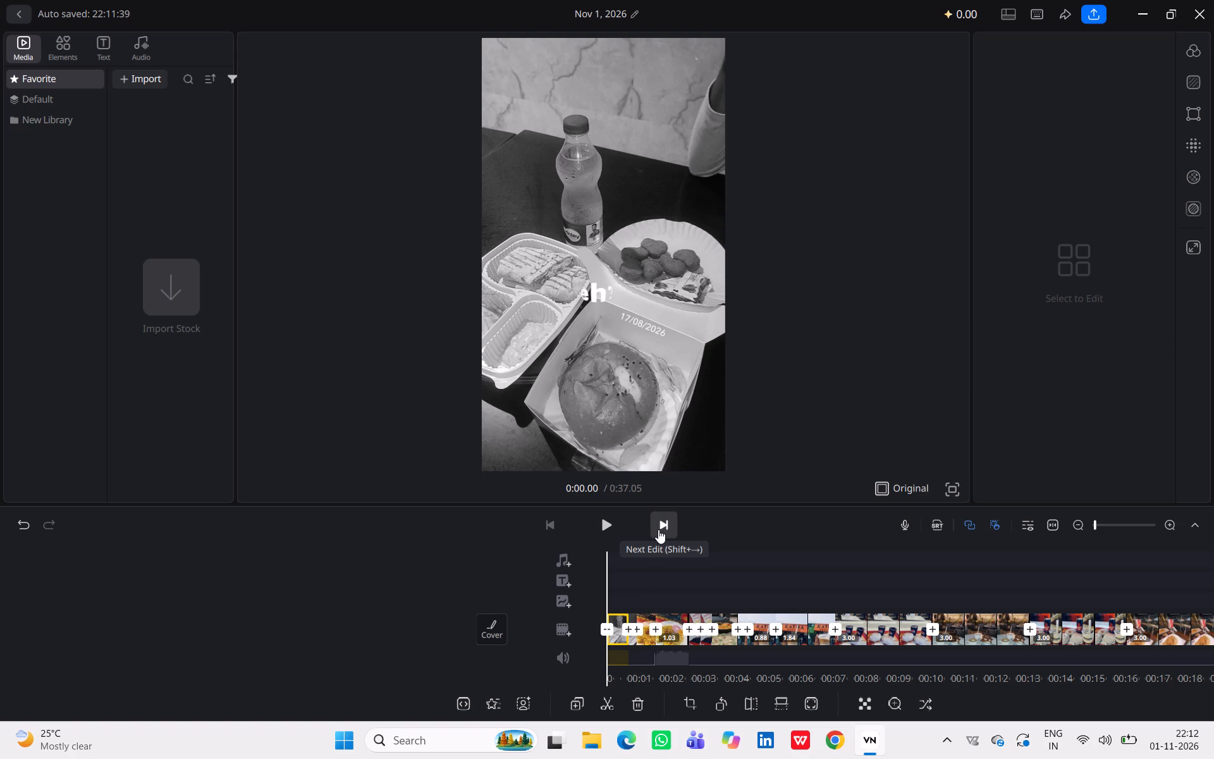
{"action": "left_click", "coordinate": [658, 529]}
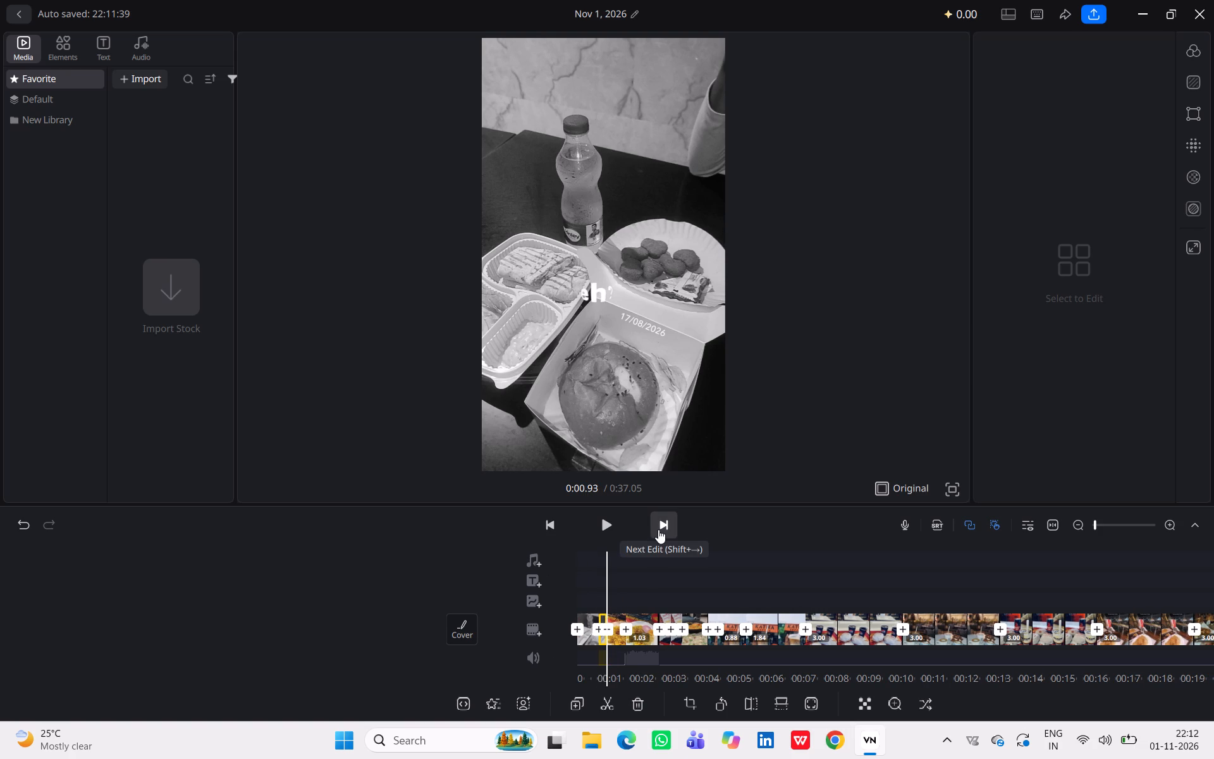
{"action": "left_click", "coordinate": [658, 529]}
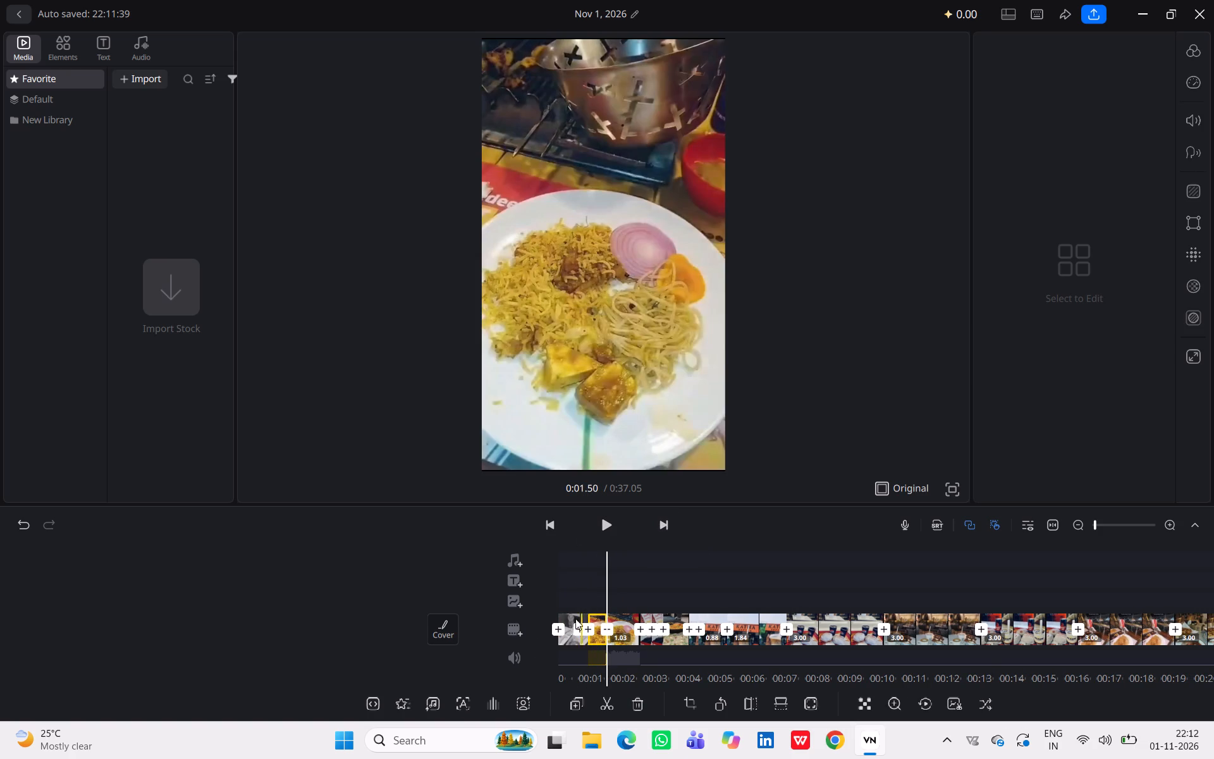
{"action": "left_click", "coordinate": [572, 622]}
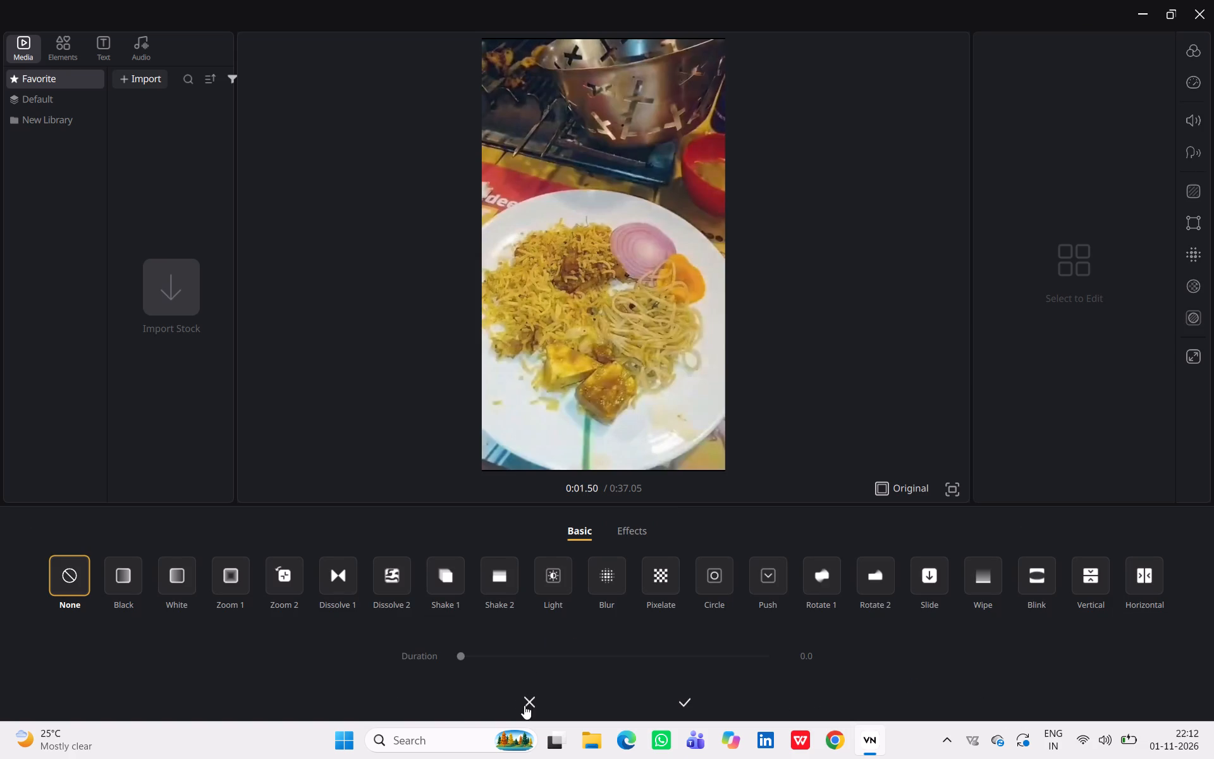
{"action": "left_click", "coordinate": [524, 705]}
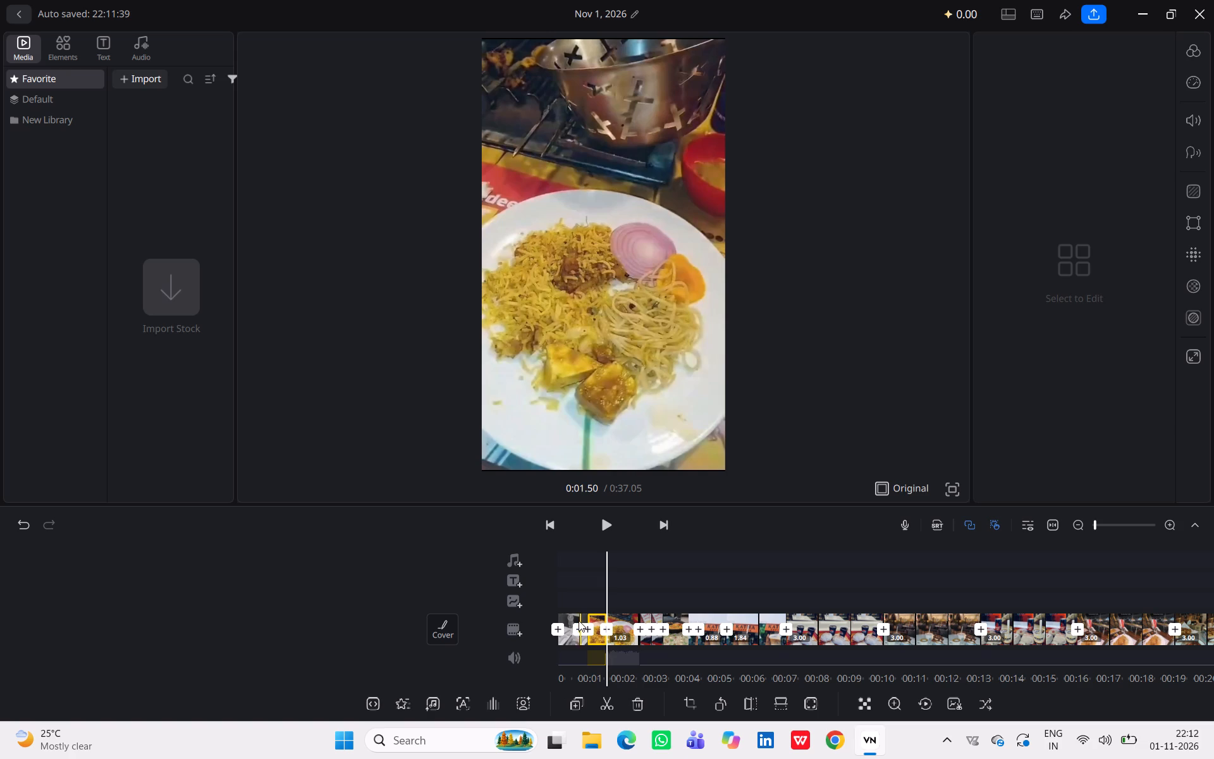
{"action": "left_click", "coordinate": [570, 618]}
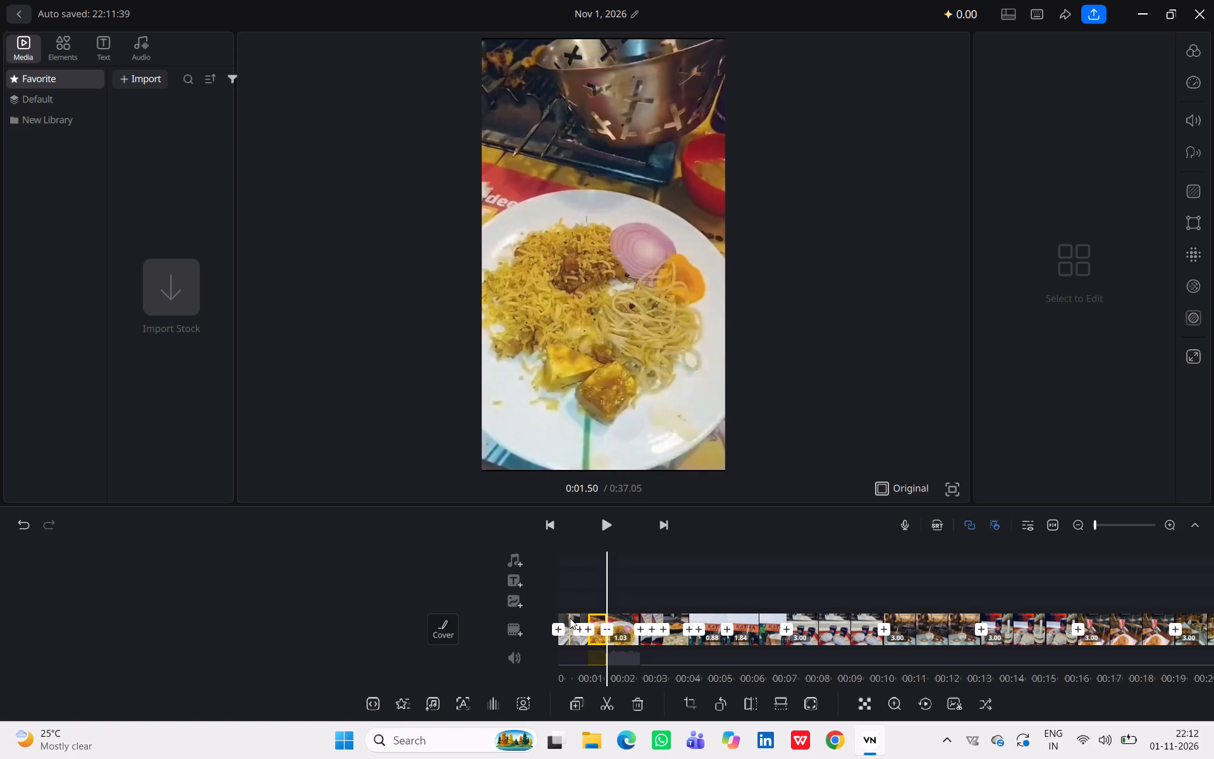
{"action": "left_click", "coordinate": [635, 715]}
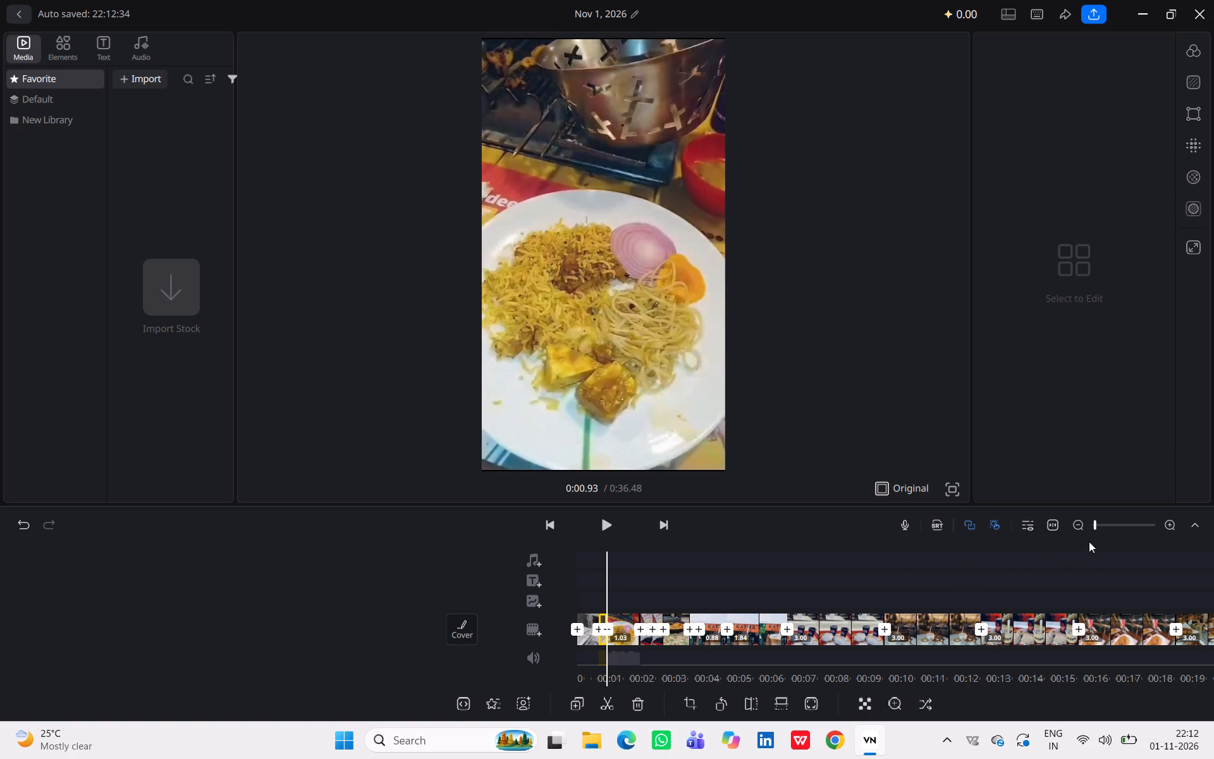
Replay the sequence from the beginning, pause at 4.84 s, and delete the 1.84 s Katha Coffee segment.
{"action": "triple_click", "coordinate": [558, 517]}
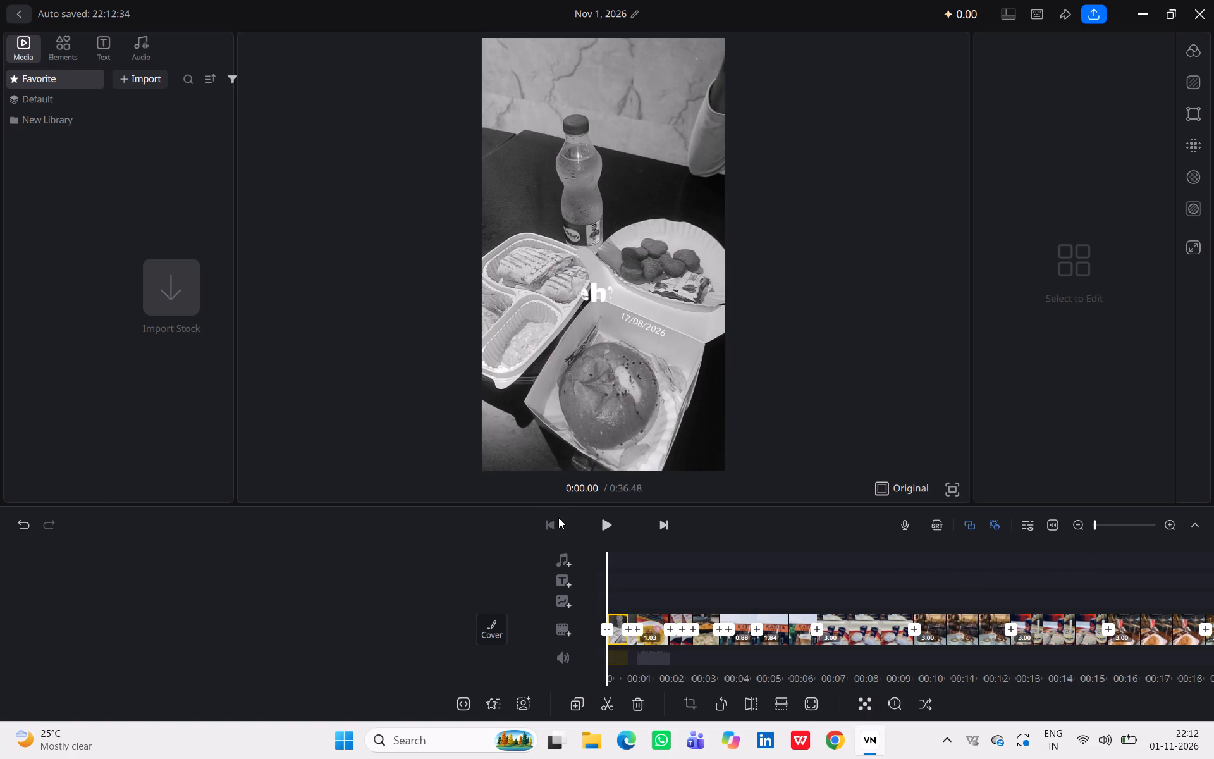
{"action": "double_click", "coordinate": [558, 517]}
{"action": "left_click", "coordinate": [600, 521]}
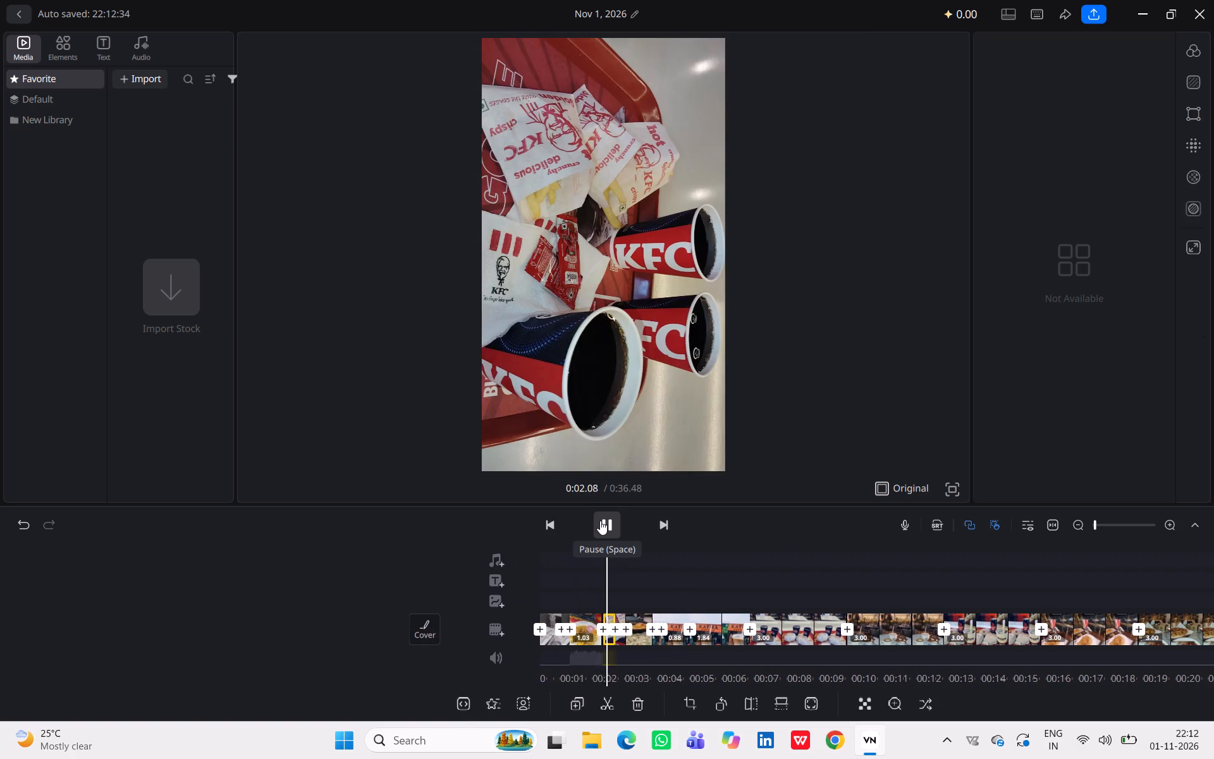
{"action": "left_click", "coordinate": [600, 521]}
{"action": "left_click", "coordinate": [600, 521]}
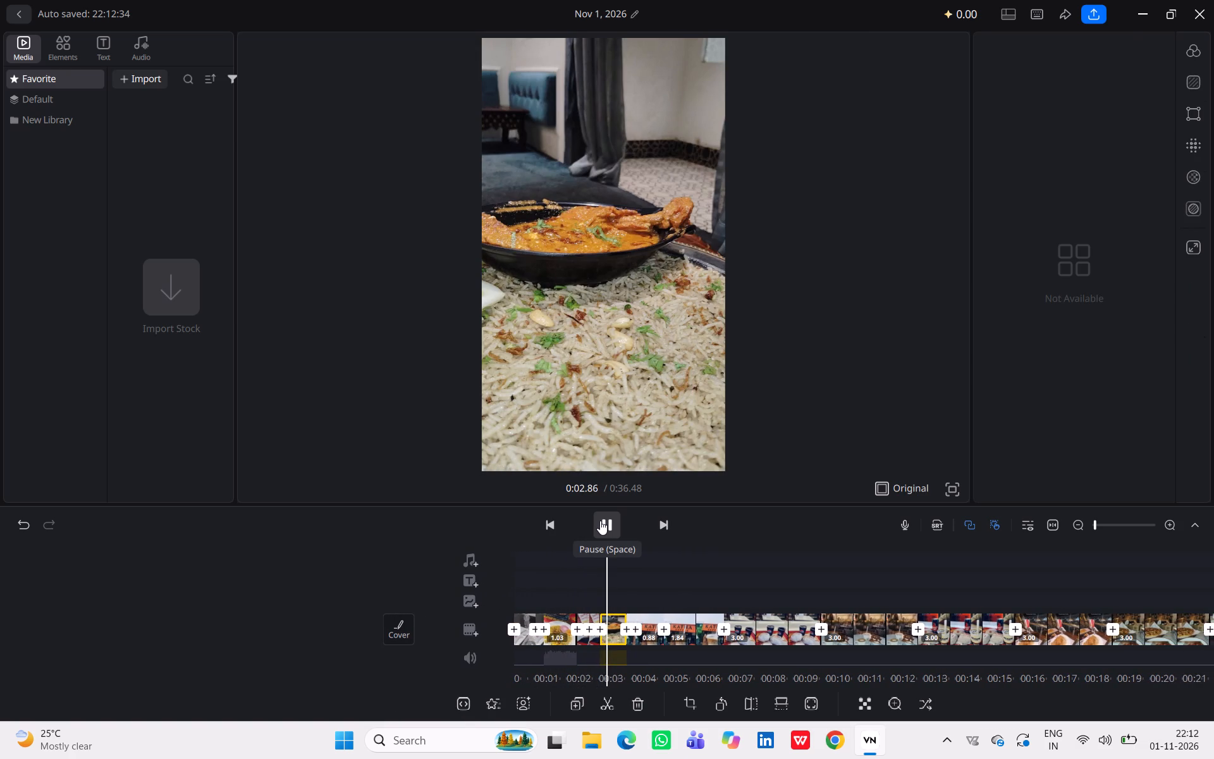
{"action": "left_click", "coordinate": [600, 521]}
{"action": "left_click", "coordinate": [600, 521]}
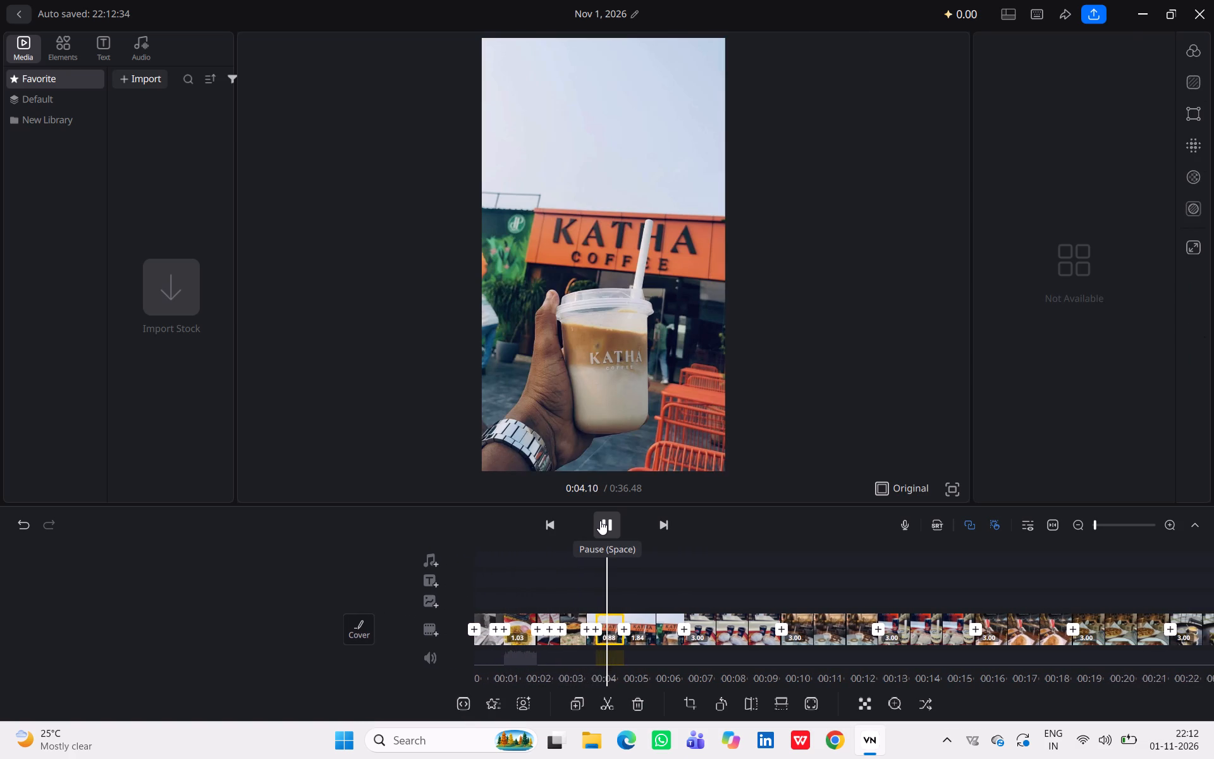
{"action": "left_click", "coordinate": [600, 521]}
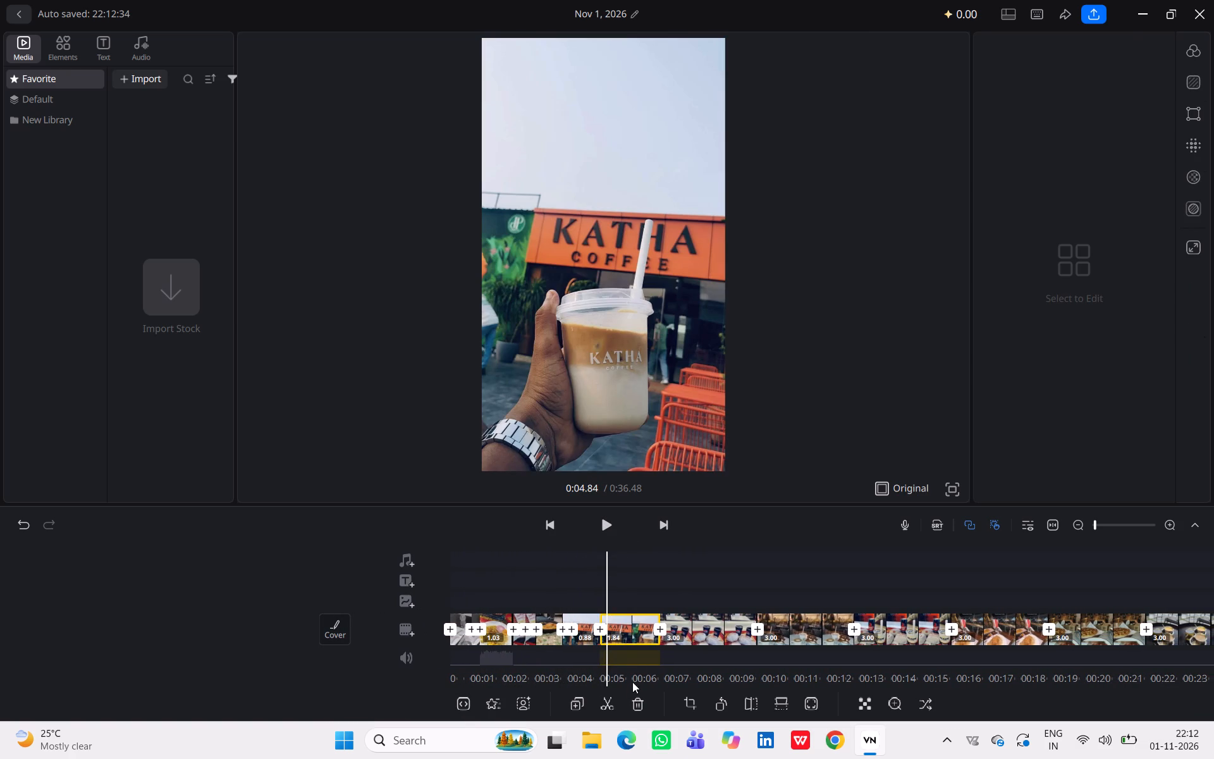
{"action": "left_click", "coordinate": [637, 709]}
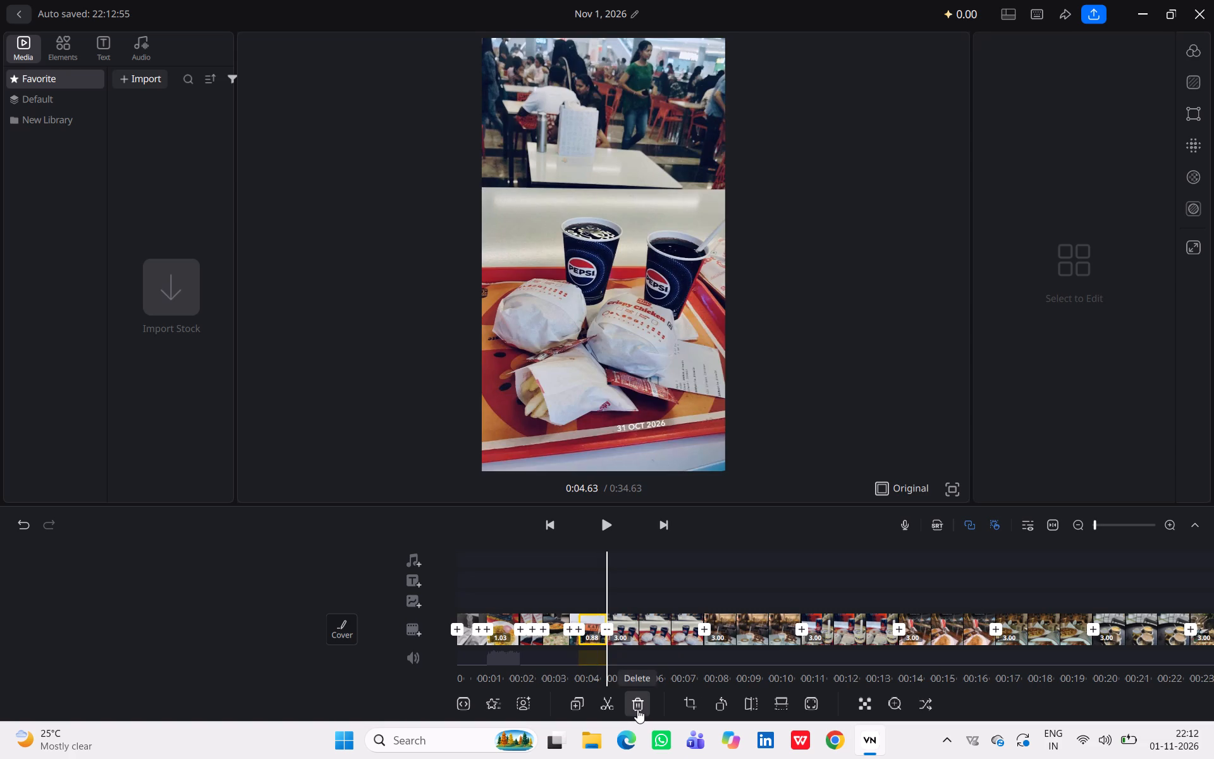
Return to the beginning of the sequence and delete the first segment of the black-and-white meal photo.
{"action": "left_click", "coordinate": [549, 526]}
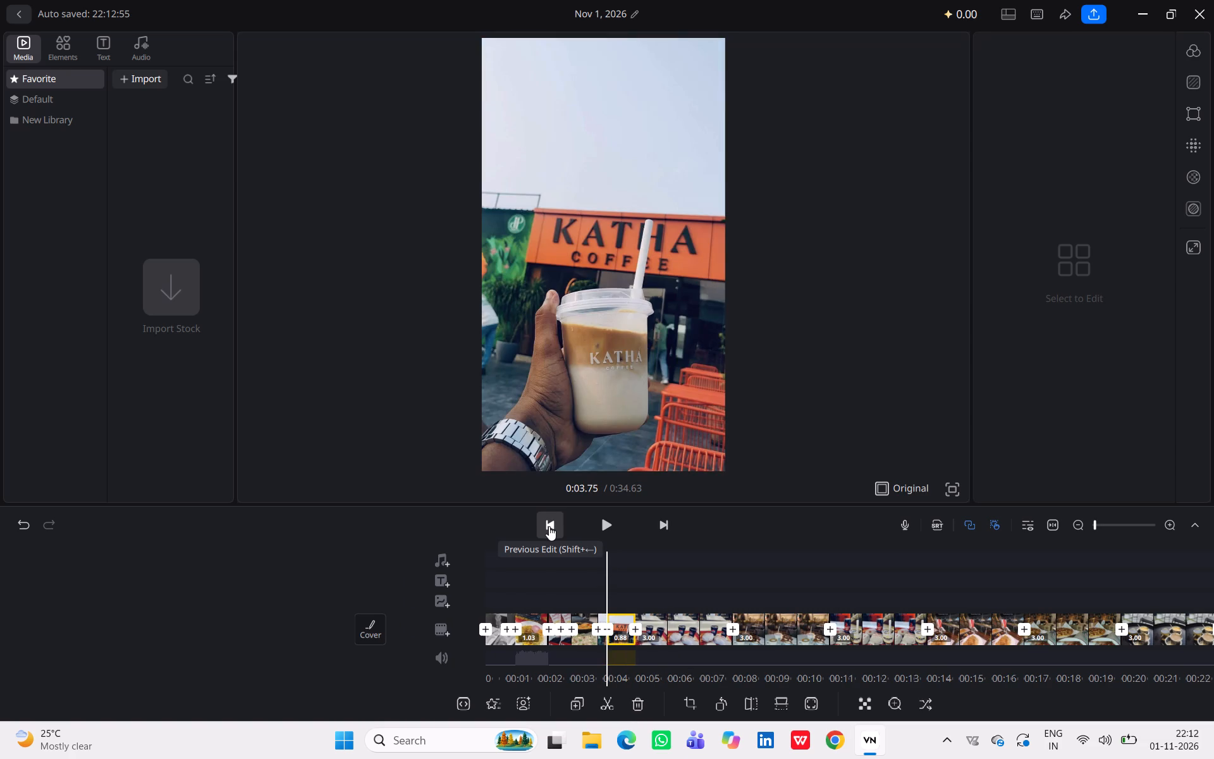
{"action": "left_click", "coordinate": [549, 526]}
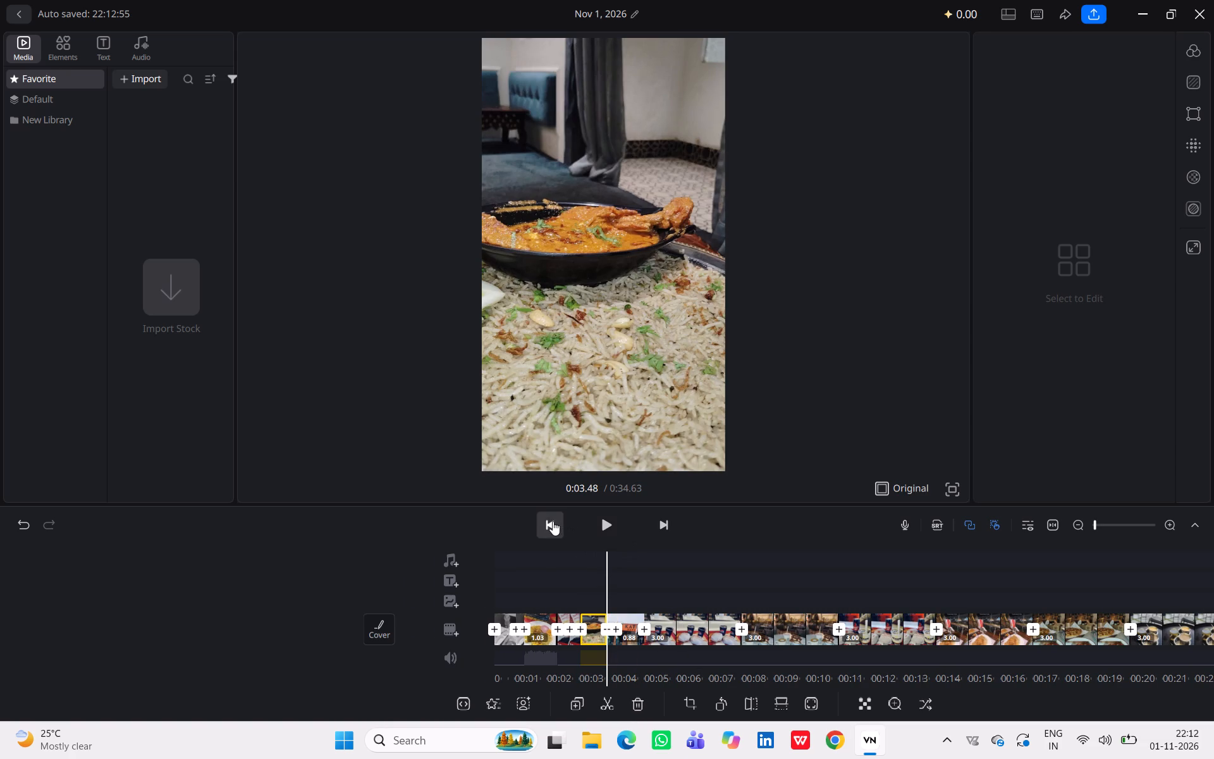
{"action": "left_click", "coordinate": [553, 521]}
{"action": "left_click", "coordinate": [553, 521]}
{"action": "left_click", "coordinate": [553, 521]}
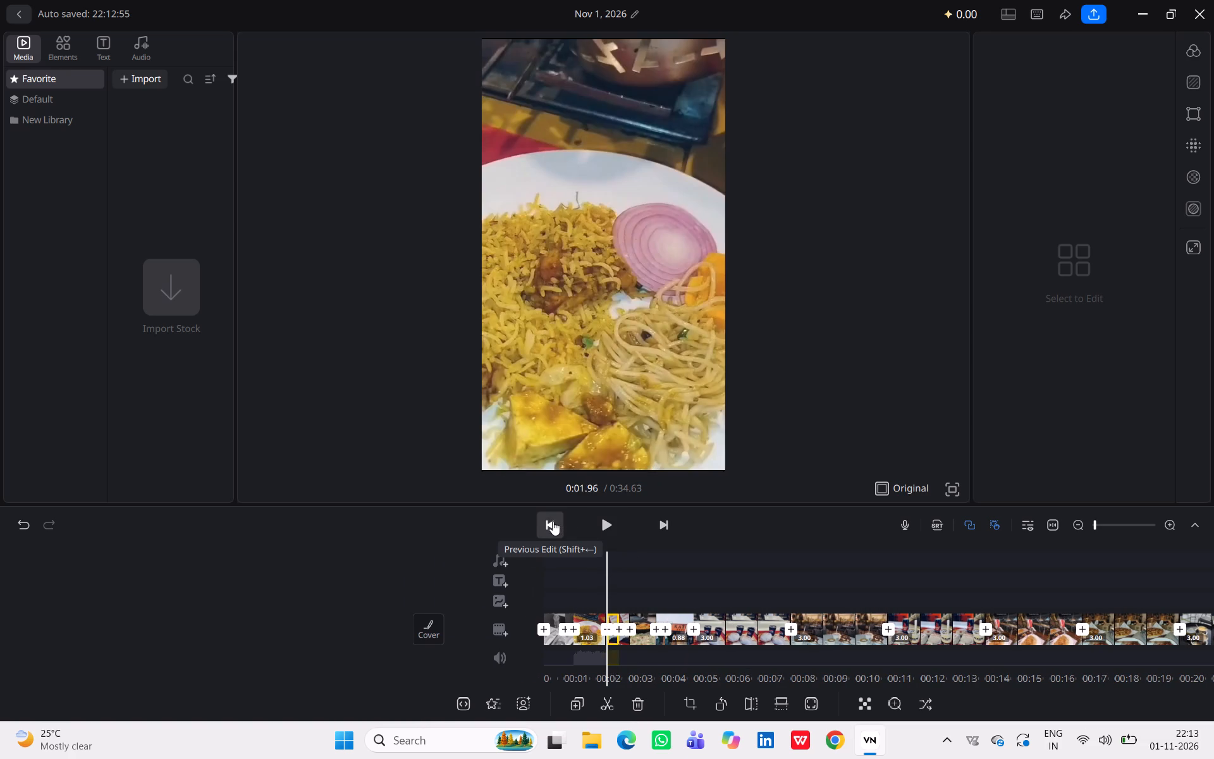
{"action": "left_click", "coordinate": [553, 521]}
{"action": "left_click", "coordinate": [553, 521]}
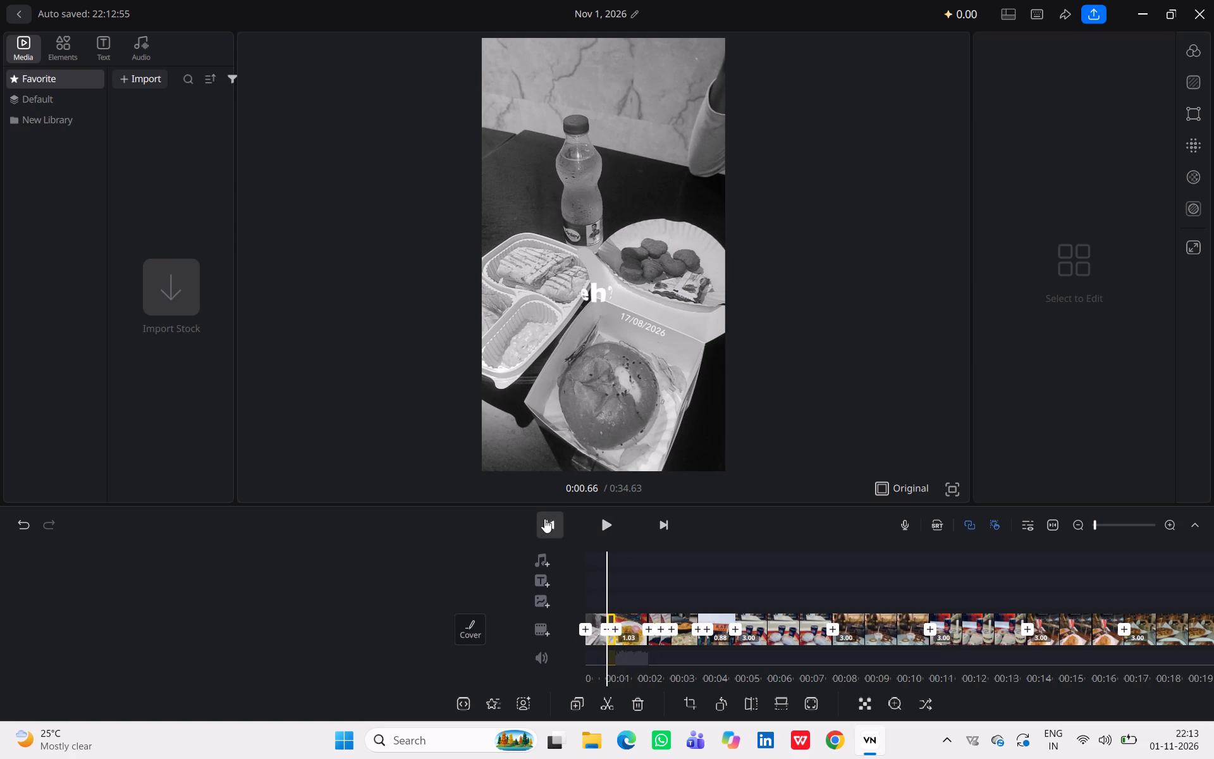
{"action": "left_click", "coordinate": [540, 520]}
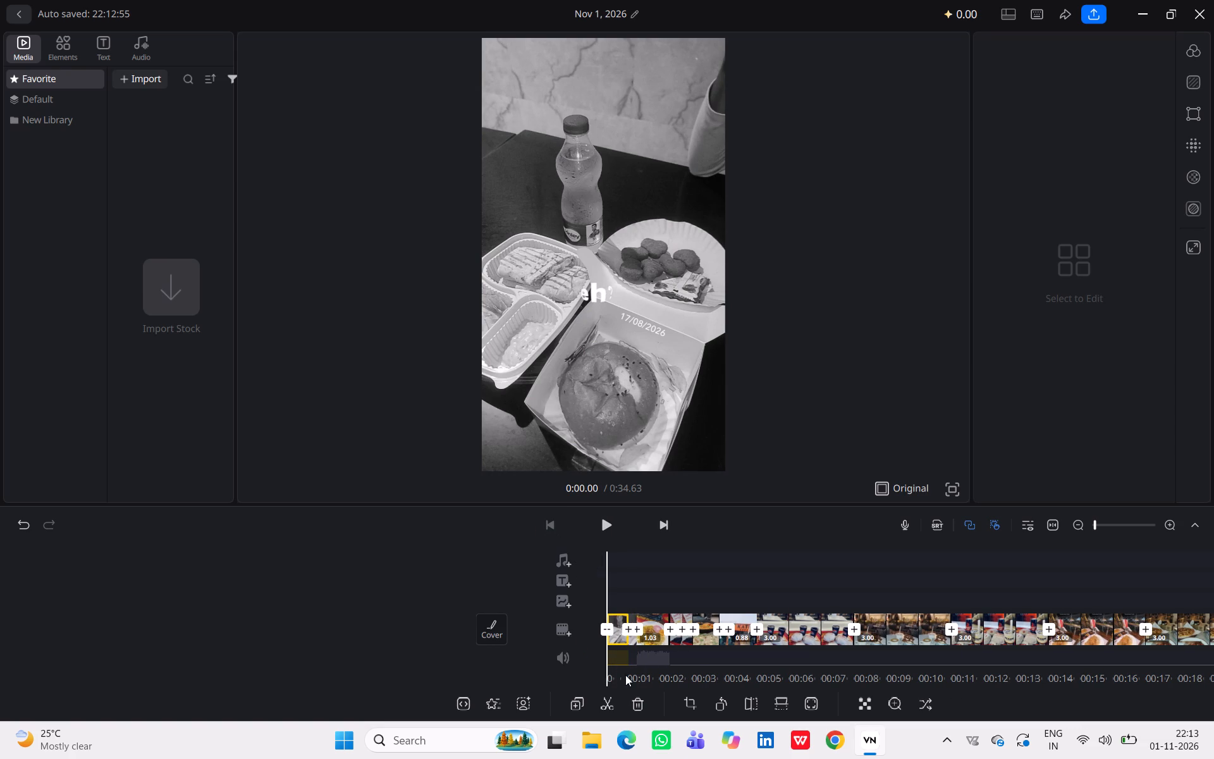
{"action": "left_click", "coordinate": [632, 696]}
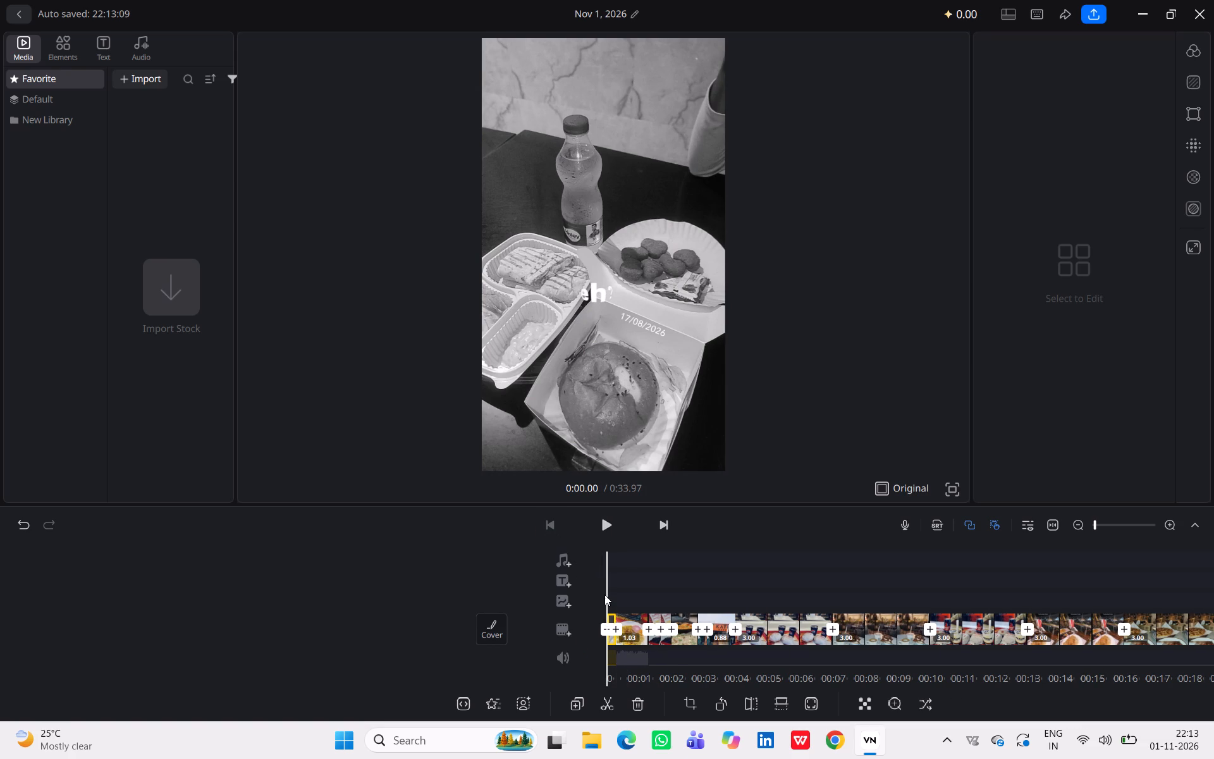
Play to 4.31 s, split the 3.00 s burgers and Pepsi segment there, and delete the piece before the cut.
{"action": "left_click", "coordinate": [606, 531]}
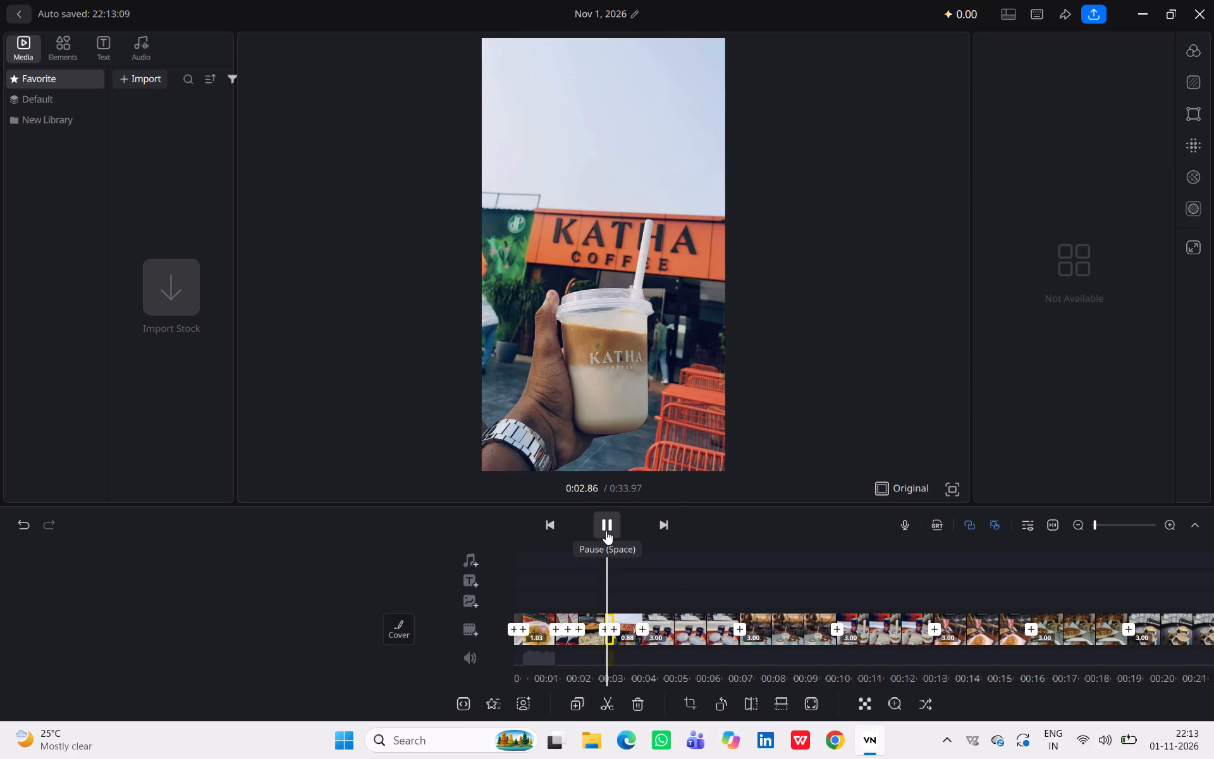
{"action": "left_click", "coordinate": [606, 531]}
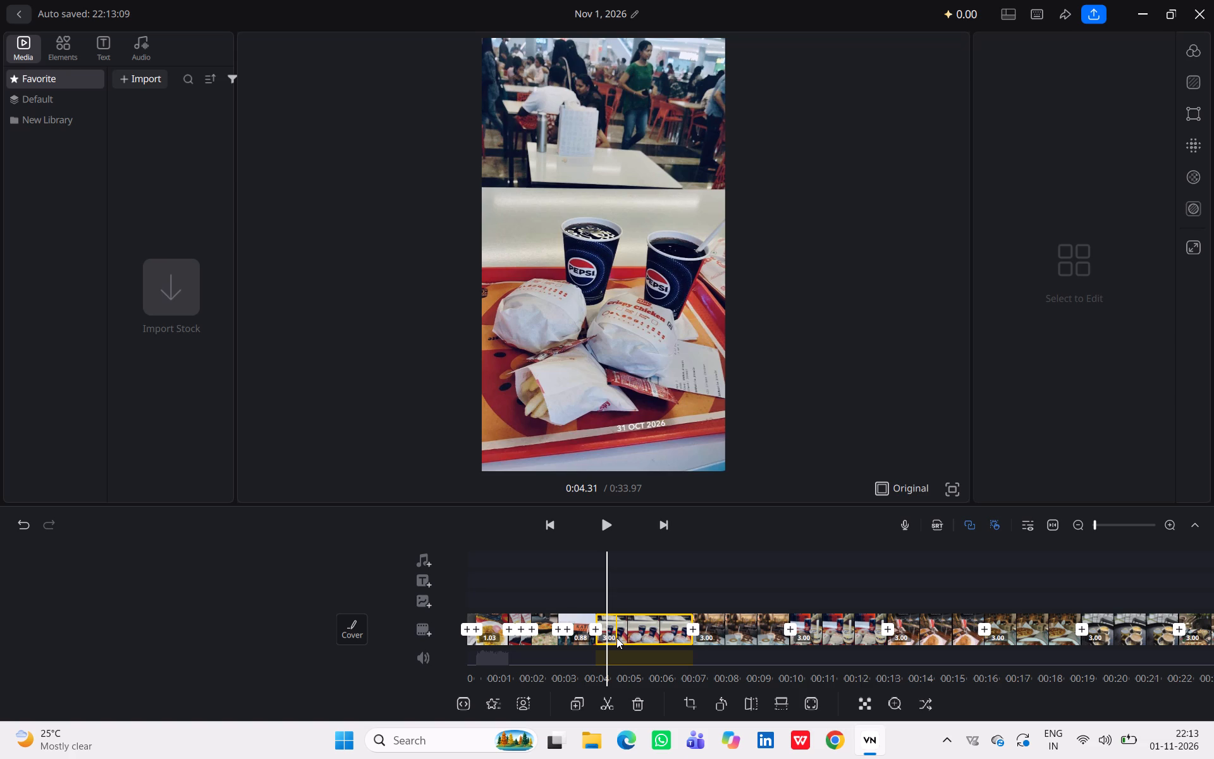
{"action": "key", "text": "ctrl+b"}
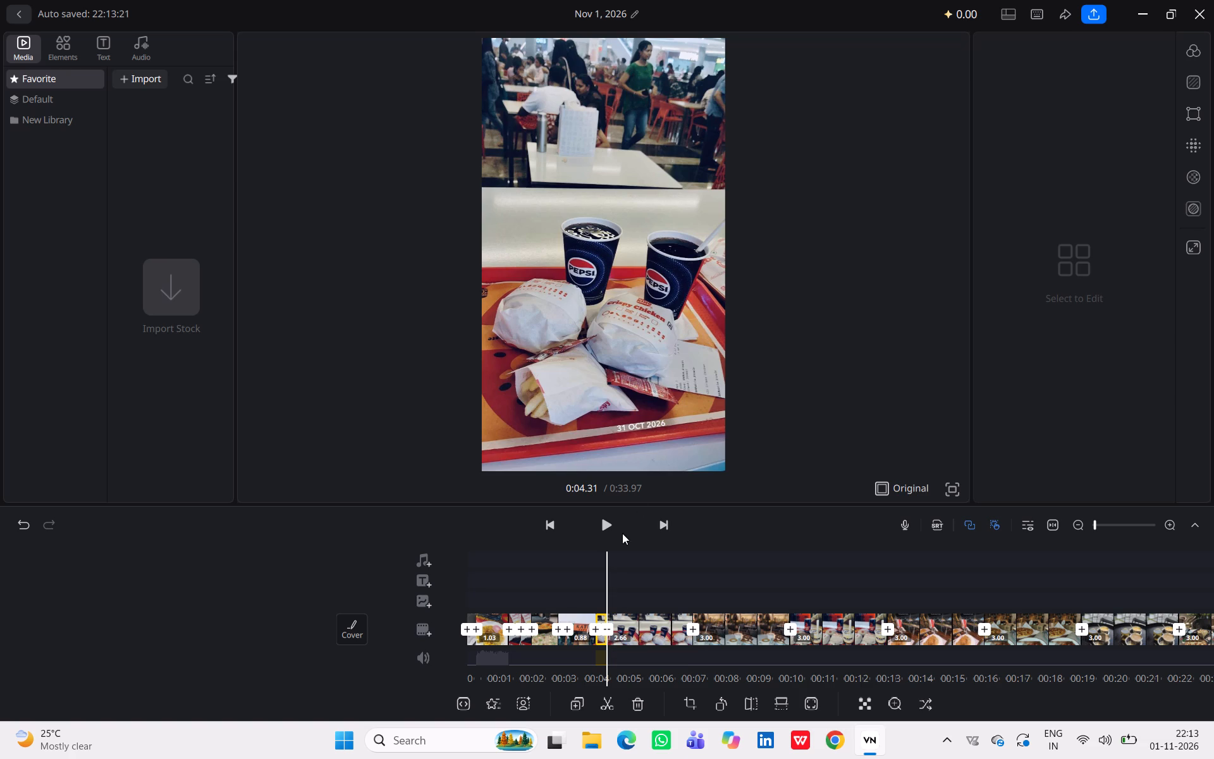
{"action": "left_click", "coordinate": [647, 639]}
{"action": "left_click", "coordinate": [638, 703]}
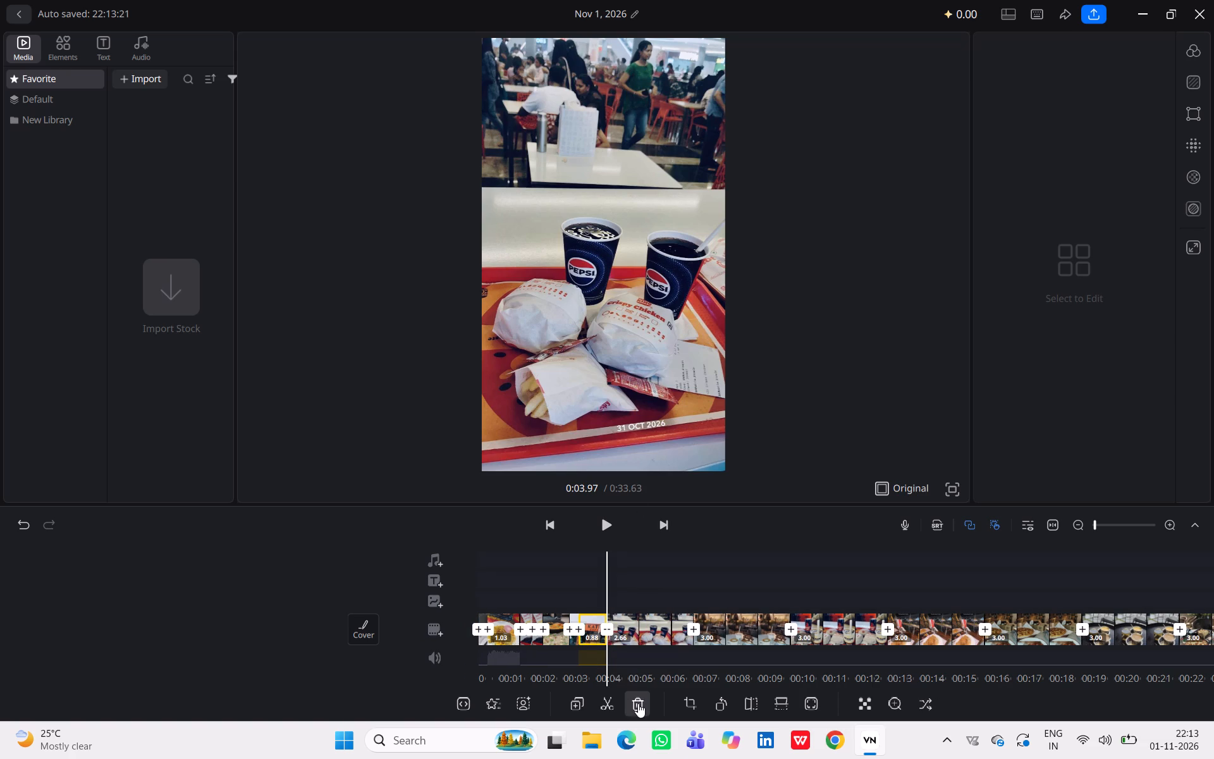
Delete the 0.88 s Katha Coffee segment preceding the burgers and Pepsi photo.
{"action": "left_click", "coordinate": [651, 626]}
{"action": "left_click", "coordinate": [632, 709]}
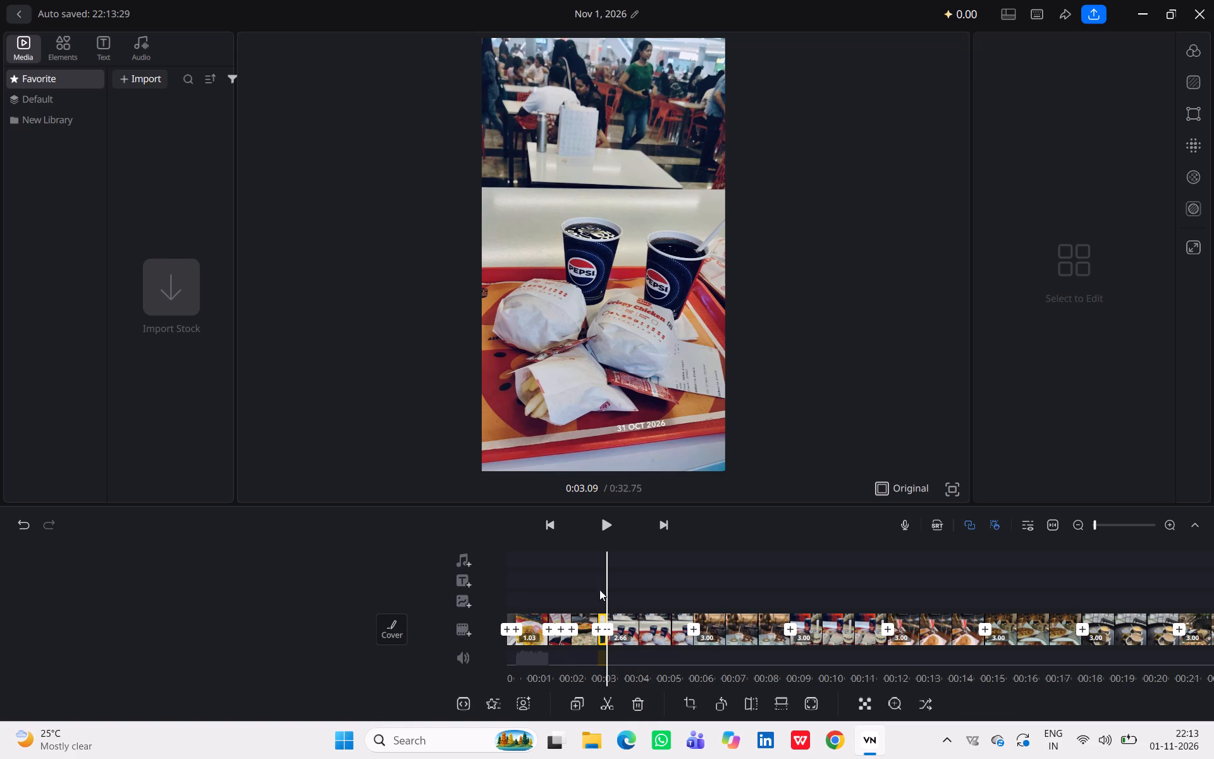
Play to 4.49 s, split the 2.66 s burgers and Pepsi segment there, and delete the 1.40 s piece before the cut.
{"action": "left_click_drag", "start_coordinate": [550, 524], "coordinate": [595, 518]}
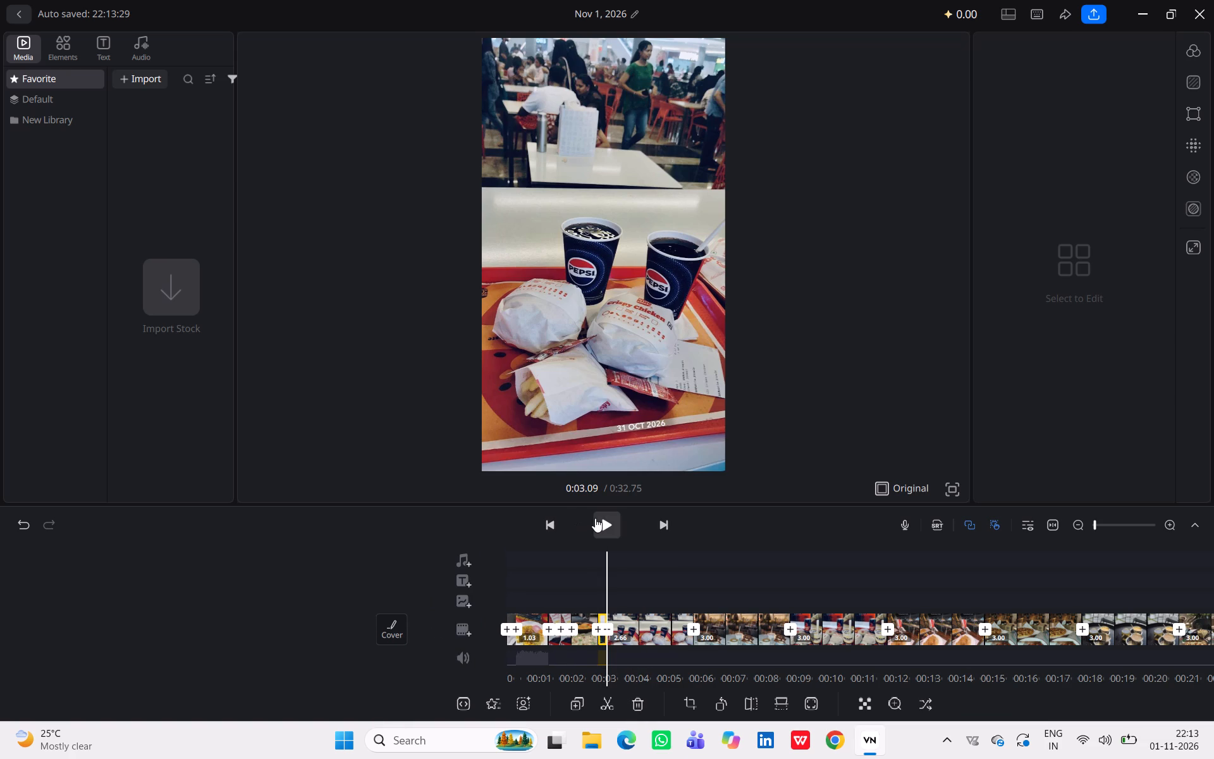
{"action": "left_click", "coordinate": [595, 518]}
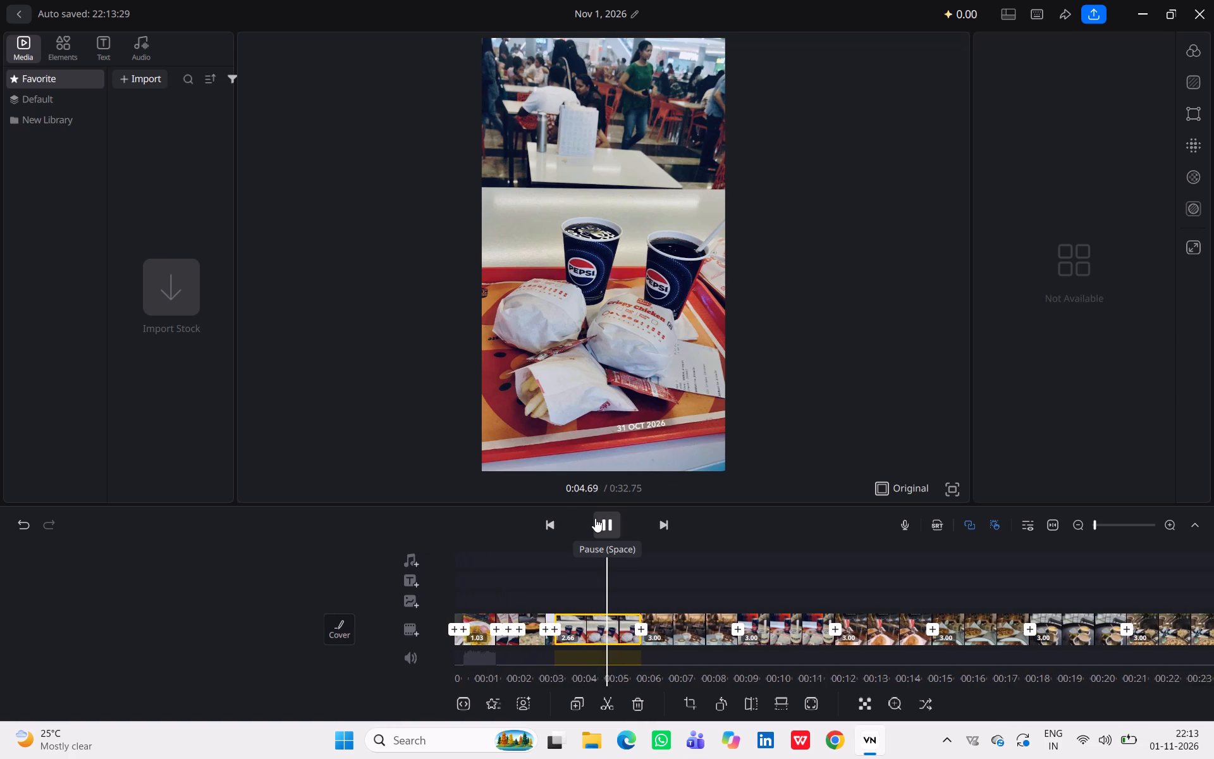
{"action": "left_click", "coordinate": [567, 618]}
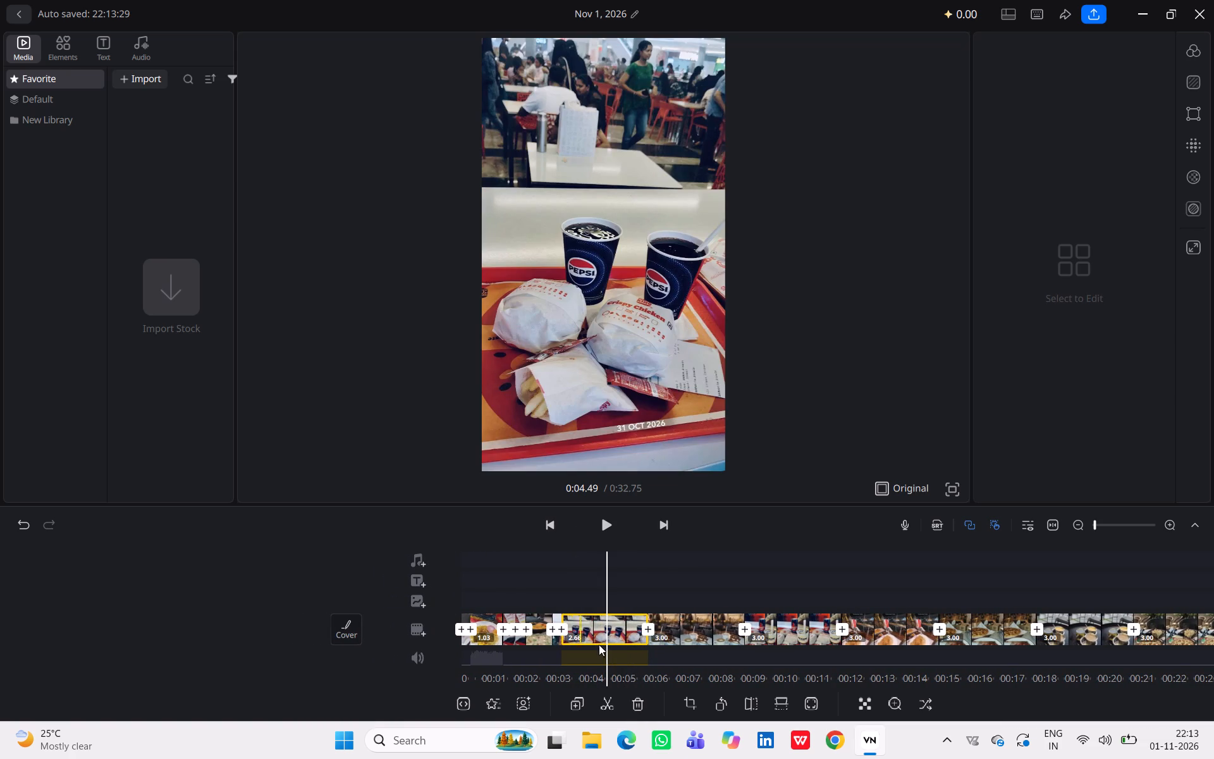
{"action": "left_click", "coordinate": [612, 705]}
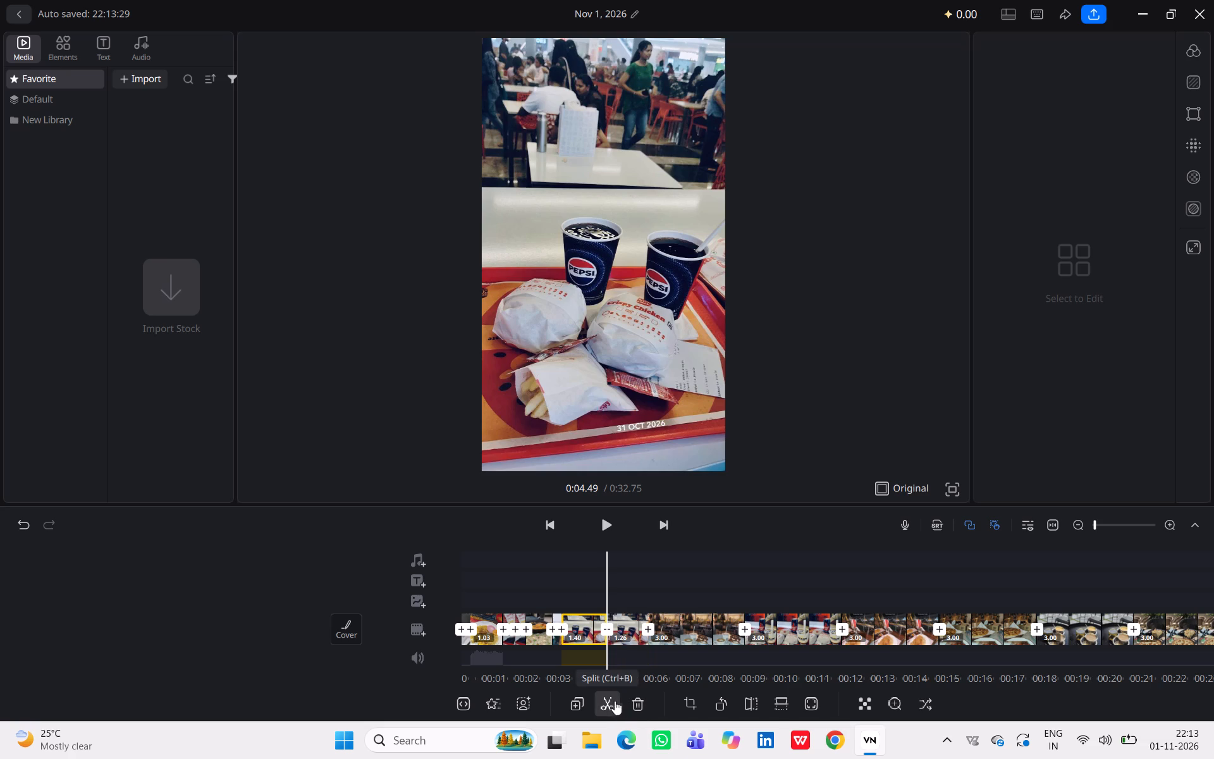
{"action": "left_click", "coordinate": [583, 634]}
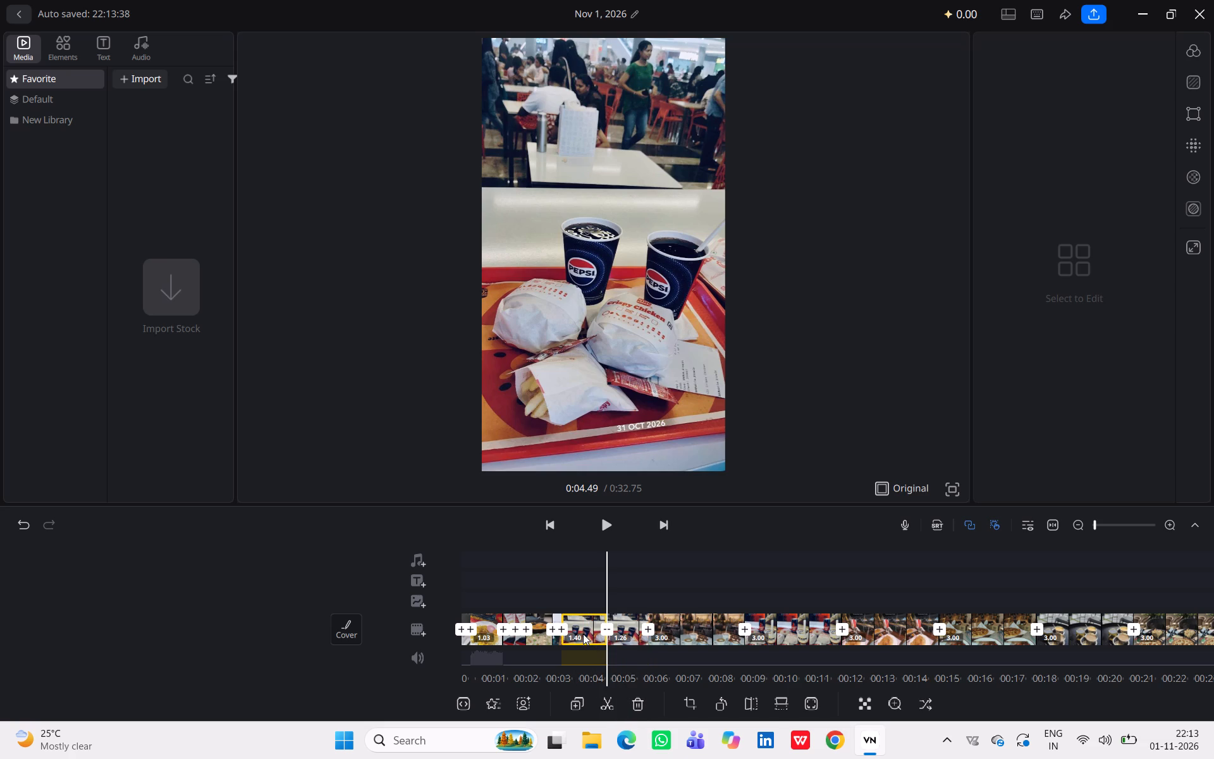
{"action": "left_click", "coordinate": [583, 634]}
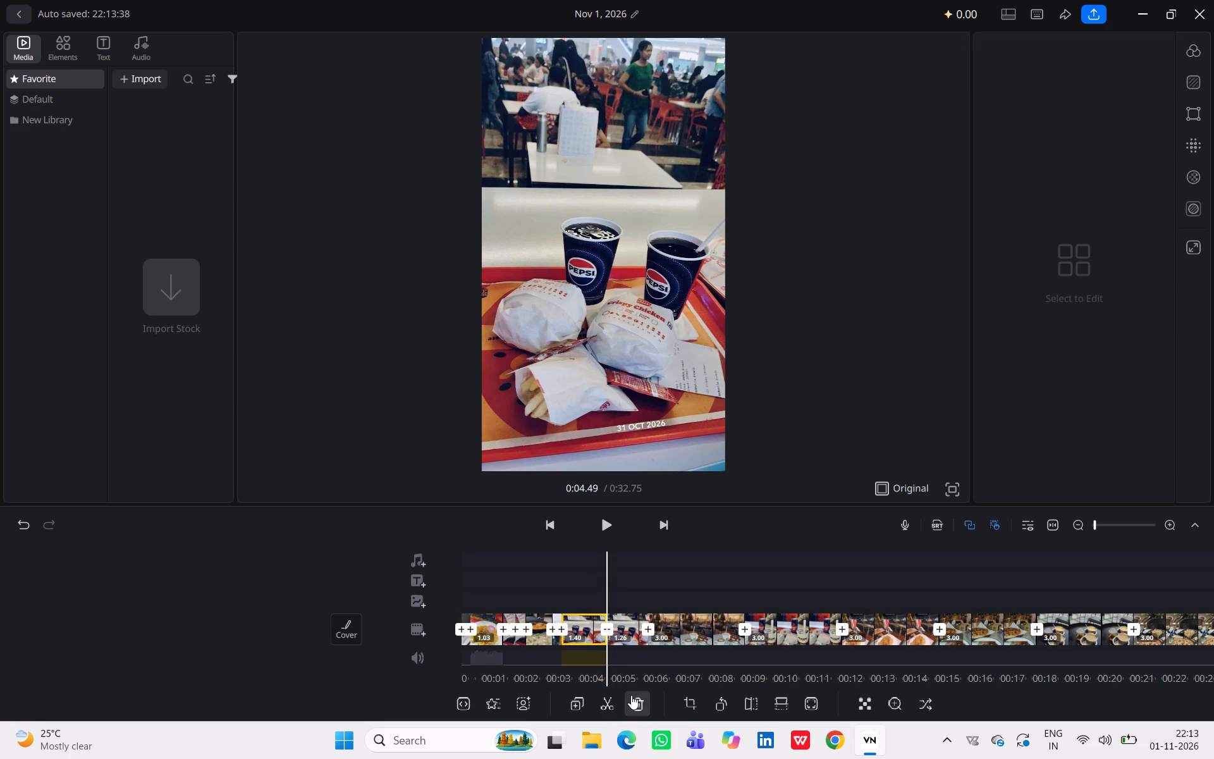
{"action": "left_click", "coordinate": [635, 699]}
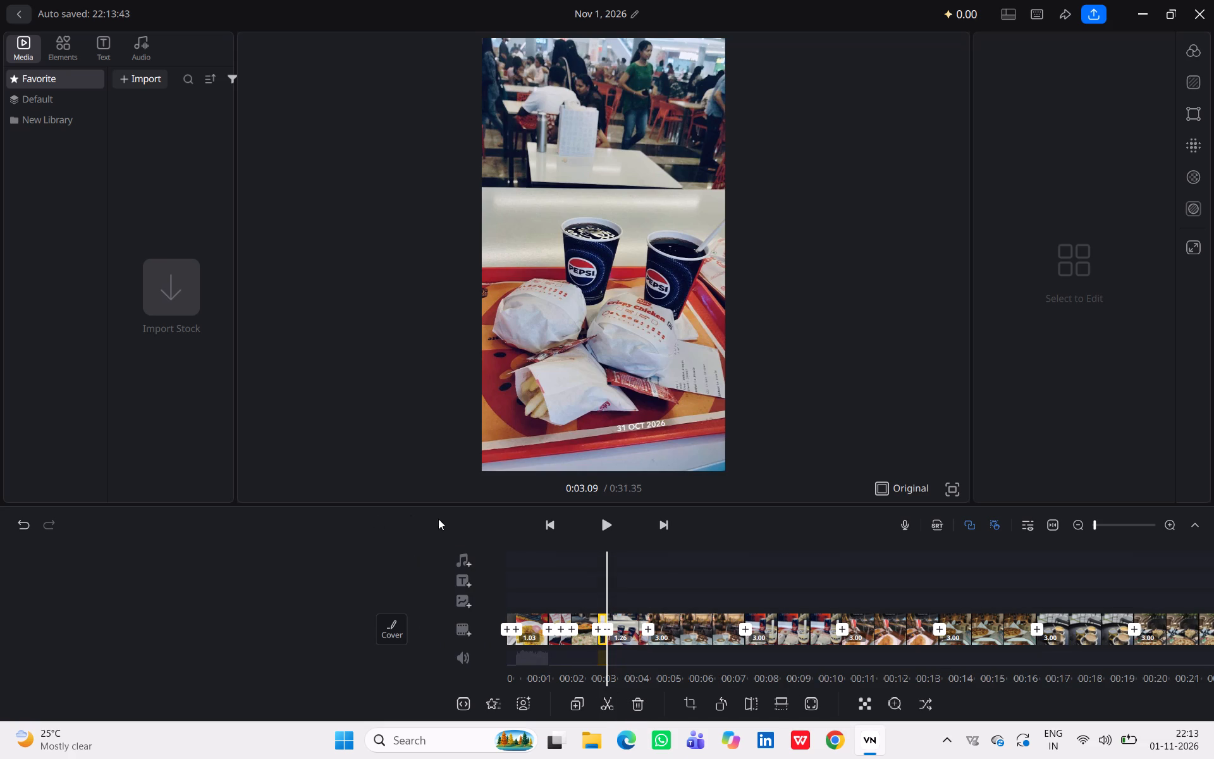
Play on to 9.83 s and split the 3.00 s Thums Up and BK Café photo segment there.
{"action": "left_click", "coordinate": [542, 529]}
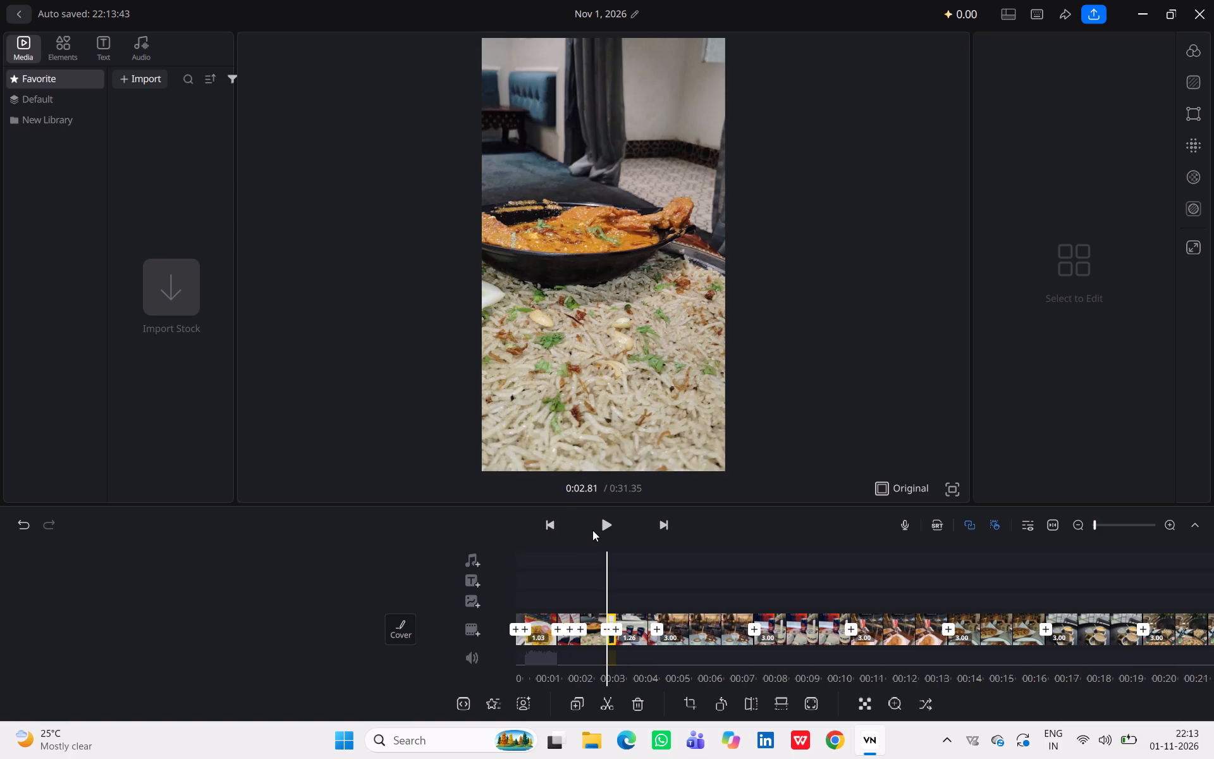
{"action": "left_click", "coordinate": [592, 530]}
{"action": "left_click", "coordinate": [599, 530]}
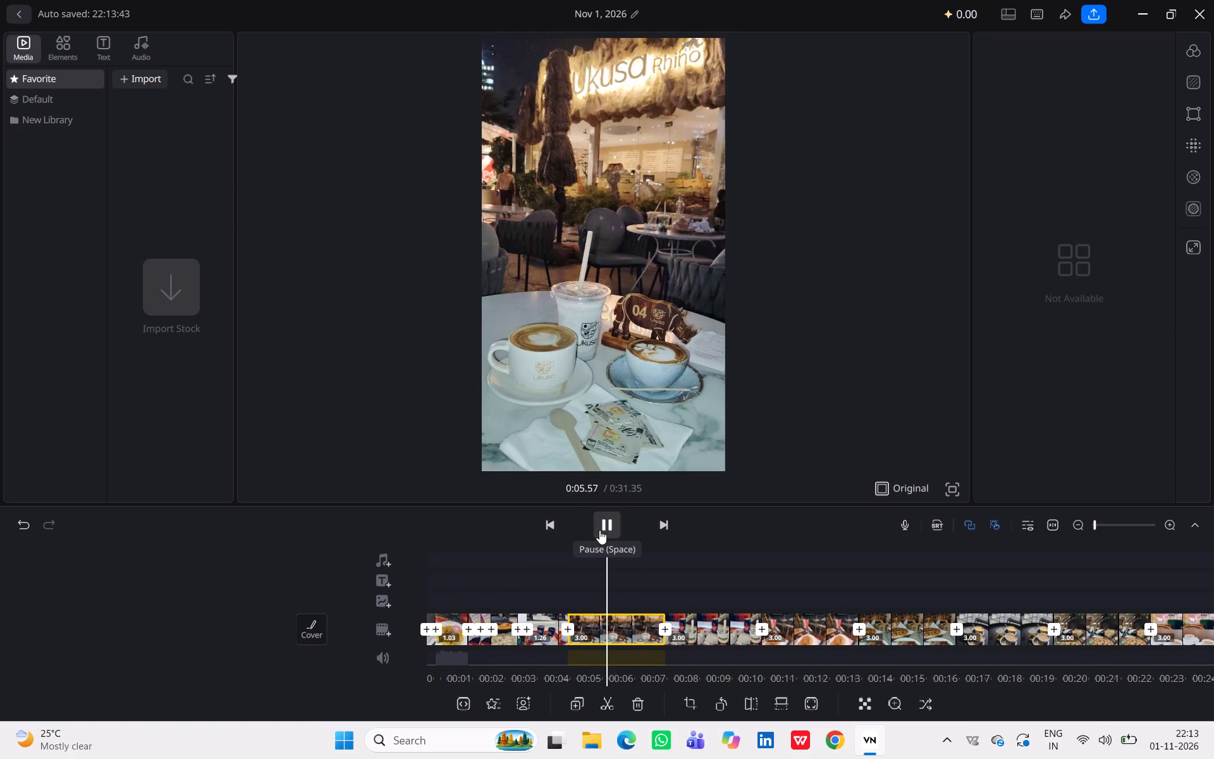
{"action": "left_click", "coordinate": [595, 636]}
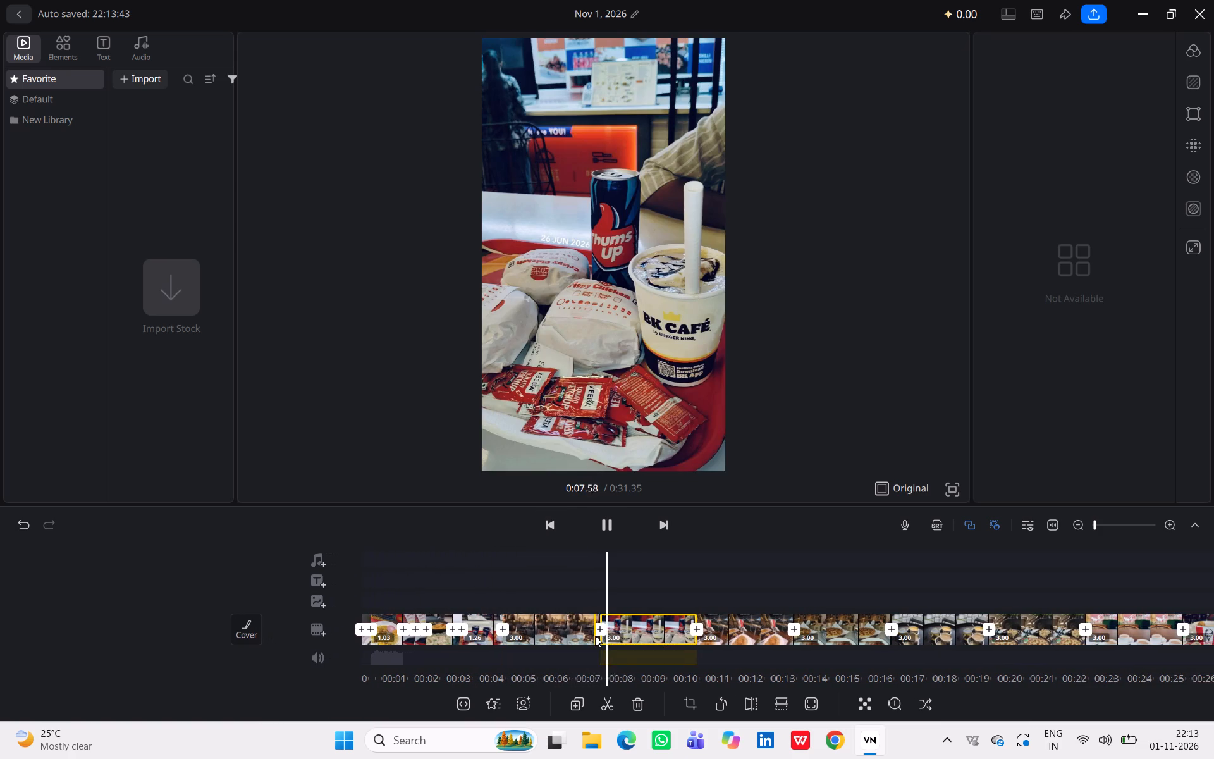
{"action": "left_click", "coordinate": [613, 514]}
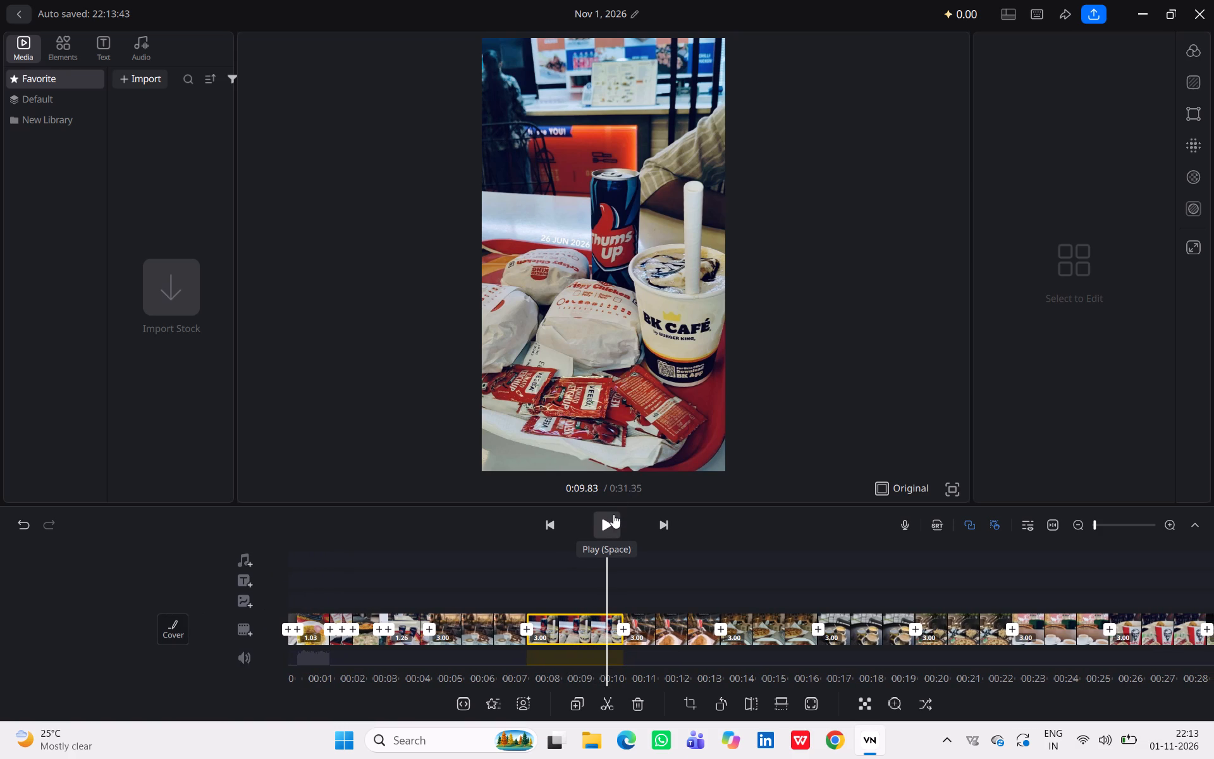
{"action": "key", "text": "ctrl+b"}
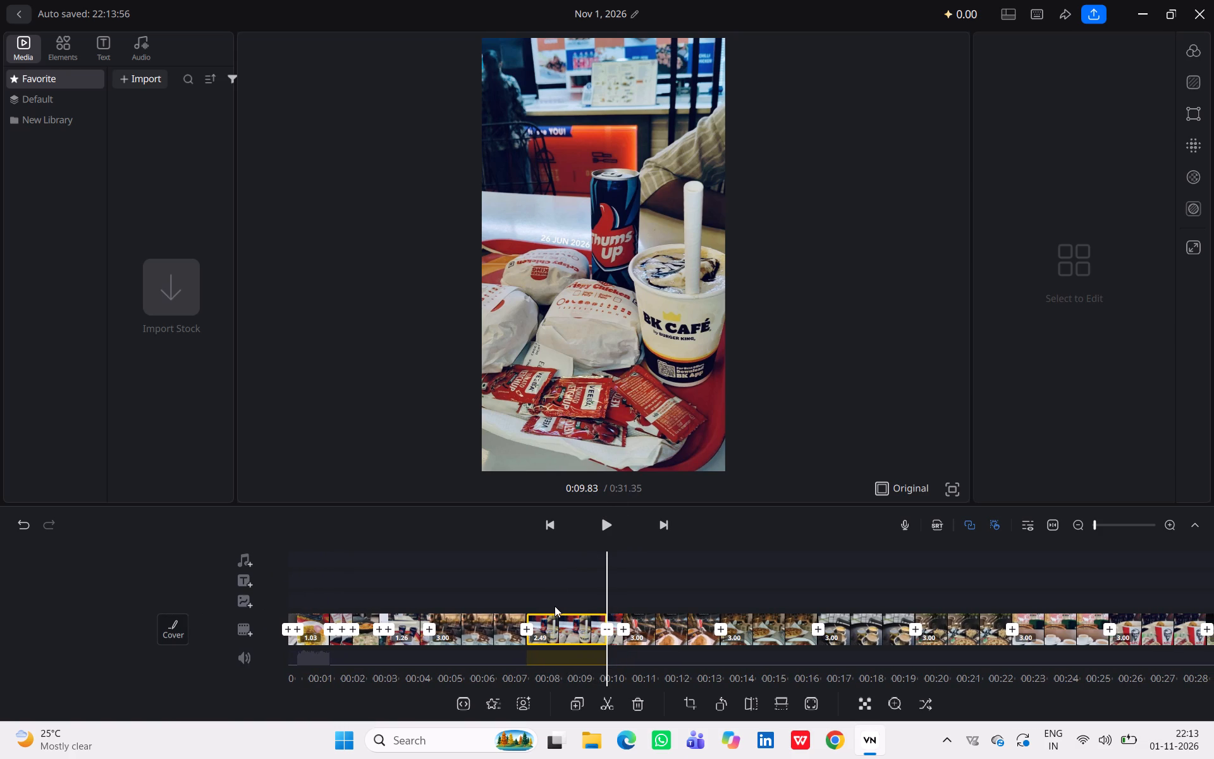
{"action": "key", "text": "ctrl+b"}
{"action": "left_click", "coordinate": [577, 629]}
{"action": "key", "text": "ctrl+b"}
Go back and play to 6.13 s, split the 3.00 s café coffee photo segment there, and delete the 1.79 s piece before the cut.
{"action": "left_click", "coordinate": [549, 537]}
{"action": "triple_click", "coordinate": [549, 537]}
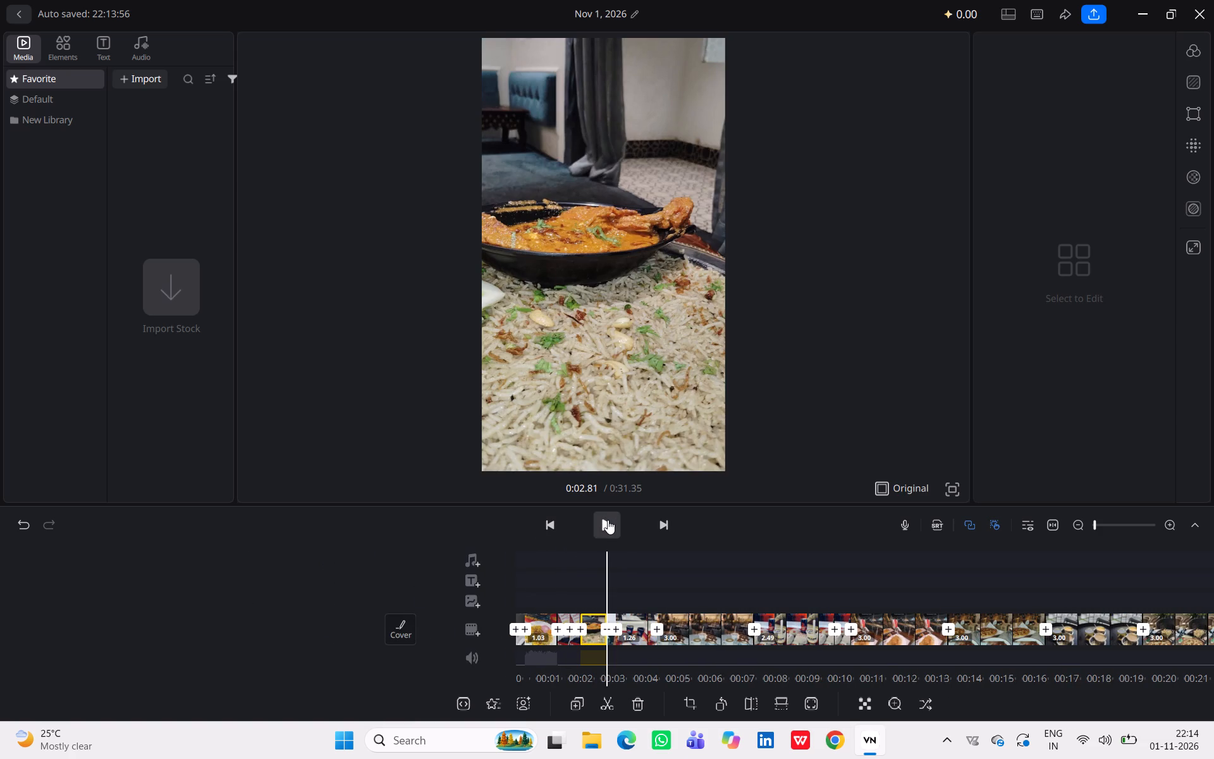
{"action": "left_click", "coordinate": [608, 520]}
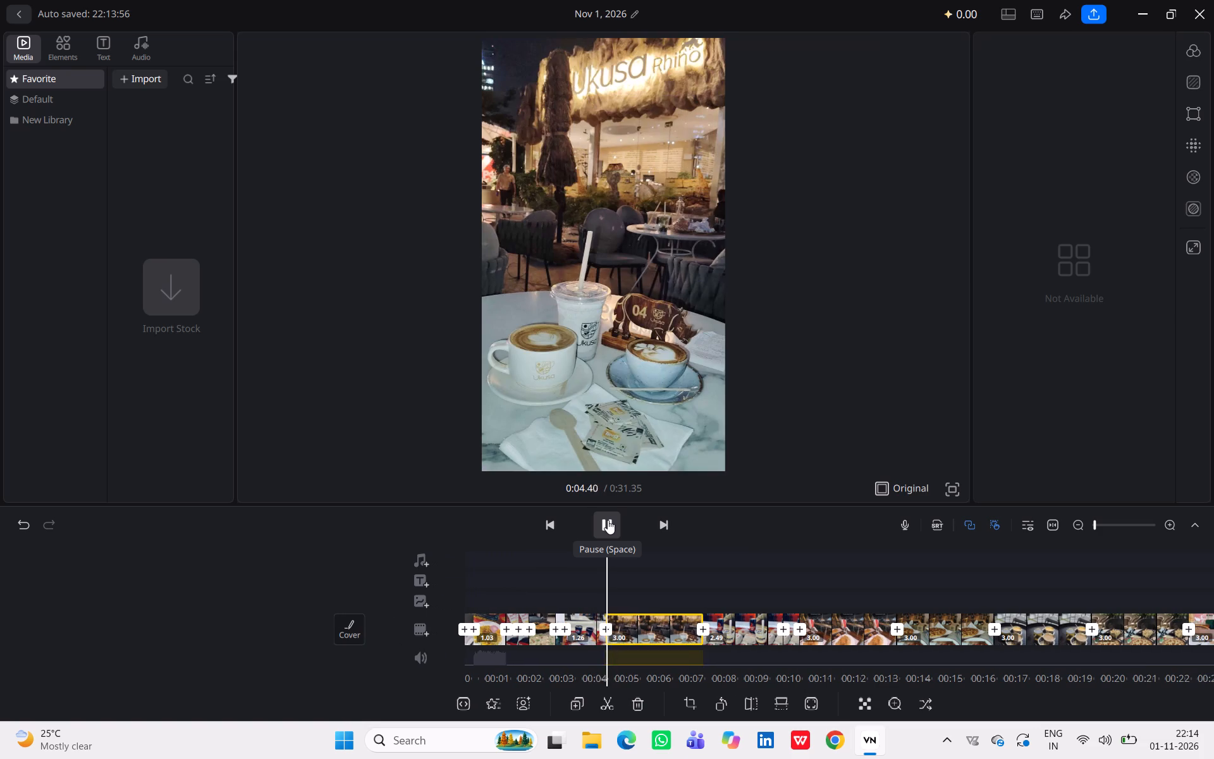
{"action": "left_click", "coordinate": [608, 519]}
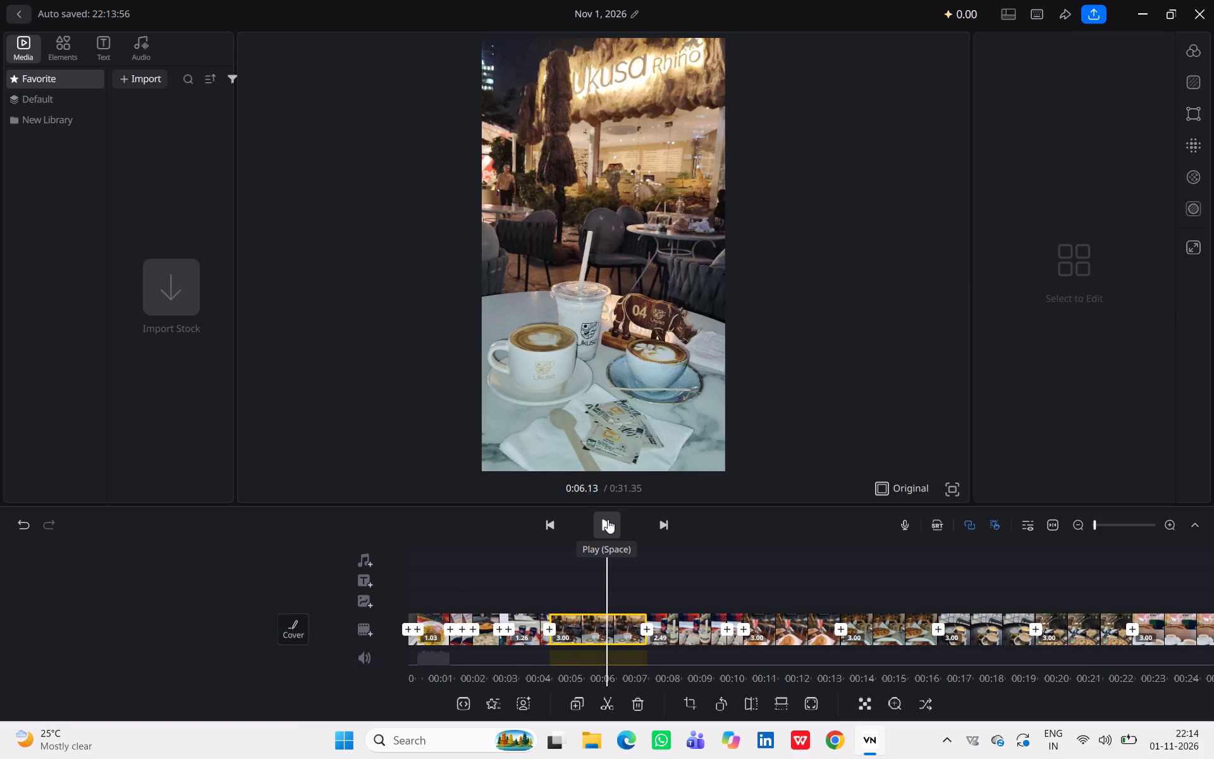
{"action": "left_click", "coordinate": [604, 707]}
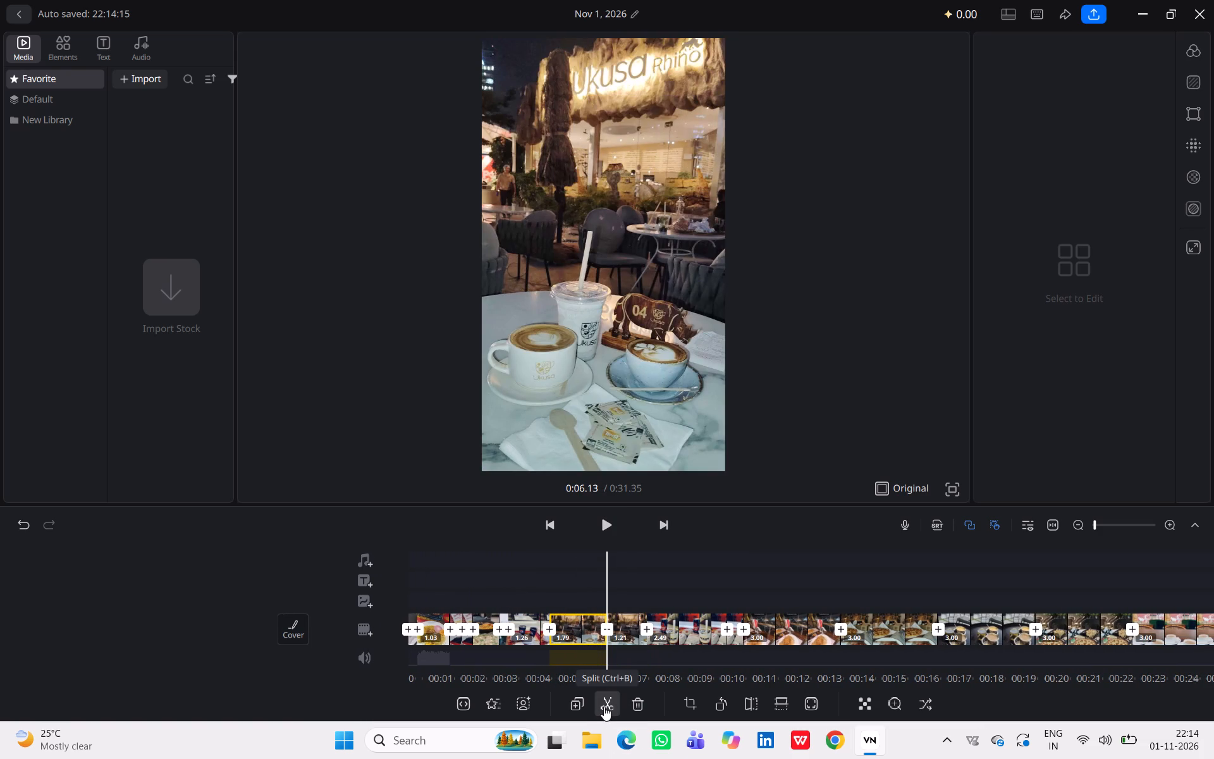
{"action": "left_click", "coordinate": [580, 645]}
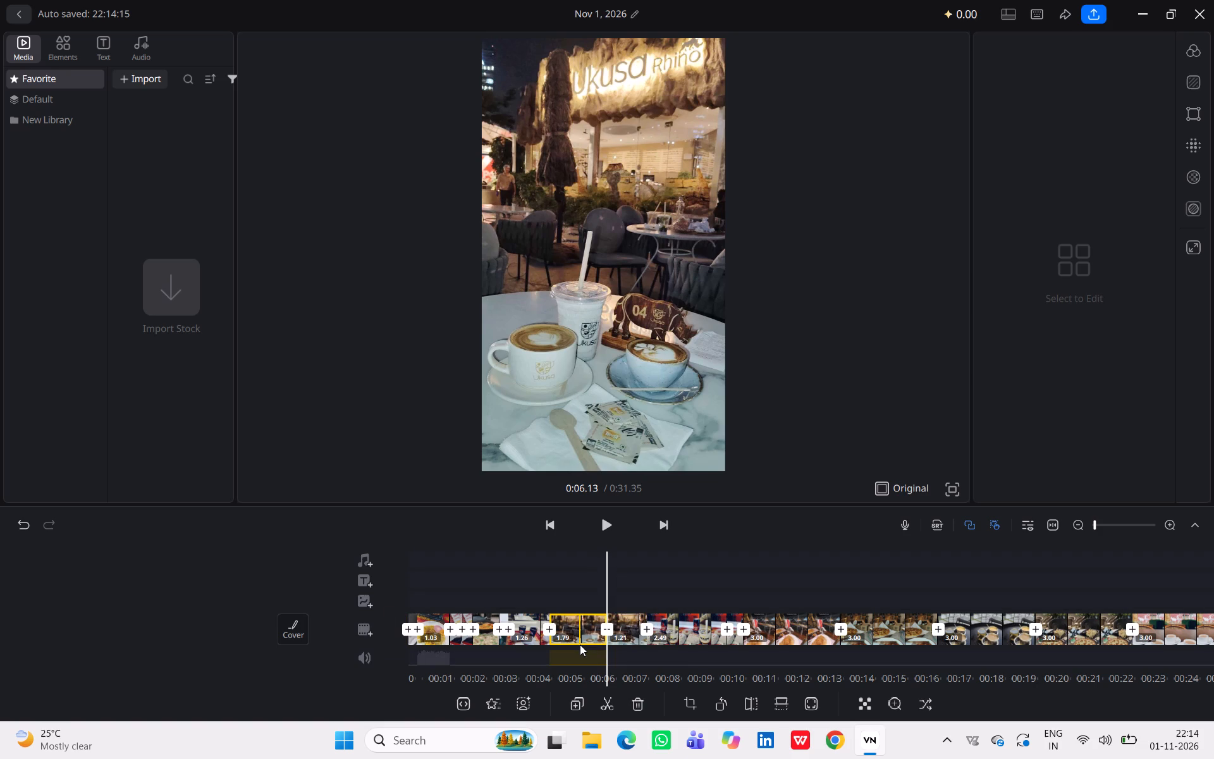
{"action": "key", "text": "ctrl+b"}
{"action": "key", "text": "ctrl+b"}
{"action": "left_click", "coordinate": [635, 707]}
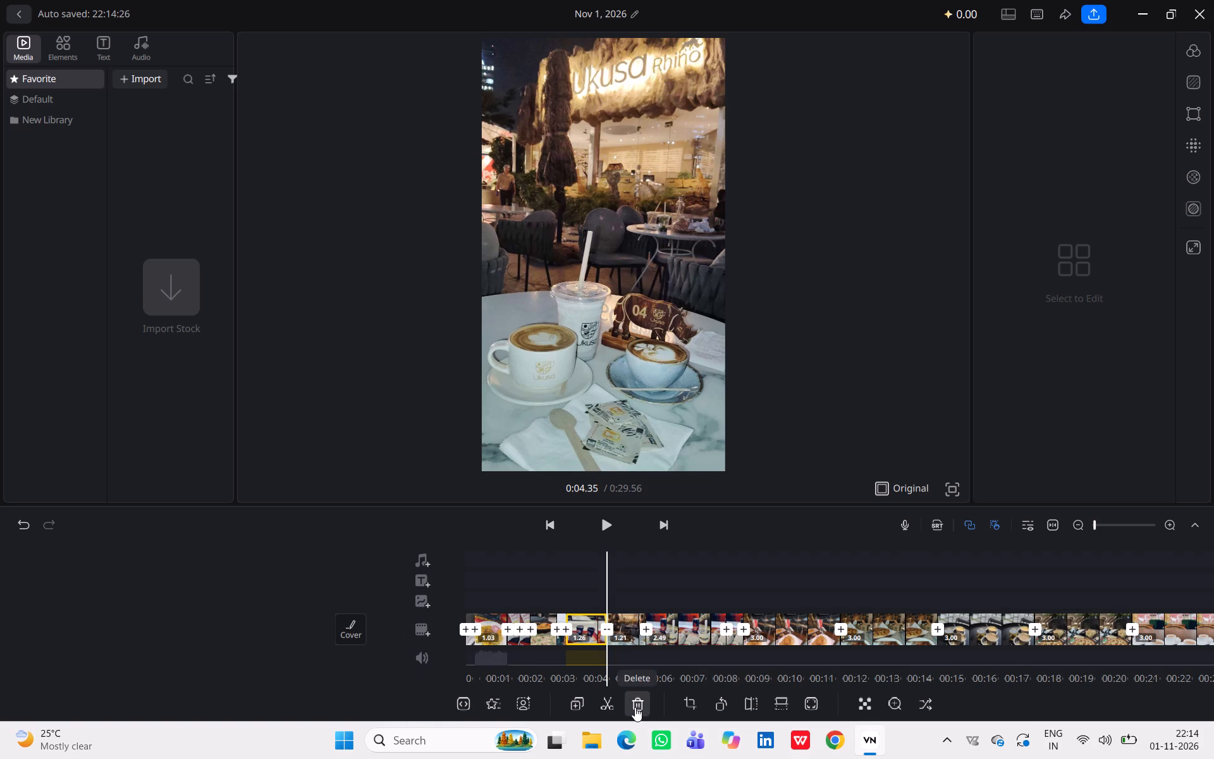
Play on to 7.12 s and split the 2.49 s Thums Up and BK Café segment there.
{"action": "left_click", "coordinate": [595, 629]}
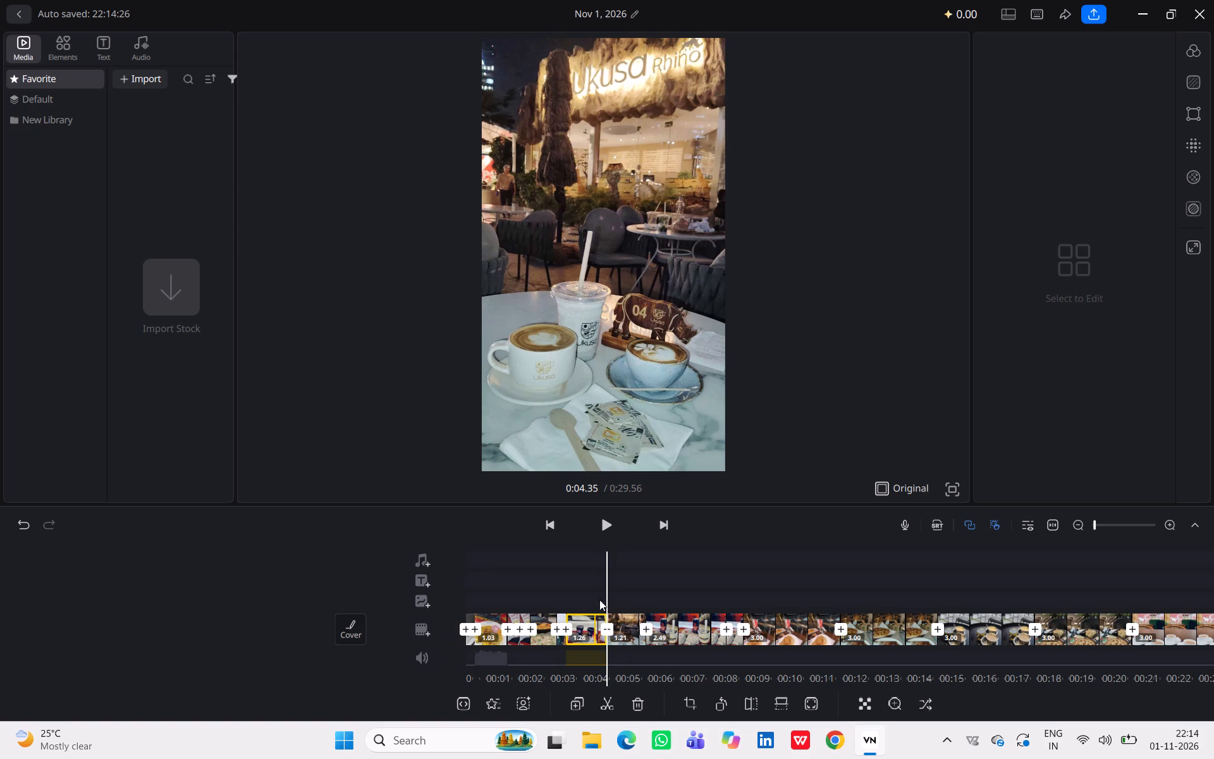
{"action": "double_click", "coordinate": [606, 527]}
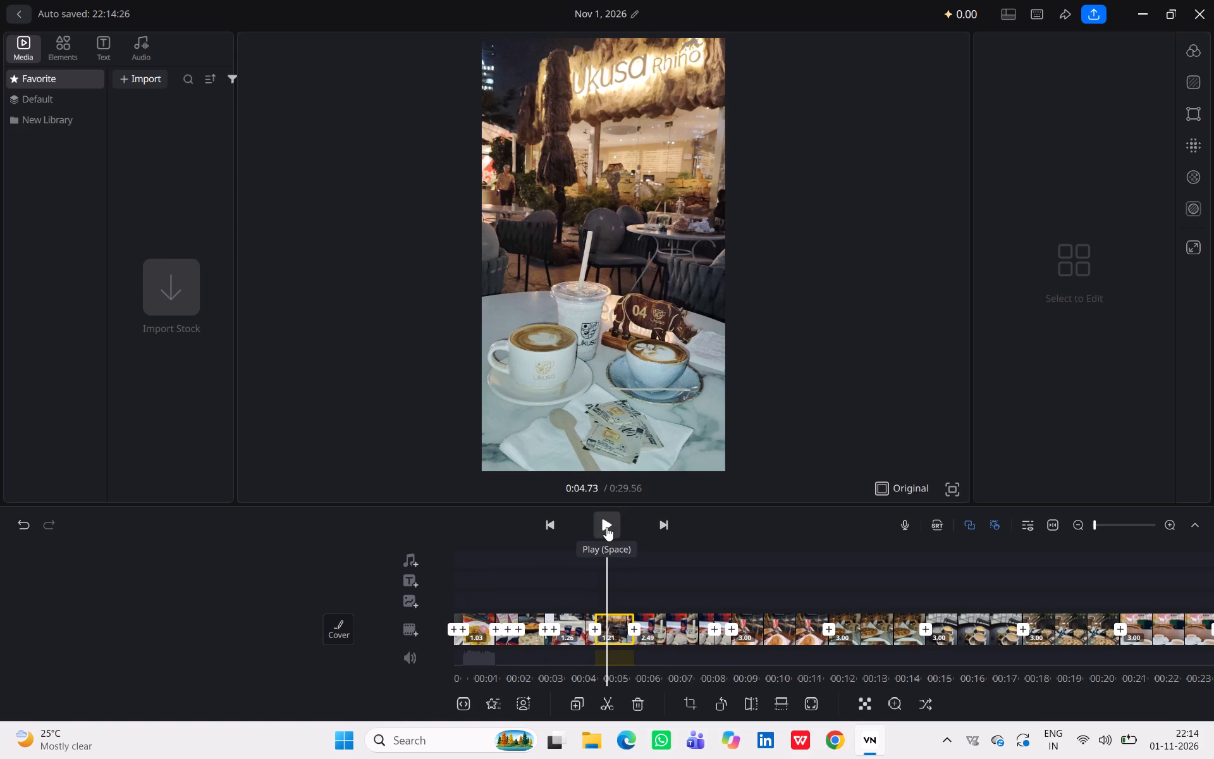
{"action": "left_click", "coordinate": [606, 527]}
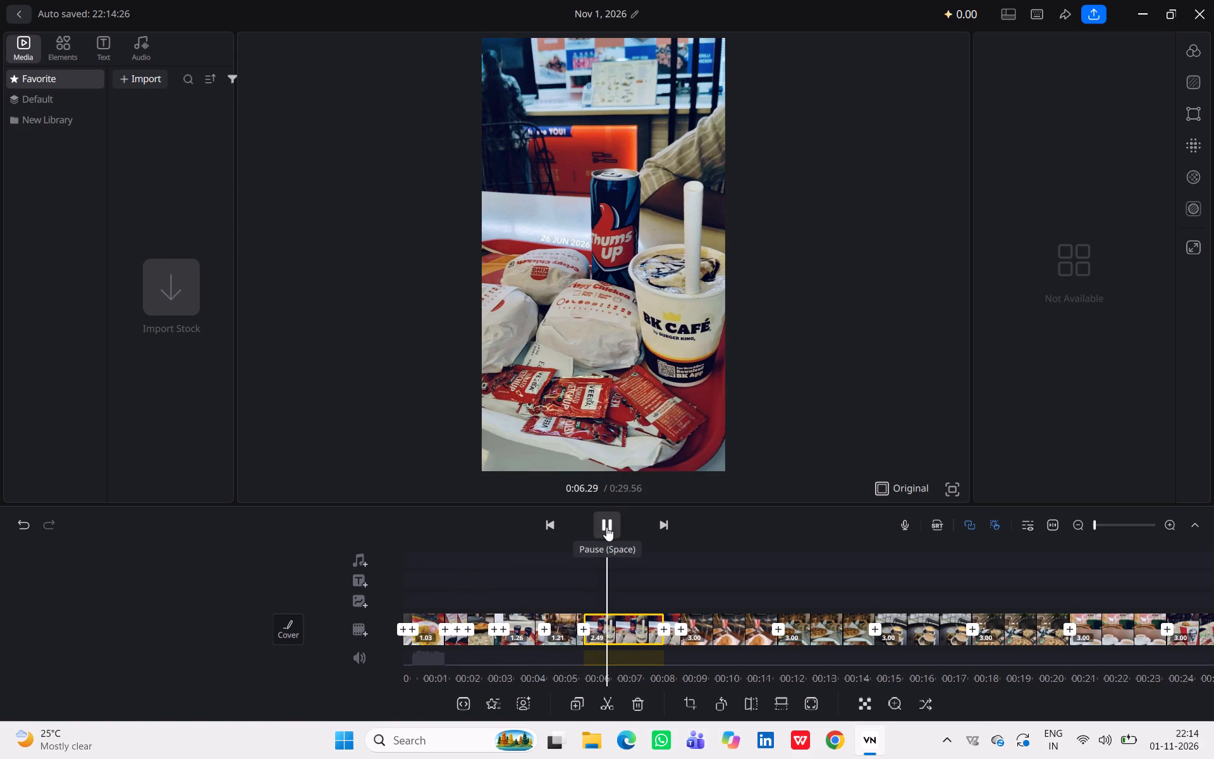
{"action": "left_click", "coordinate": [606, 527]}
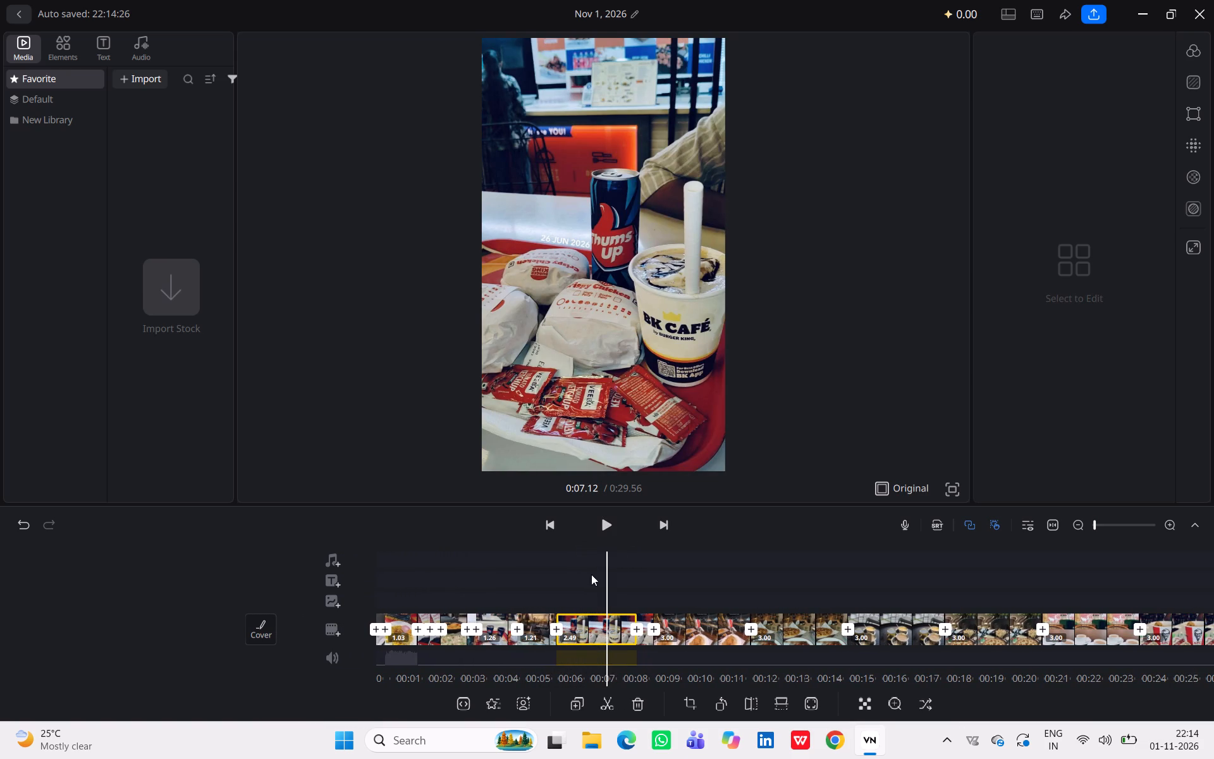
{"action": "key", "text": "ctrl+b"}
{"action": "key", "text": "ctrl+b"}
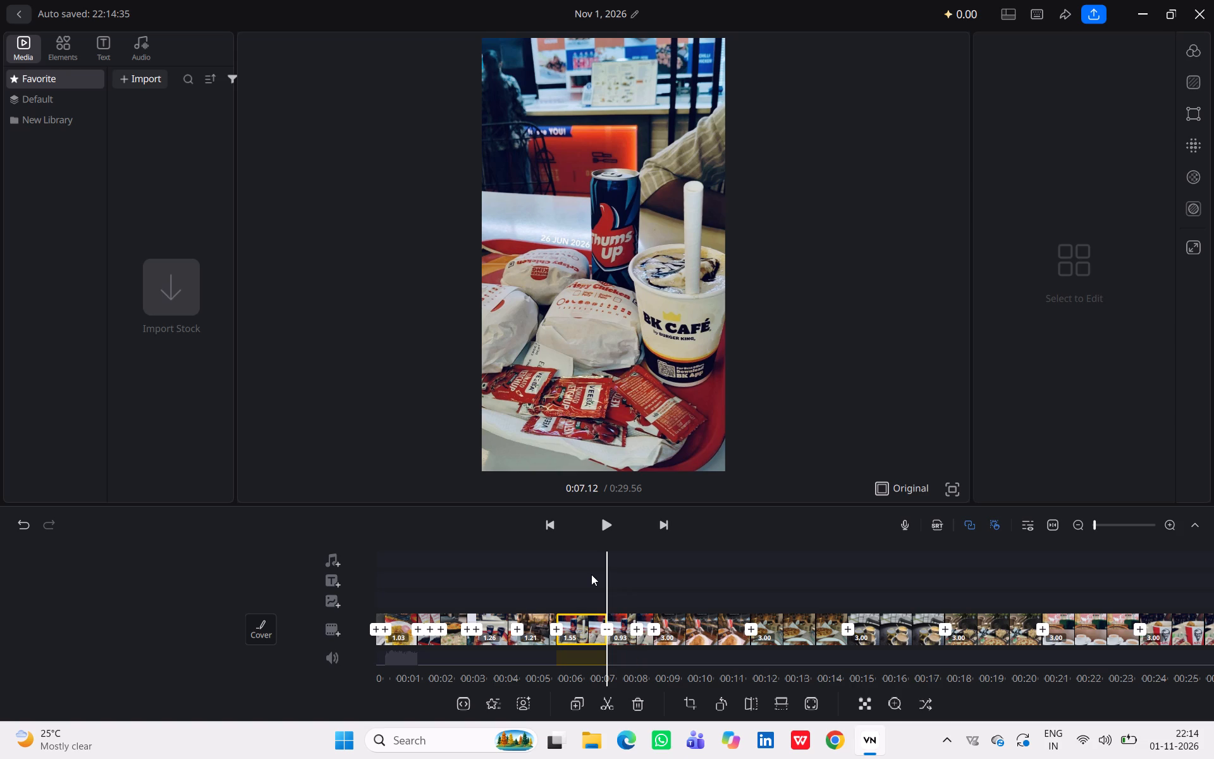
{"action": "left_click", "coordinate": [579, 620]}
{"action": "key", "text": "ctrl+b"}
Replay the opening cuts, pause at 7.61 s, and delete the 0.93 s Thums Up and BK Café piece after the 7.12 s cut.
{"action": "left_click", "coordinate": [556, 523]}
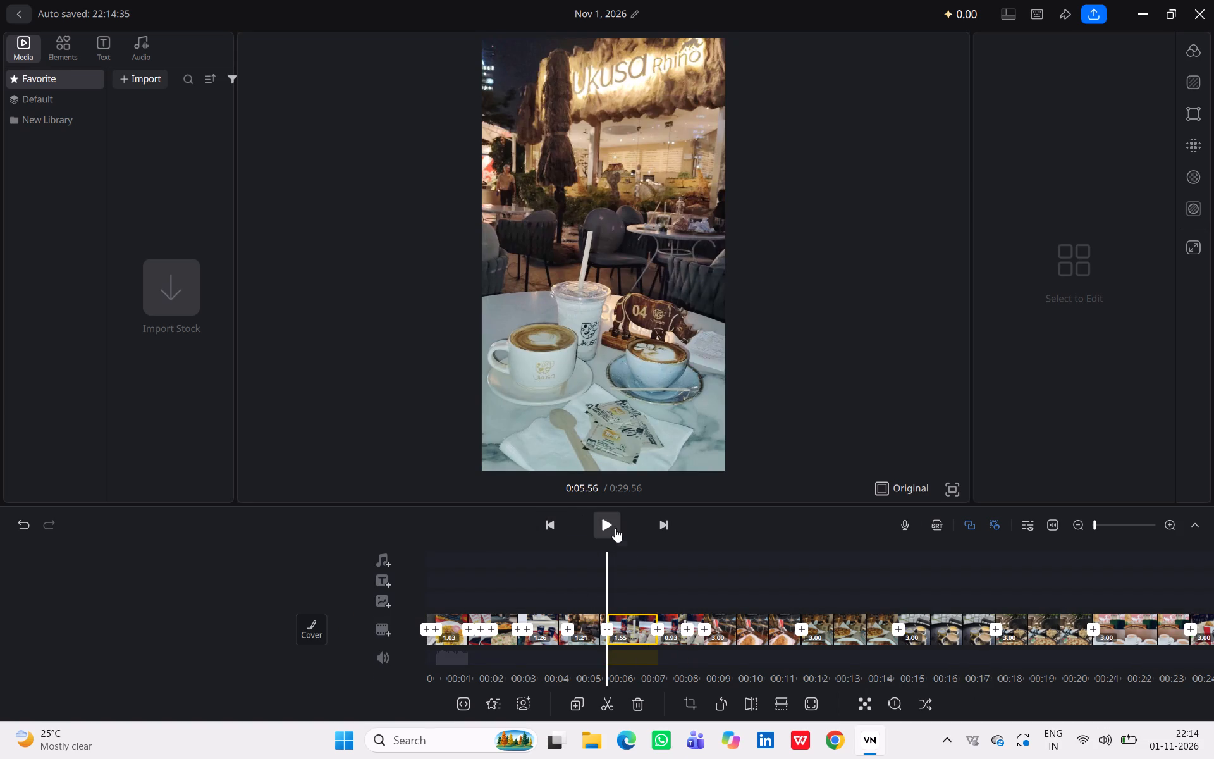
{"action": "left_click", "coordinate": [615, 528]}
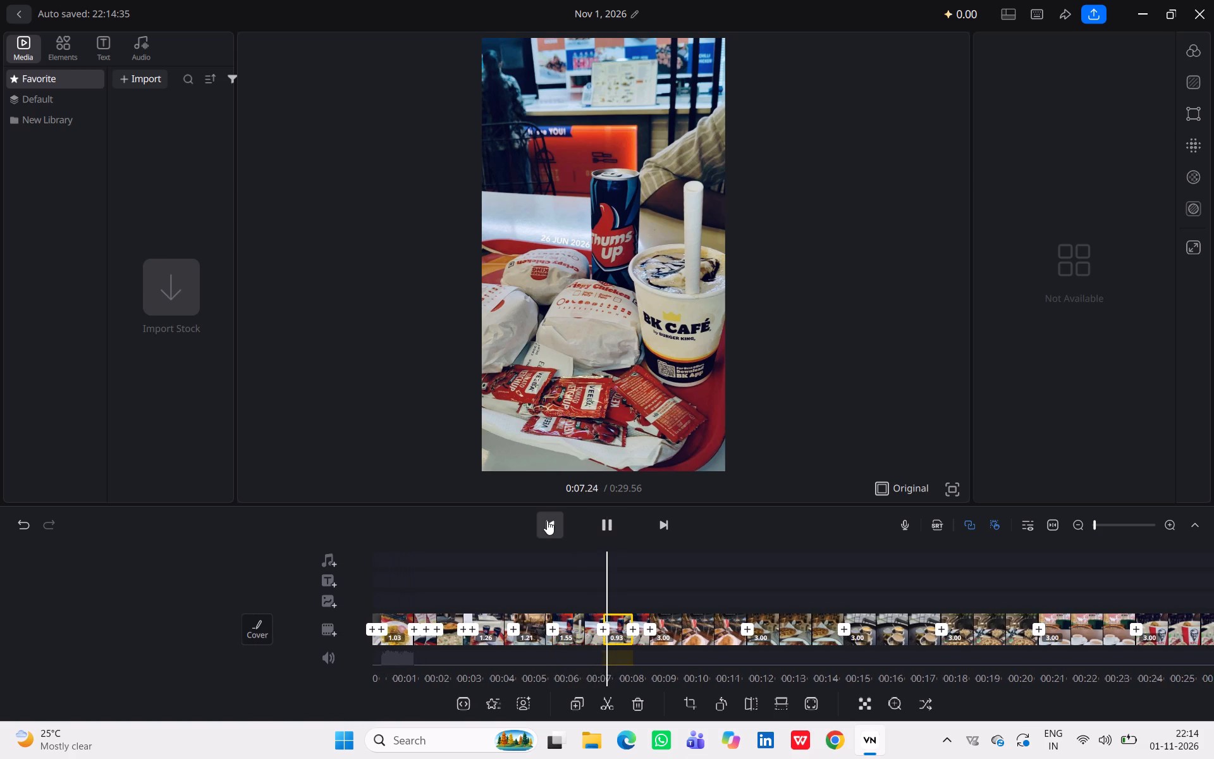
{"action": "triple_click", "coordinate": [547, 521]}
{"action": "triple_click", "coordinate": [547, 521]}
{"action": "triple_click", "coordinate": [547, 521]}
{"action": "triple_click", "coordinate": [547, 521]}
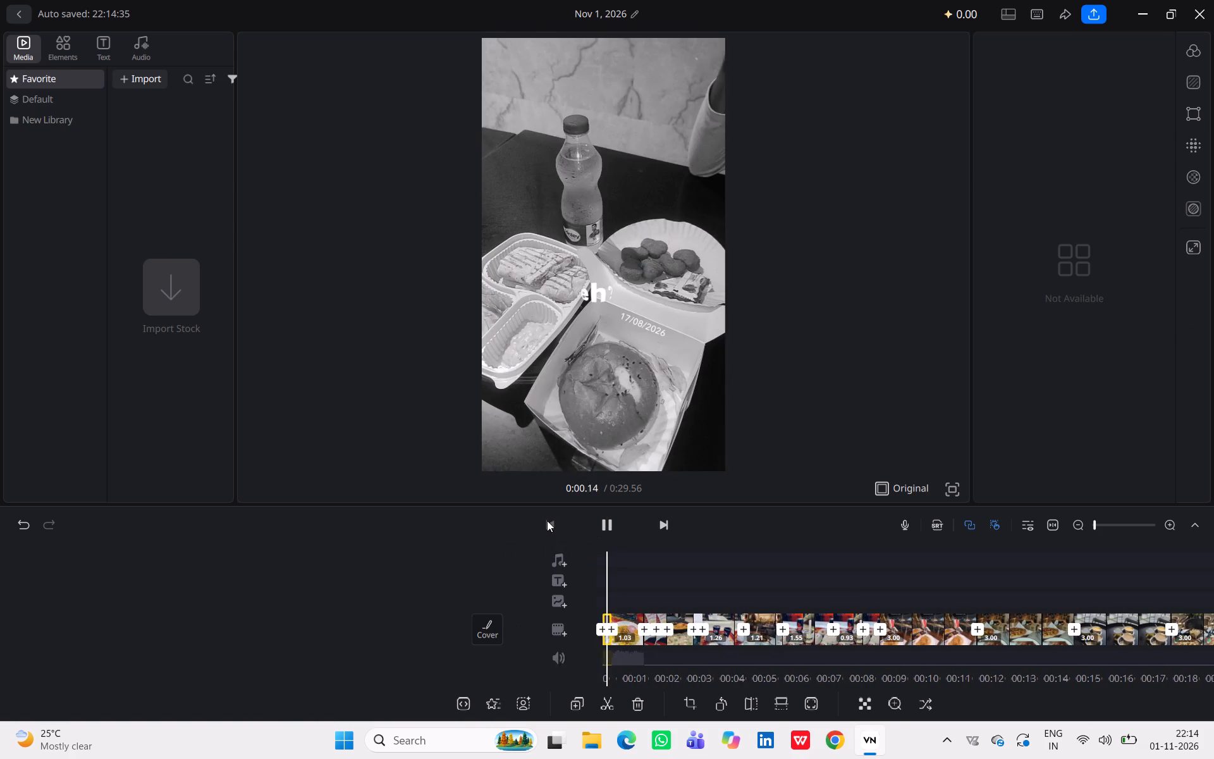
{"action": "double_click", "coordinate": [547, 521]}
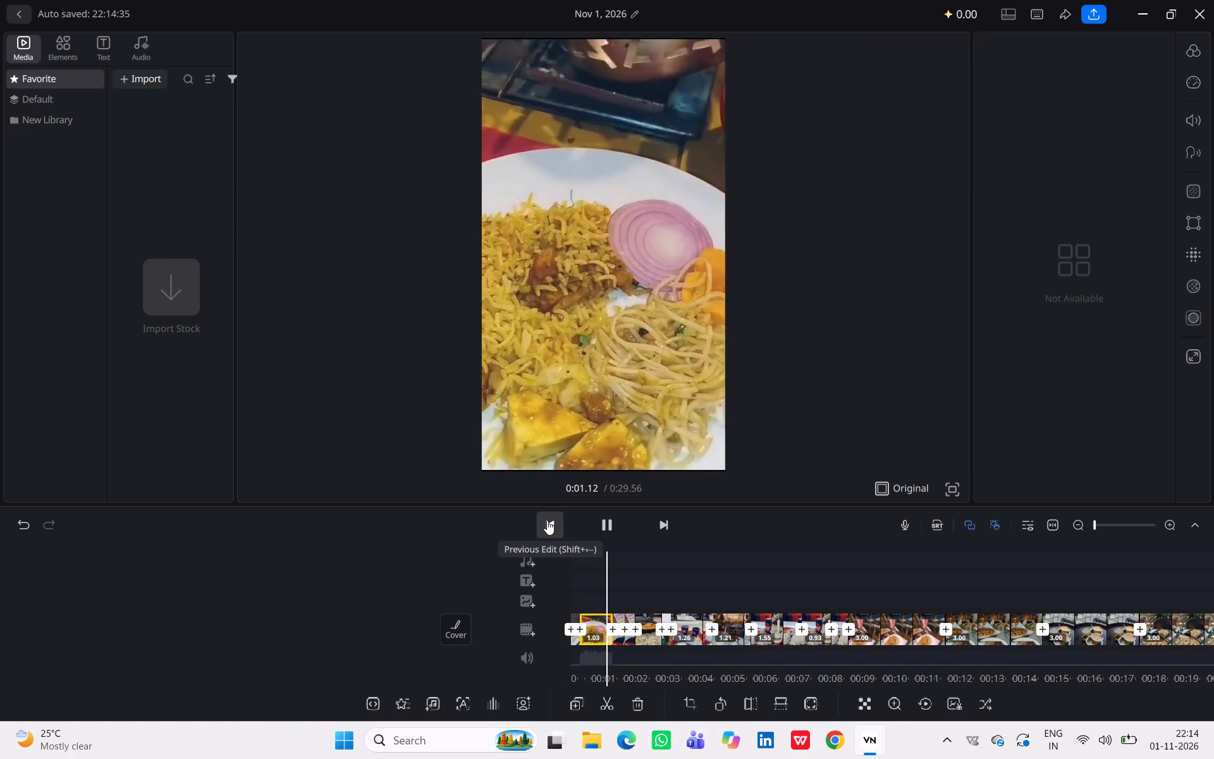
{"action": "triple_click", "coordinate": [547, 521]}
{"action": "double_click", "coordinate": [547, 521]}
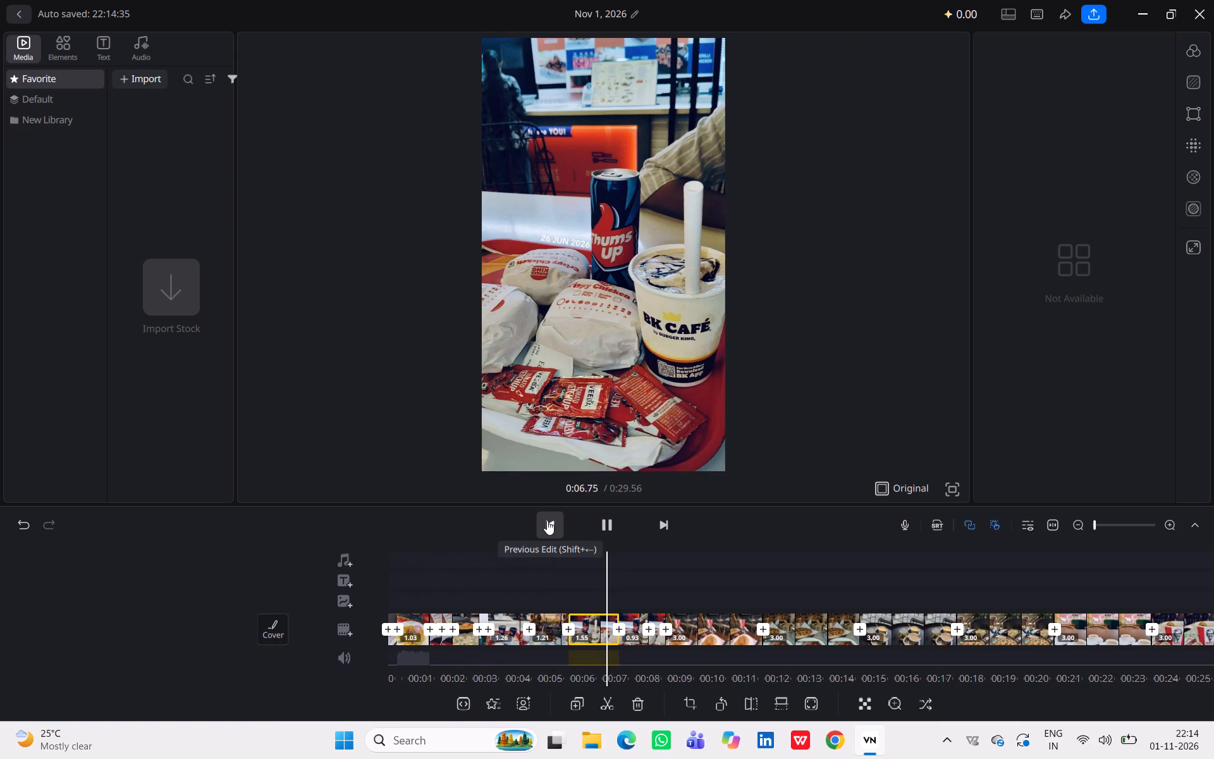
{"action": "left_click", "coordinate": [547, 521]}
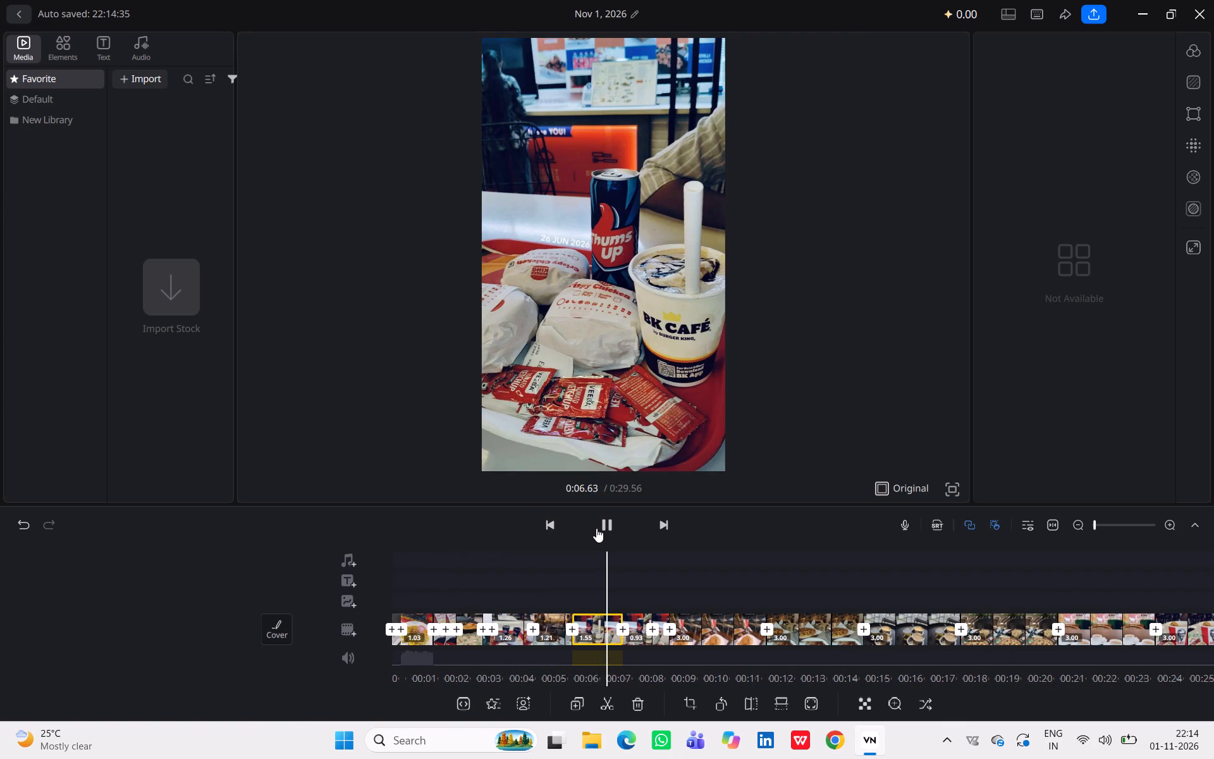
{"action": "left_click", "coordinate": [604, 525]}
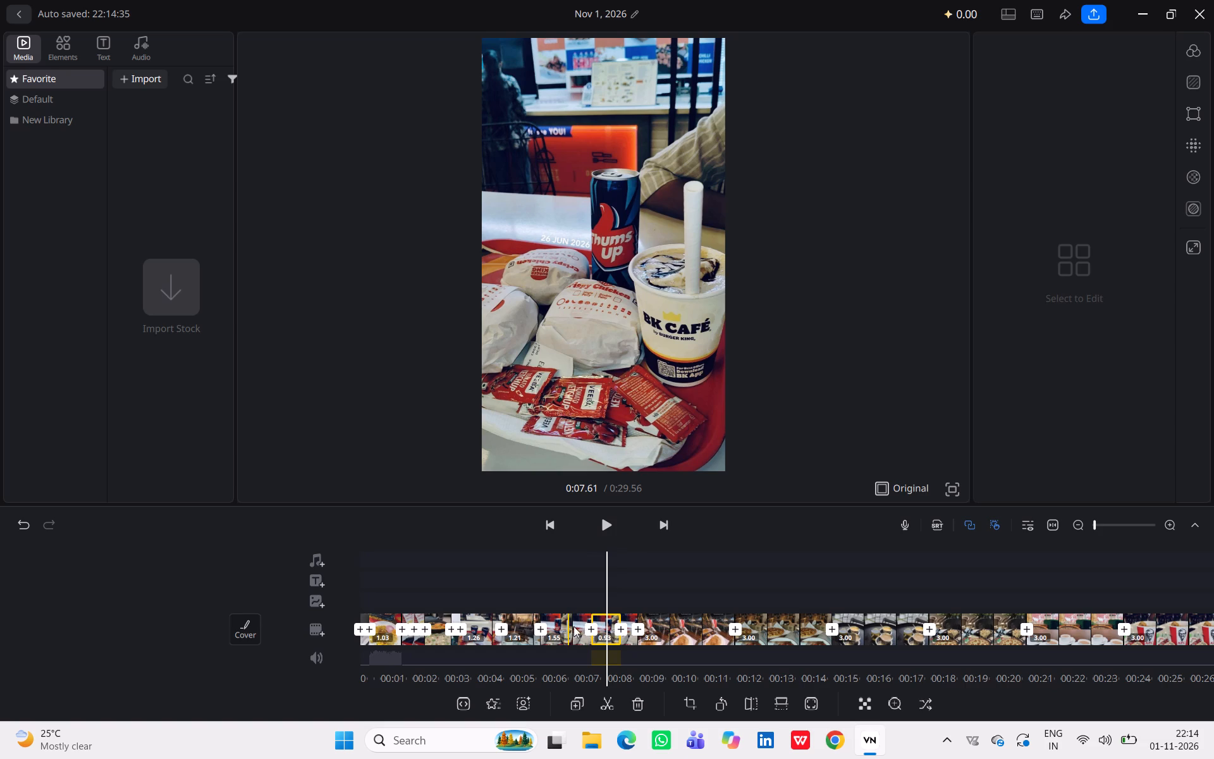
{"action": "left_click", "coordinate": [637, 701]}
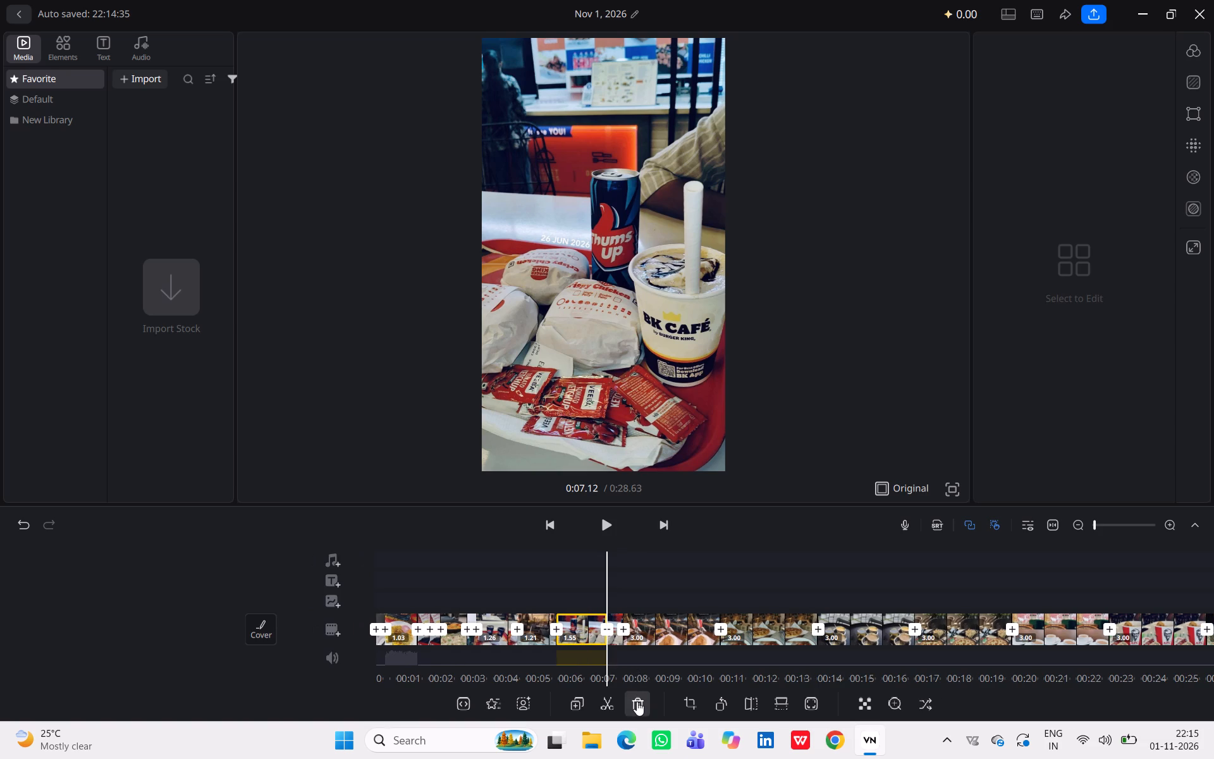
Replay from 4.35 s, play on to 10.00 s, split the 3.00 s Mehfil Restaurant segment there, and delete the 2.37 s piece before the cut.
{"action": "left_click", "coordinate": [549, 520]}
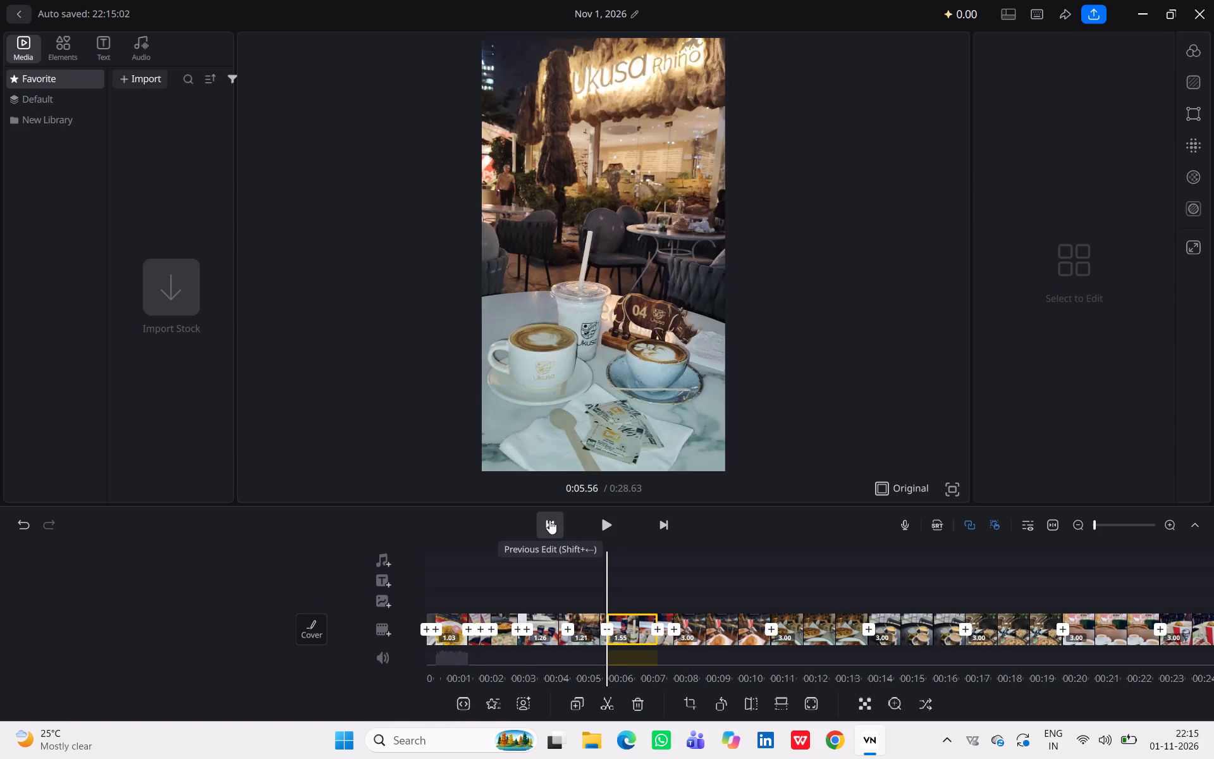
{"action": "left_click", "coordinate": [549, 520]}
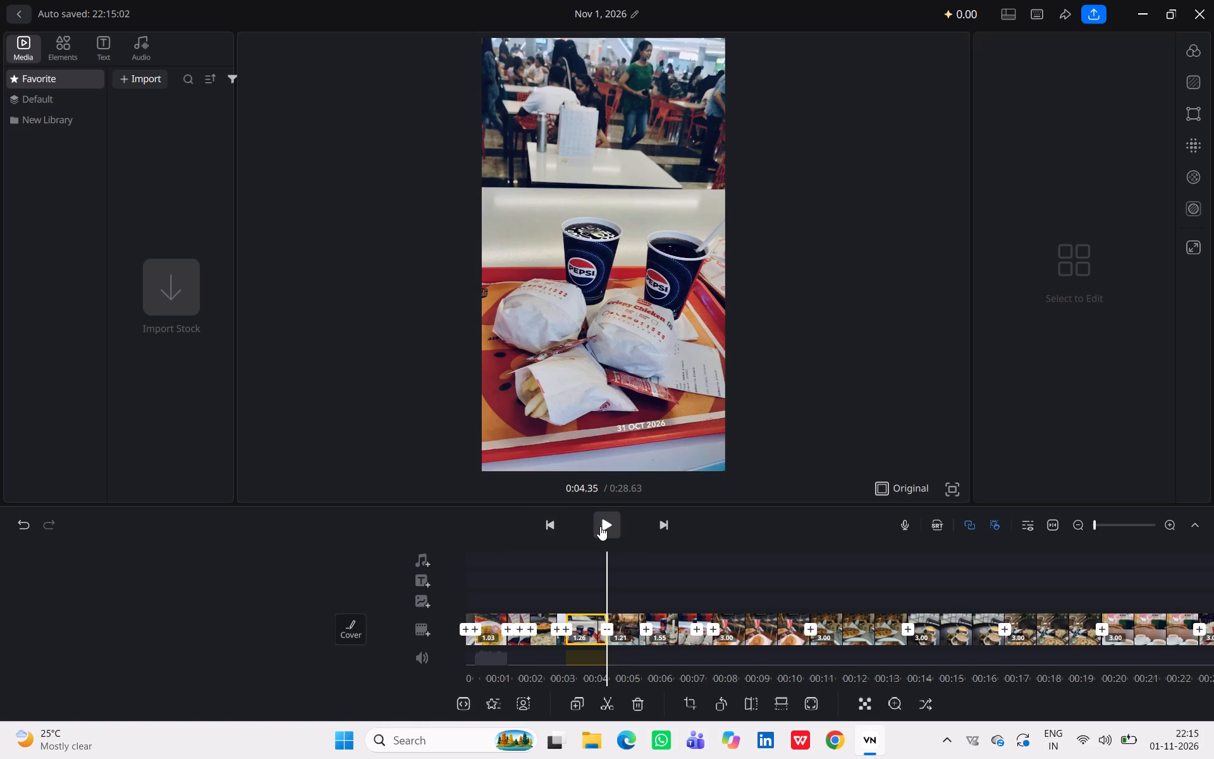
{"action": "left_click", "coordinate": [600, 526]}
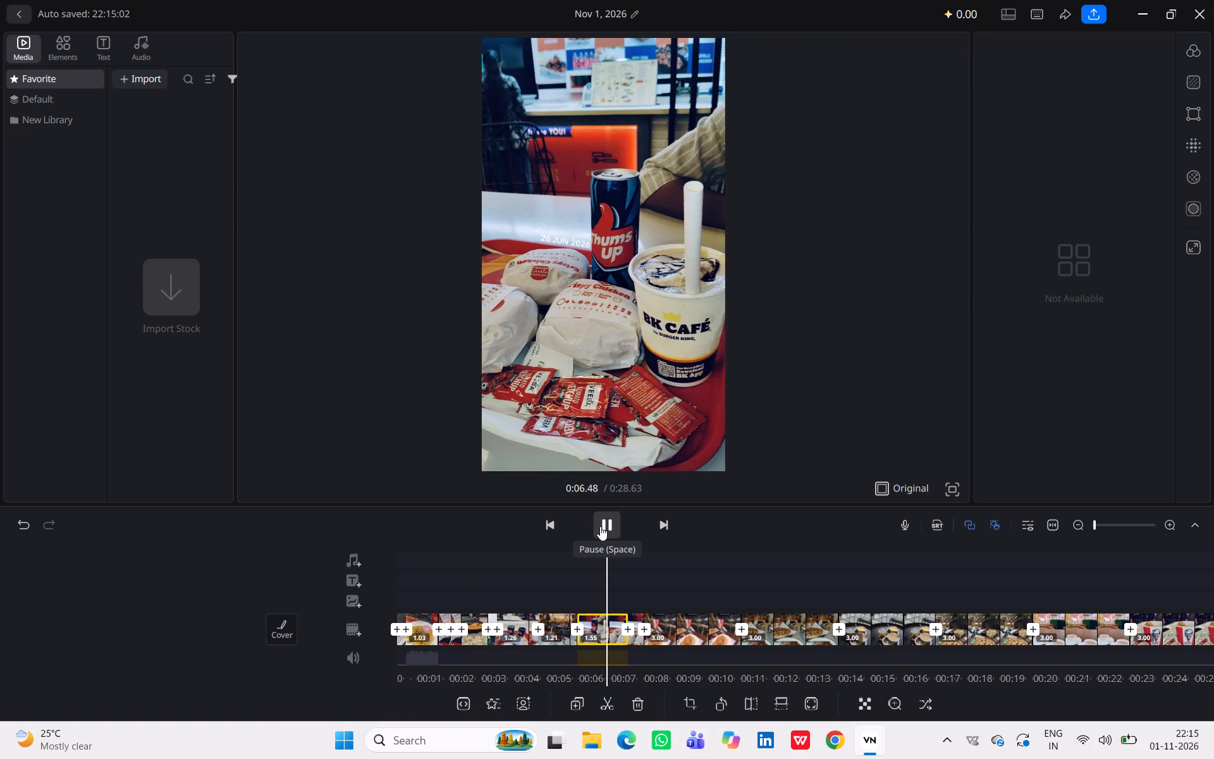
{"action": "left_click", "coordinate": [600, 526]}
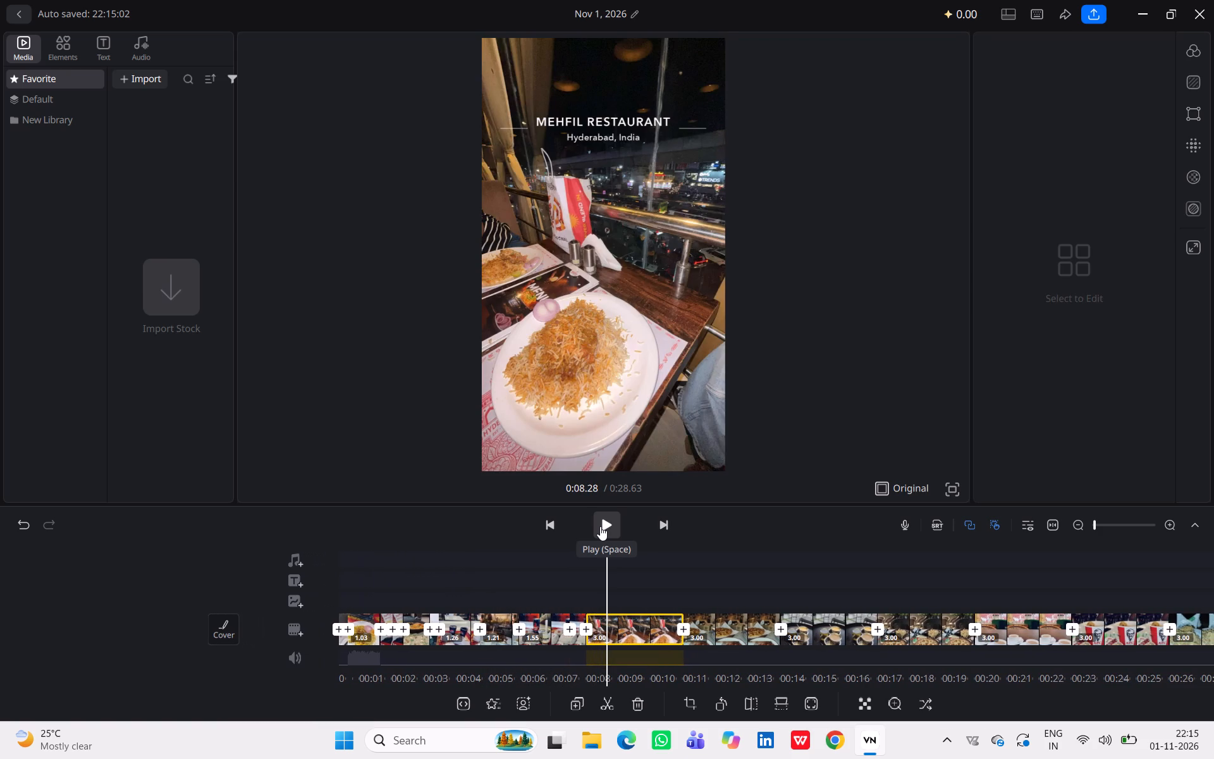
{"action": "left_click", "coordinate": [557, 524]}
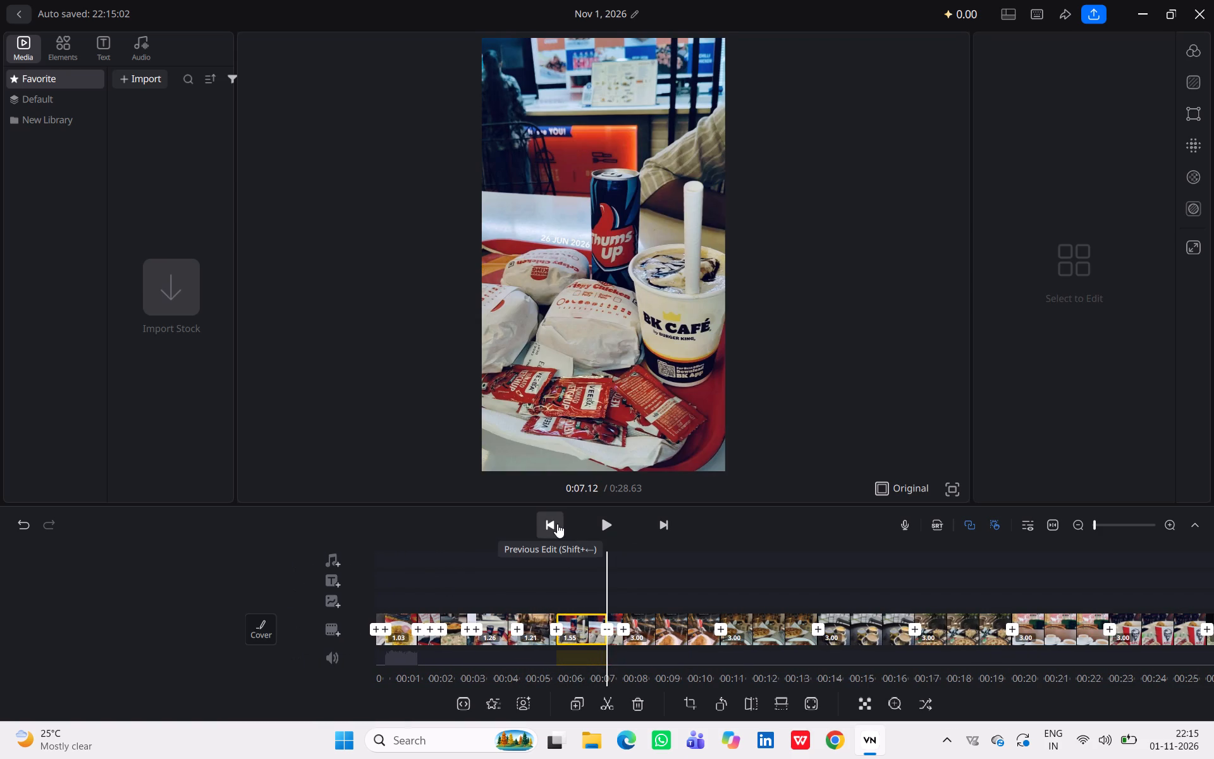
{"action": "left_click", "coordinate": [609, 519]}
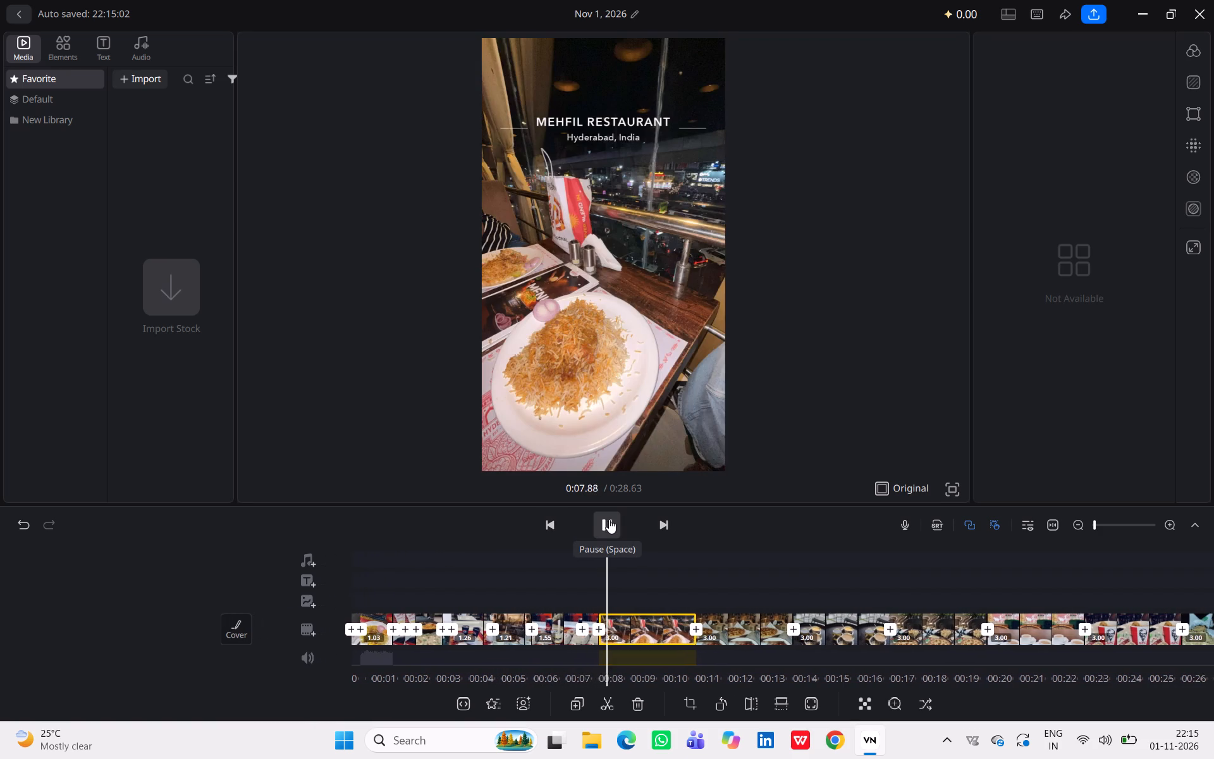
{"action": "left_click", "coordinate": [609, 519]}
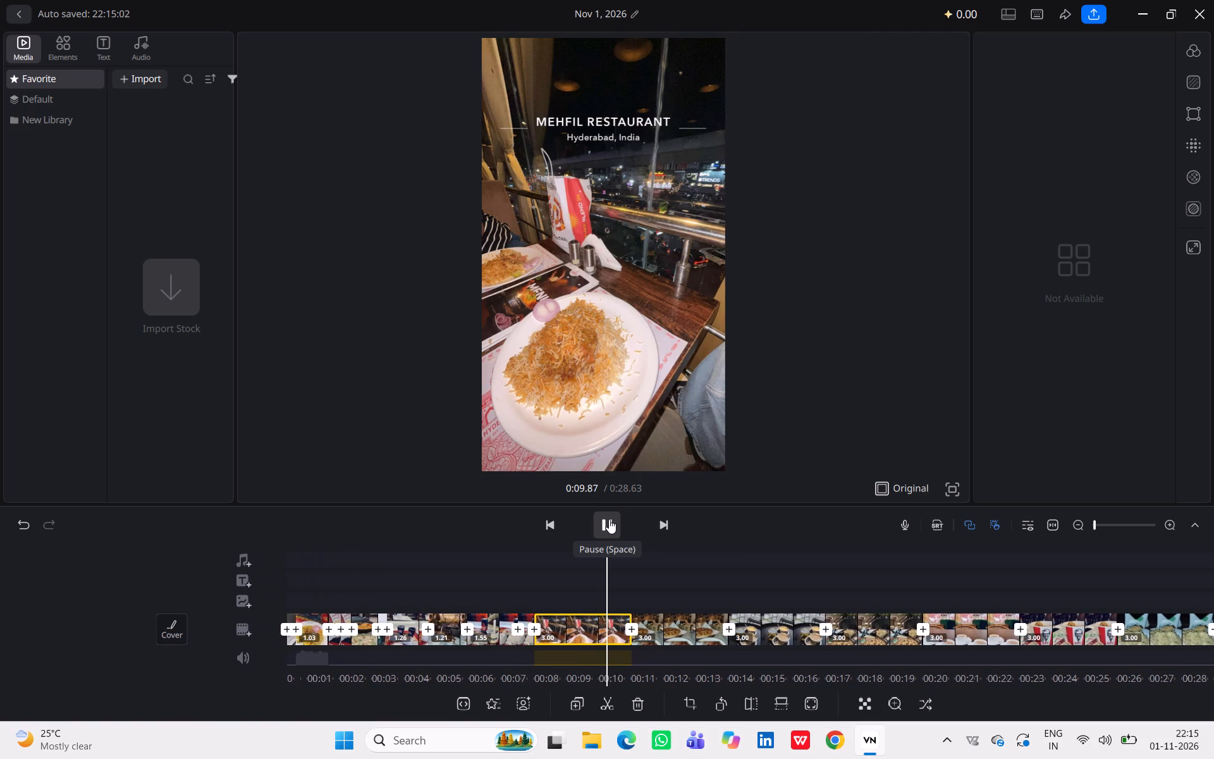
{"action": "left_click", "coordinate": [603, 700]}
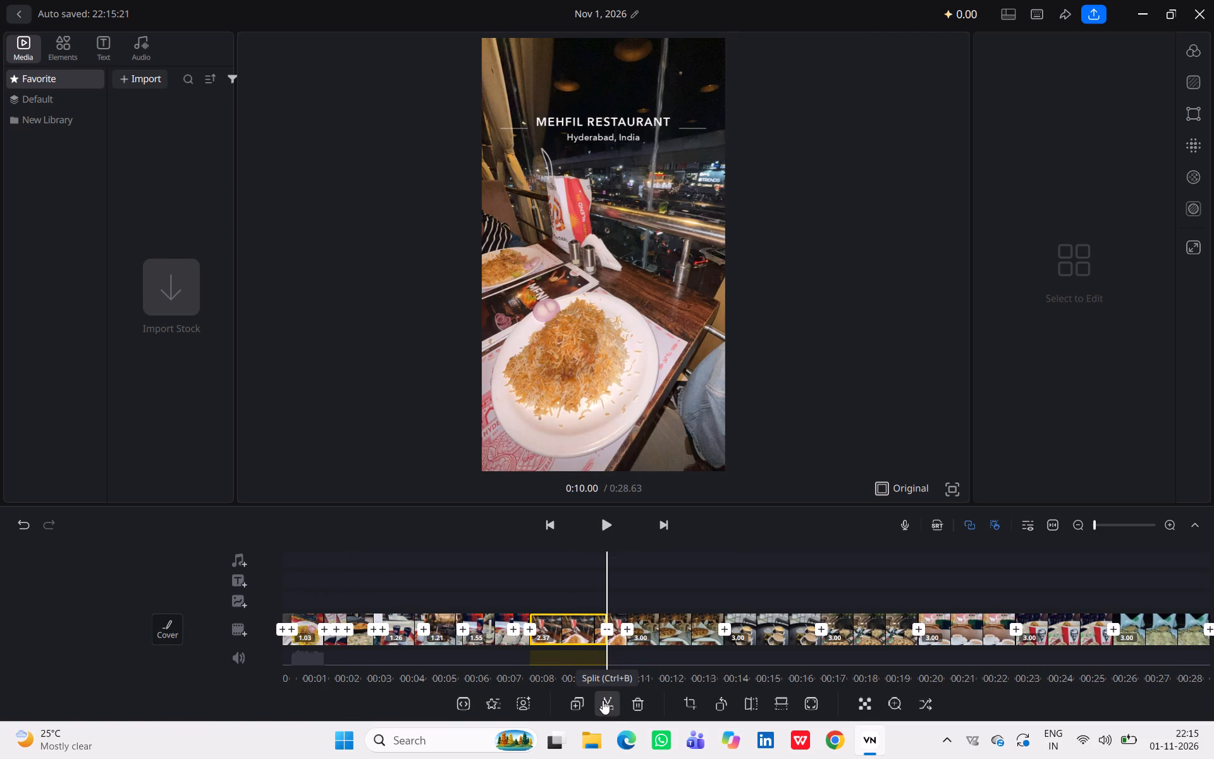
{"action": "left_click", "coordinate": [638, 693]}
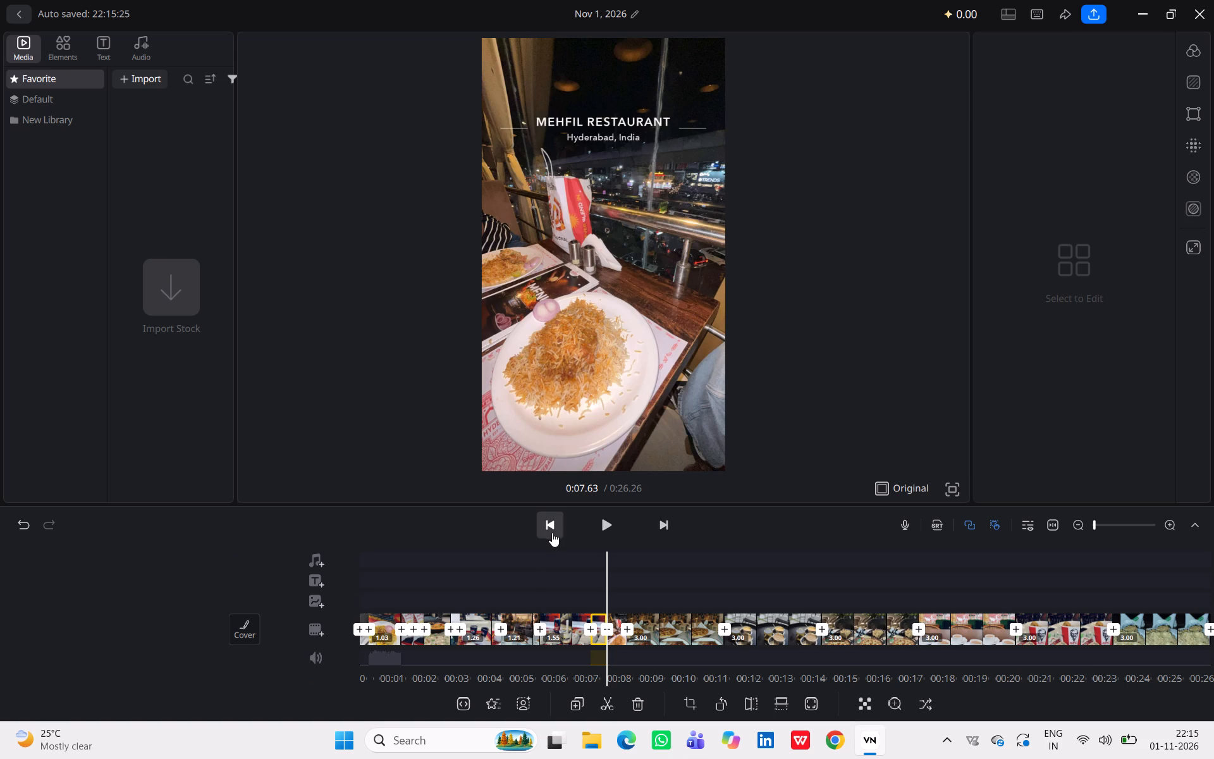
Go back to 5.56 s and play to 9.38 s, split the 3.00 s pizza segment there, and delete the 1.12 s piece before the cut.
{"action": "double_click", "coordinate": [553, 532]}
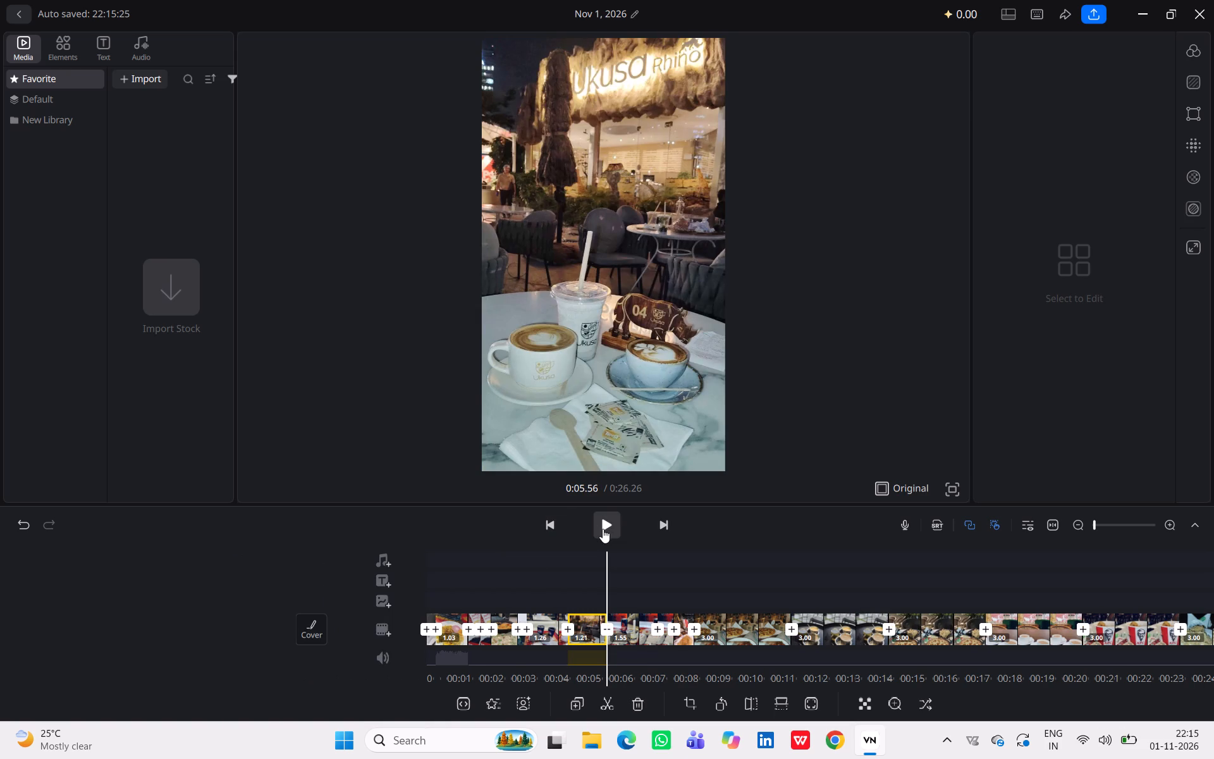
{"action": "left_click", "coordinate": [603, 529]}
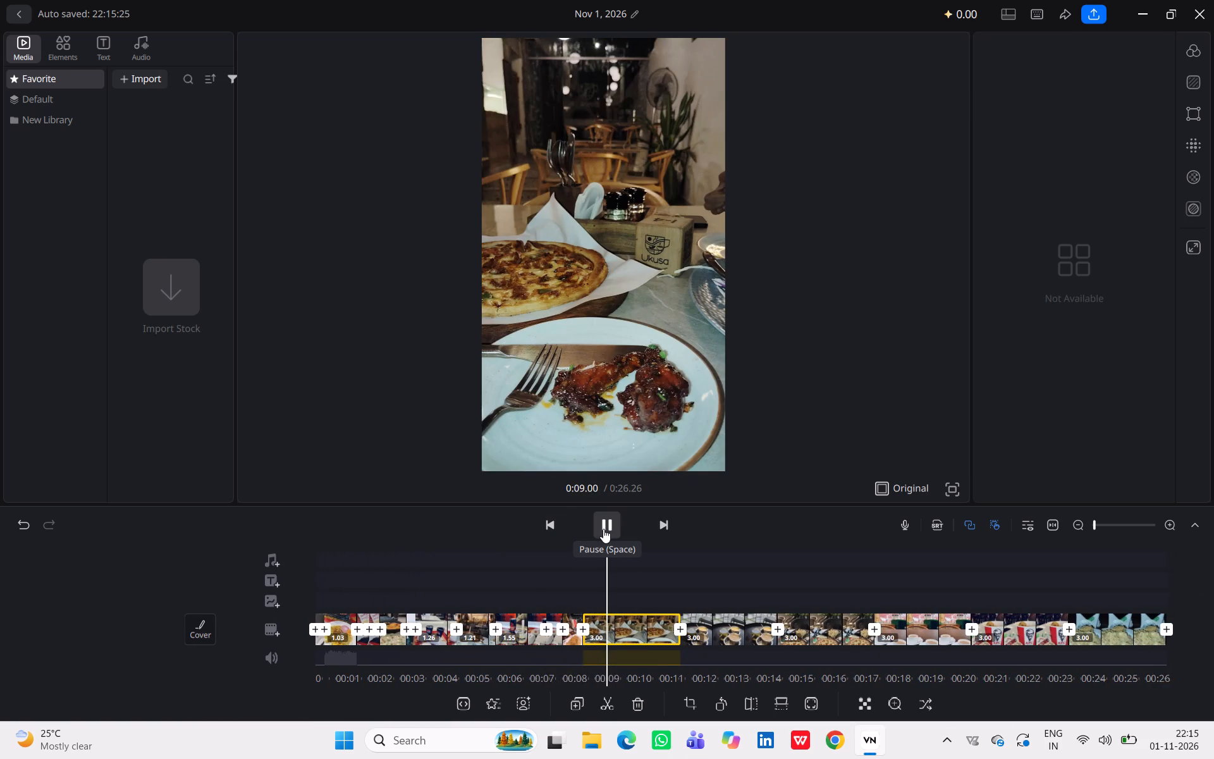
{"action": "left_click", "coordinate": [603, 529]}
{"action": "left_click", "coordinate": [610, 701]}
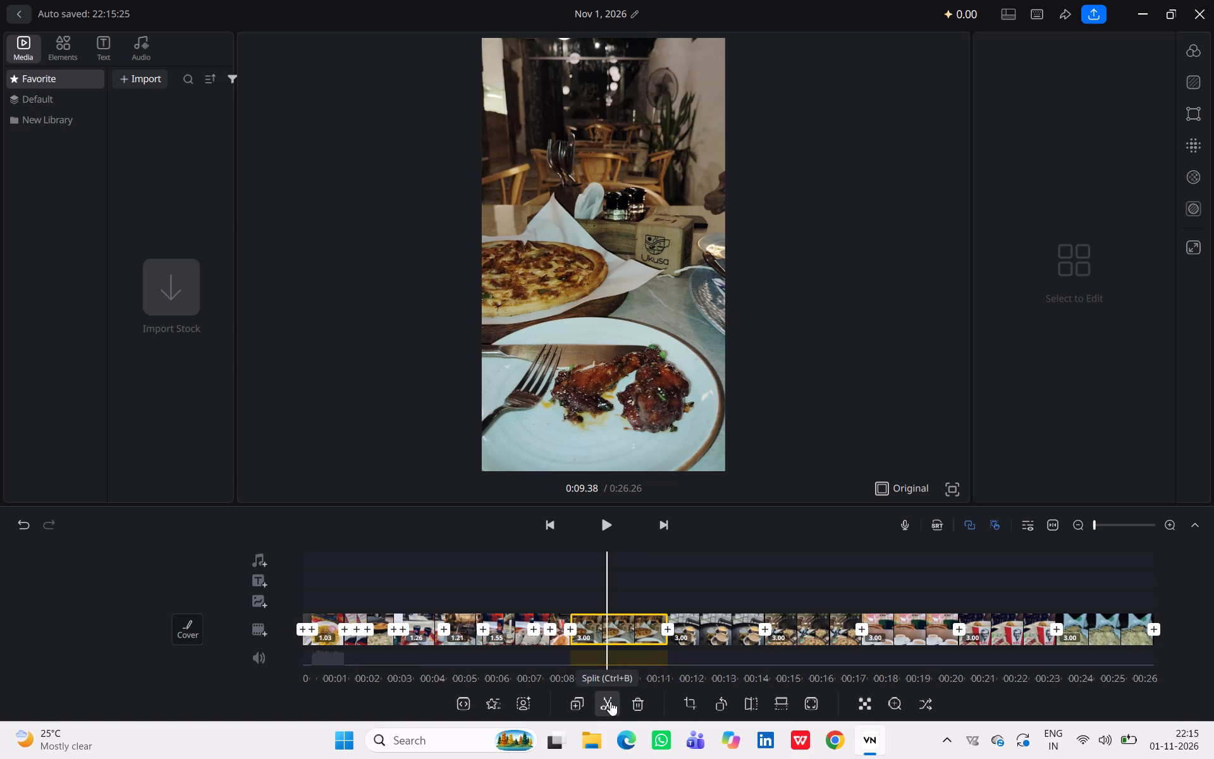
{"action": "left_click", "coordinate": [639, 631]}
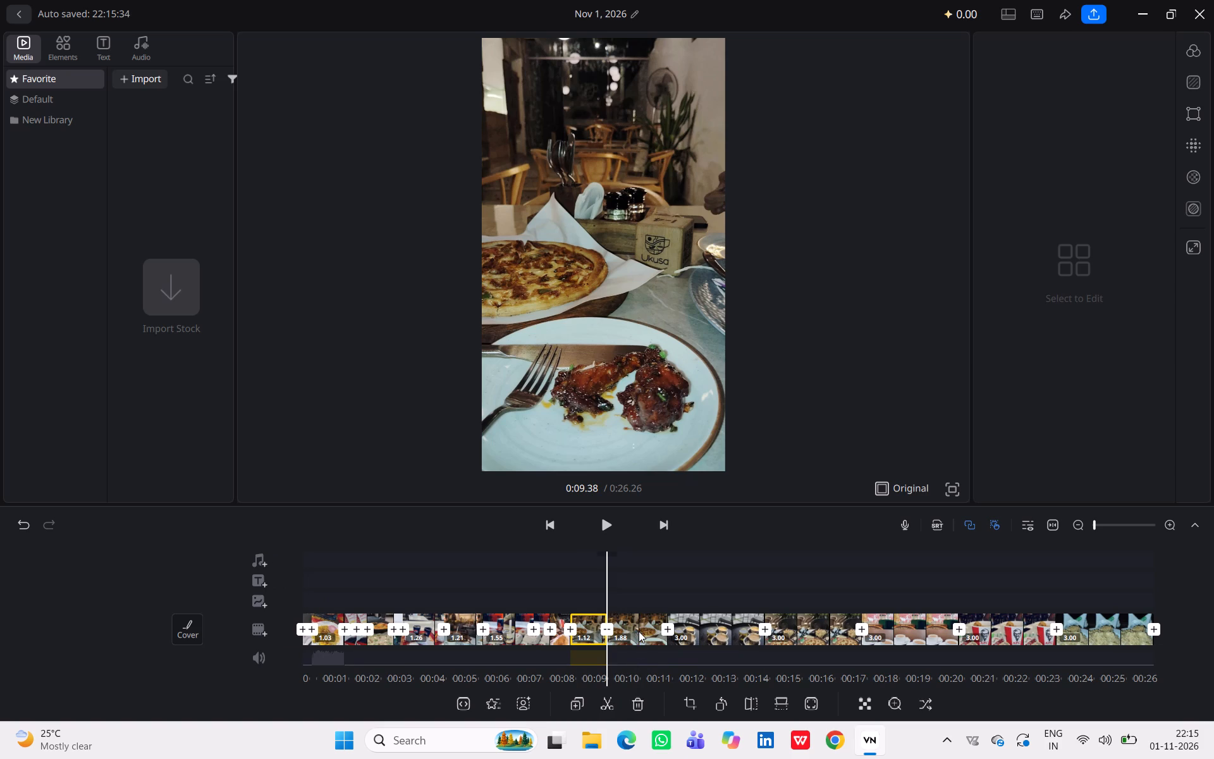
{"action": "left_click", "coordinate": [639, 697]}
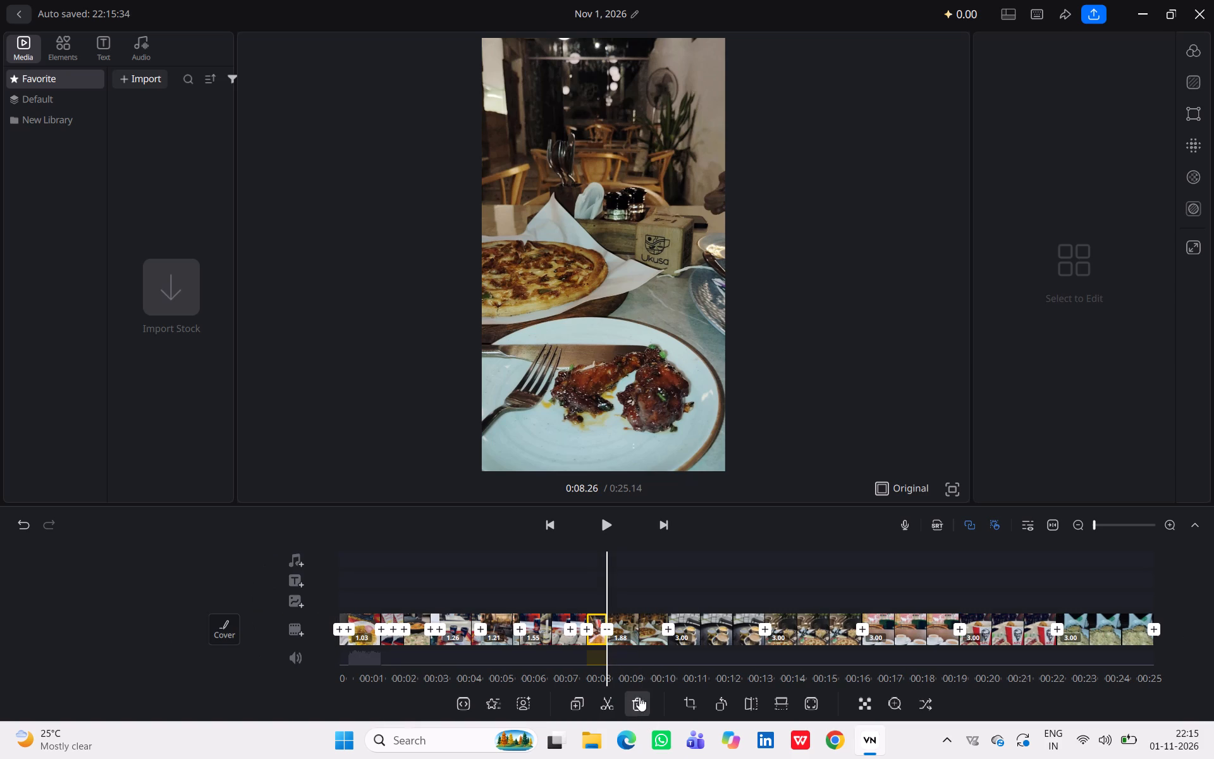
Delete the short Mehfil Restaurant piece just before the 1.88 s pizza segment.
{"action": "left_click", "coordinate": [639, 642]}
{"action": "left_click", "coordinate": [636, 700]}
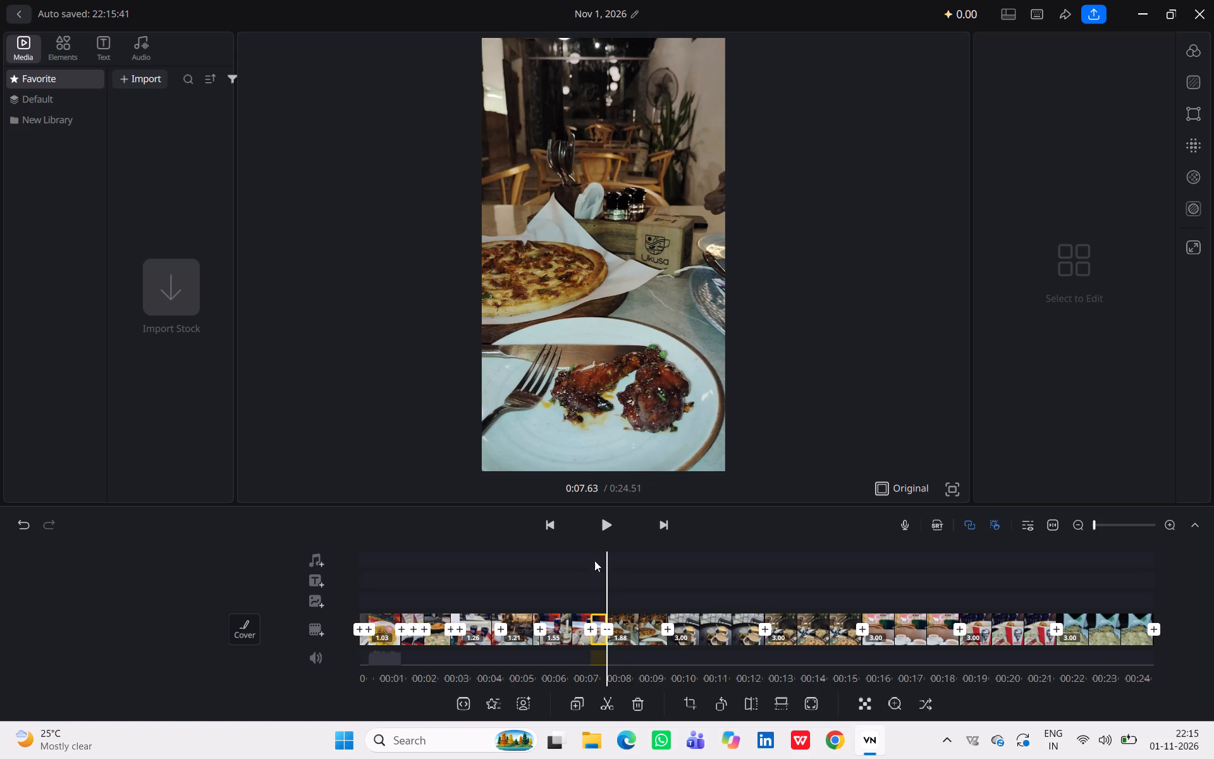
Review the pacing by playing from 5.56 s to the two-teacups segment, and replay the opening cuts up to 6.08 s.
{"action": "left_click", "coordinate": [556, 534]}
{"action": "left_click", "coordinate": [556, 534]}
{"action": "left_click_drag", "start_coordinate": [556, 534], "coordinate": [616, 541]}
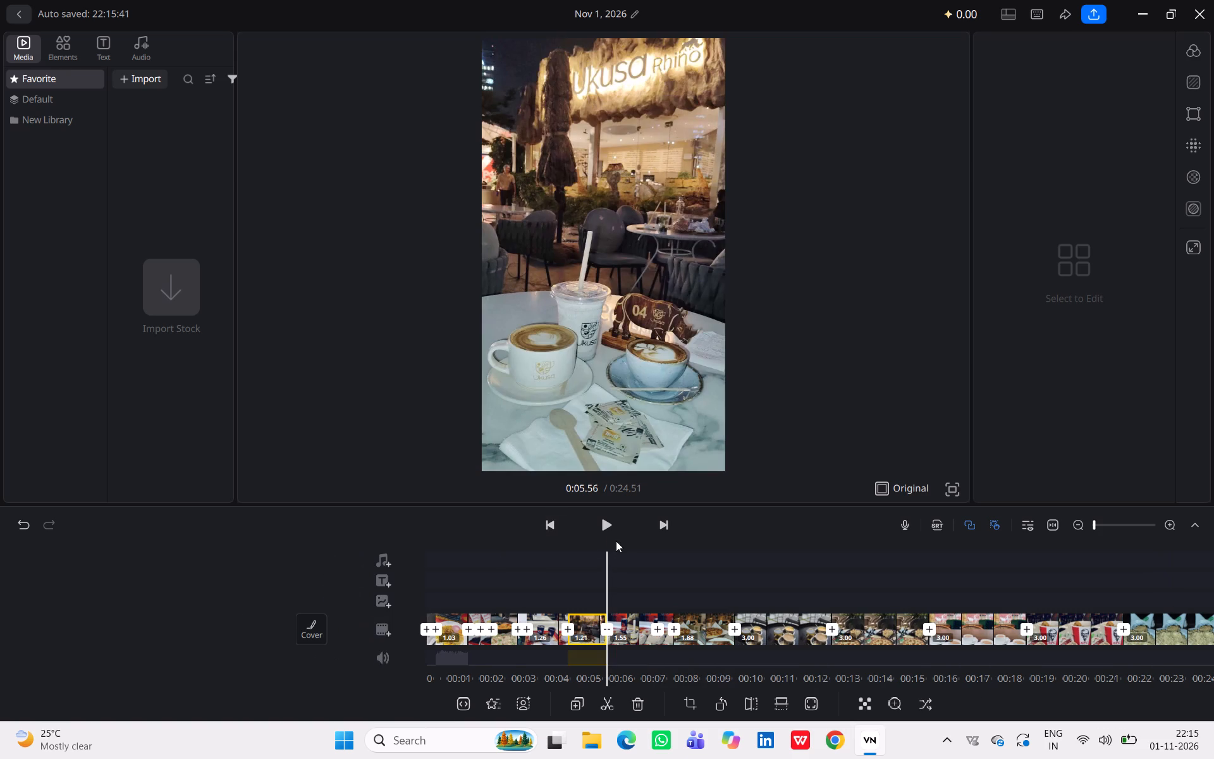
{"action": "left_click_drag", "start_coordinate": [616, 541], "coordinate": [608, 527]}
{"action": "left_click", "coordinate": [608, 527]}
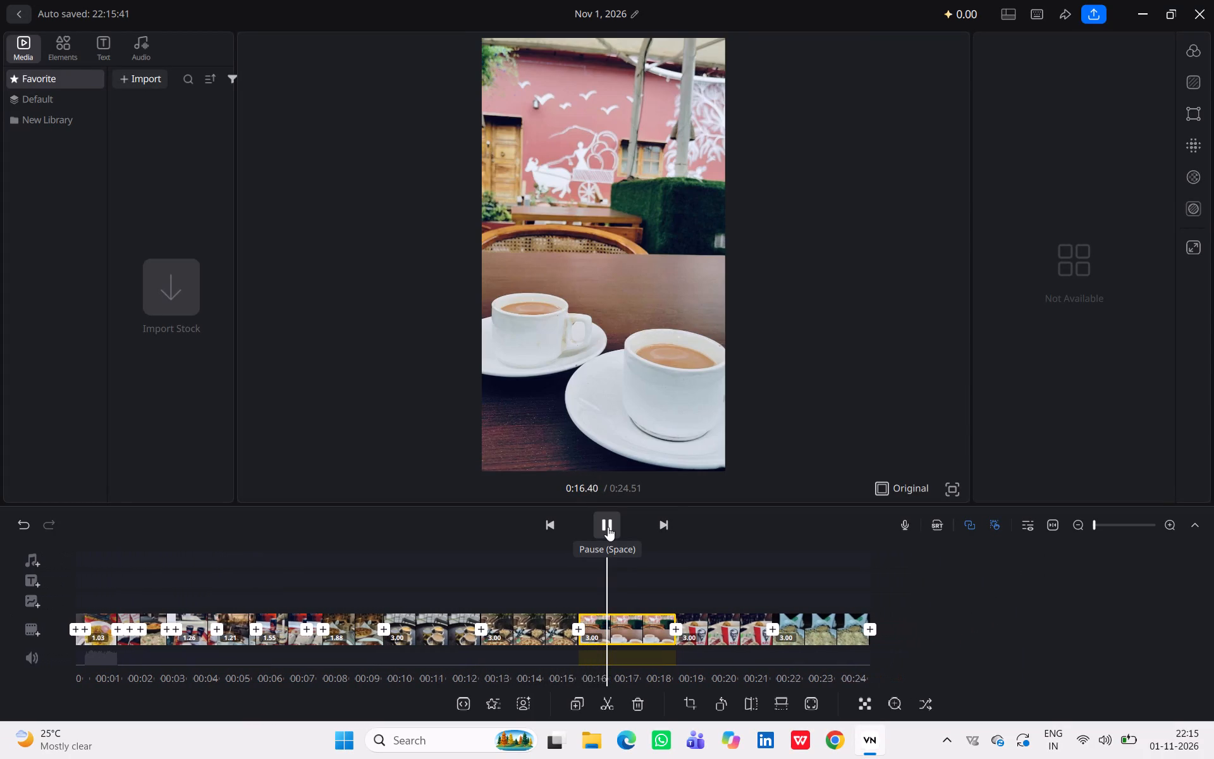
{"action": "triple_click", "coordinate": [546, 517]}
{"action": "triple_click", "coordinate": [546, 517]}
{"action": "triple_click", "coordinate": [546, 517]}
{"action": "triple_click", "coordinate": [546, 517]}
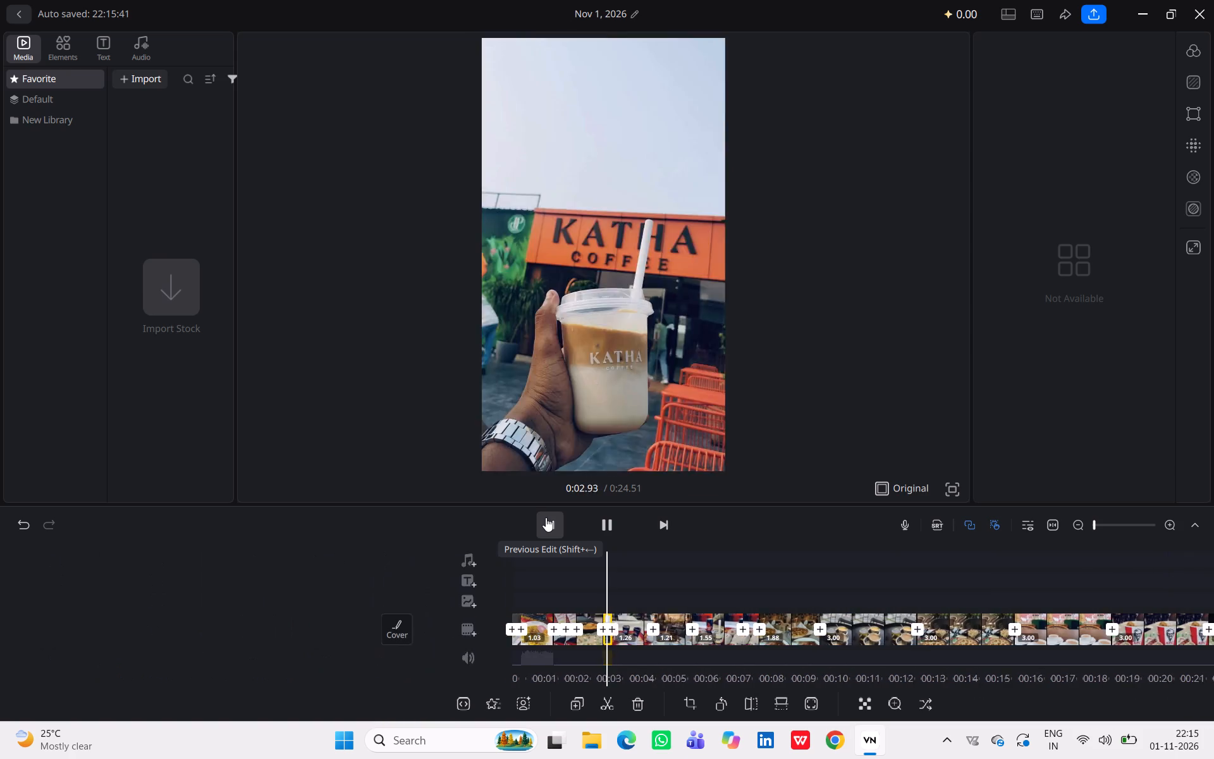
{"action": "triple_click", "coordinate": [546, 517]}
{"action": "triple_click", "coordinate": [546, 517]}
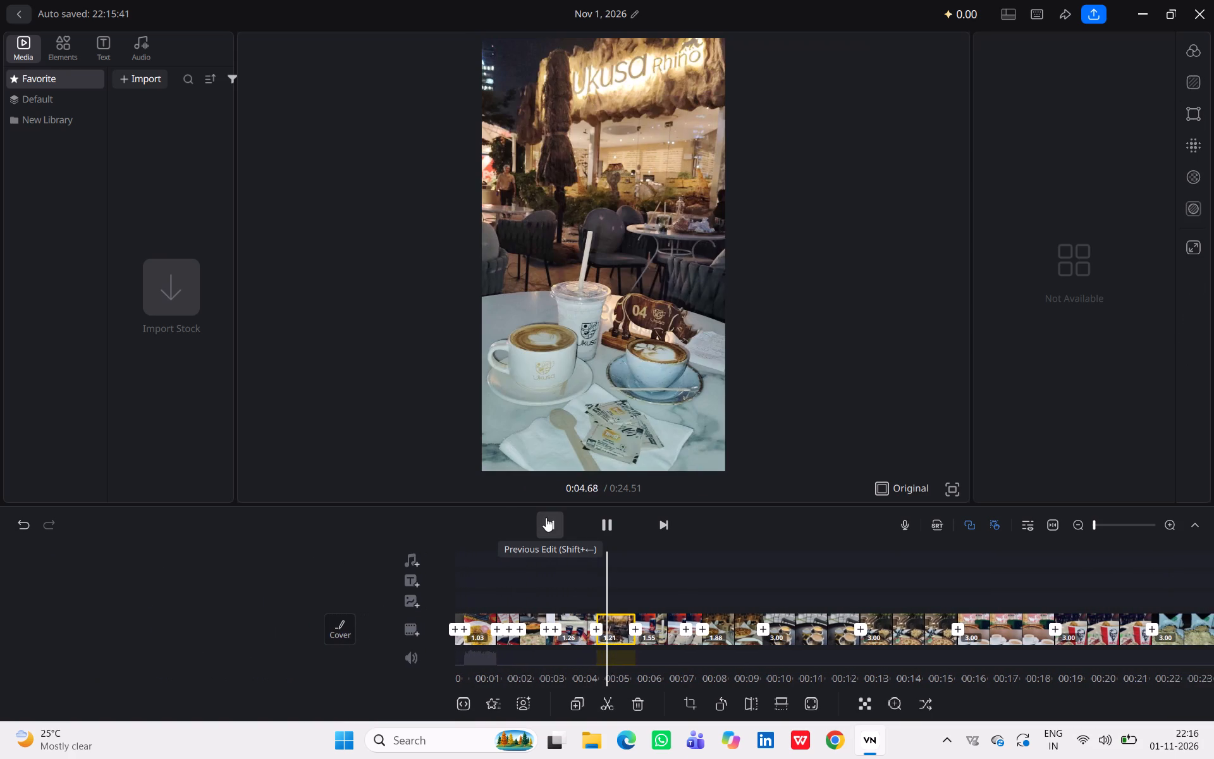
{"action": "left_click", "coordinate": [606, 523]}
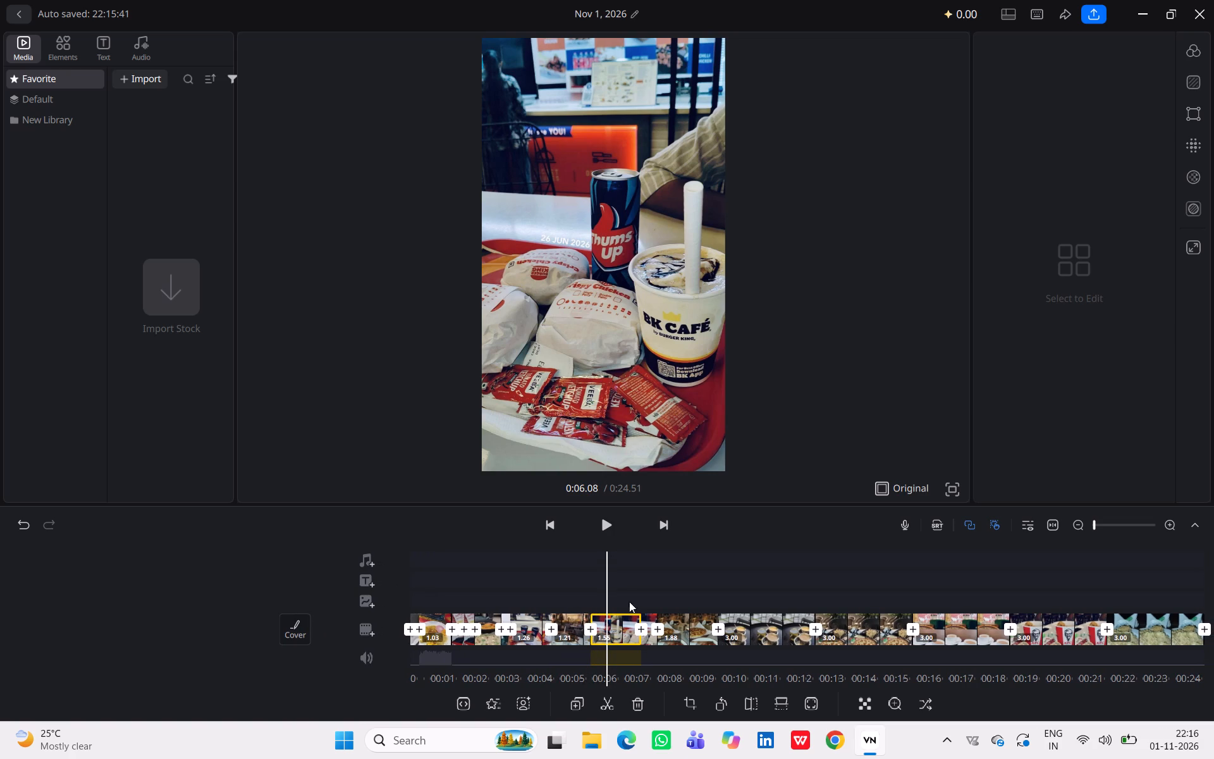
Go back to the start, play to 5.05 s, and delete the 1.21 s café coffee segment there.
{"action": "left_click", "coordinate": [569, 627]}
{"action": "left_click", "coordinate": [551, 527]}
{"action": "left_click", "coordinate": [551, 527]}
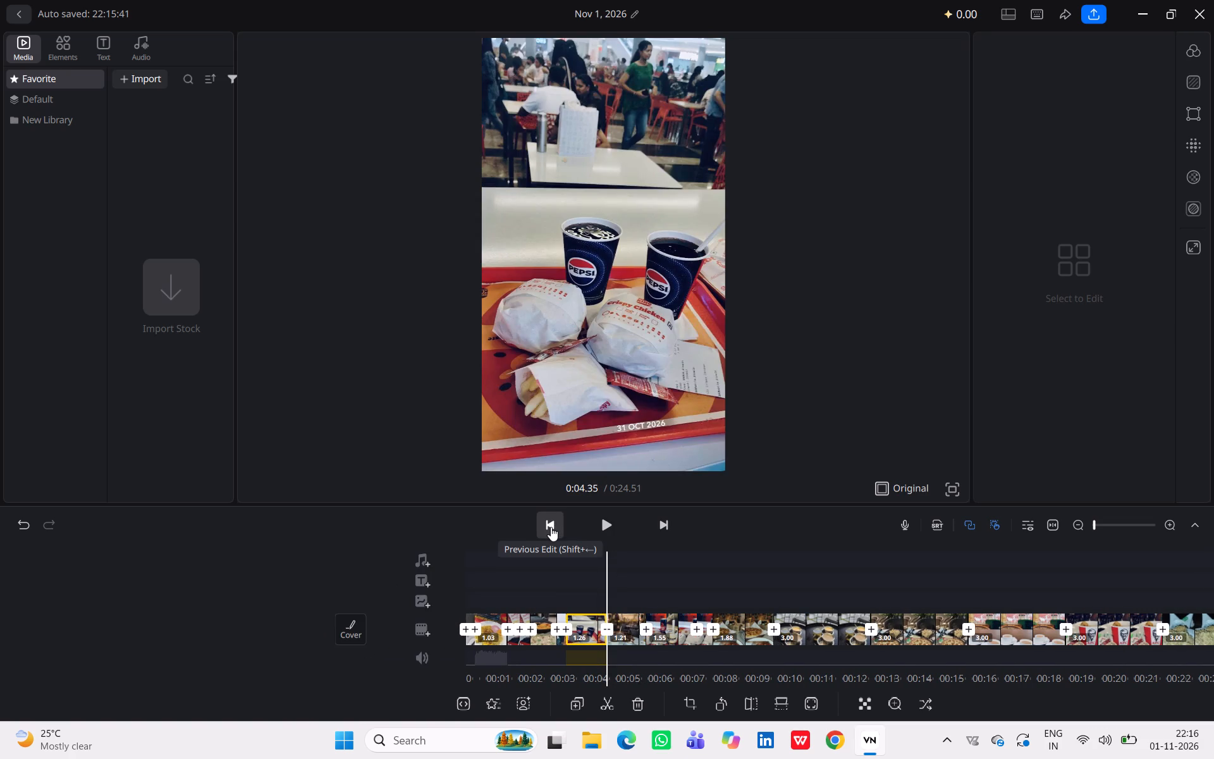
{"action": "triple_click", "coordinate": [551, 527]}
{"action": "triple_click", "coordinate": [551, 527]}
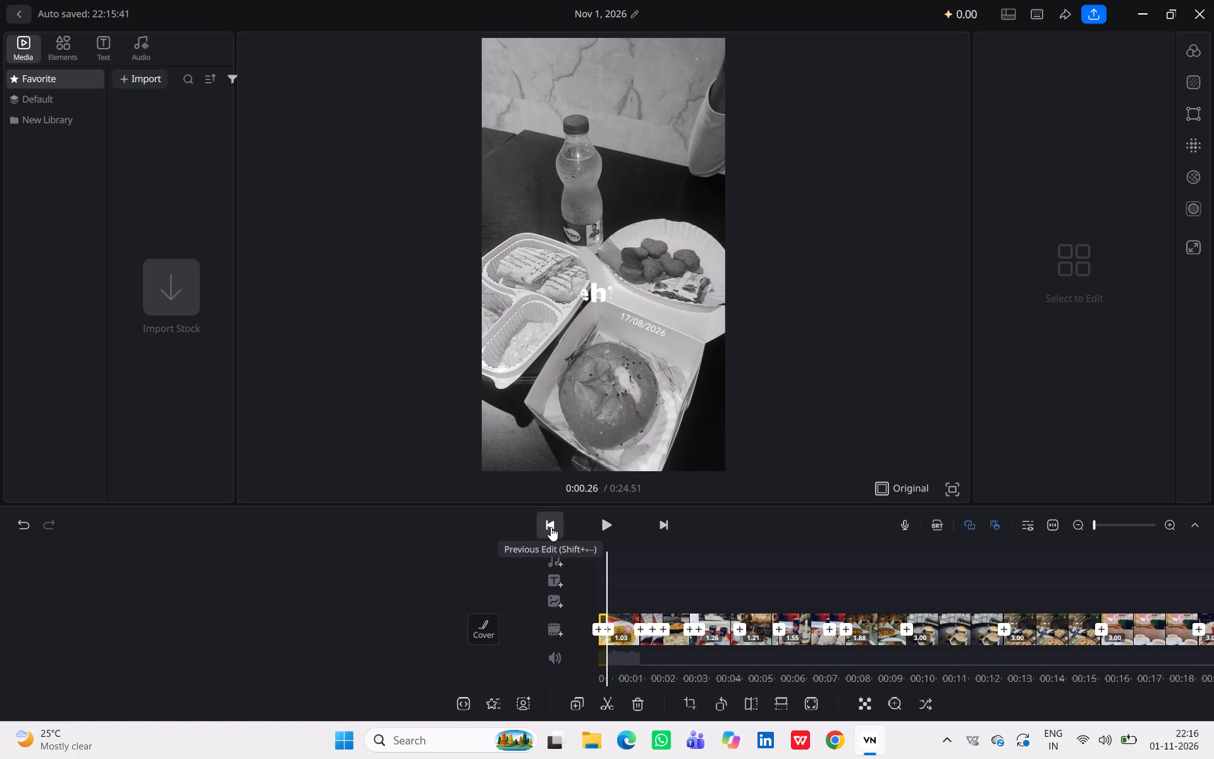
{"action": "double_click", "coordinate": [551, 527]}
{"action": "left_click_drag", "start_coordinate": [551, 527], "coordinate": [601, 528]}
{"action": "left_click", "coordinate": [601, 528]}
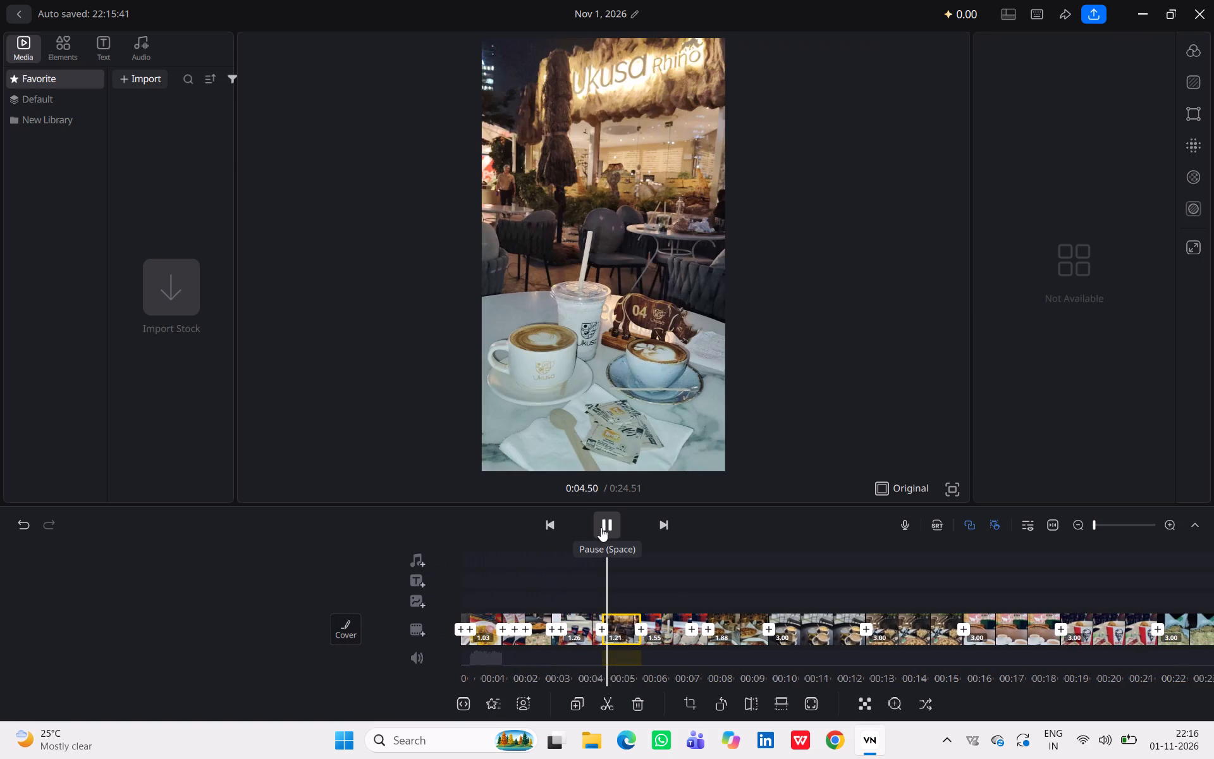
{"action": "left_click", "coordinate": [601, 528]}
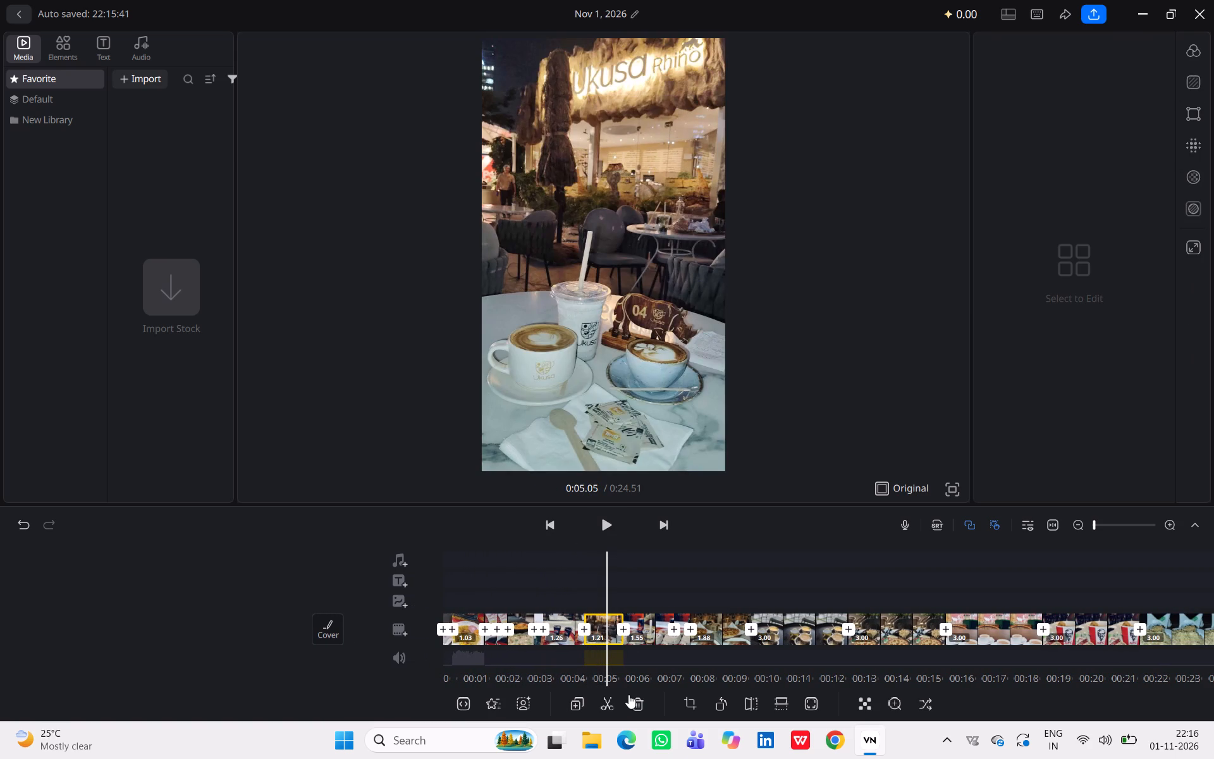
{"action": "left_click", "coordinate": [628, 697]}
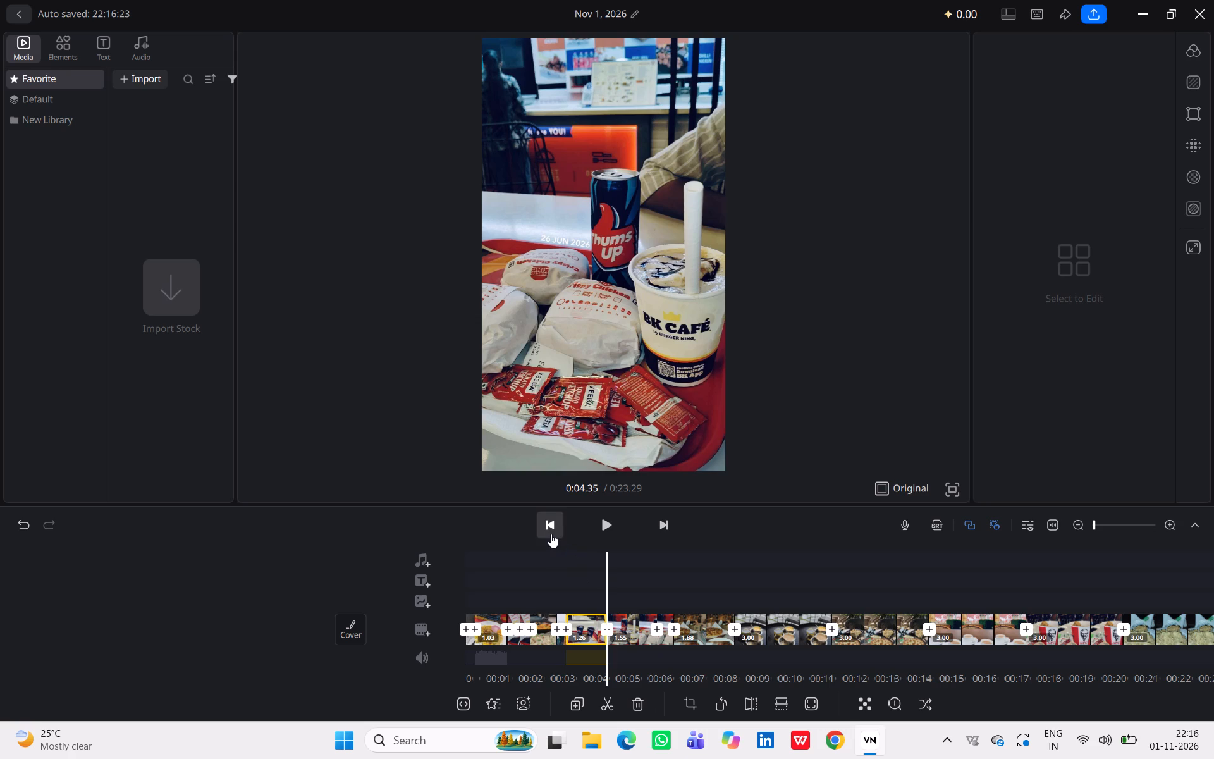
Play to 10.36 s, split the 3.00 s filter-coffee segment there, and delete the 2.06 s piece before the cut.
{"action": "left_click", "coordinate": [551, 534]}
{"action": "left_click", "coordinate": [608, 527]}
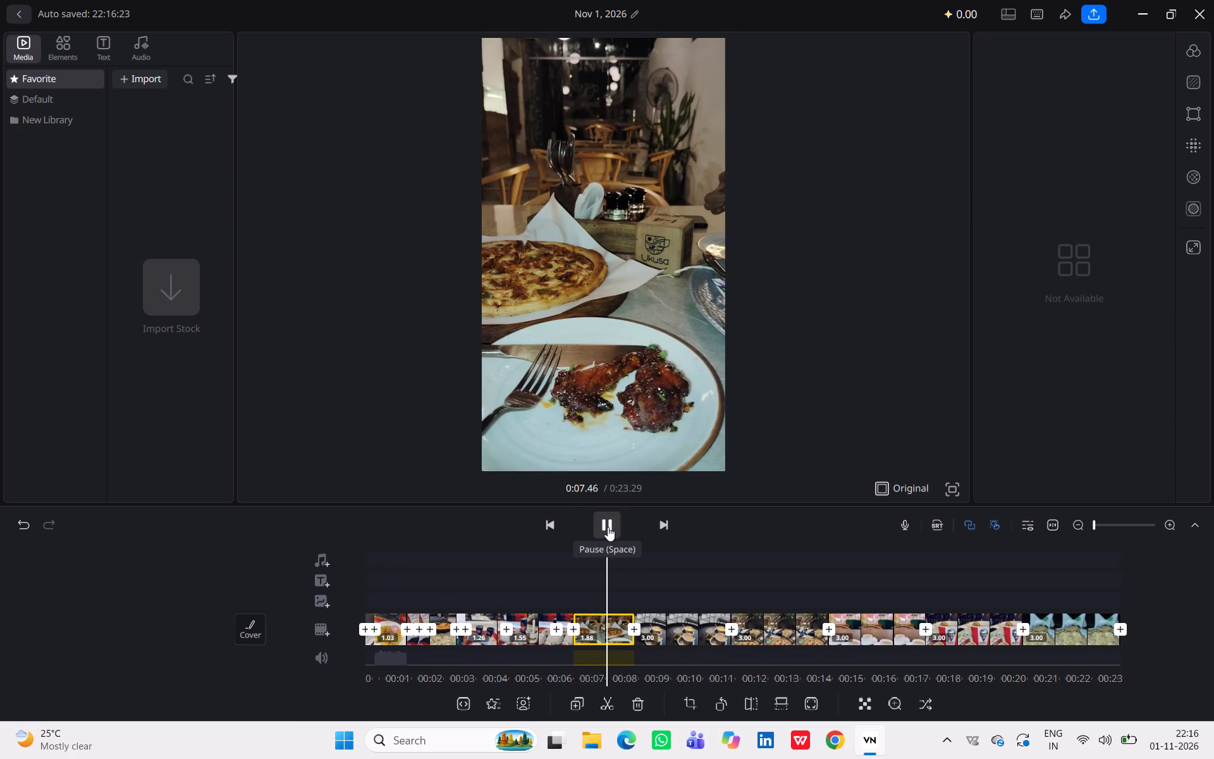
{"action": "left_click", "coordinate": [569, 628]}
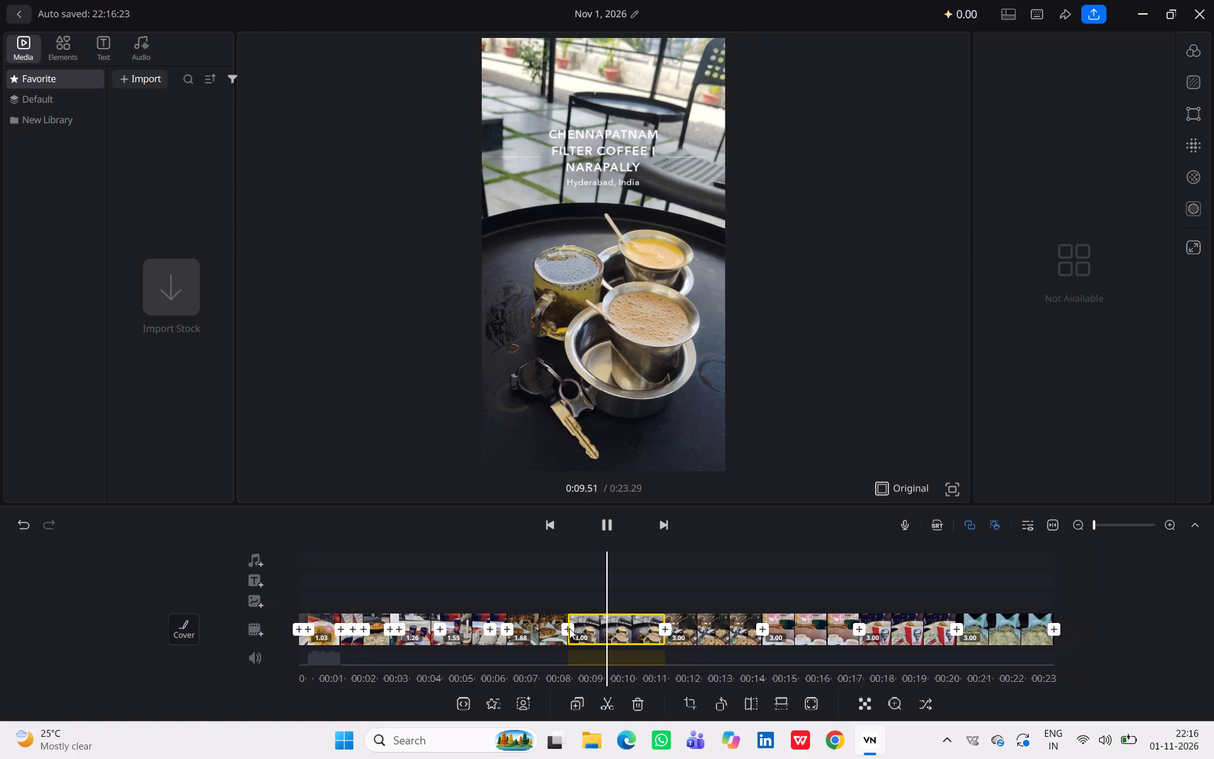
{"action": "left_click", "coordinate": [569, 628]}
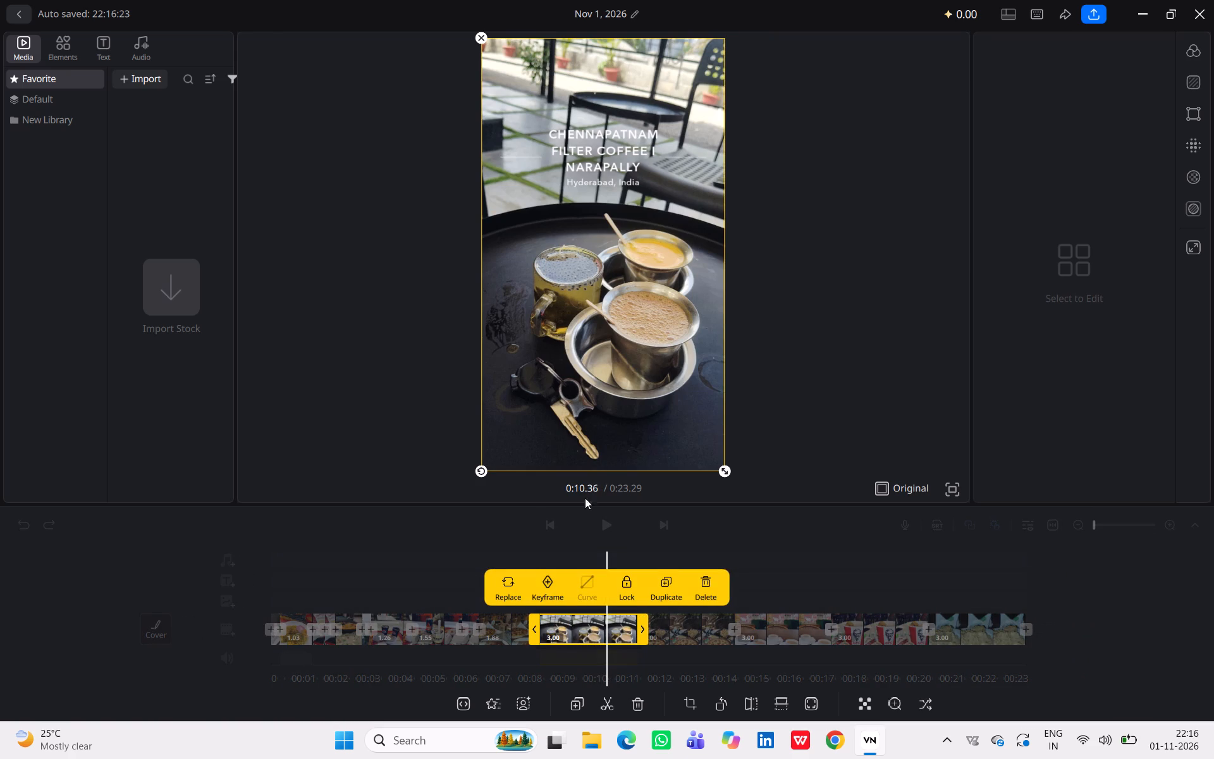
{"action": "left_click", "coordinate": [594, 463]}
{"action": "left_click", "coordinate": [826, 304]}
{"action": "left_click", "coordinate": [609, 712]}
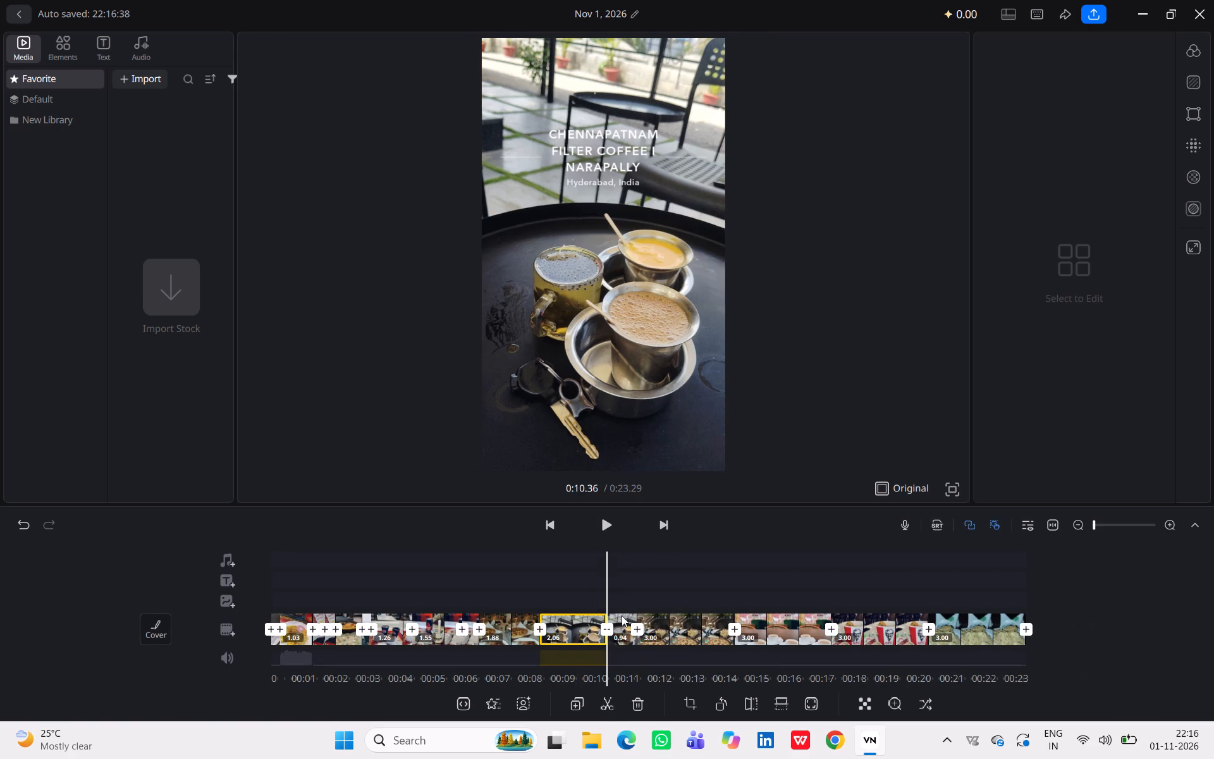
{"action": "left_click", "coordinate": [585, 627]}
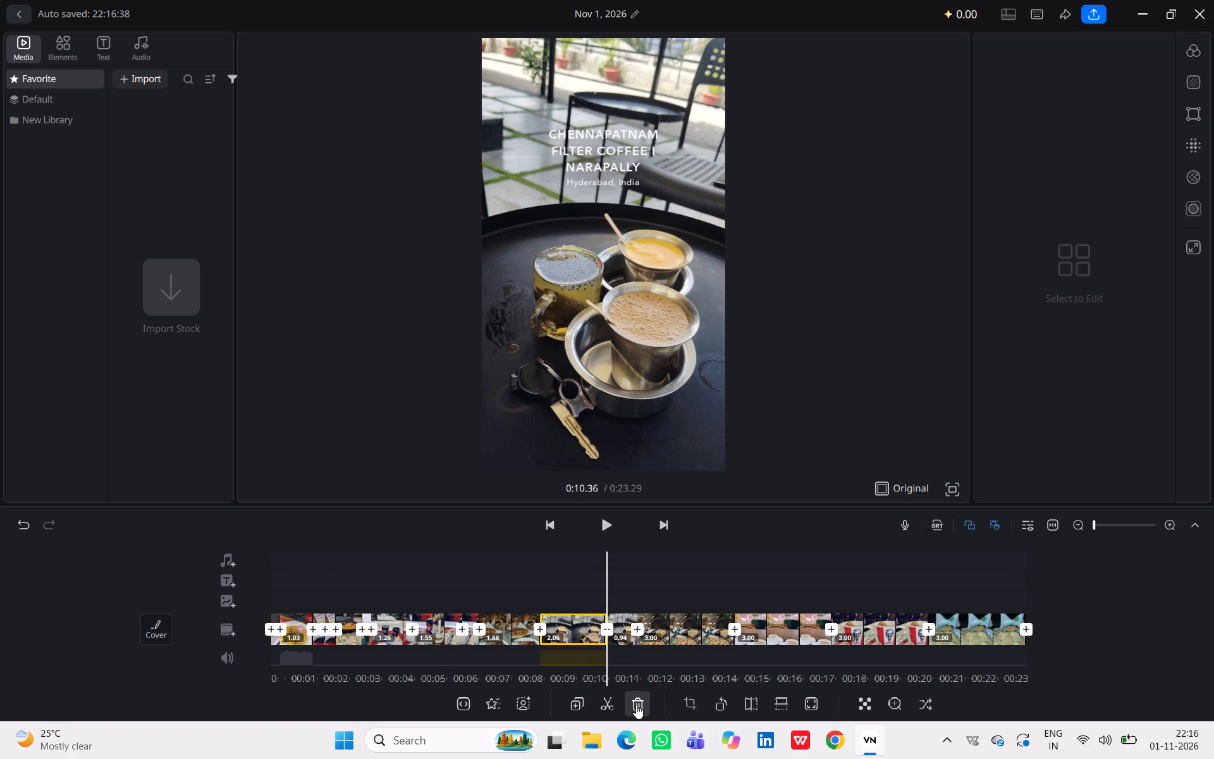
{"action": "left_click", "coordinate": [636, 705]}
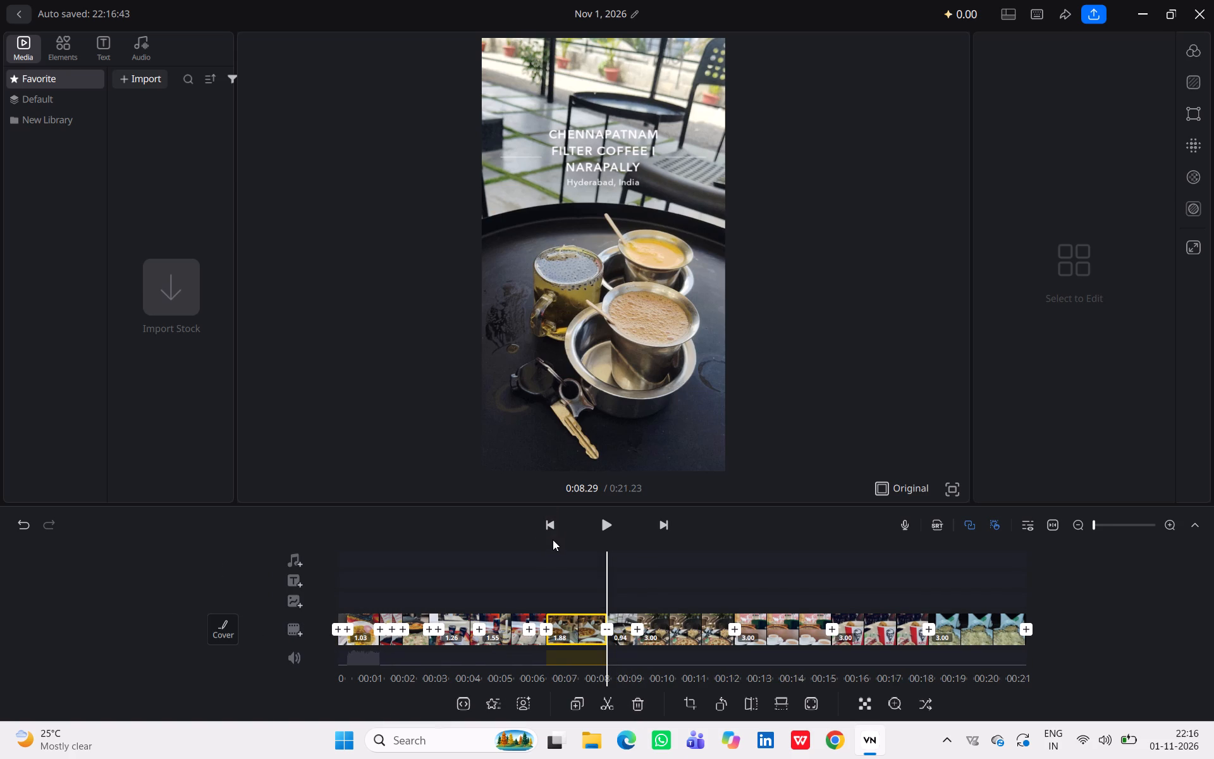
Replay the cuts from 5.90 s and move the 1.88 s pizza segment after the 0.94 s filter-coffee segment.
{"action": "left_click", "coordinate": [553, 538]}
{"action": "left_click", "coordinate": [553, 538]}
{"action": "left_click_drag", "start_coordinate": [553, 538], "coordinate": [613, 533]}
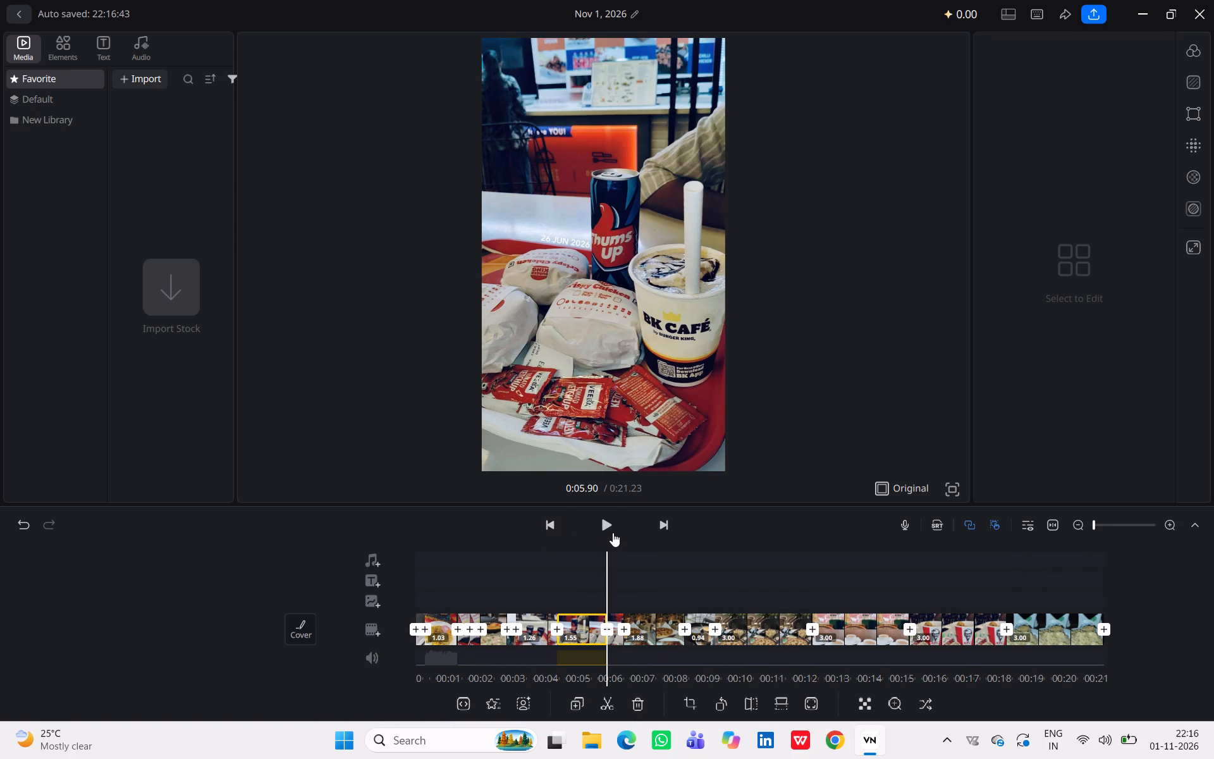
{"action": "left_click_drag", "start_coordinate": [613, 533], "coordinate": [618, 529]}
{"action": "left_click", "coordinate": [618, 529]}
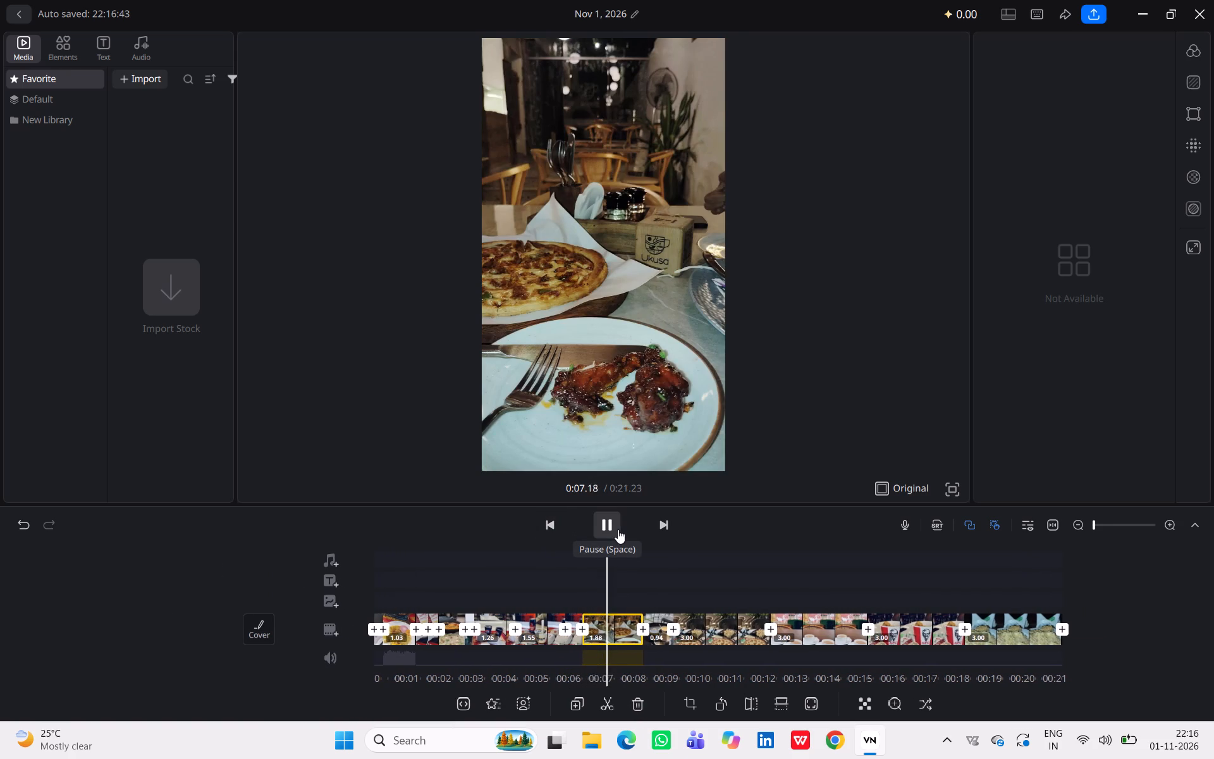
{"action": "left_click", "coordinate": [573, 641]}
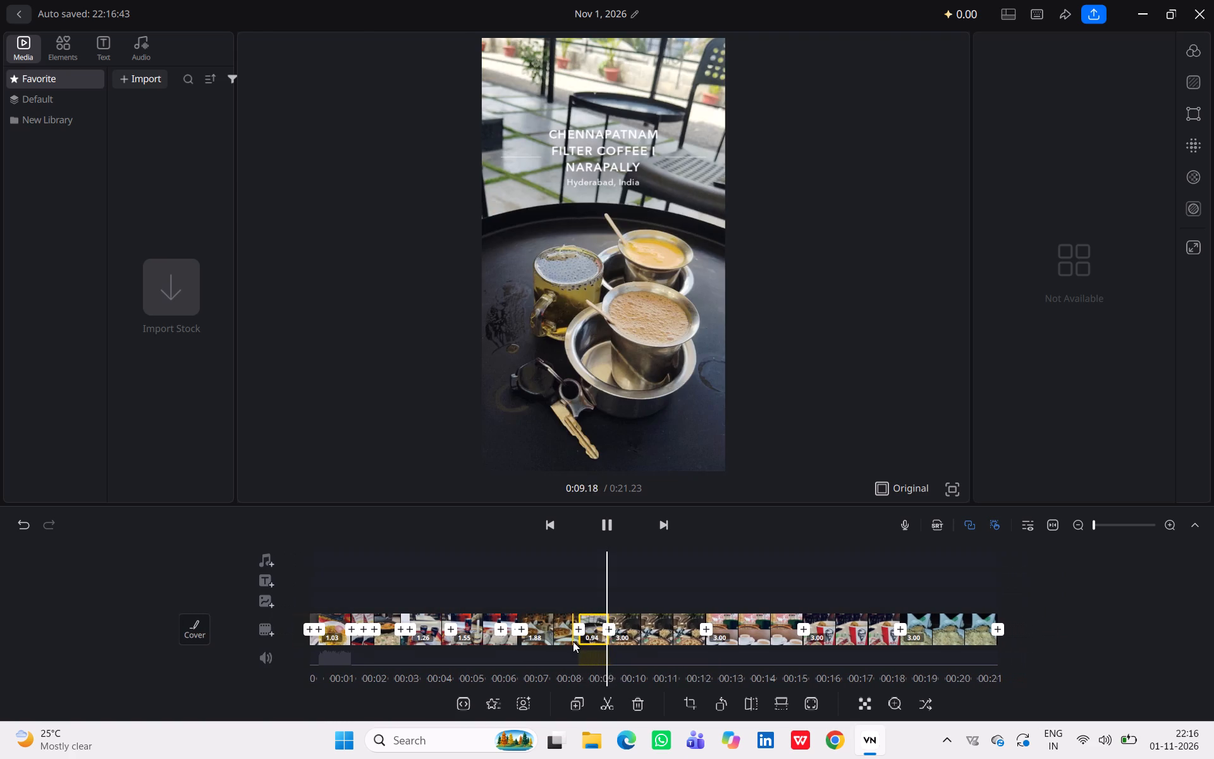
{"action": "left_click_drag", "start_coordinate": [513, 639], "coordinate": [548, 516]}
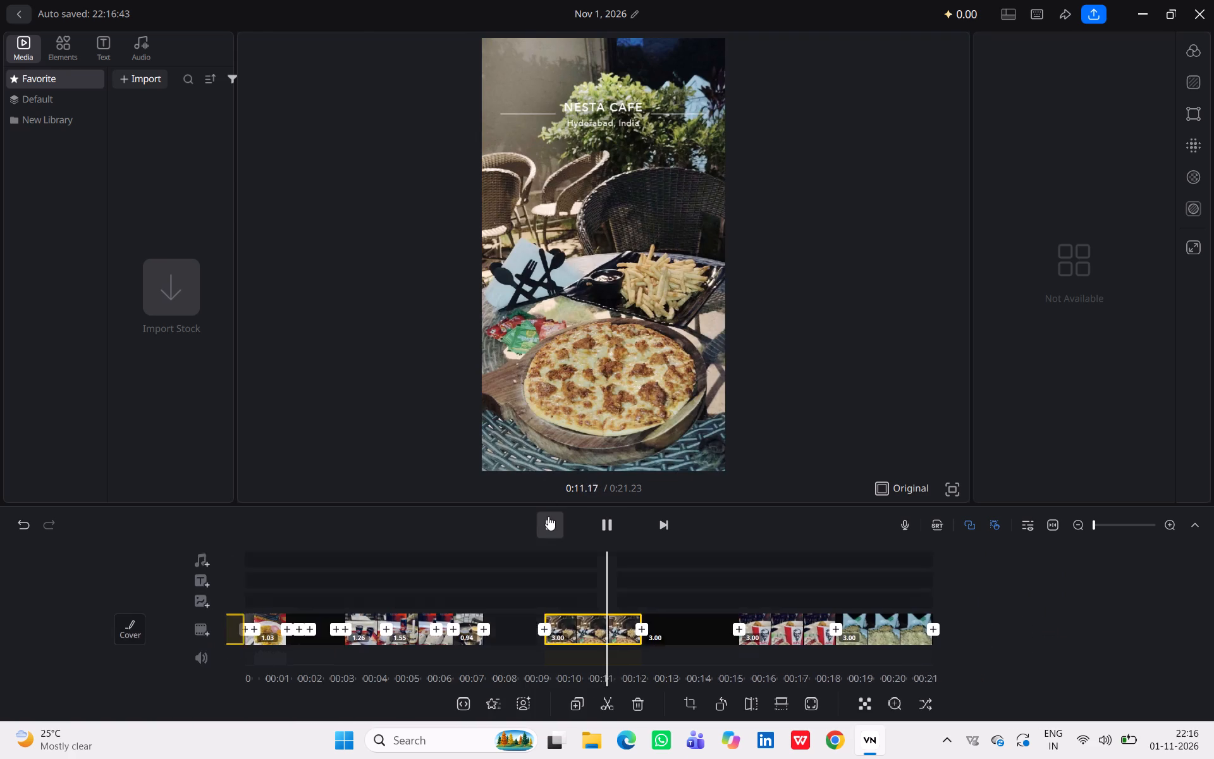
Replay the reordered cuts to 8.64 s, split the 1.88 s pizza segment there, and delete the 1.28 s piece before the cut.
{"action": "left_click", "coordinate": [548, 516]}
{"action": "left_click", "coordinate": [548, 516]}
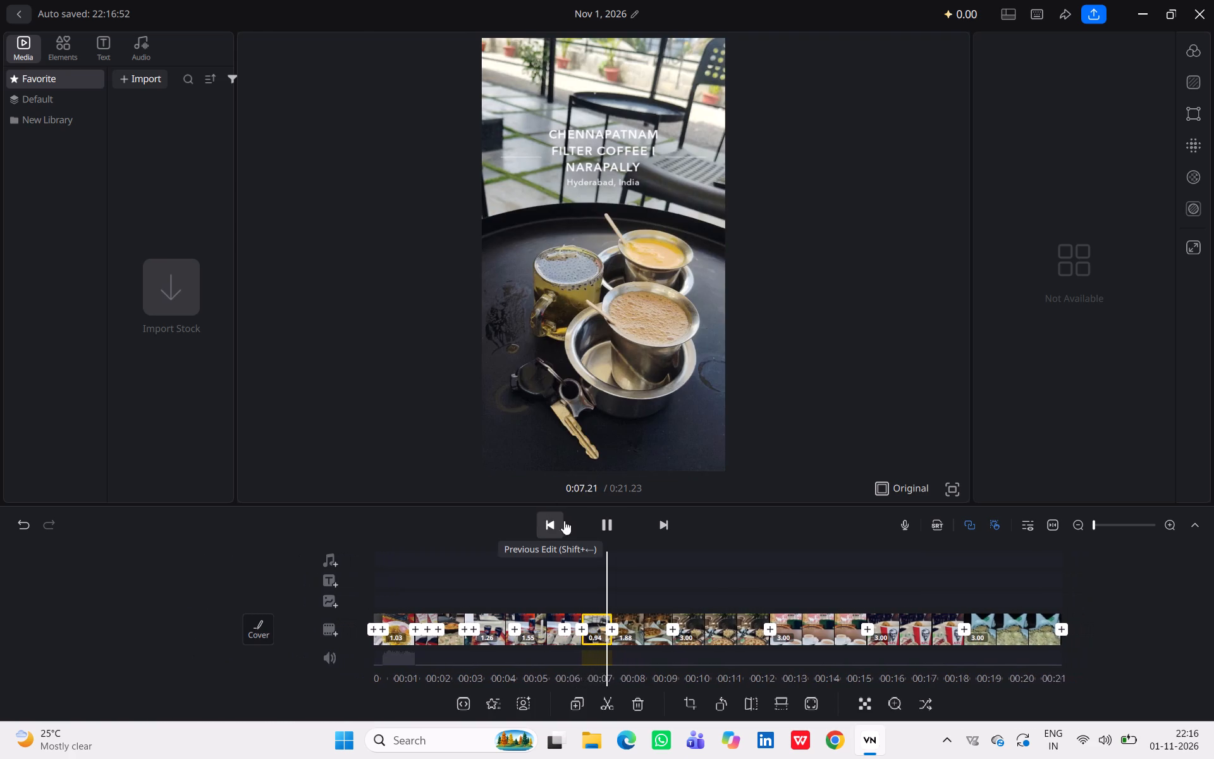
{"action": "left_click", "coordinate": [561, 521]}
{"action": "left_click", "coordinate": [549, 521]}
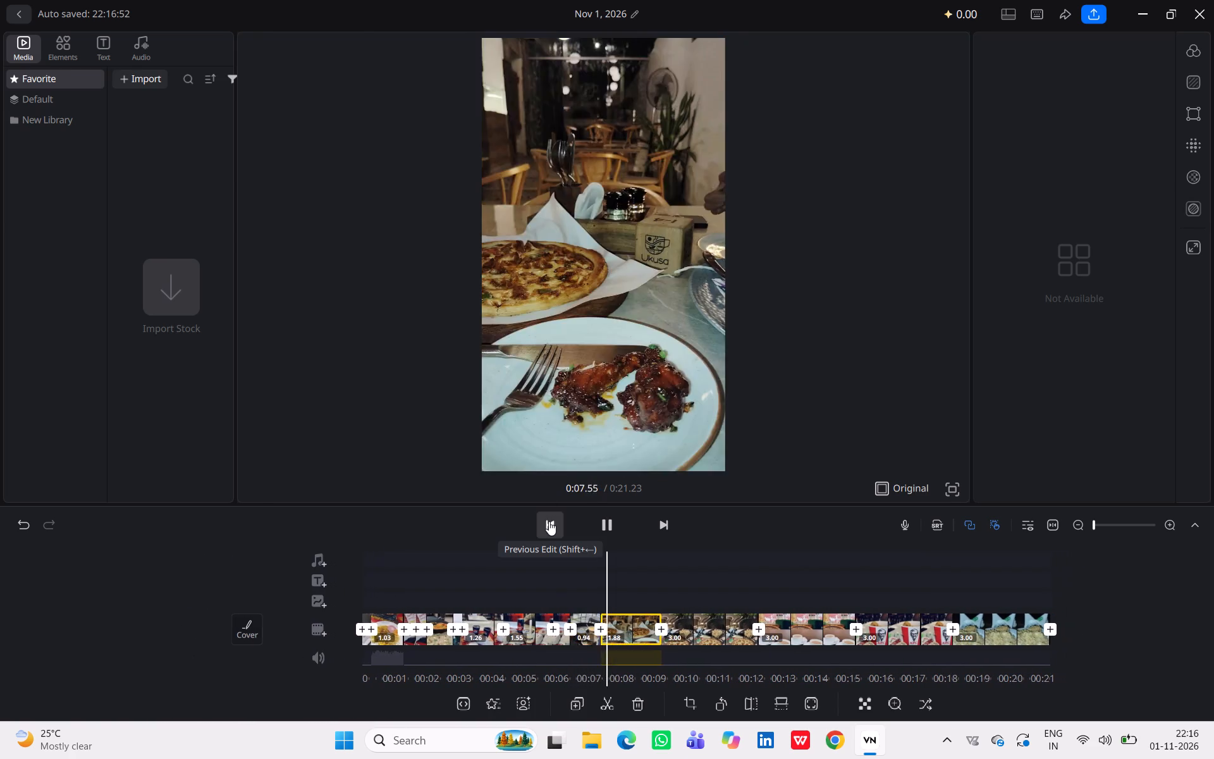
{"action": "left_click", "coordinate": [549, 521]}
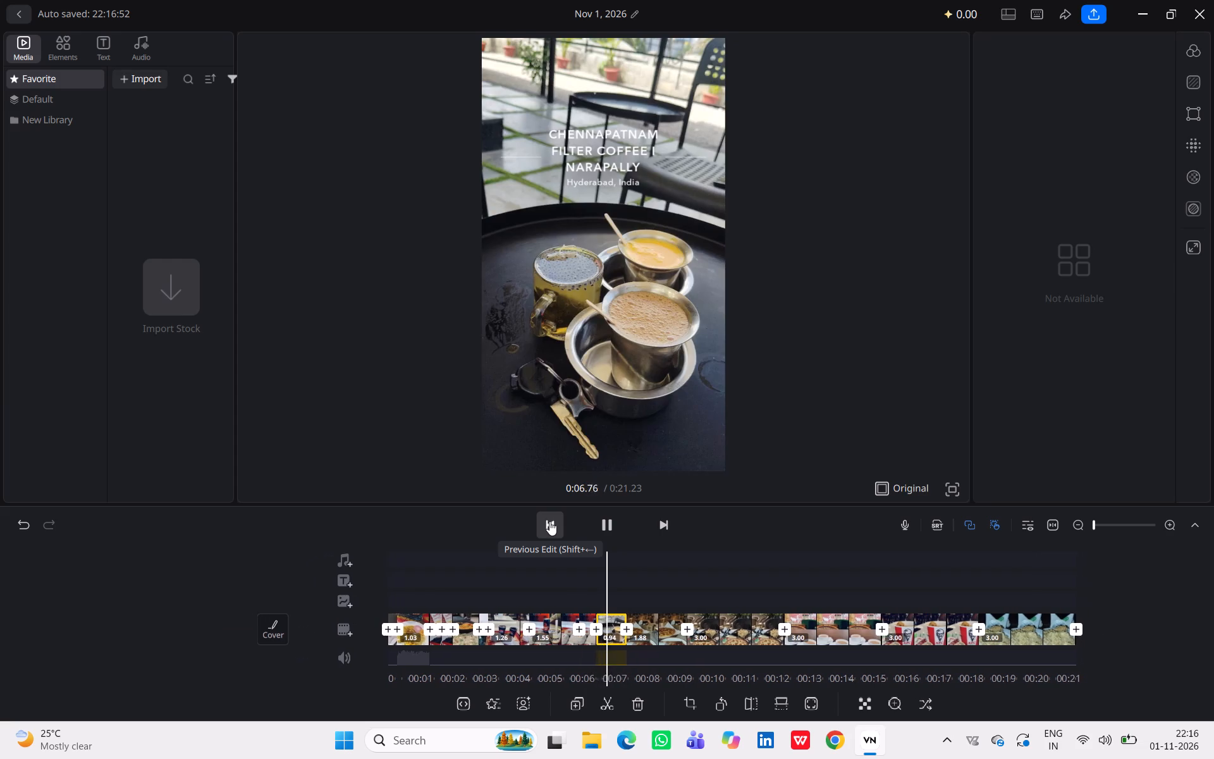
{"action": "left_click", "coordinate": [605, 522]}
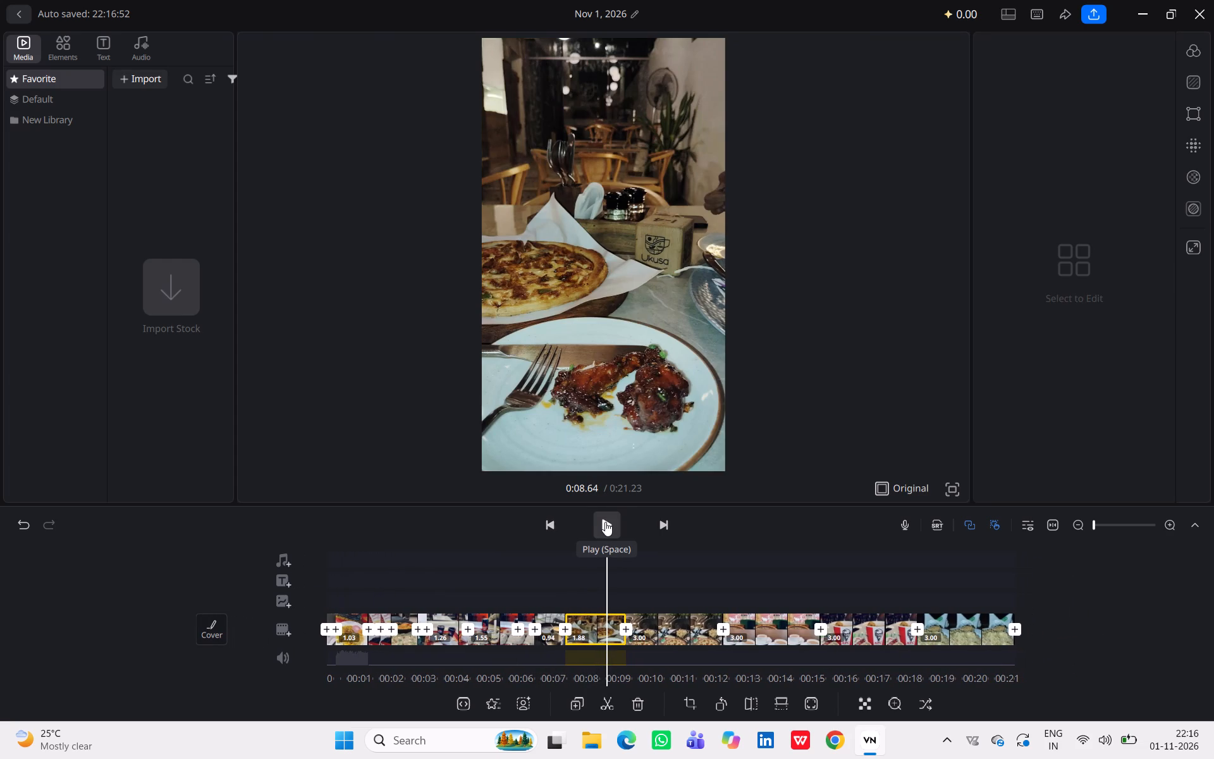
{"action": "left_click", "coordinate": [607, 701]}
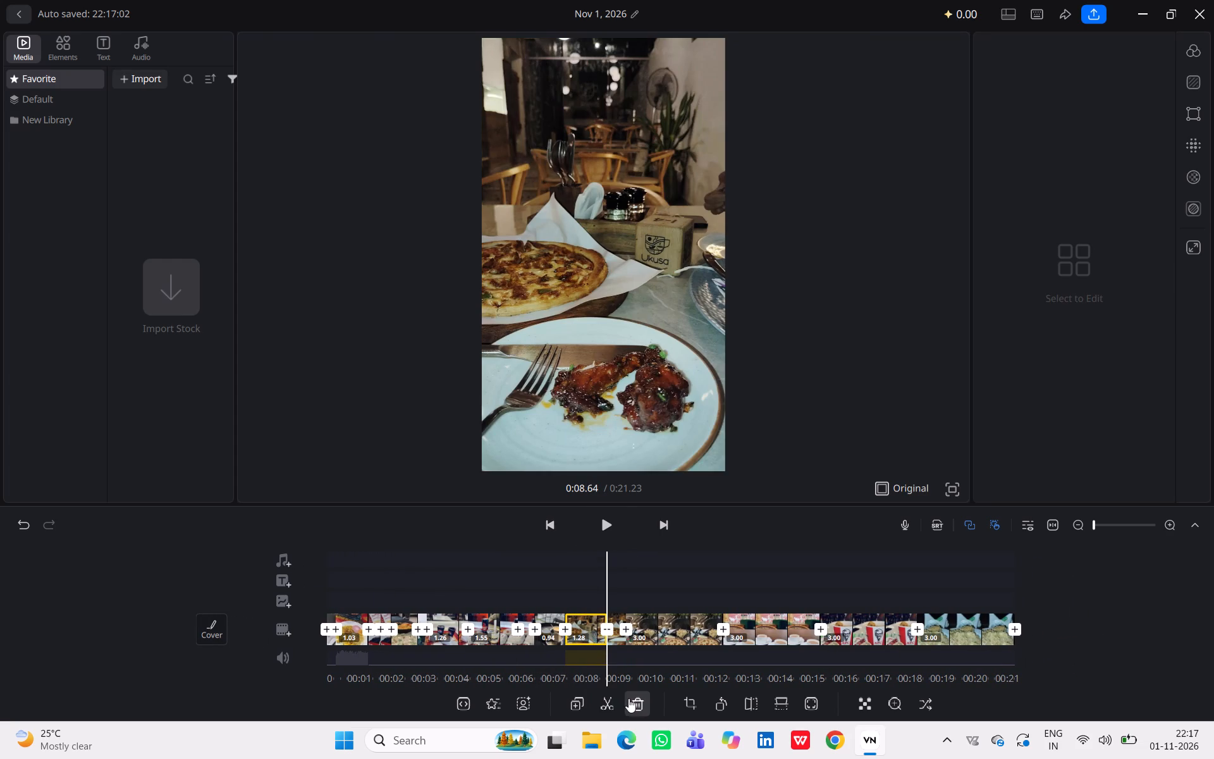
{"action": "left_click", "coordinate": [632, 700]}
Go back to the start, play to 8.25 s, and split the 3.00 s Nesta Cafe pizza segment there.
{"action": "triple_click", "coordinate": [562, 524]}
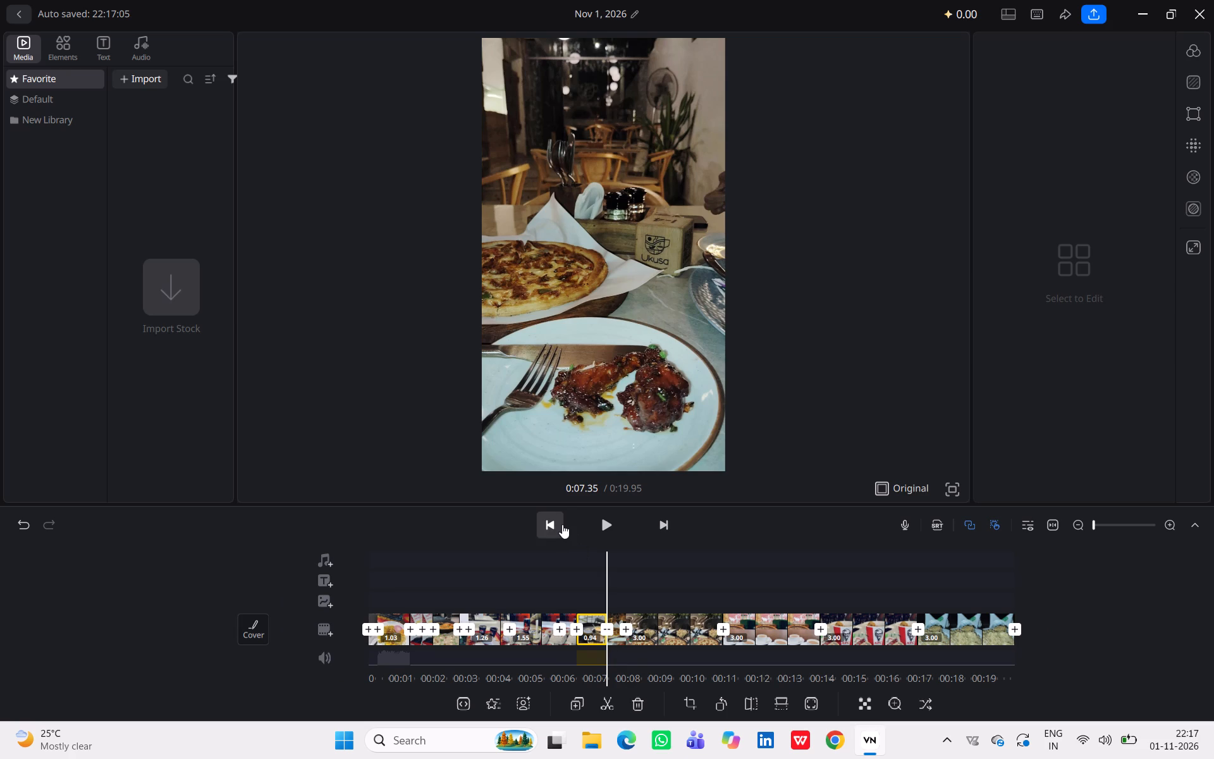
{"action": "triple_click", "coordinate": [562, 524]}
{"action": "triple_click", "coordinate": [562, 524]}
{"action": "triple_click", "coordinate": [562, 524]}
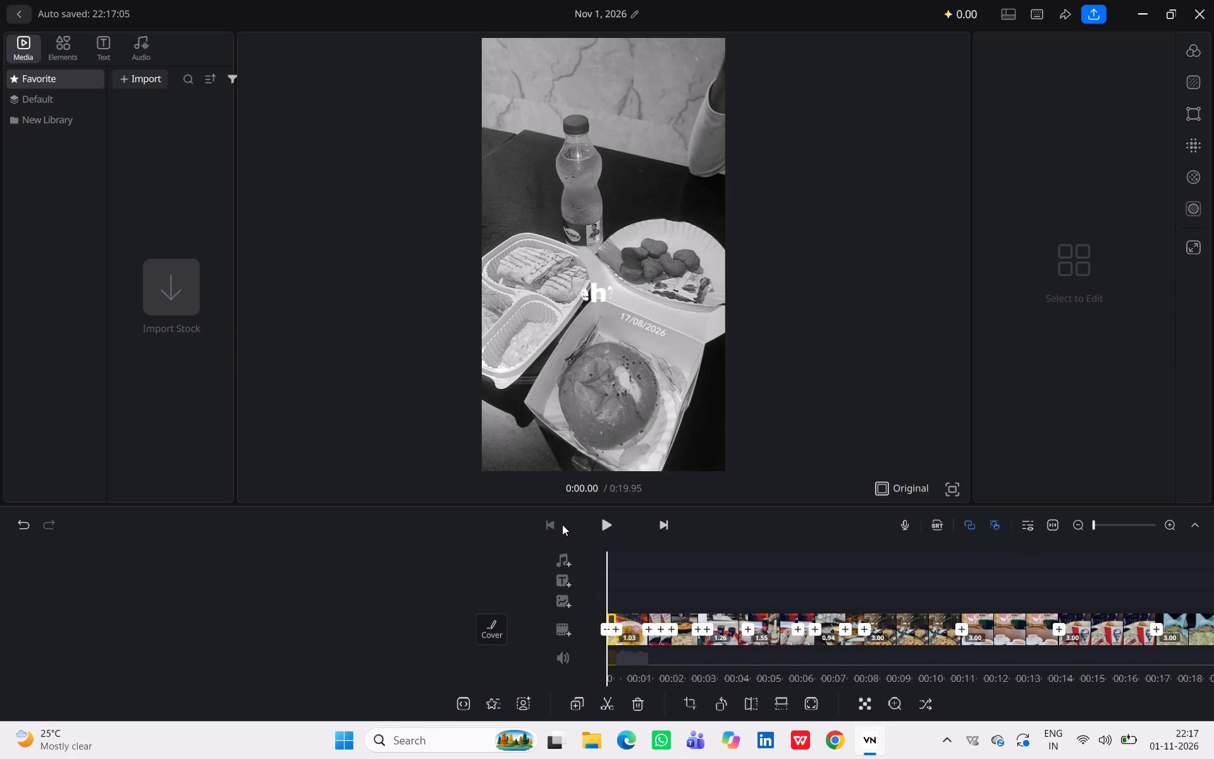
{"action": "left_click", "coordinate": [607, 530]}
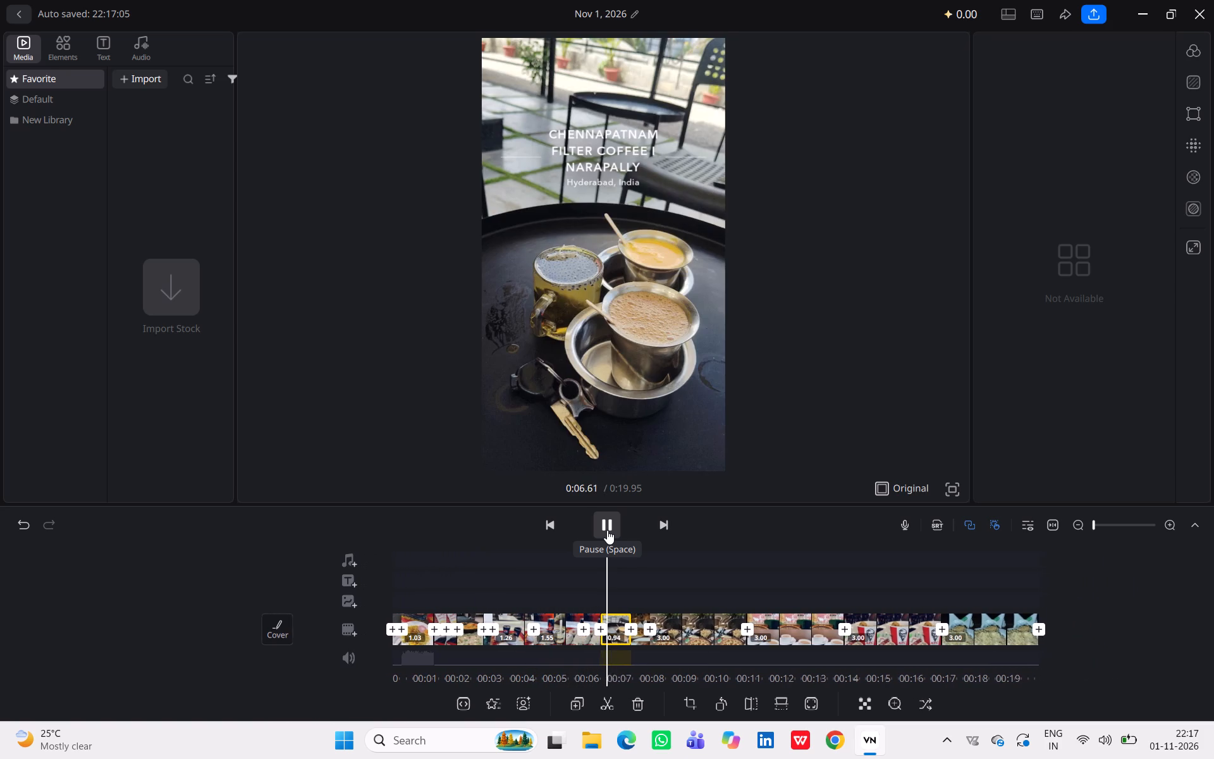
{"action": "left_click", "coordinate": [607, 530]}
{"action": "left_click", "coordinate": [607, 530]}
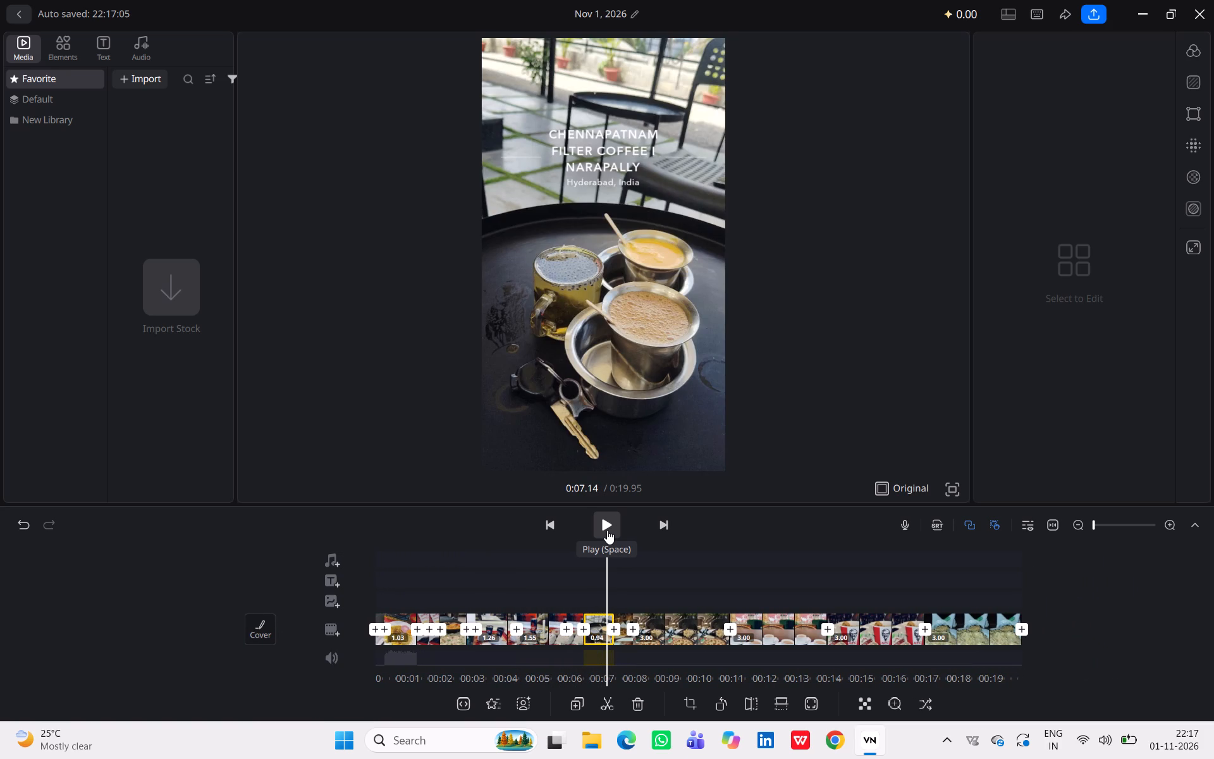
{"action": "left_click", "coordinate": [607, 530]}
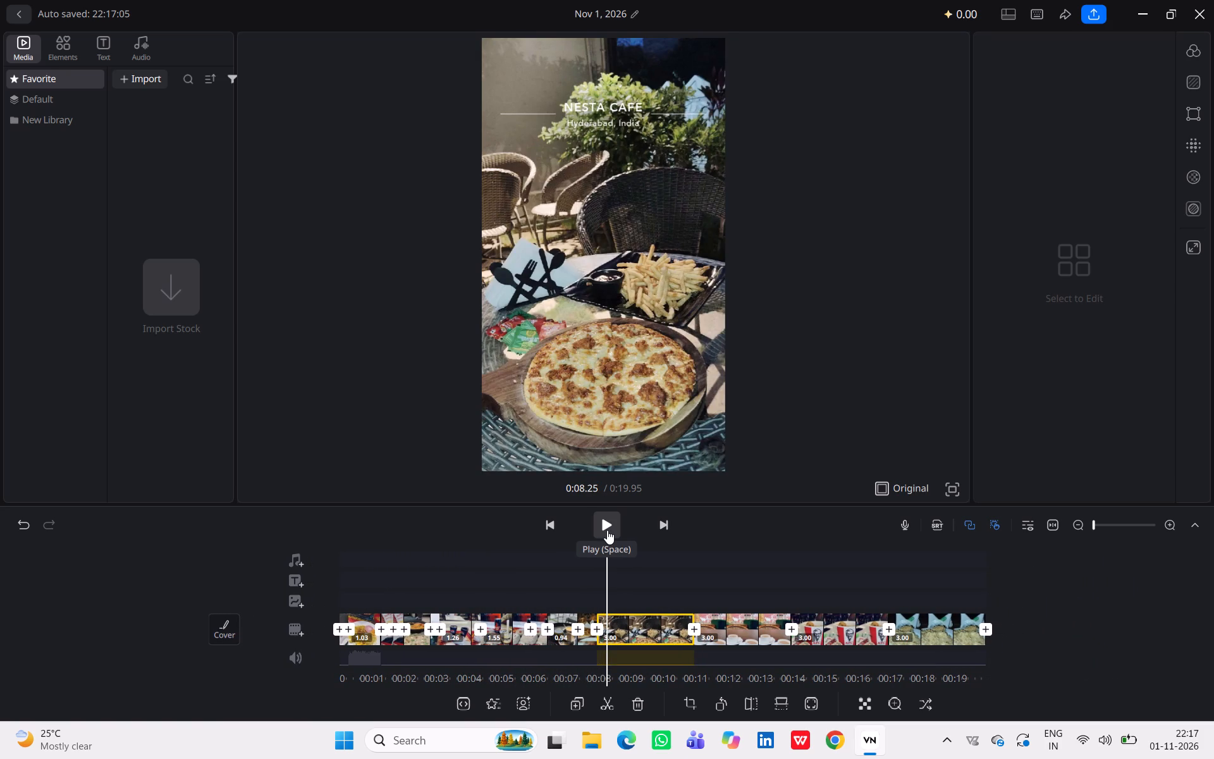
{"action": "left_click", "coordinate": [614, 701]}
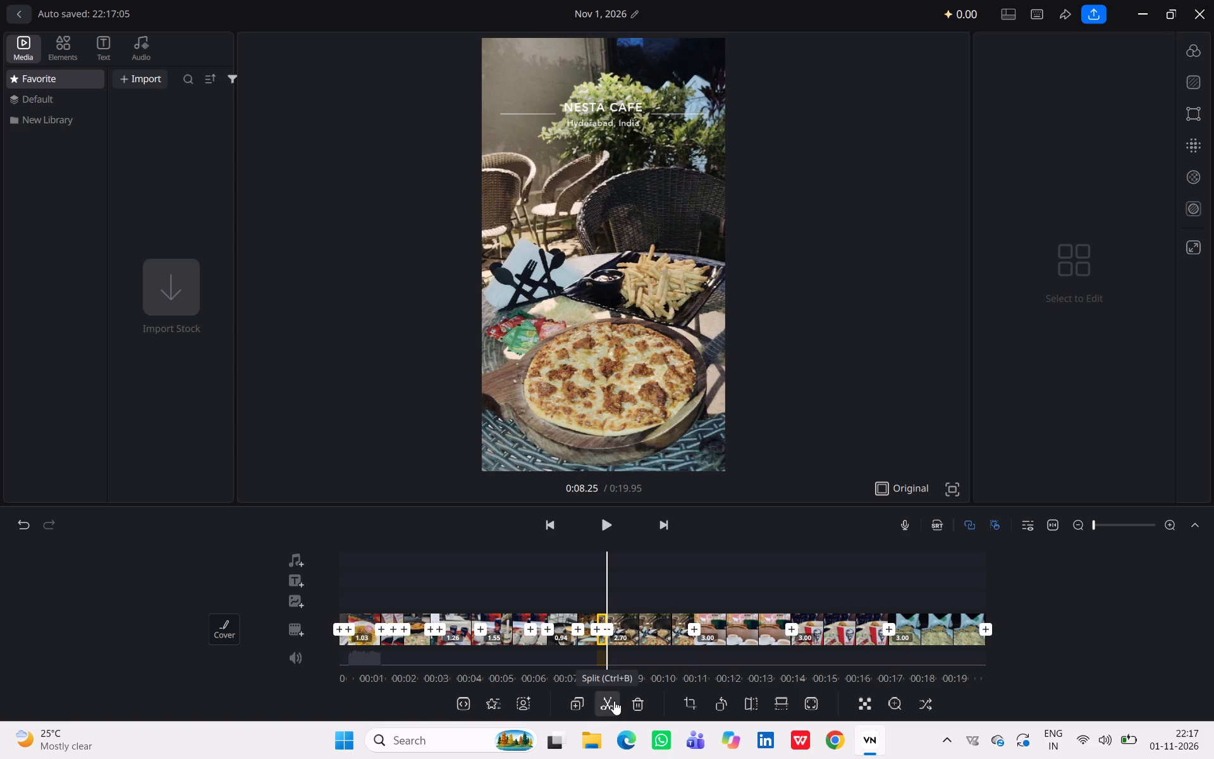
Replay across the new cut and delete the 2.70 s Nesta Cafe pizza piece after it.
{"action": "left_click", "coordinate": [648, 641]}
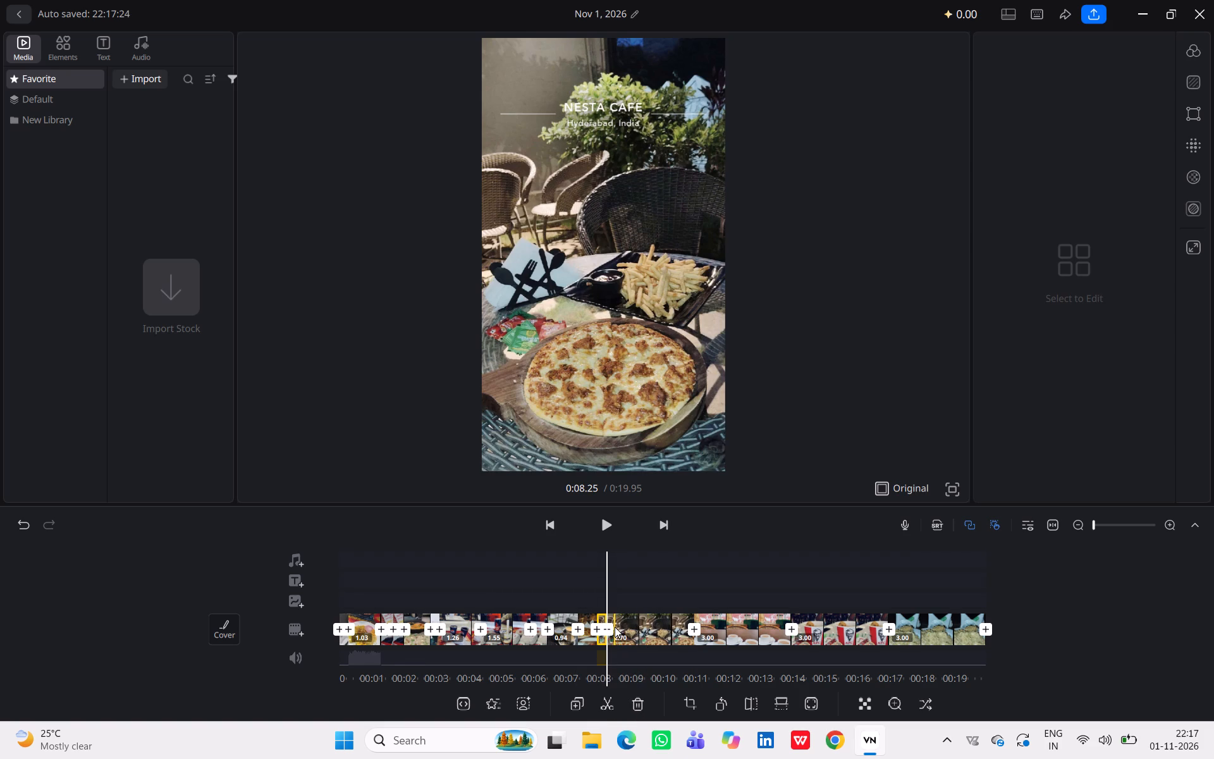
{"action": "left_click", "coordinate": [615, 627]}
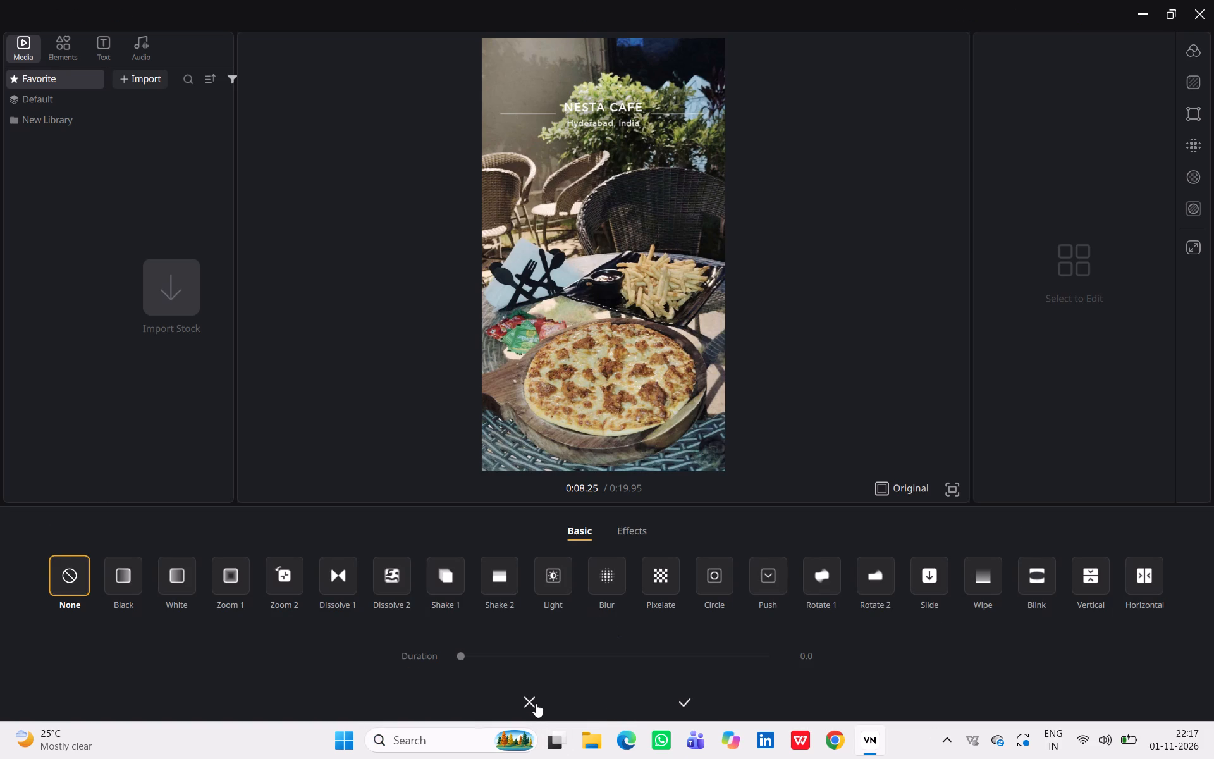
{"action": "left_click", "coordinate": [536, 703]}
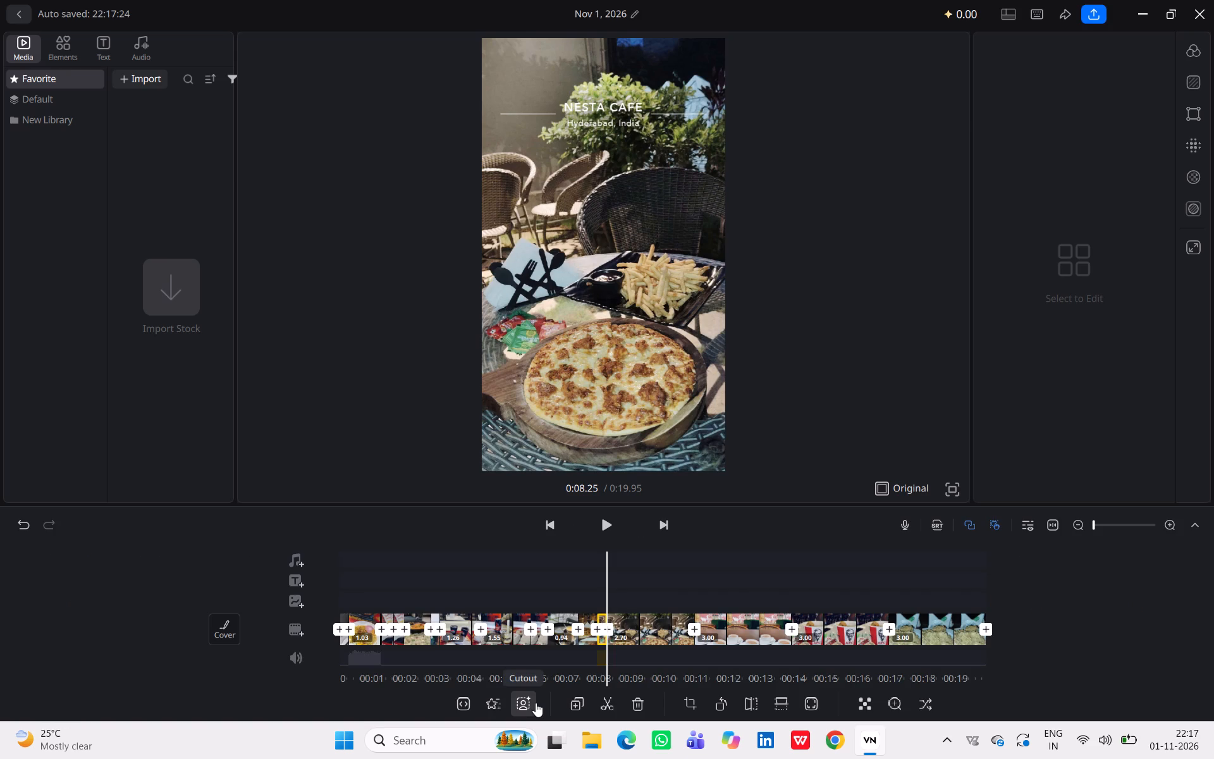
{"action": "left_click", "coordinate": [543, 522]}
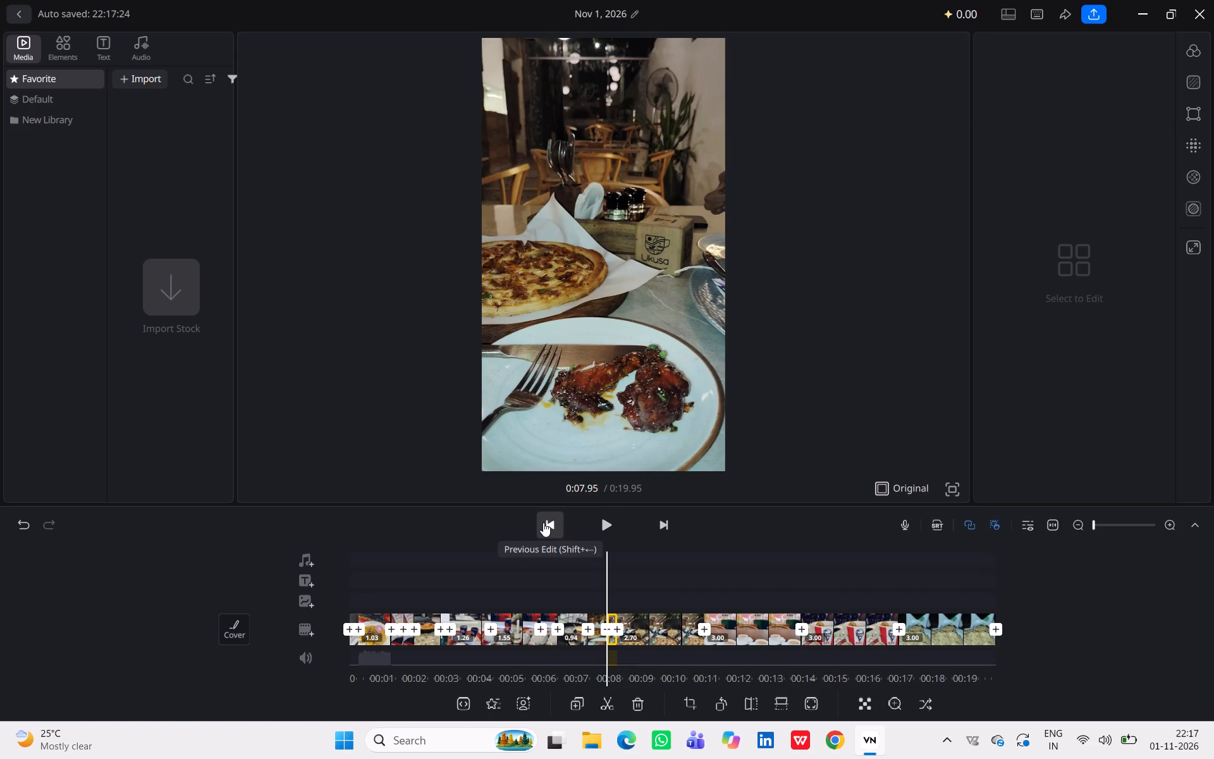
{"action": "left_click", "coordinate": [607, 516]}
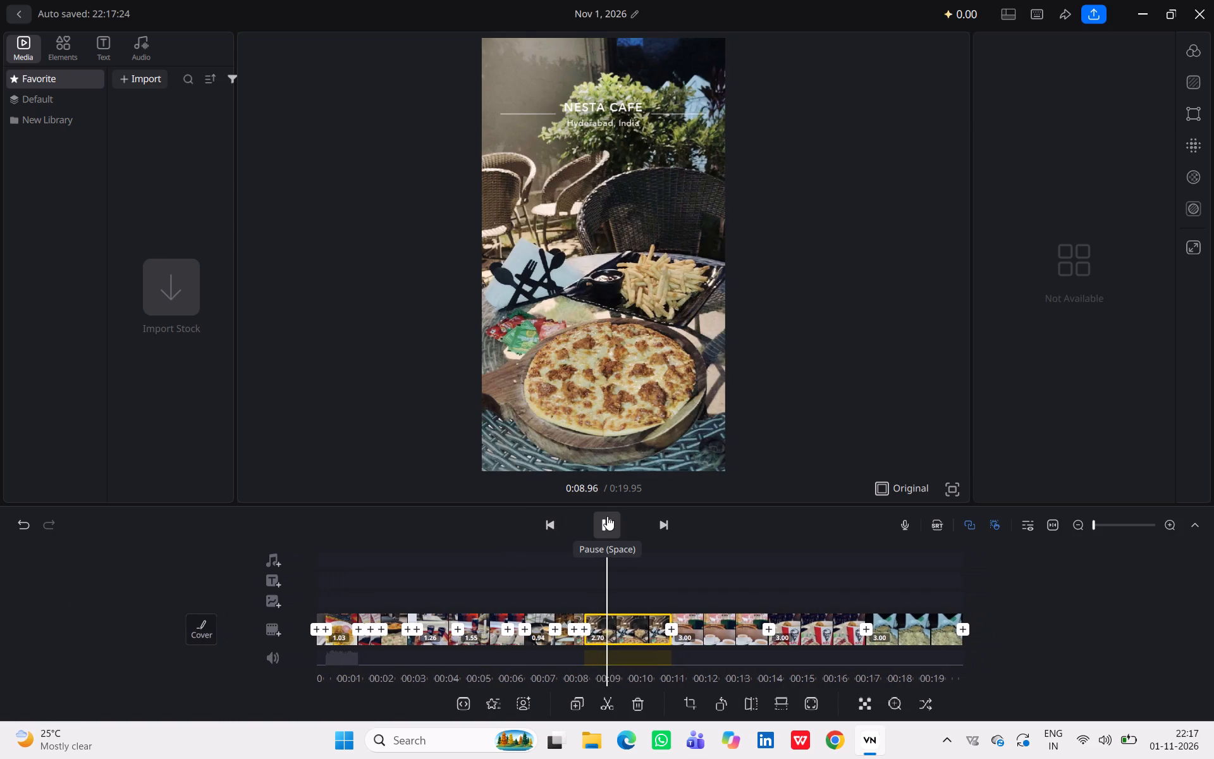
{"action": "left_click", "coordinate": [607, 516]}
{"action": "left_click", "coordinate": [636, 700]}
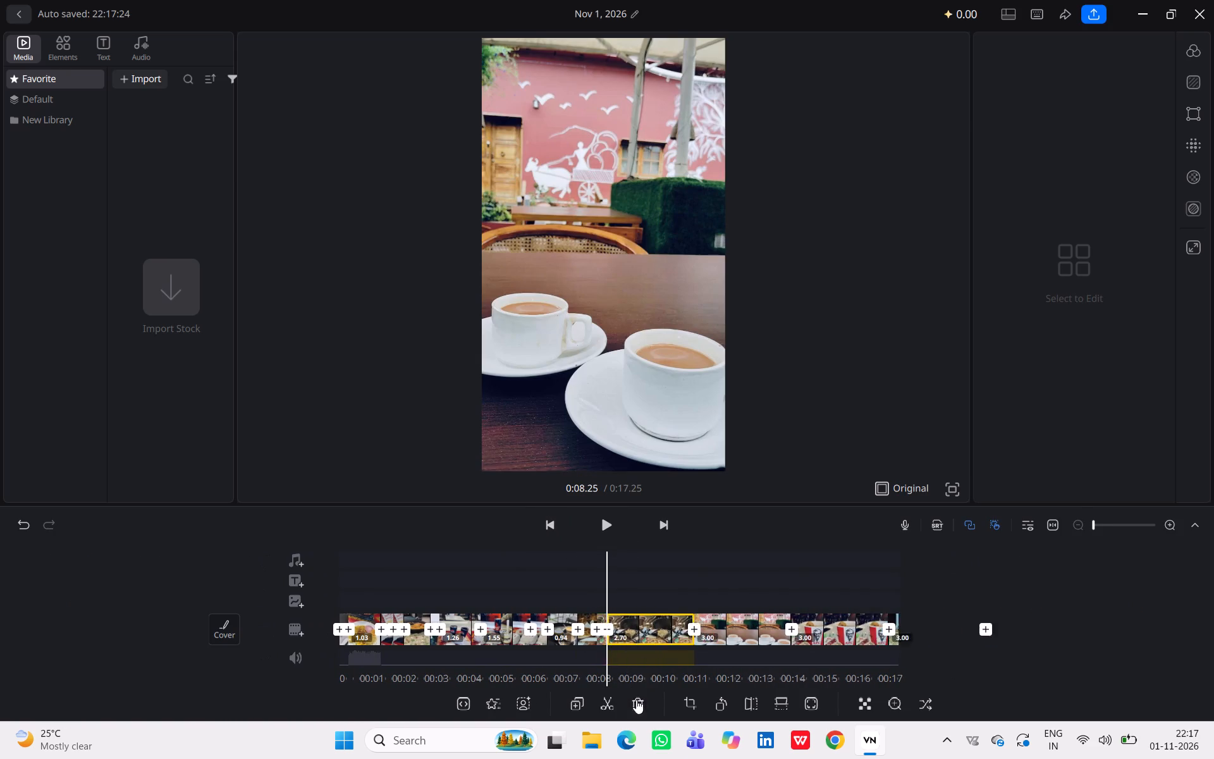
Play from 7.95 s to 9.43 s, split the 3.00 s two-teacups segment there, and delete the 1.18 s piece before the cut.
{"action": "left_click", "coordinate": [555, 520]}
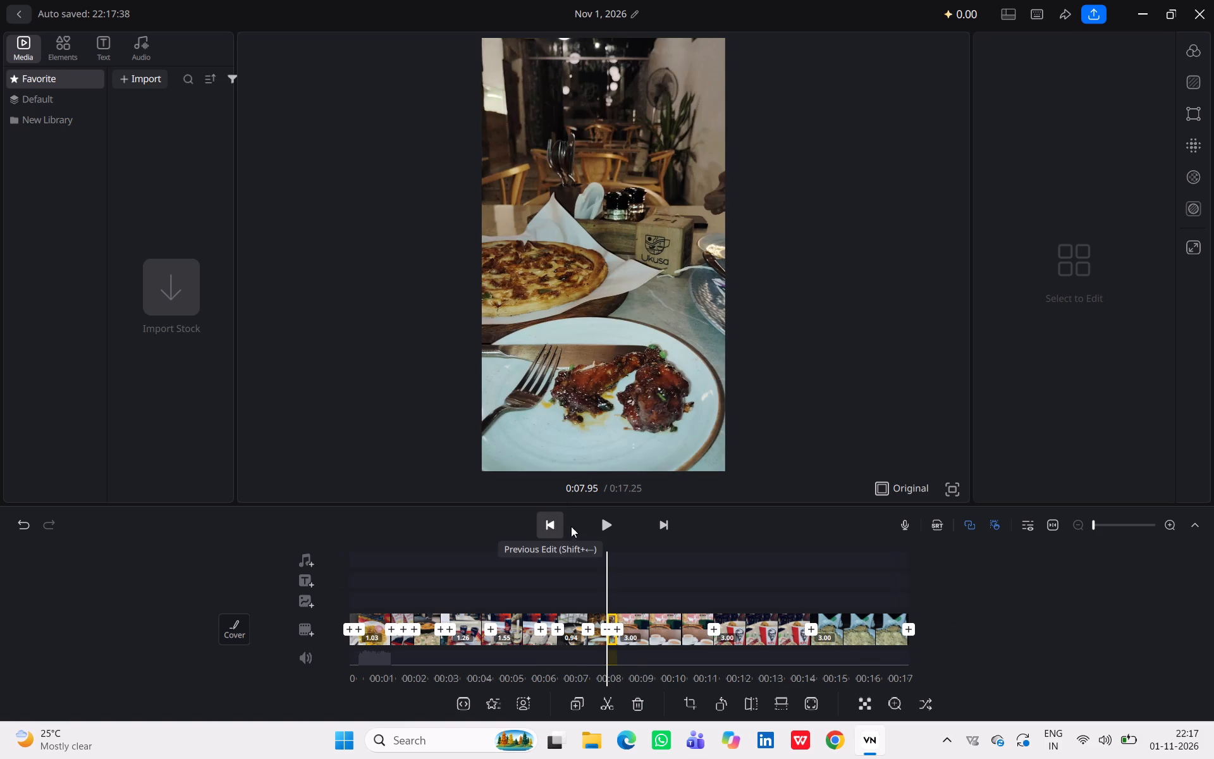
{"action": "left_click", "coordinate": [606, 526]}
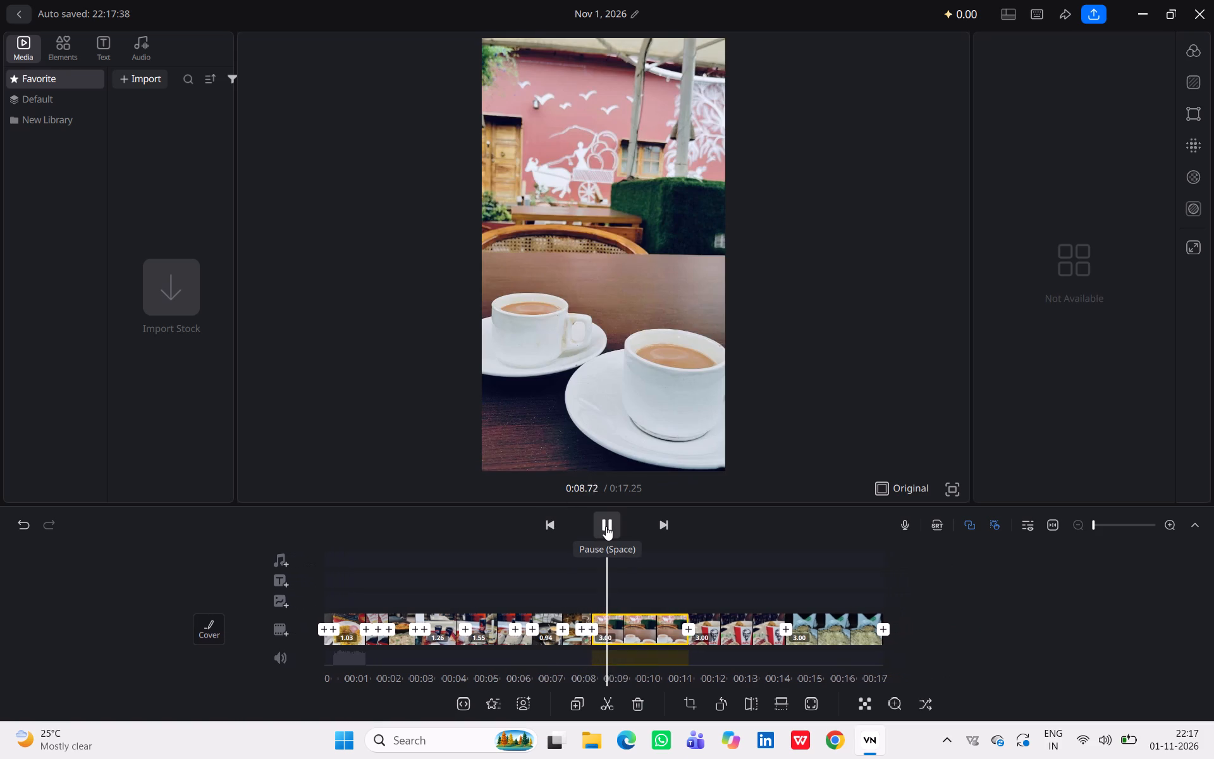
{"action": "left_click", "coordinate": [606, 526]}
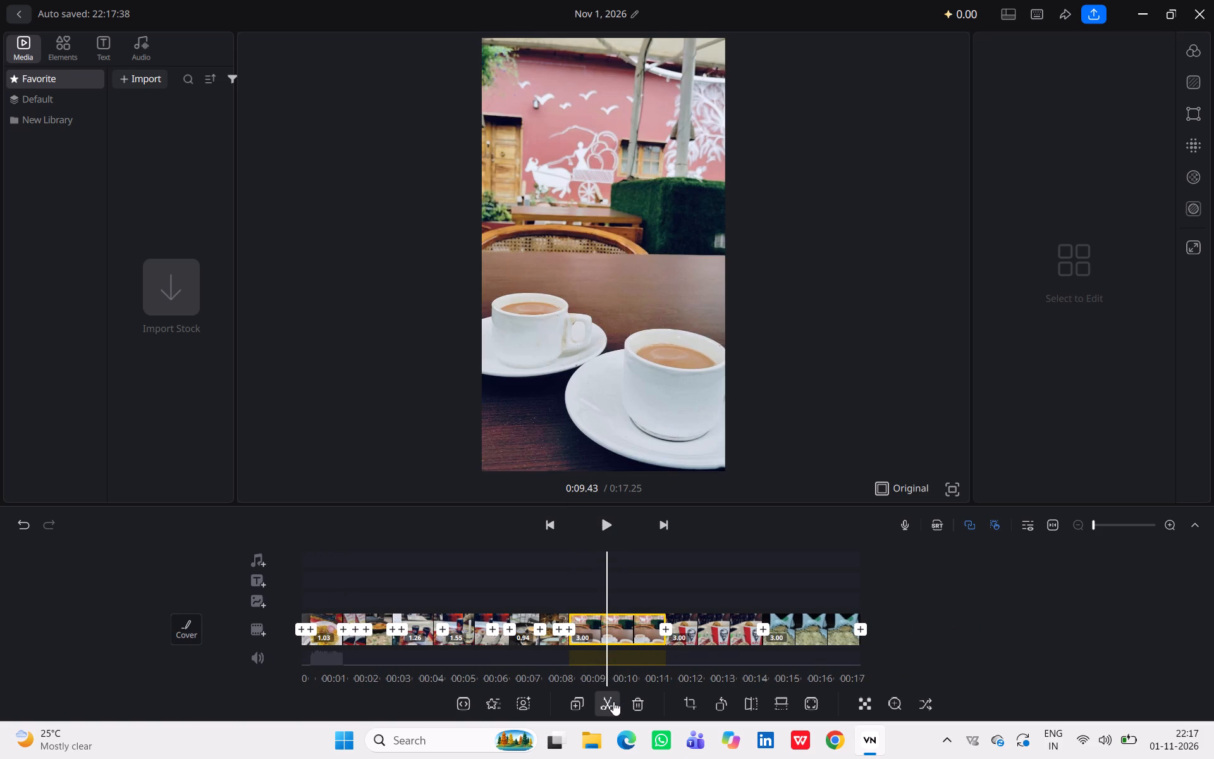
{"action": "left_click", "coordinate": [613, 701]}
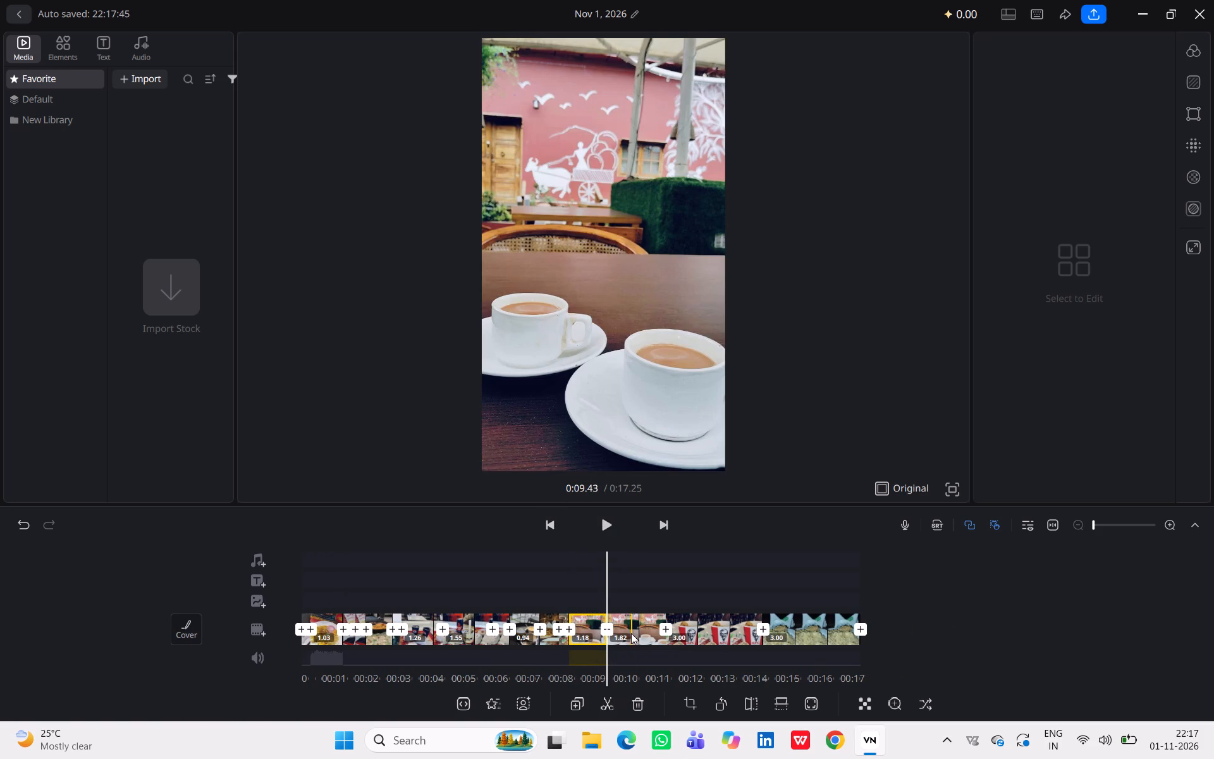
{"action": "left_click", "coordinate": [626, 625]}
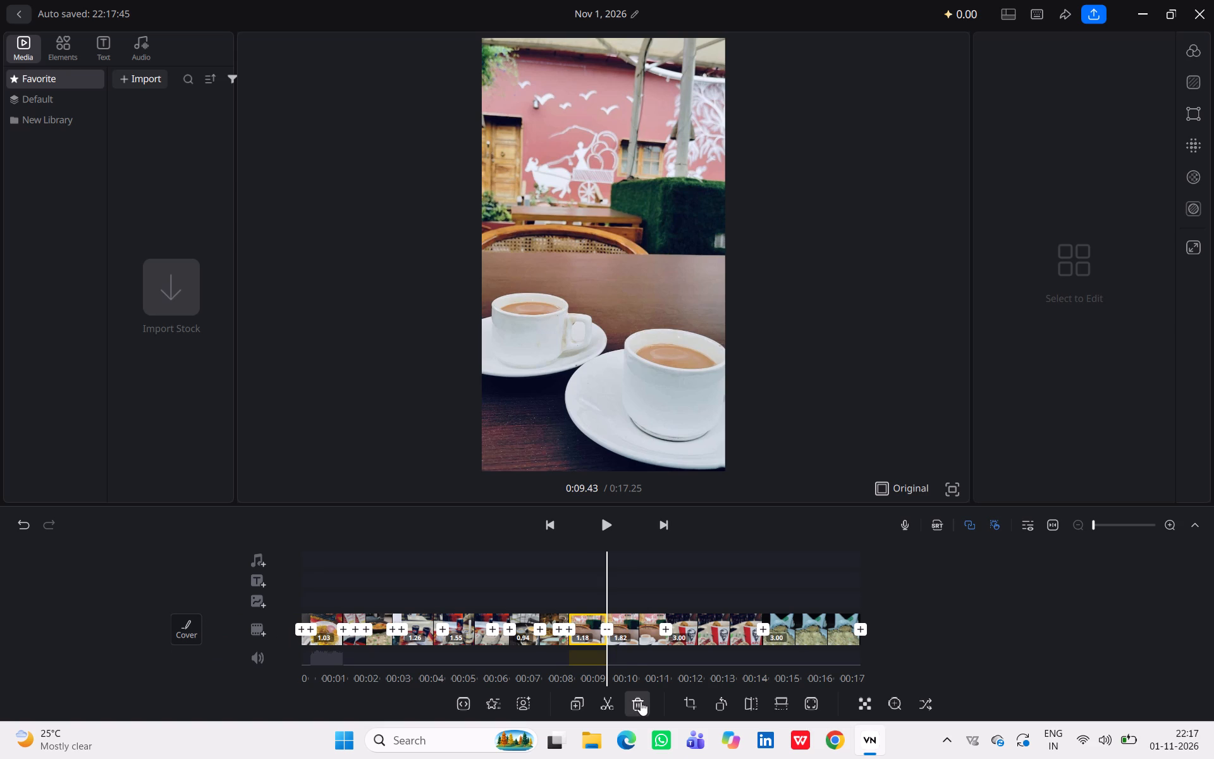
{"action": "left_click", "coordinate": [641, 703]}
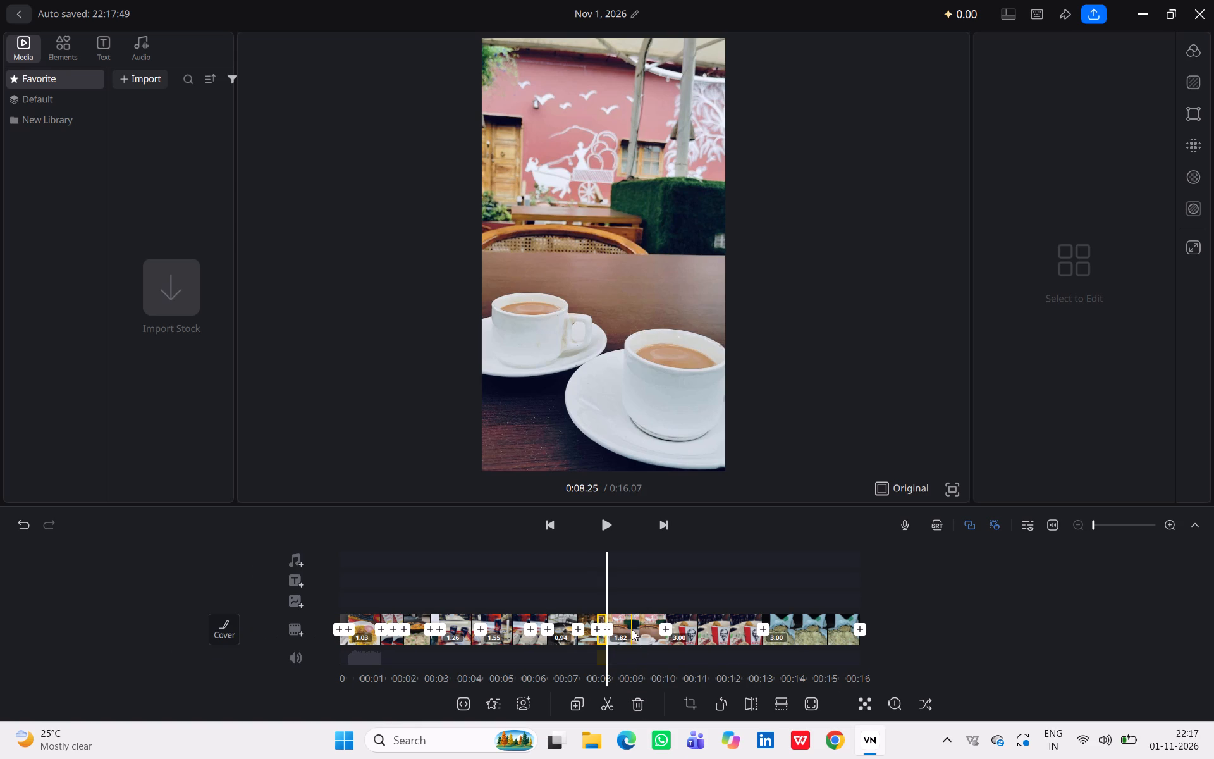
Play from the previous cut to 9.34 s, split the 1.82 s two-teacups segment there, and delete the 1.09 s piece before the cut.
{"action": "left_click", "coordinate": [544, 526]}
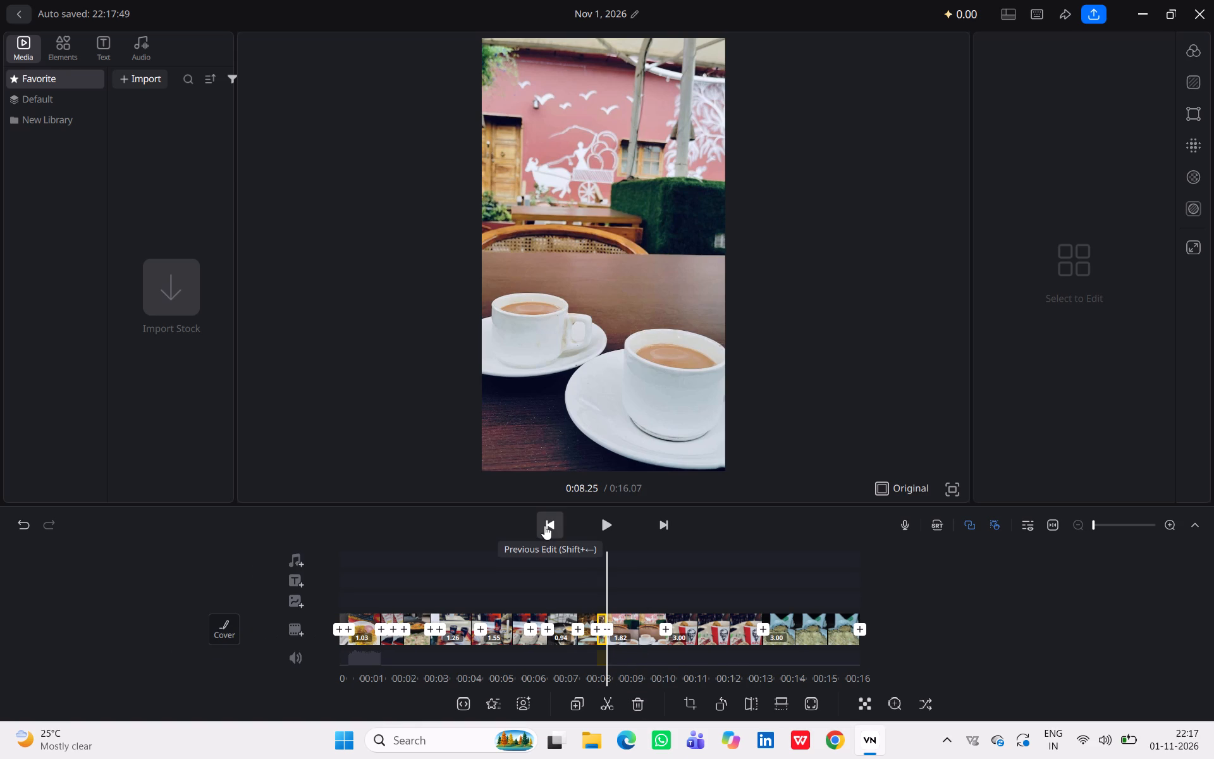
{"action": "left_click", "coordinate": [603, 526]}
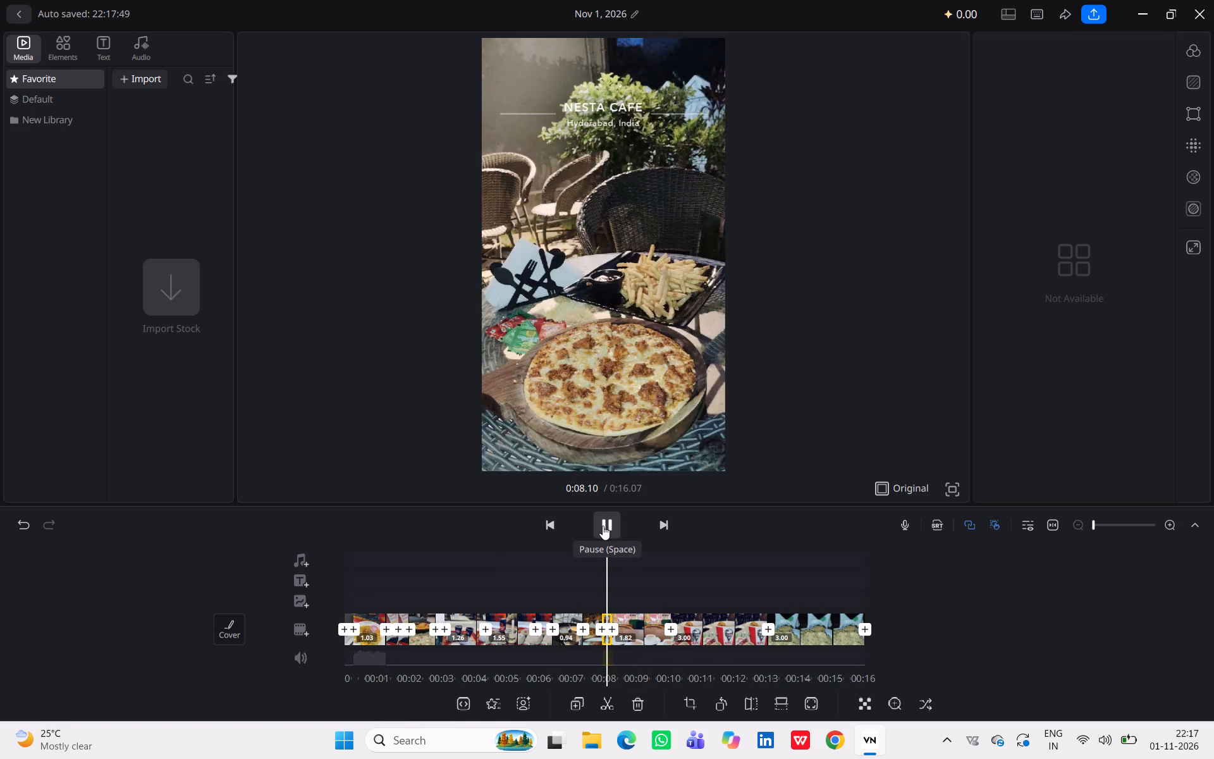
{"action": "left_click", "coordinate": [603, 526]}
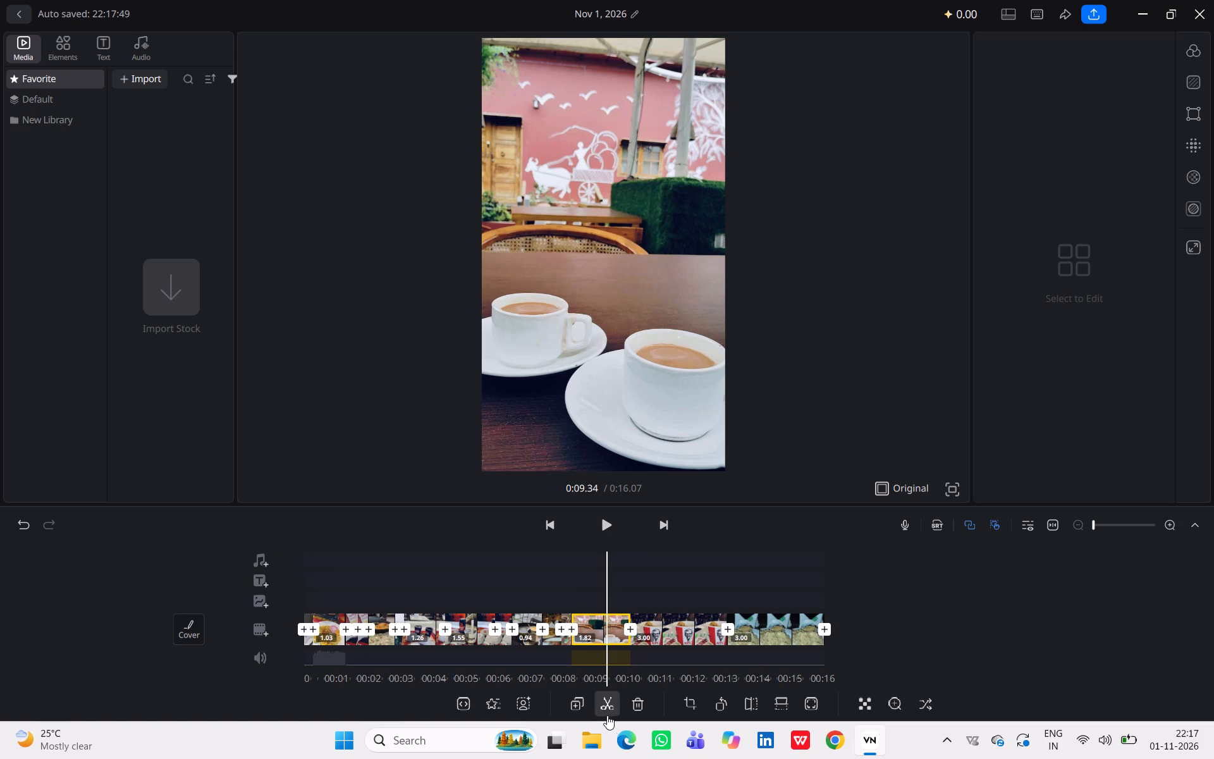
{"action": "left_click", "coordinate": [611, 707]}
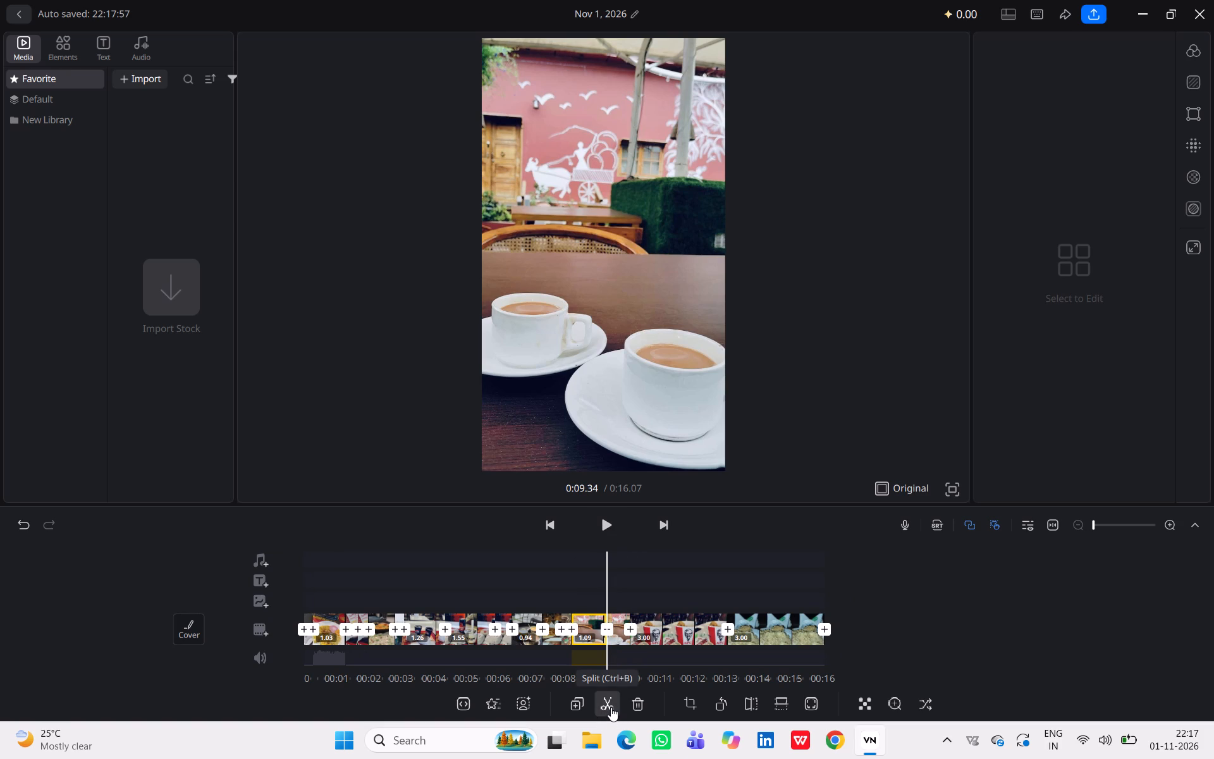
{"action": "left_click", "coordinate": [635, 705]}
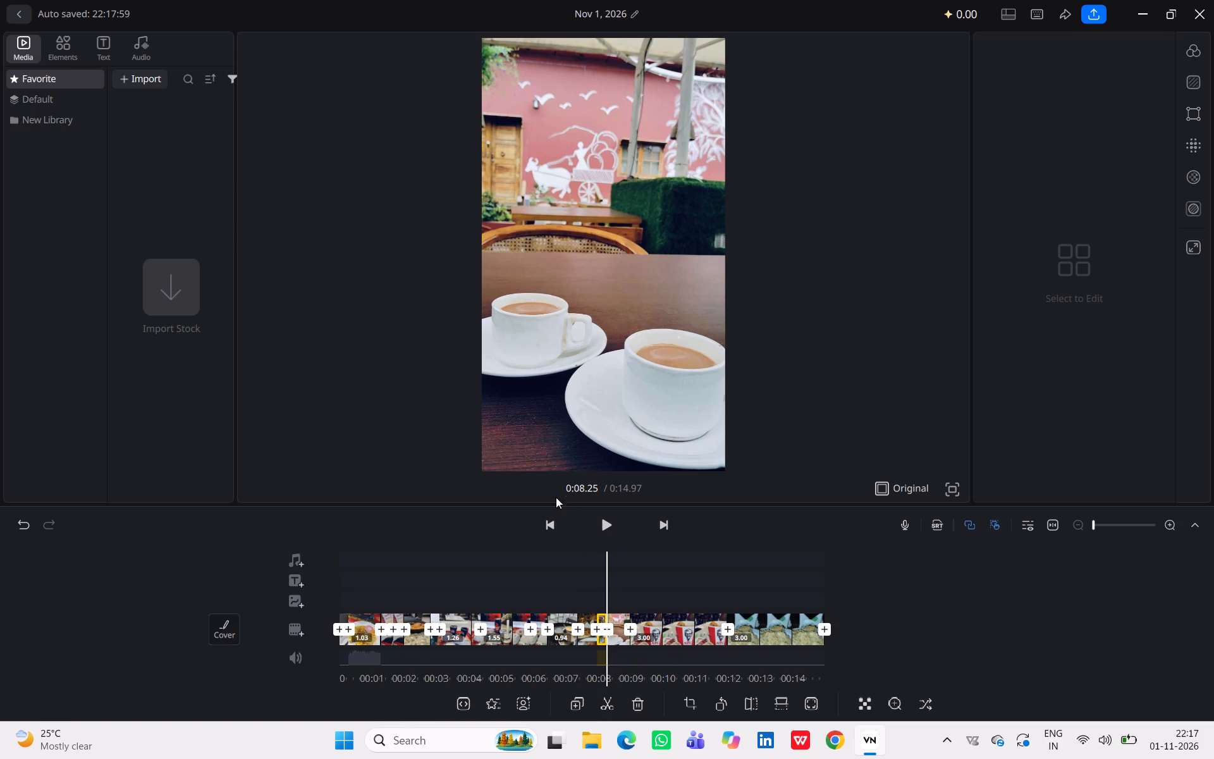
Replay the cuts around the teacups to 9.50 s and delete the 3.00 s KFC bucket segment.
{"action": "left_click_drag", "start_coordinate": [553, 517], "coordinate": [607, 531]}
{"action": "triple_click", "coordinate": [549, 531]}
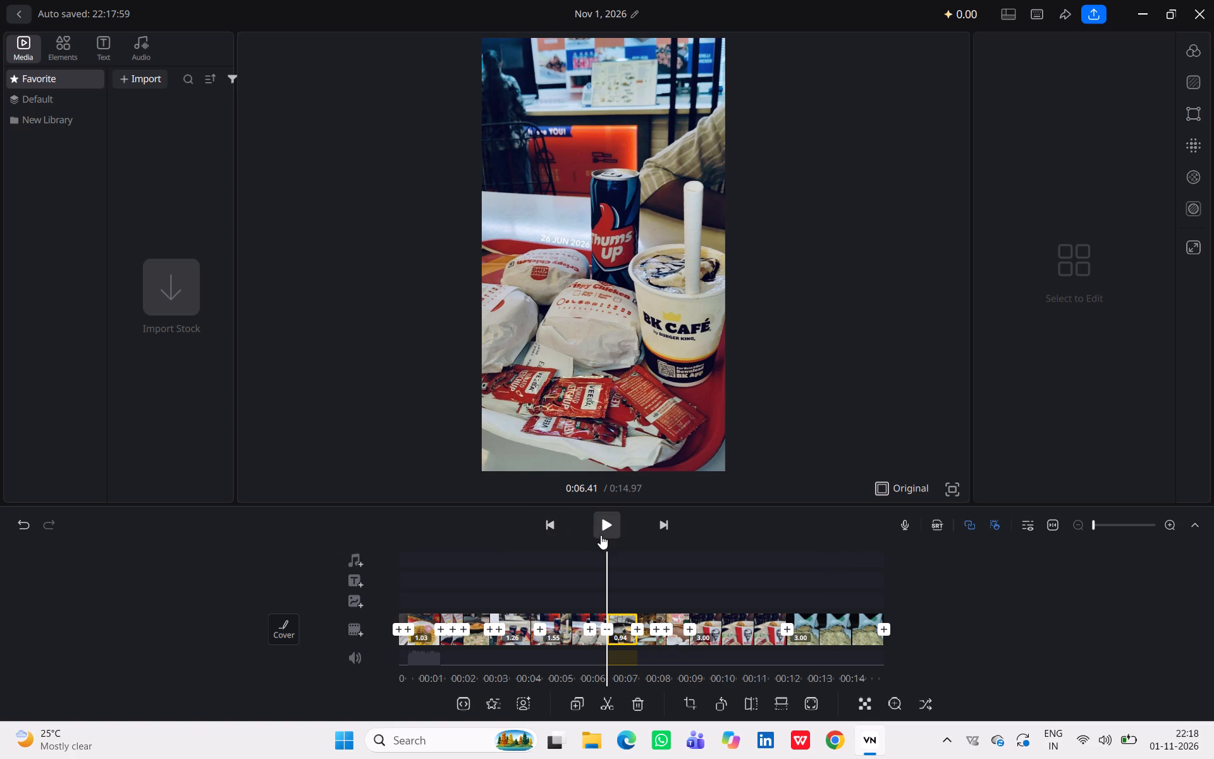
{"action": "left_click", "coordinate": [607, 534]}
{"action": "left_click", "coordinate": [607, 534]}
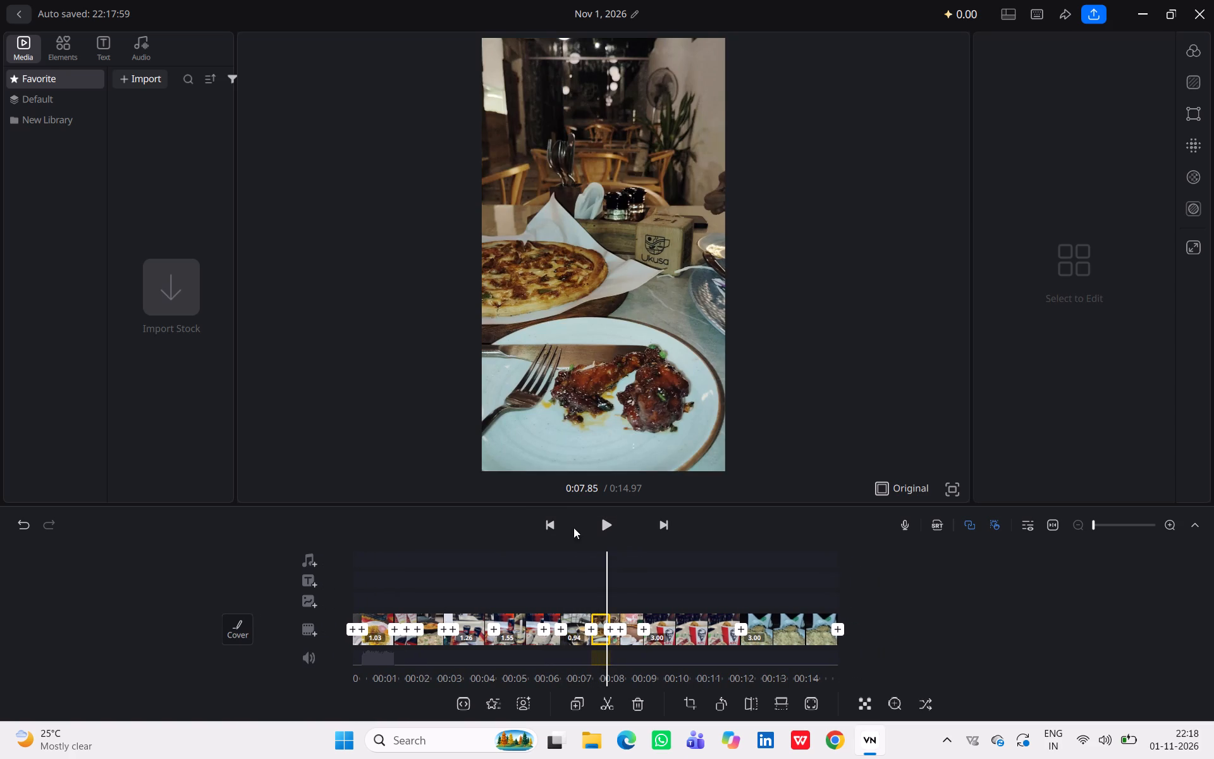
{"action": "double_click", "coordinate": [547, 529]}
{"action": "left_click", "coordinate": [611, 522]}
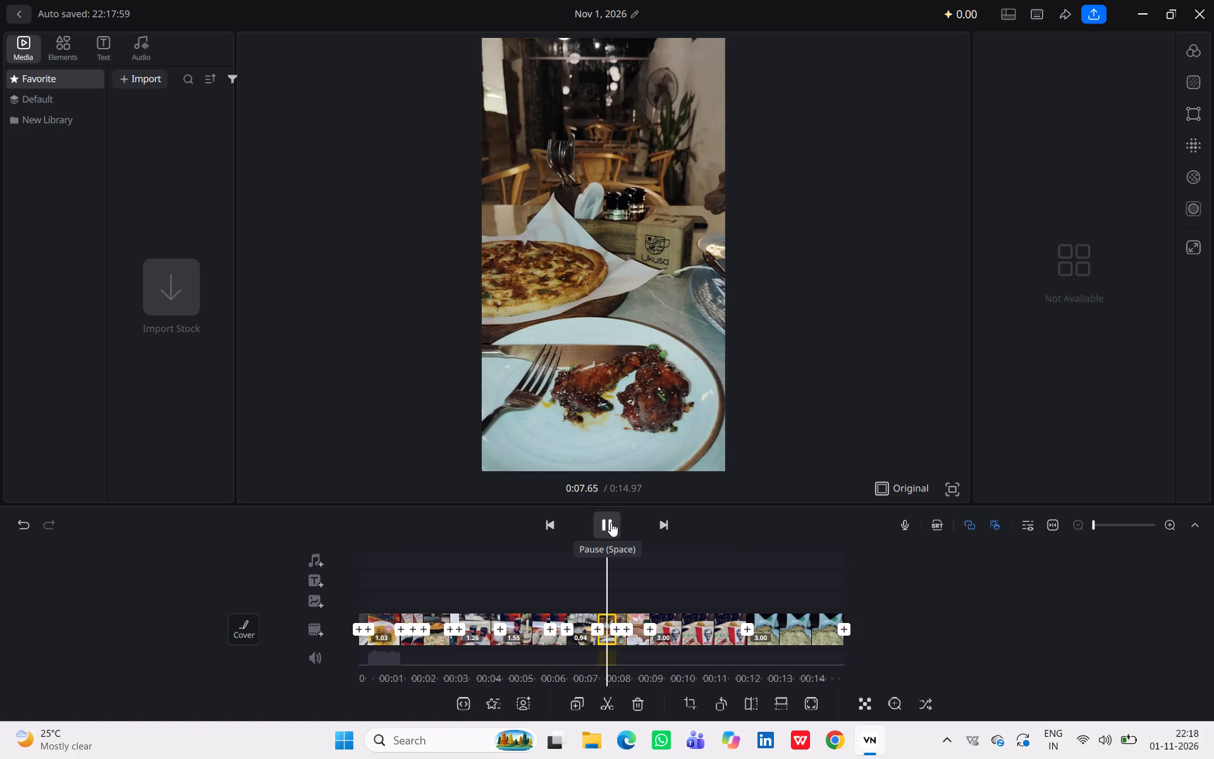
{"action": "left_click", "coordinate": [611, 522]}
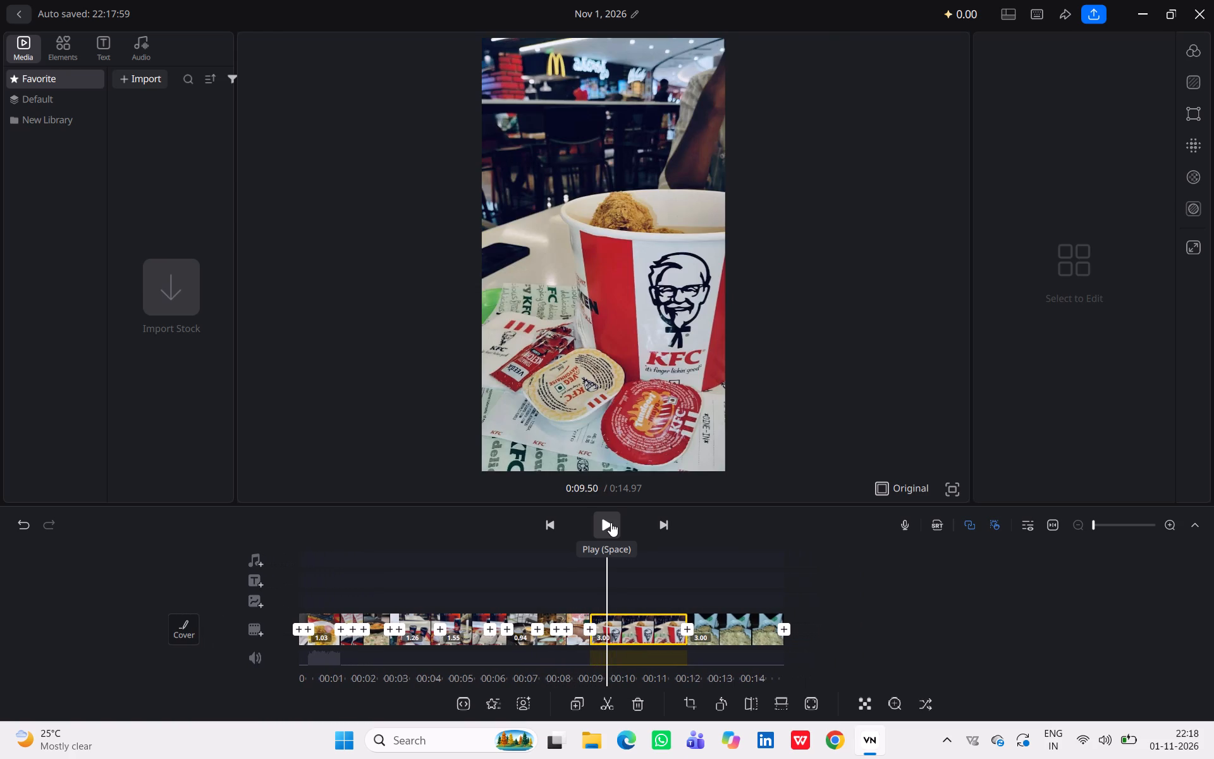
{"action": "left_click", "coordinate": [636, 701]}
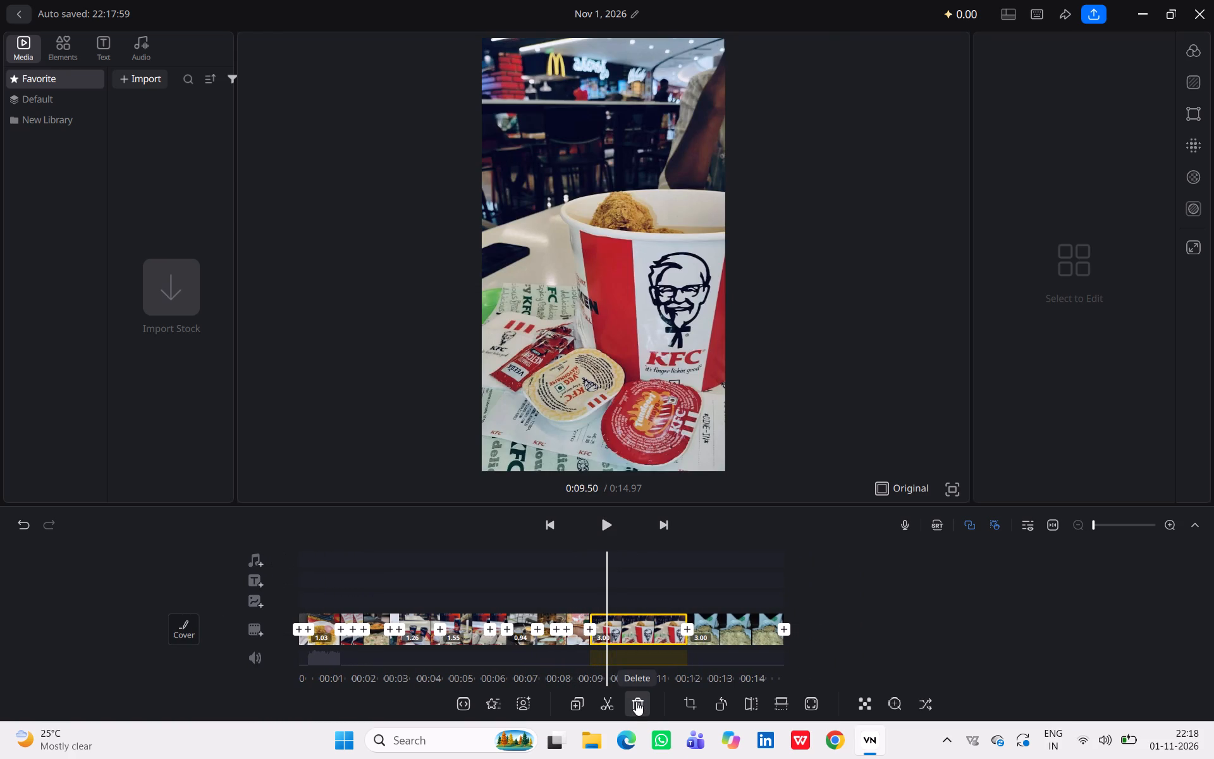
Play to 10.35 s, split the 3.00 s Pista House rice segment there, and delete the 1.37 s piece before the cut.
{"action": "left_click", "coordinate": [547, 525]}
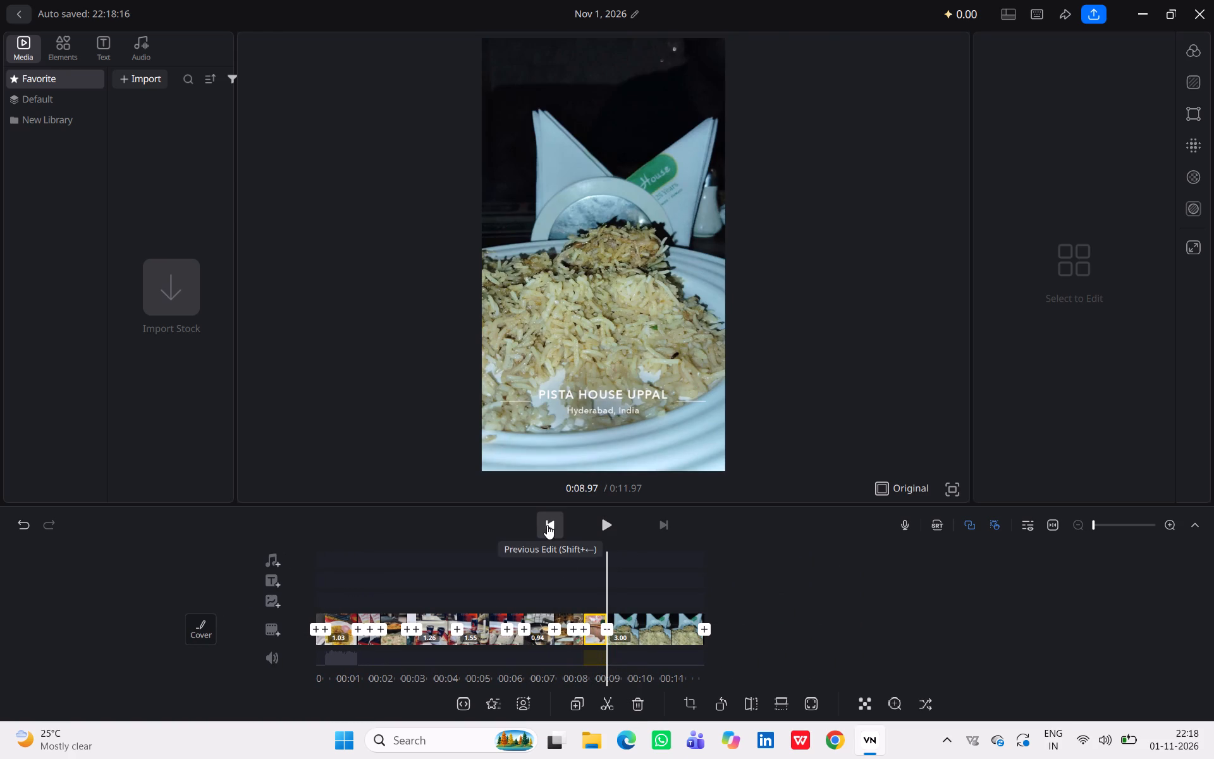
{"action": "left_click", "coordinate": [602, 531]}
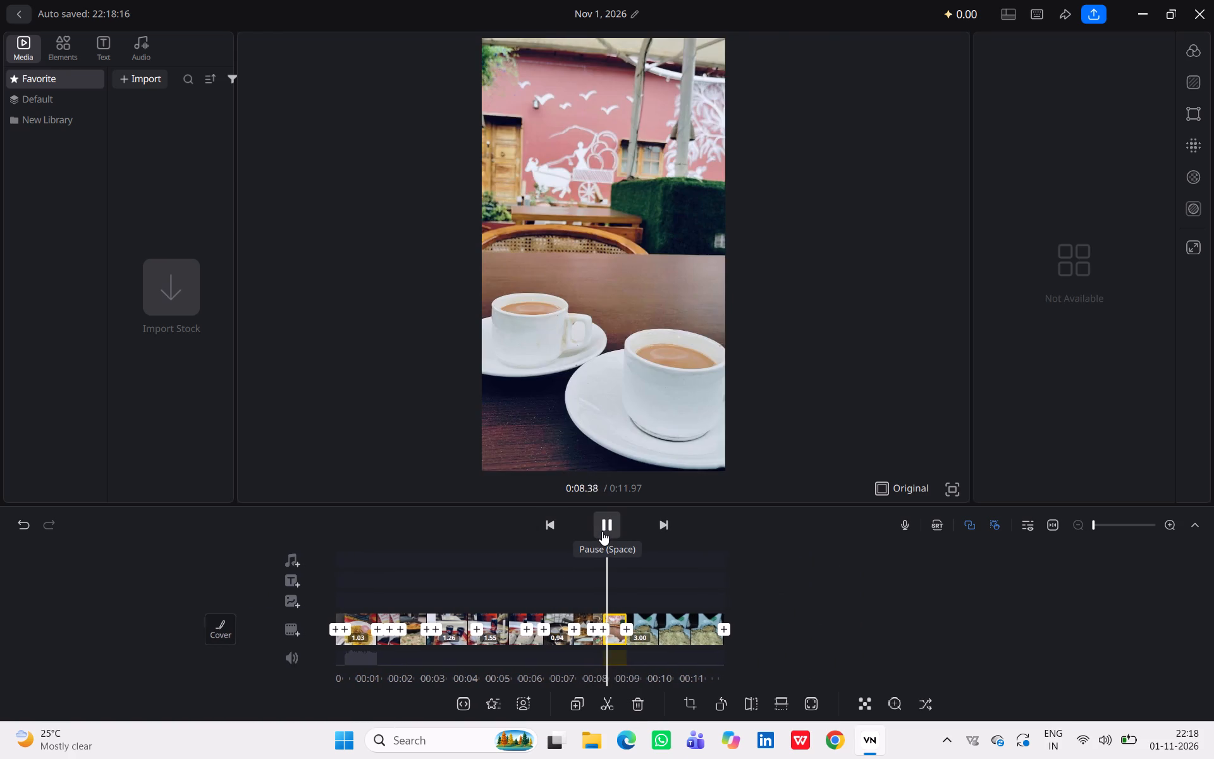
{"action": "left_click", "coordinate": [602, 531]}
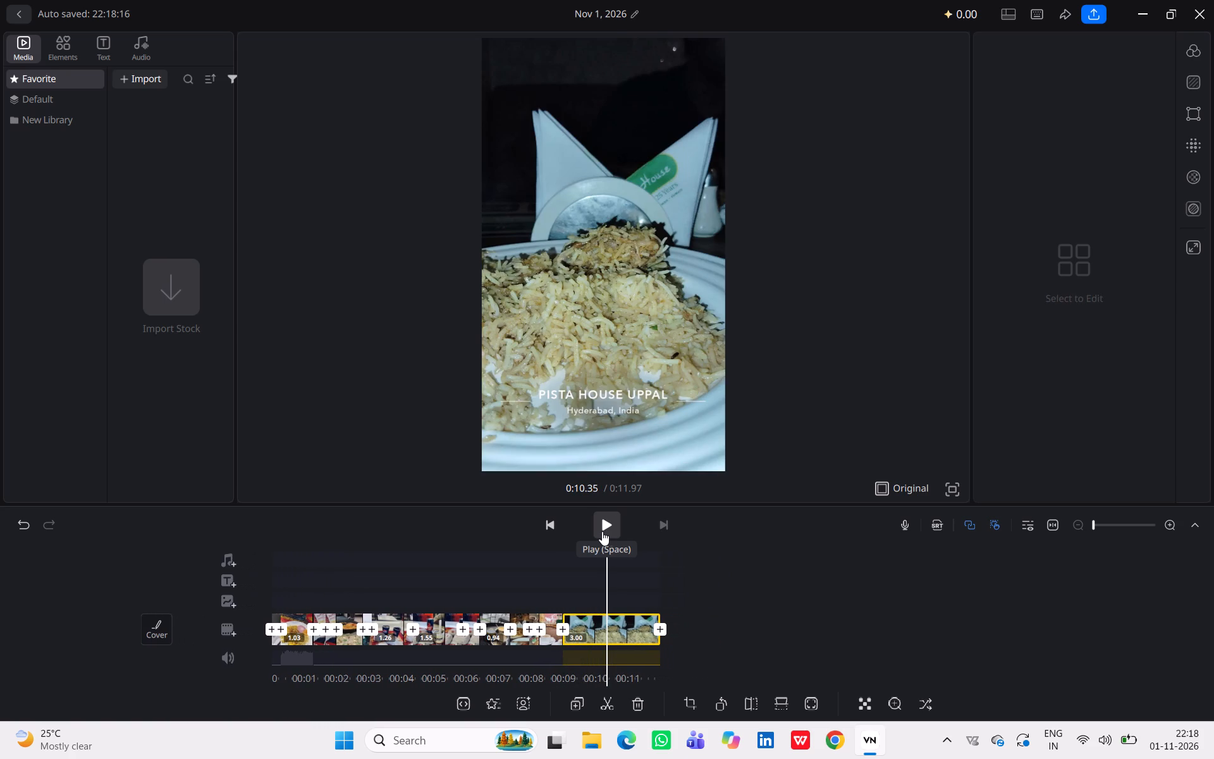
{"action": "left_click", "coordinate": [601, 711]}
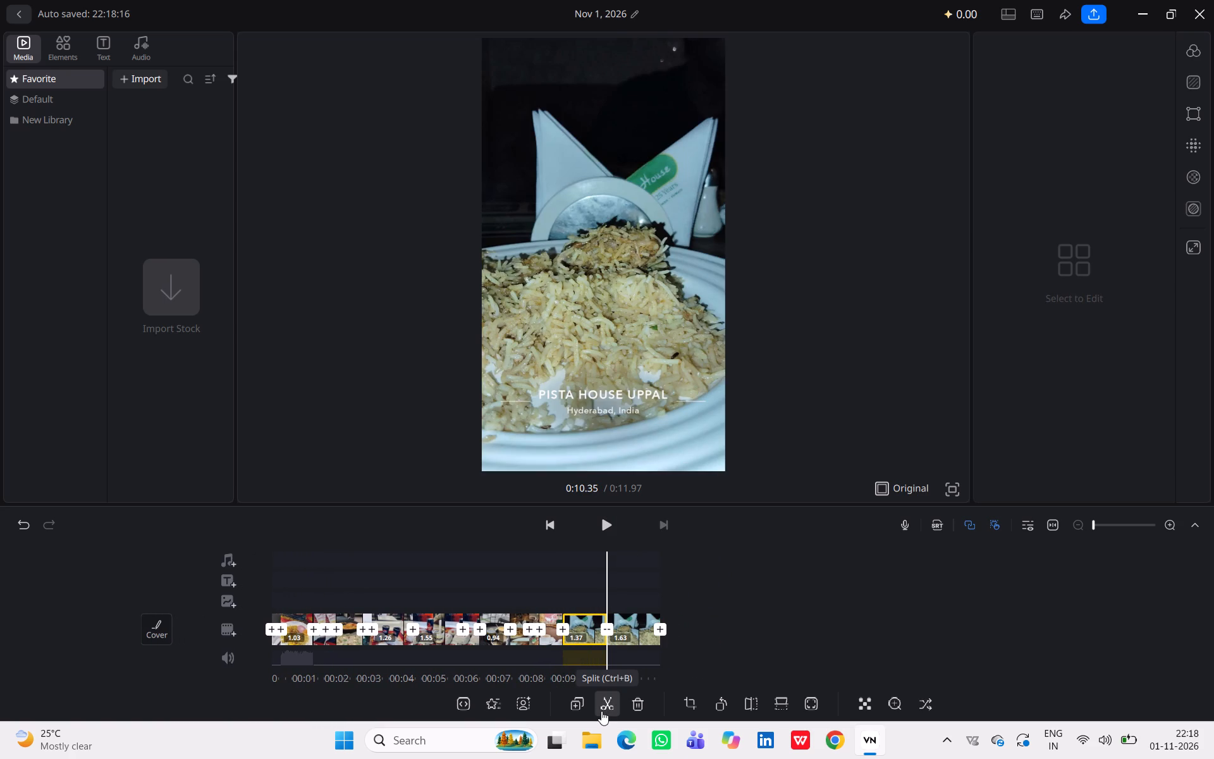
{"action": "left_click", "coordinate": [640, 703]}
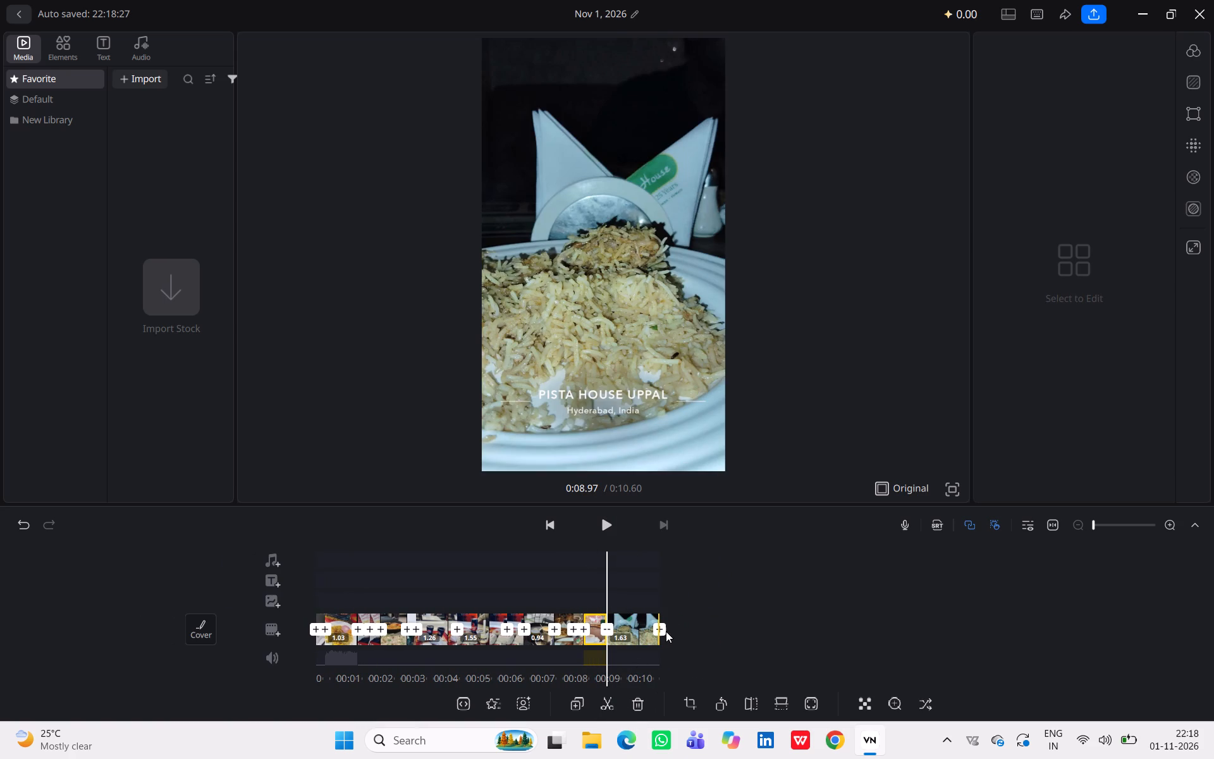
Replay the last cuts to 9.44 s and import "WhatsApp Image 2026-11-01 at 9.41.09 PM" into the main track before the Pista House rice segment.
{"action": "left_click", "coordinate": [560, 520]}
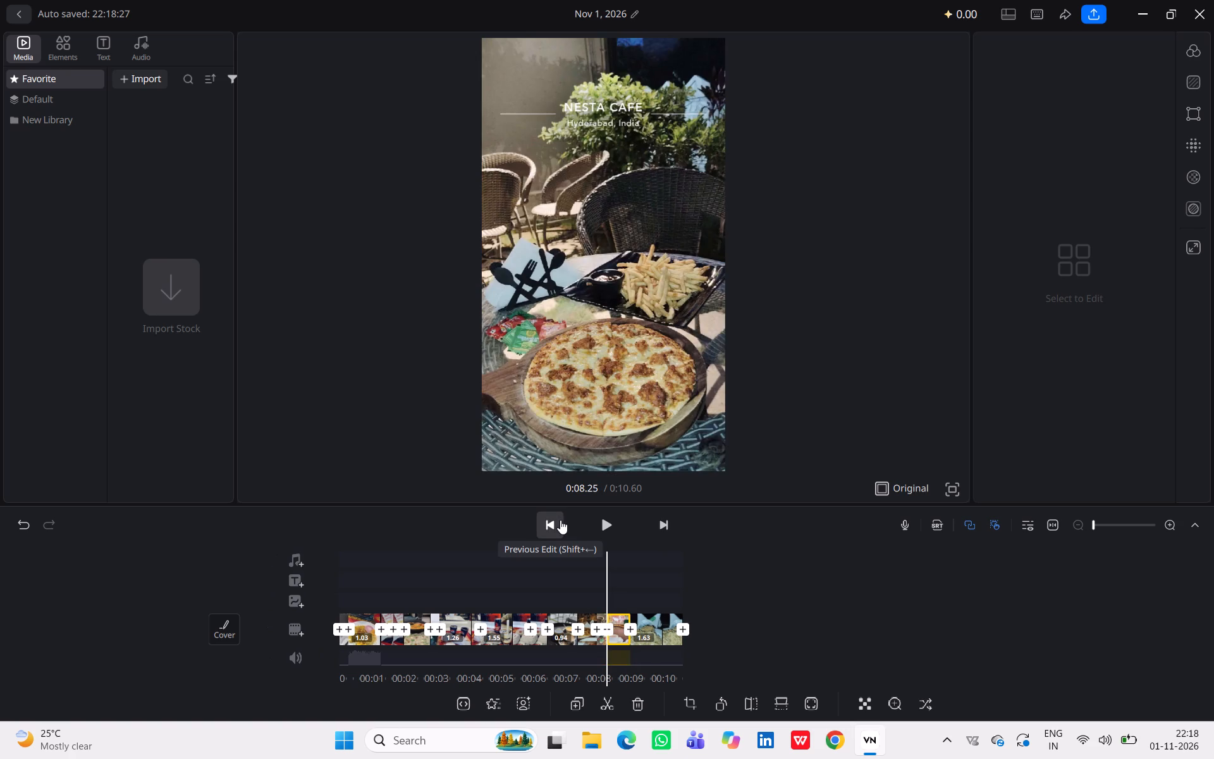
{"action": "double_click", "coordinate": [560, 520]}
{"action": "left_click", "coordinate": [604, 520]}
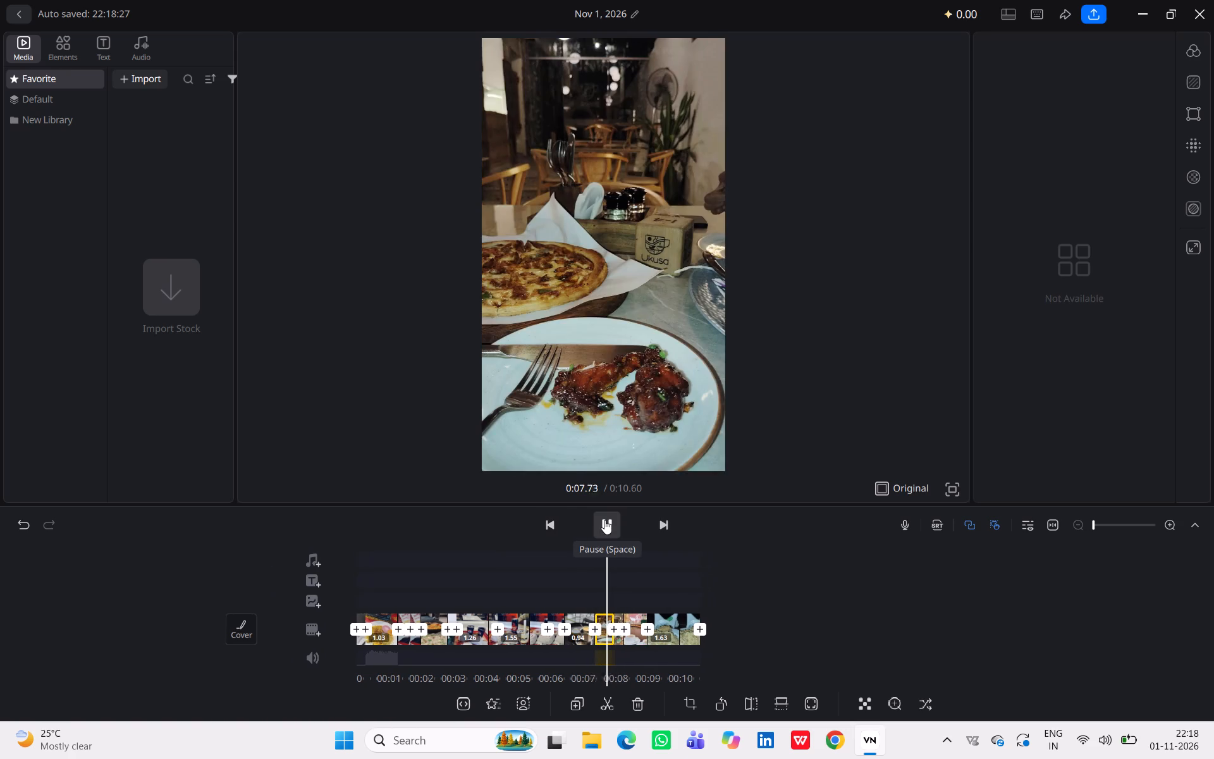
{"action": "left_click", "coordinate": [604, 520]}
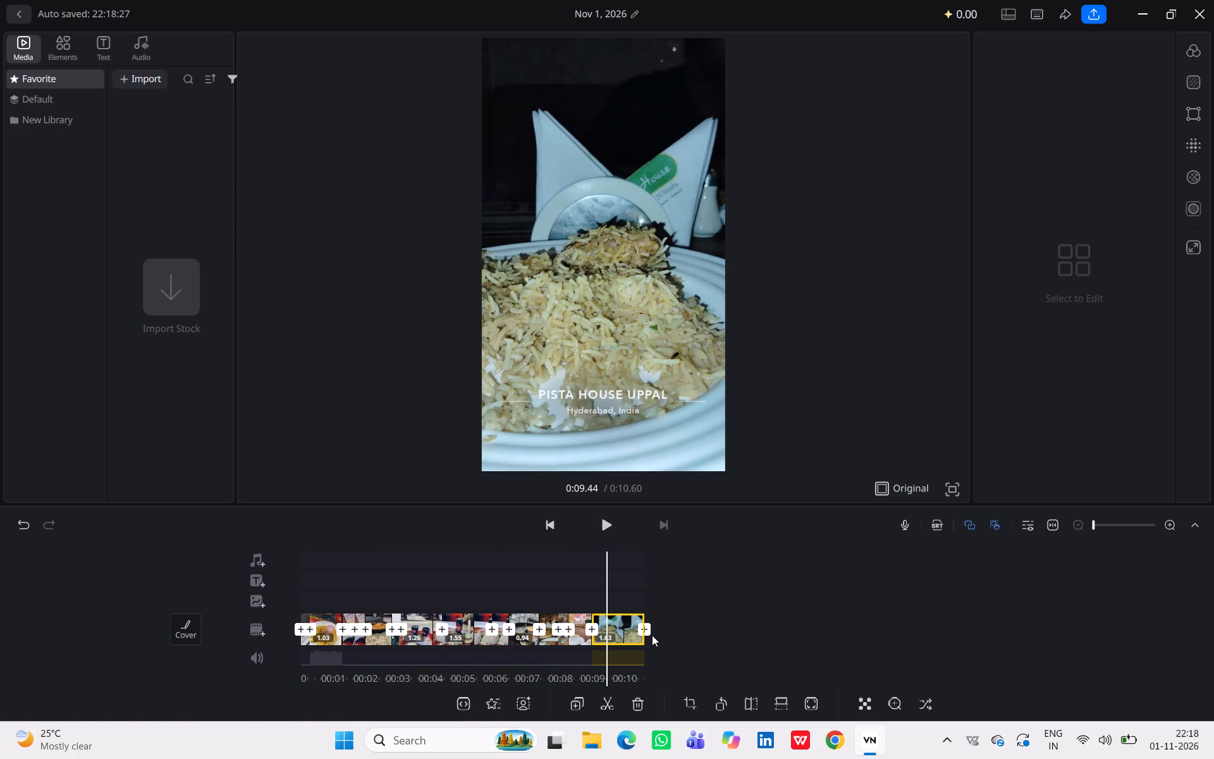
{"action": "left_click", "coordinate": [250, 637]}
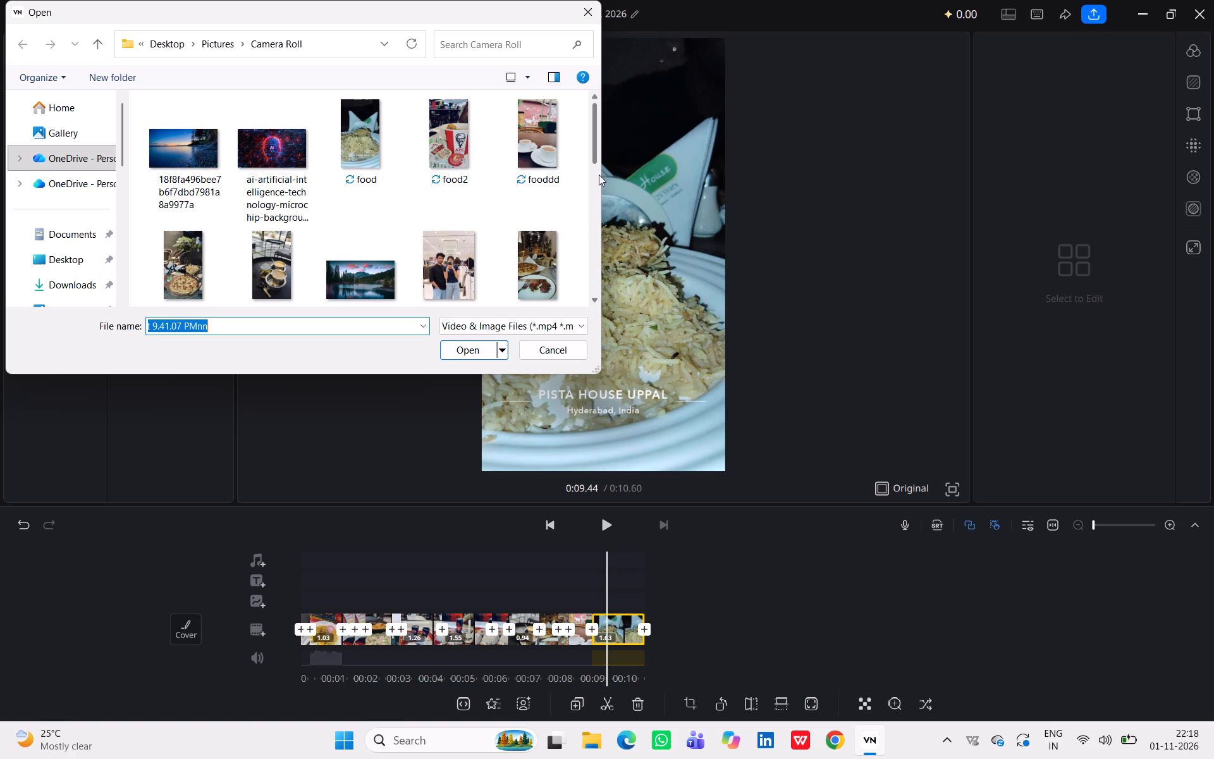
{"action": "triple_click", "coordinate": [593, 173]}
{"action": "double_click", "coordinate": [593, 173]}
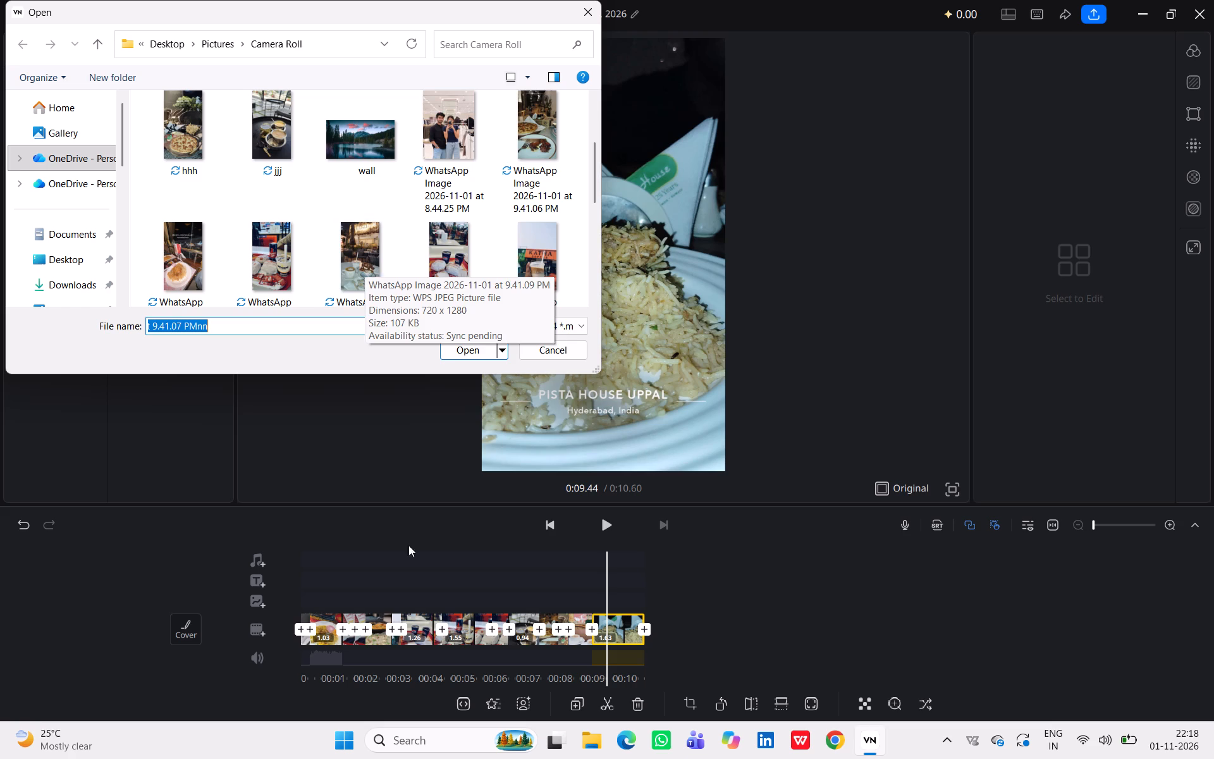
{"action": "left_click", "coordinate": [364, 268]}
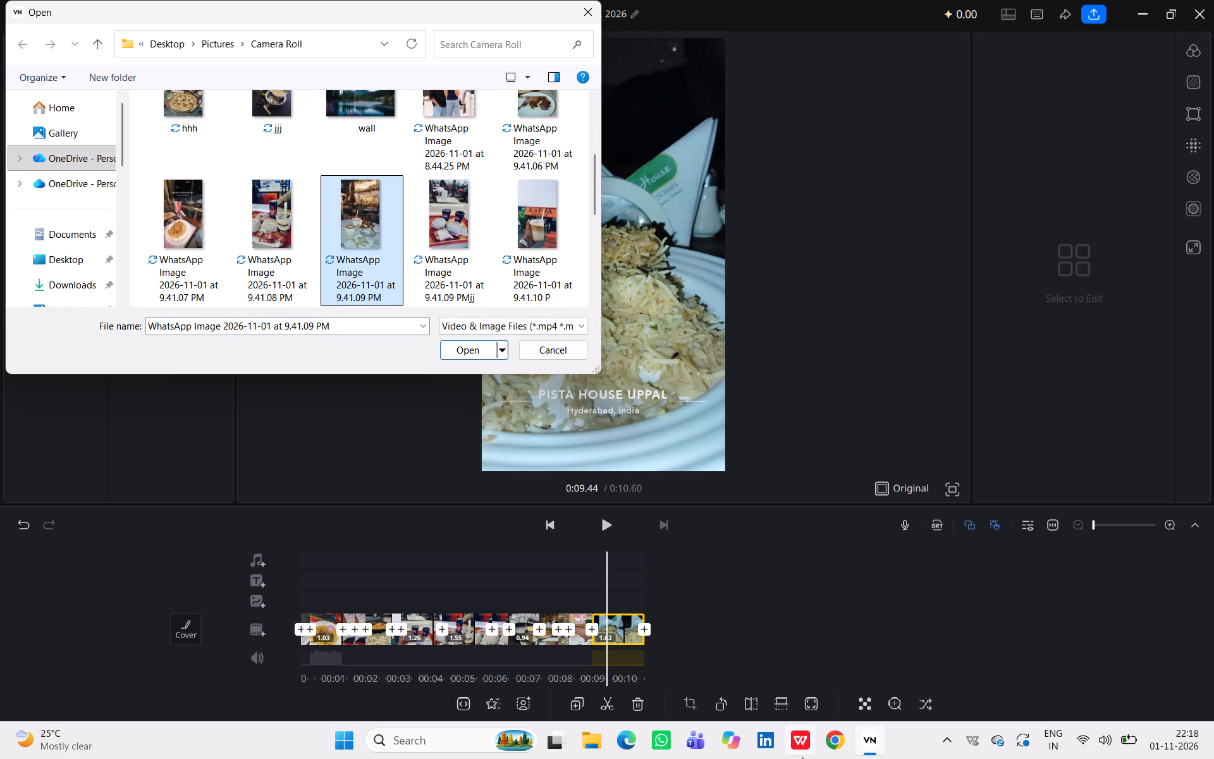
{"action": "key", "text": "Return"}
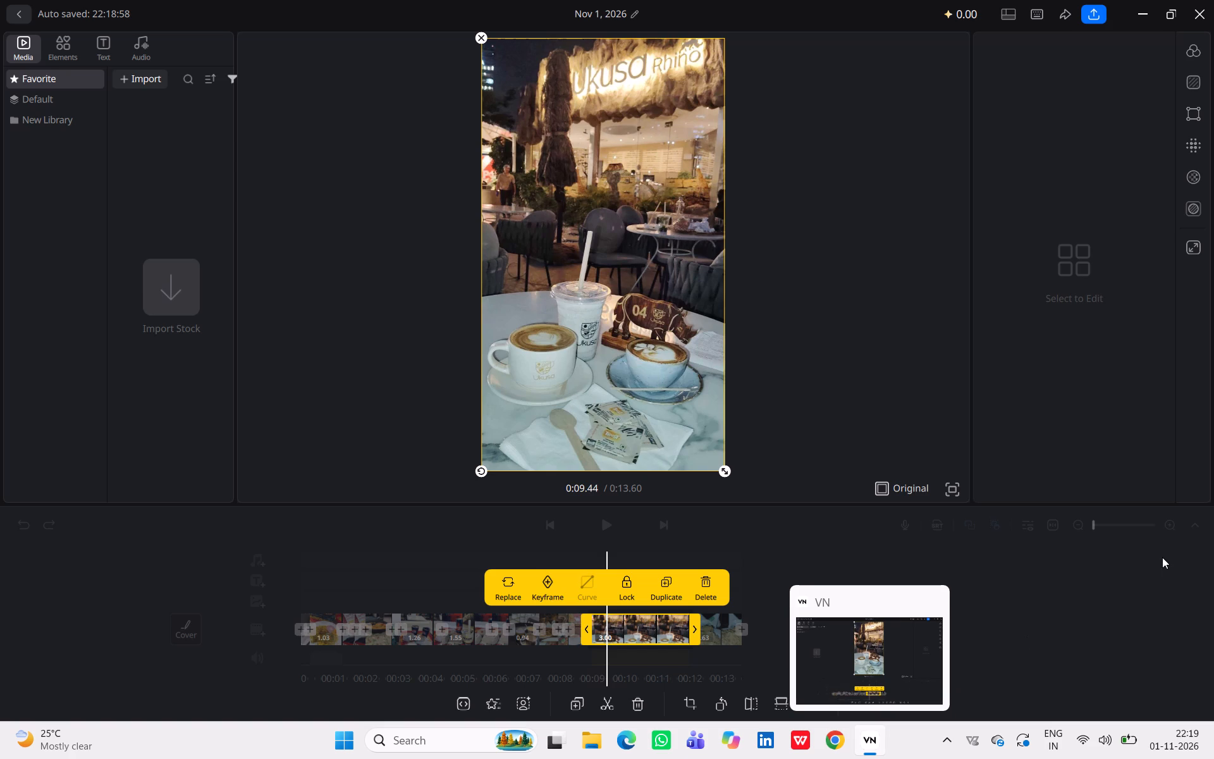
{"action": "left_click", "coordinate": [989, 359]}
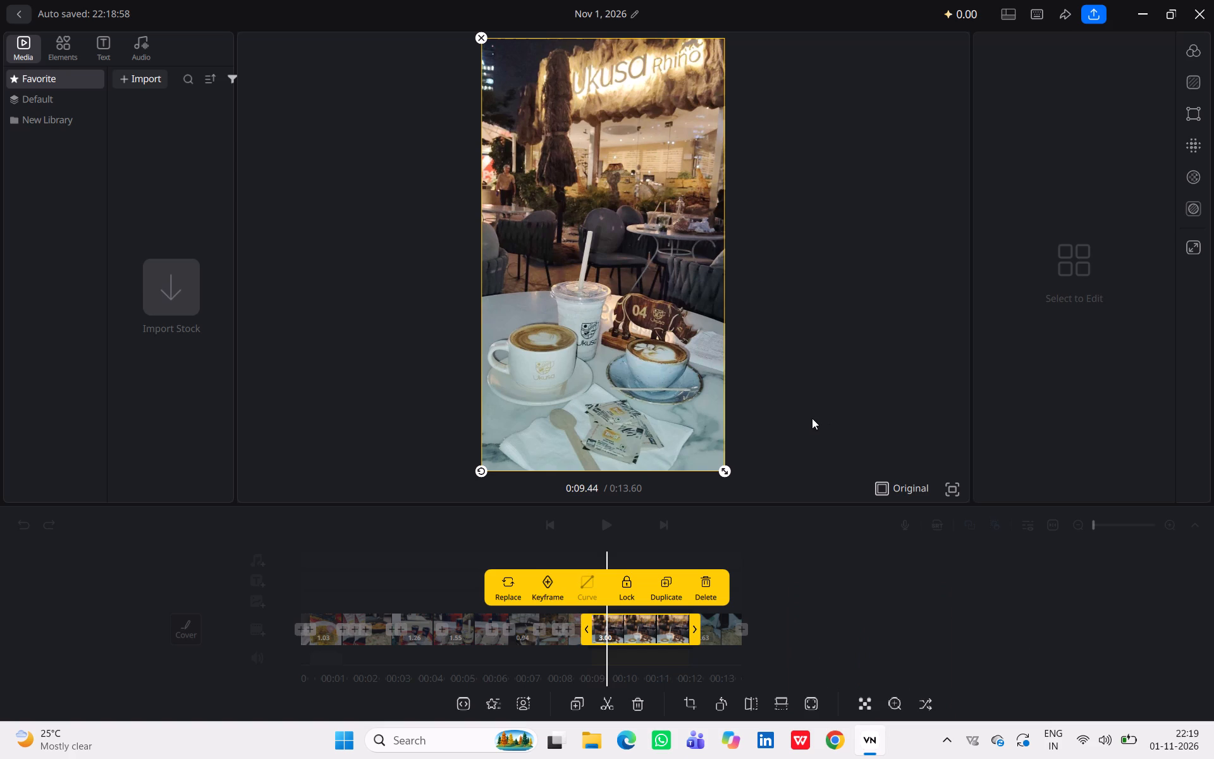
{"action": "left_click", "coordinate": [812, 418]}
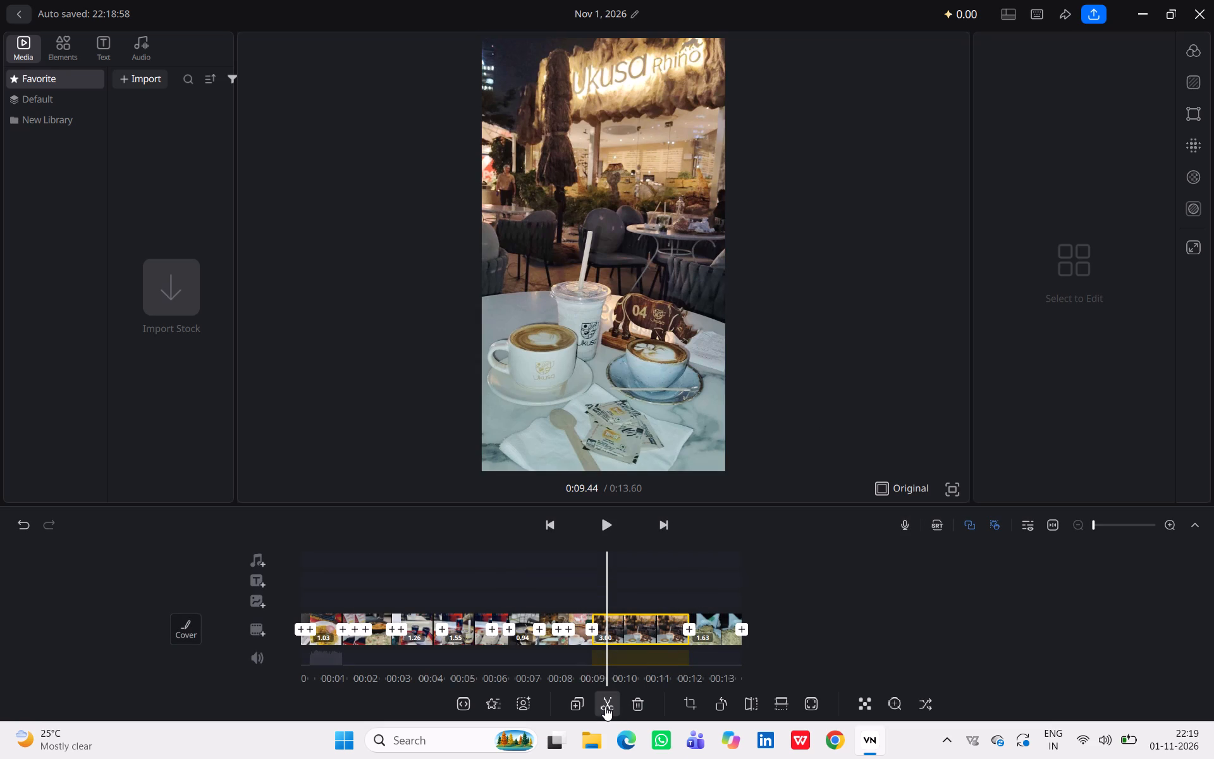
Split the 3.00 s Ukusa Rhino coffee segment at 9.44 s and delete the 2.53 s piece after the cut.
{"action": "left_click", "coordinate": [605, 706]}
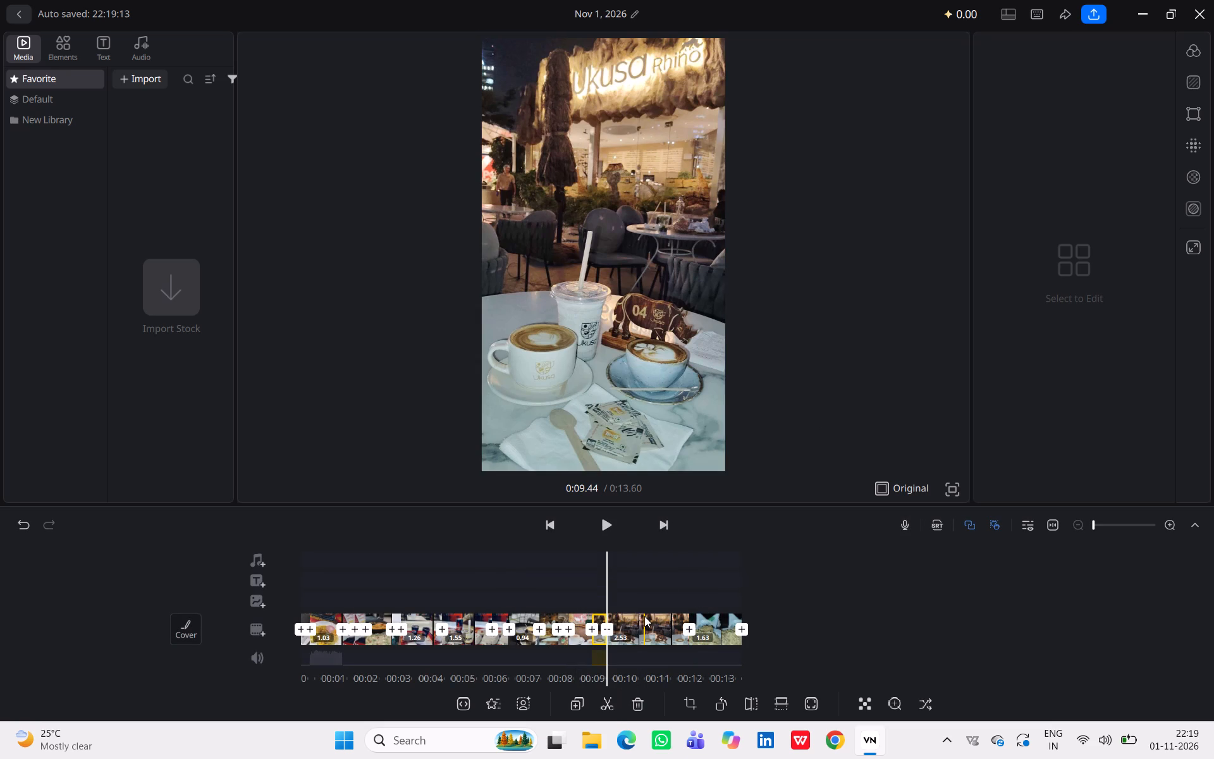
{"action": "left_click", "coordinate": [608, 530]}
{"action": "left_click", "coordinate": [608, 530]}
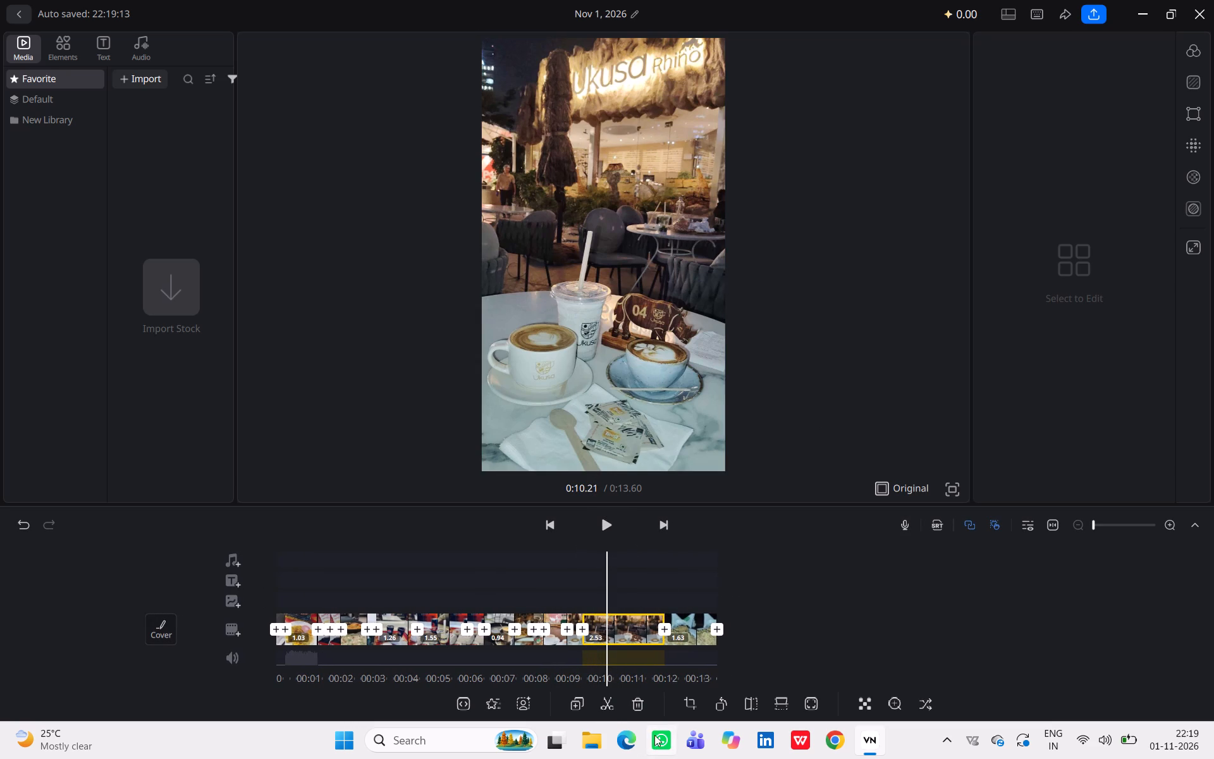
{"action": "left_click", "coordinate": [641, 703]}
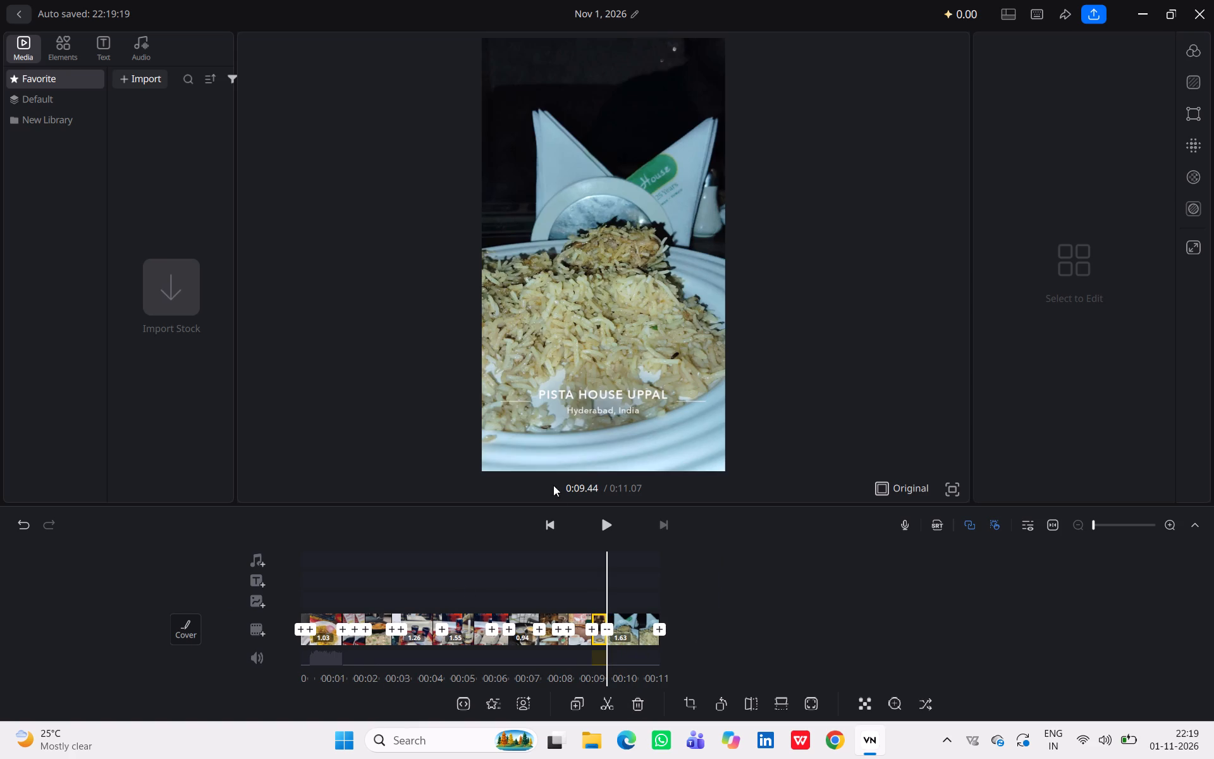
Play the sequence from the start to 7.15 s to review the pacing of the cuts.
{"action": "triple_click", "coordinate": [552, 521]}
{"action": "triple_click", "coordinate": [552, 521]}
{"action": "triple_click", "coordinate": [552, 521]}
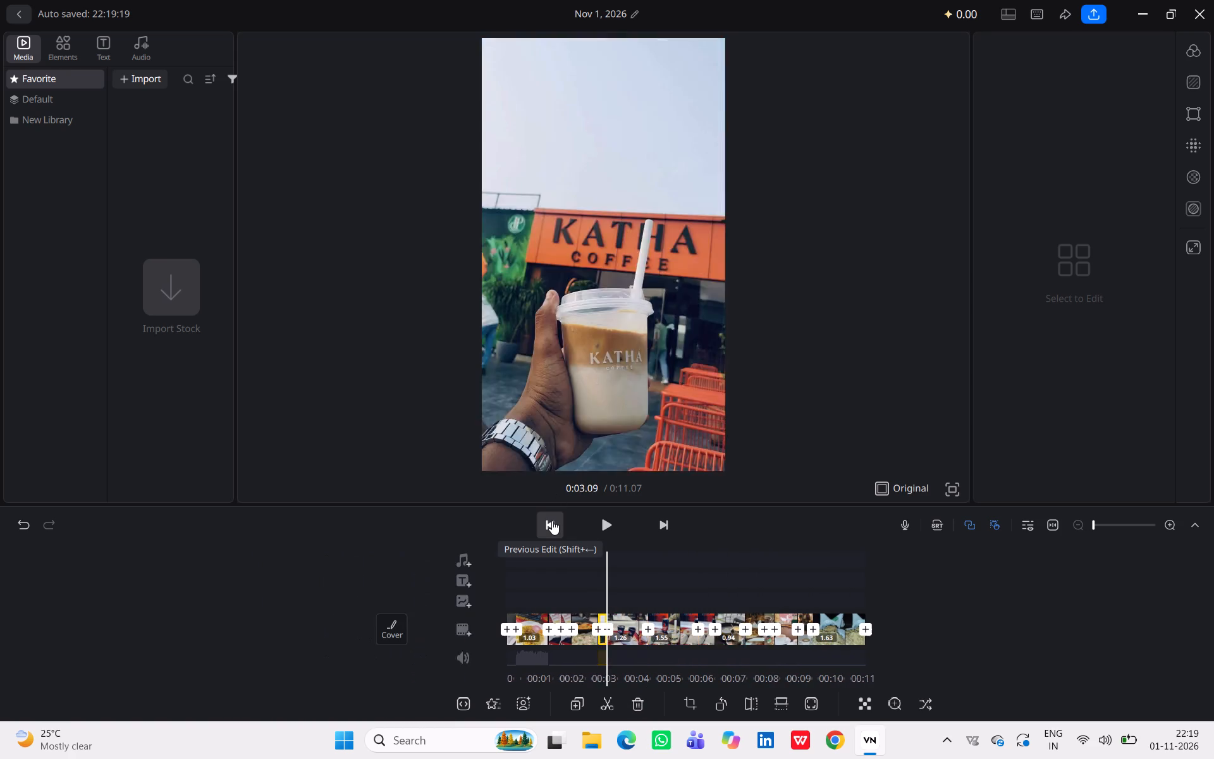
{"action": "triple_click", "coordinate": [552, 521]}
{"action": "triple_click", "coordinate": [552, 521]}
{"action": "double_click", "coordinate": [552, 521]}
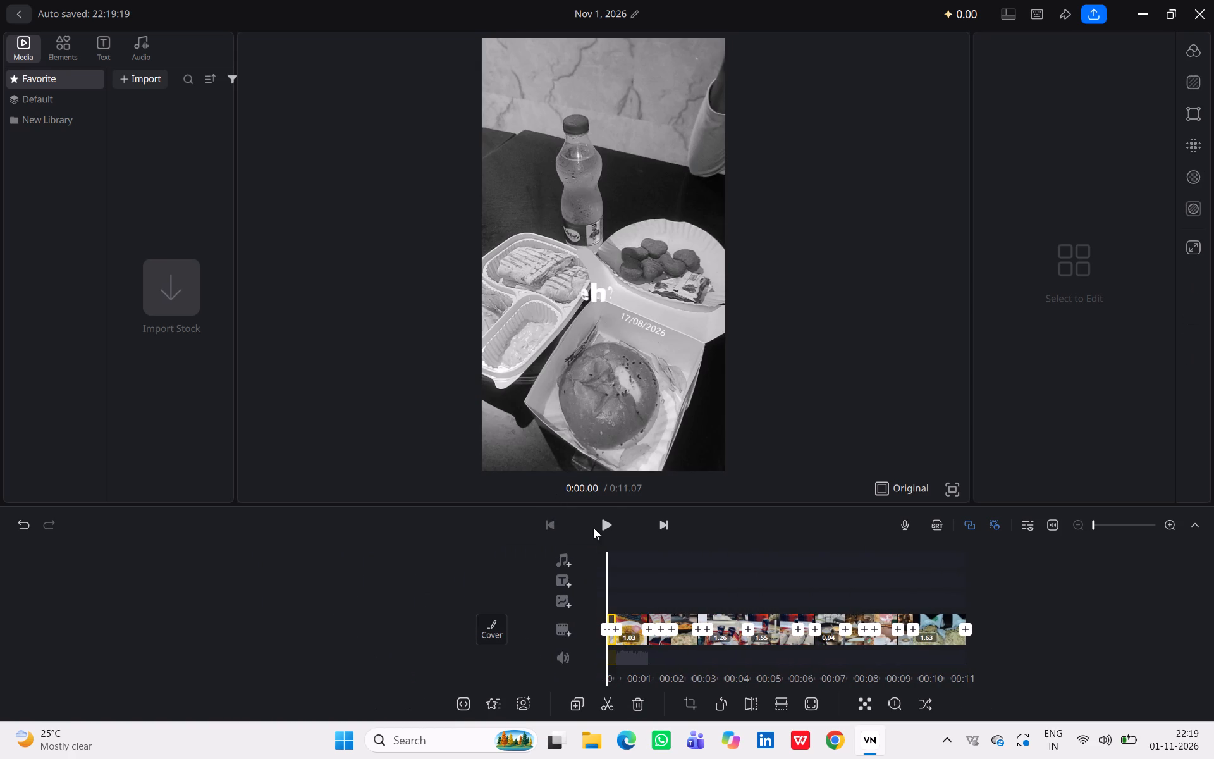
{"action": "left_click", "coordinate": [600, 516]}
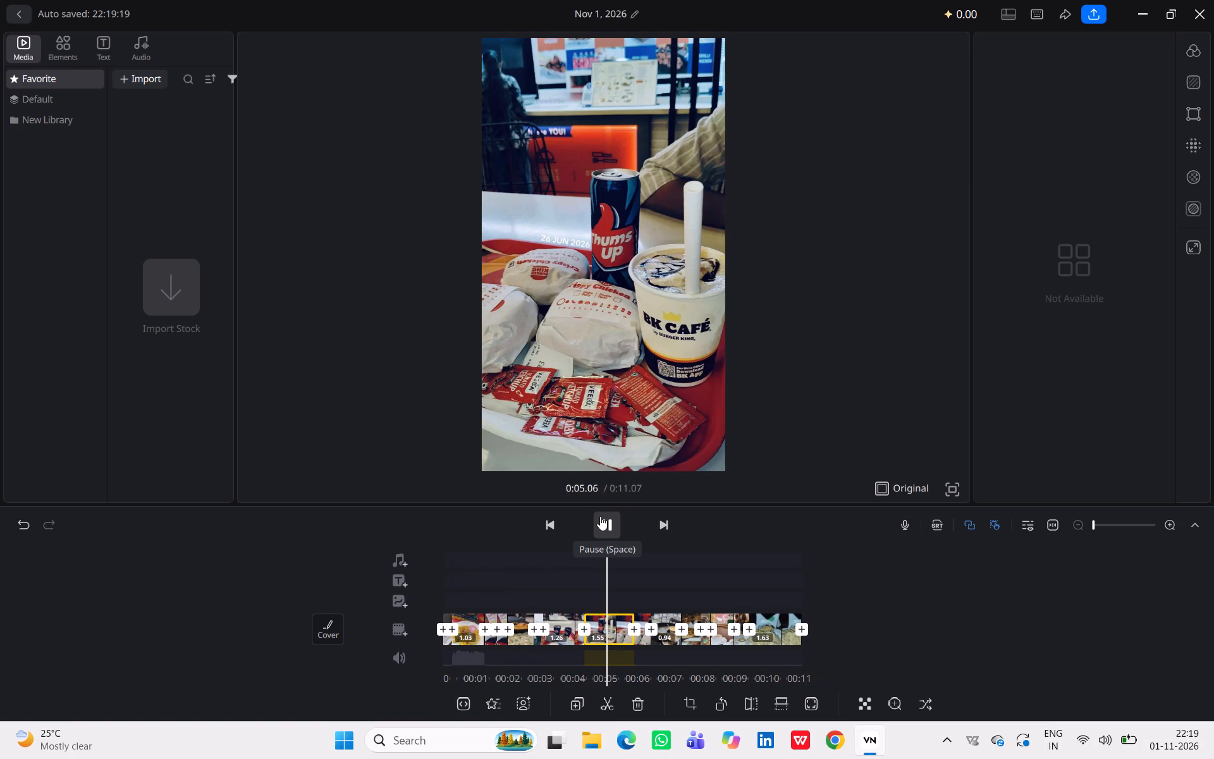
{"action": "left_click", "coordinate": [600, 516]}
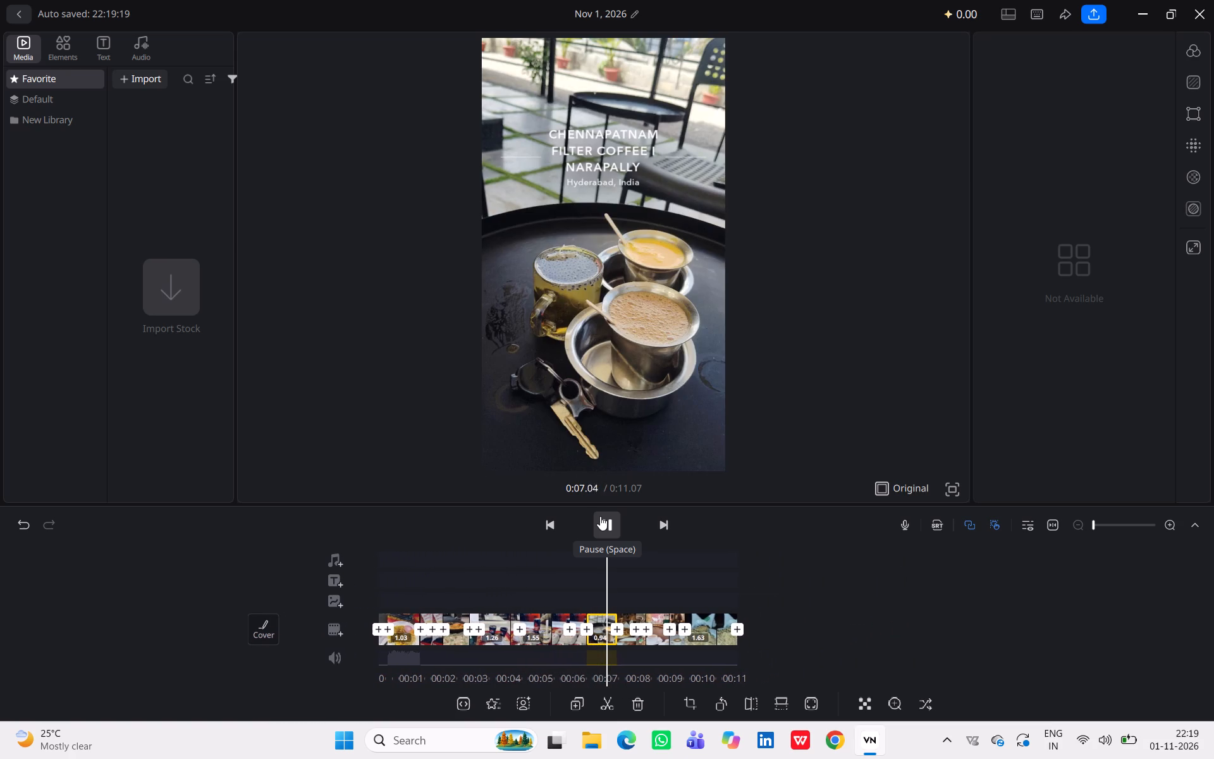
{"action": "left_click", "coordinate": [556, 636]}
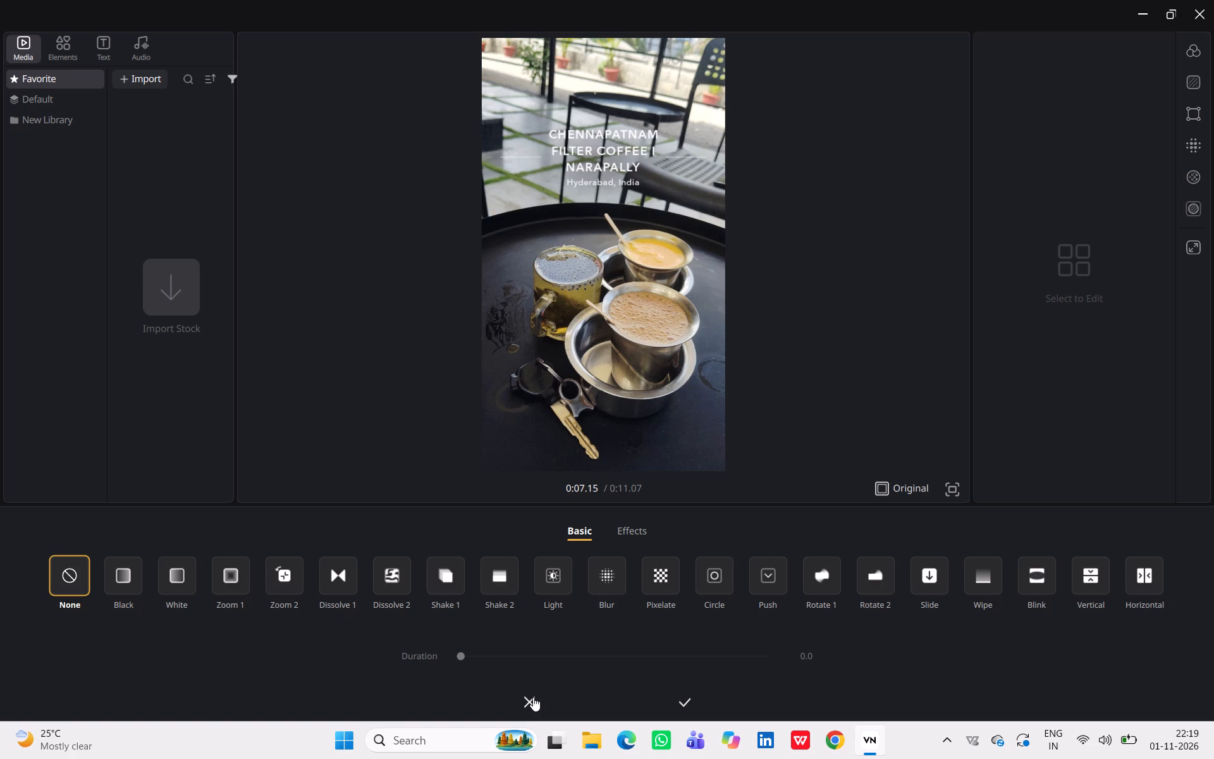
{"action": "left_click", "coordinate": [533, 697]}
Play from 4.35 s to 5.04 s, split the 1.55 s BK Cafe meal segment there, and delete the piece before the cut.
{"action": "left_click", "coordinate": [549, 524]}
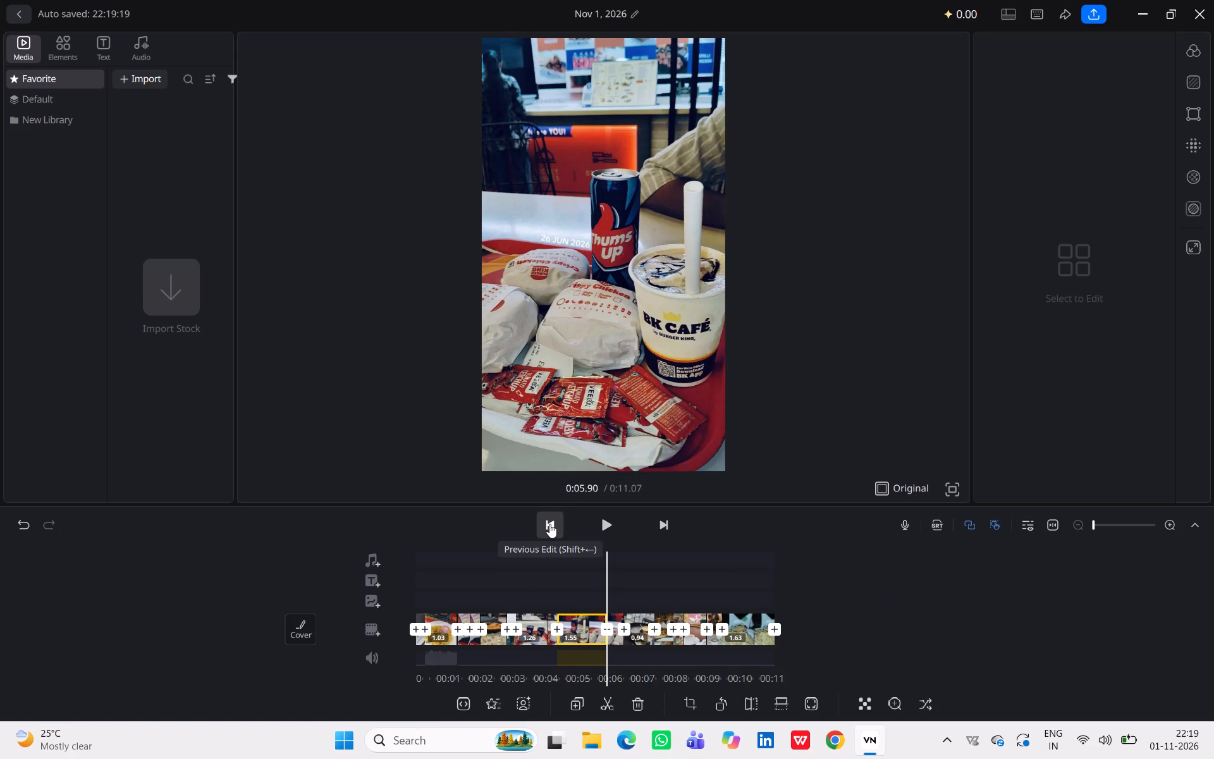
{"action": "left_click", "coordinate": [549, 524]}
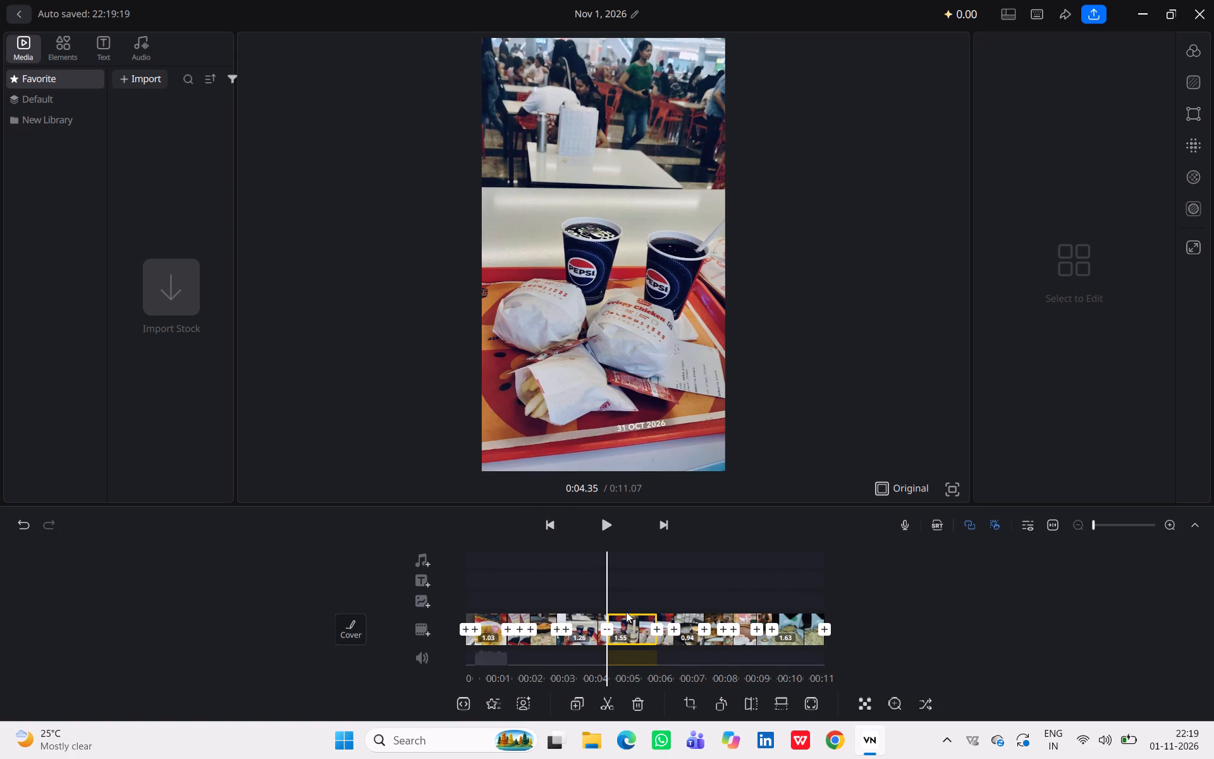
{"action": "left_click", "coordinate": [599, 522]}
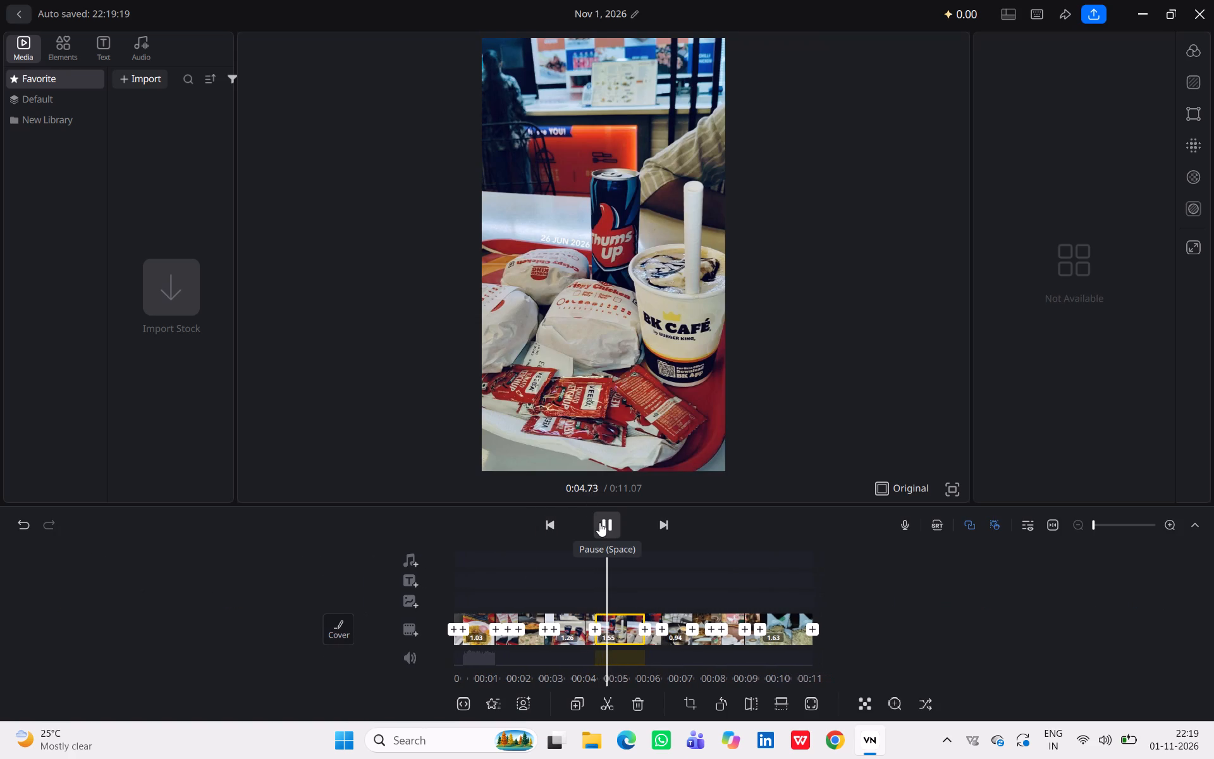
{"action": "left_click", "coordinate": [599, 522]}
{"action": "left_click", "coordinate": [614, 711]}
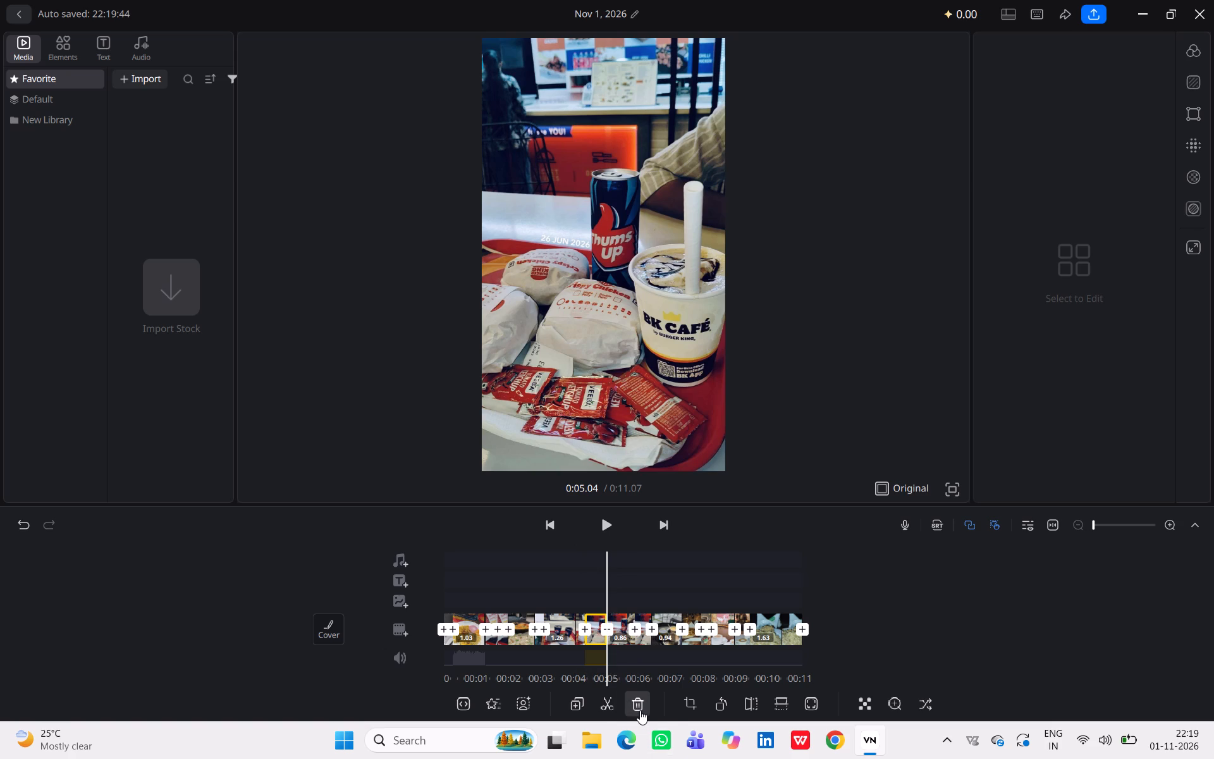
{"action": "left_click", "coordinate": [640, 710]}
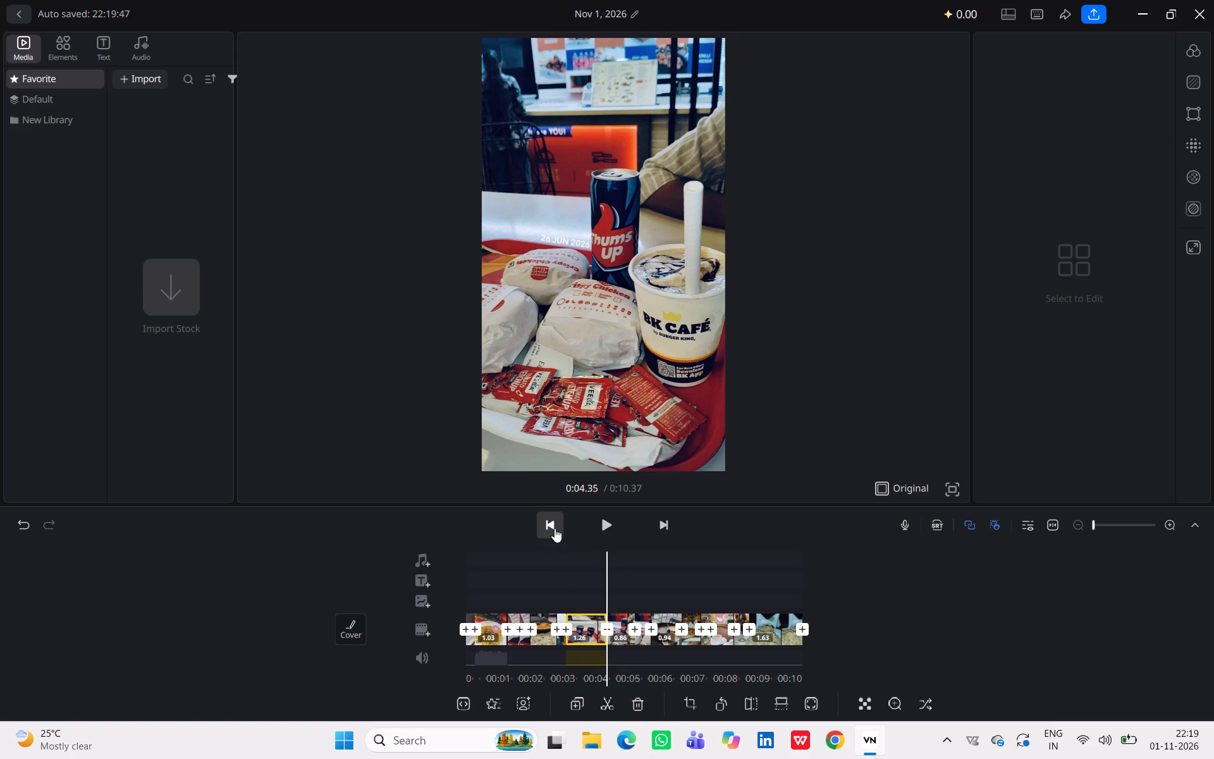
Replay the full sequence from the start through the closing Pista House photo to review the pacing of the cuts.
{"action": "triple_click", "coordinate": [555, 528]}
{"action": "triple_click", "coordinate": [555, 528]}
{"action": "triple_click", "coordinate": [555, 528]}
{"action": "left_click", "coordinate": [555, 528]}
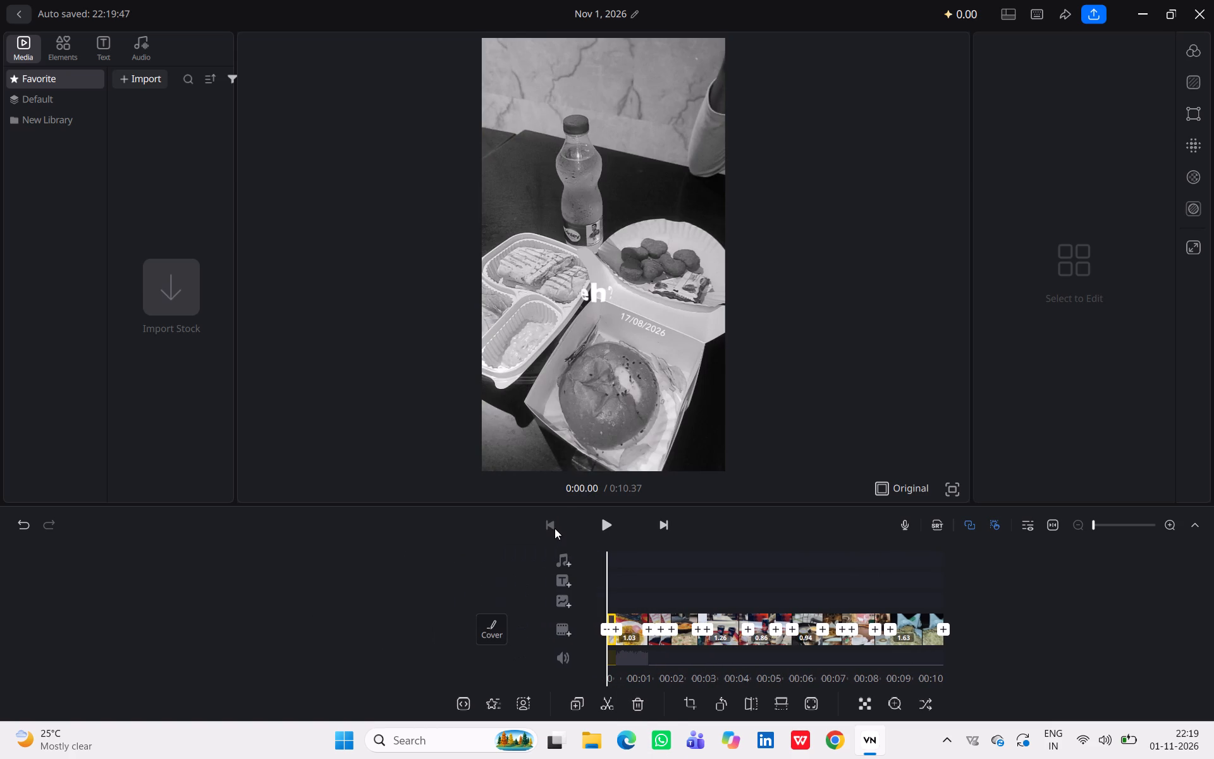
{"action": "left_click", "coordinate": [596, 524]}
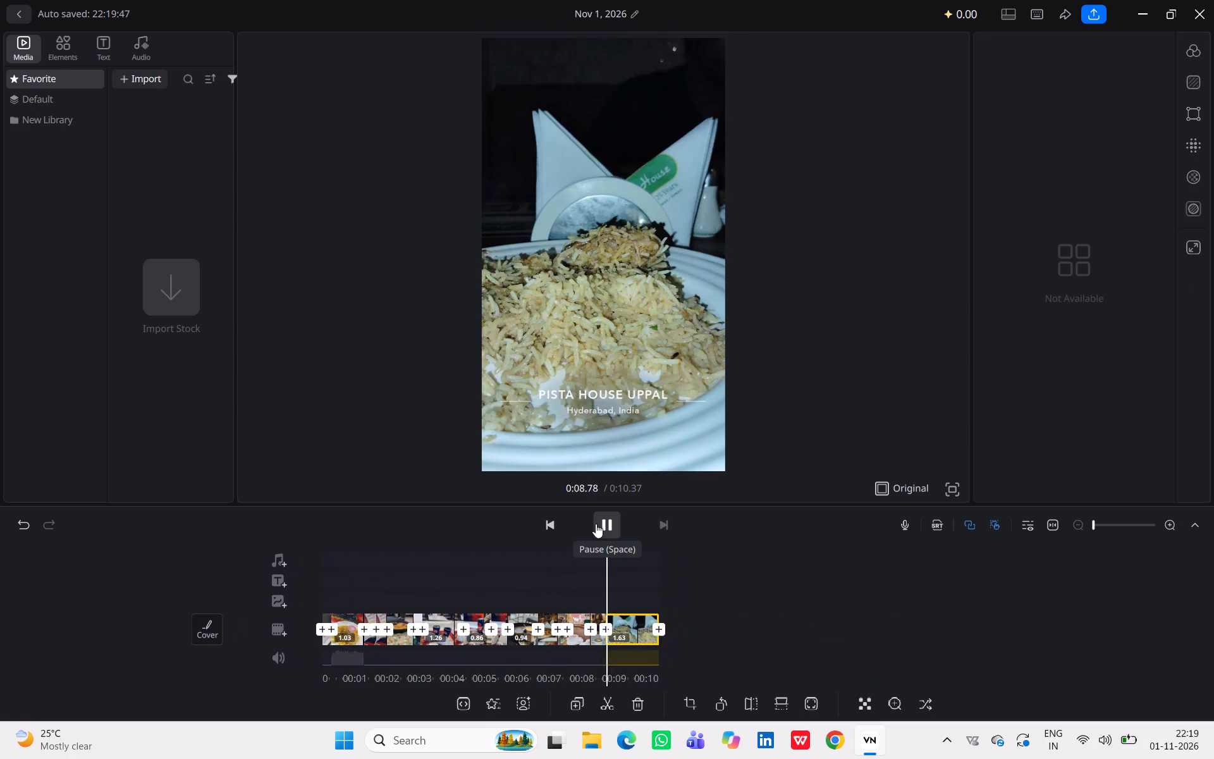
{"action": "left_click", "coordinate": [596, 524]}
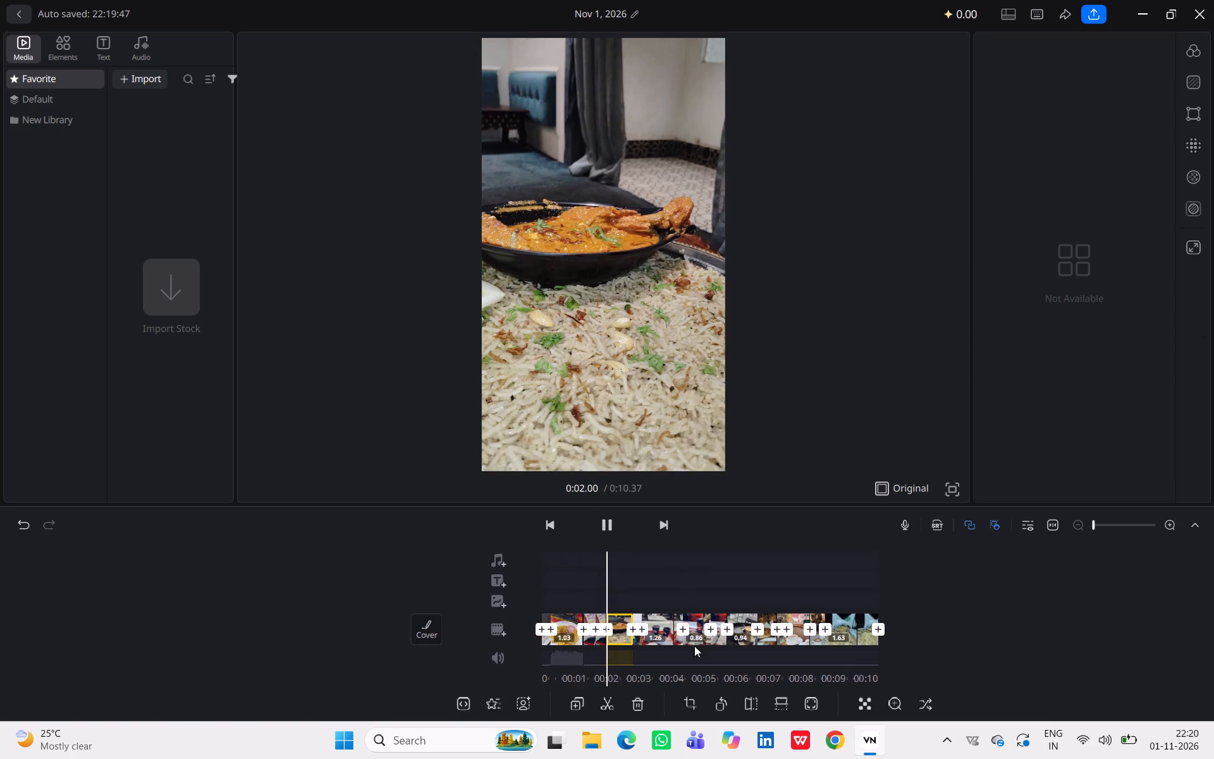
{"action": "triple_click", "coordinate": [555, 526]}
{"action": "left_click", "coordinate": [555, 526]}
{"action": "left_click_drag", "start_coordinate": [555, 526], "coordinate": [607, 524]}
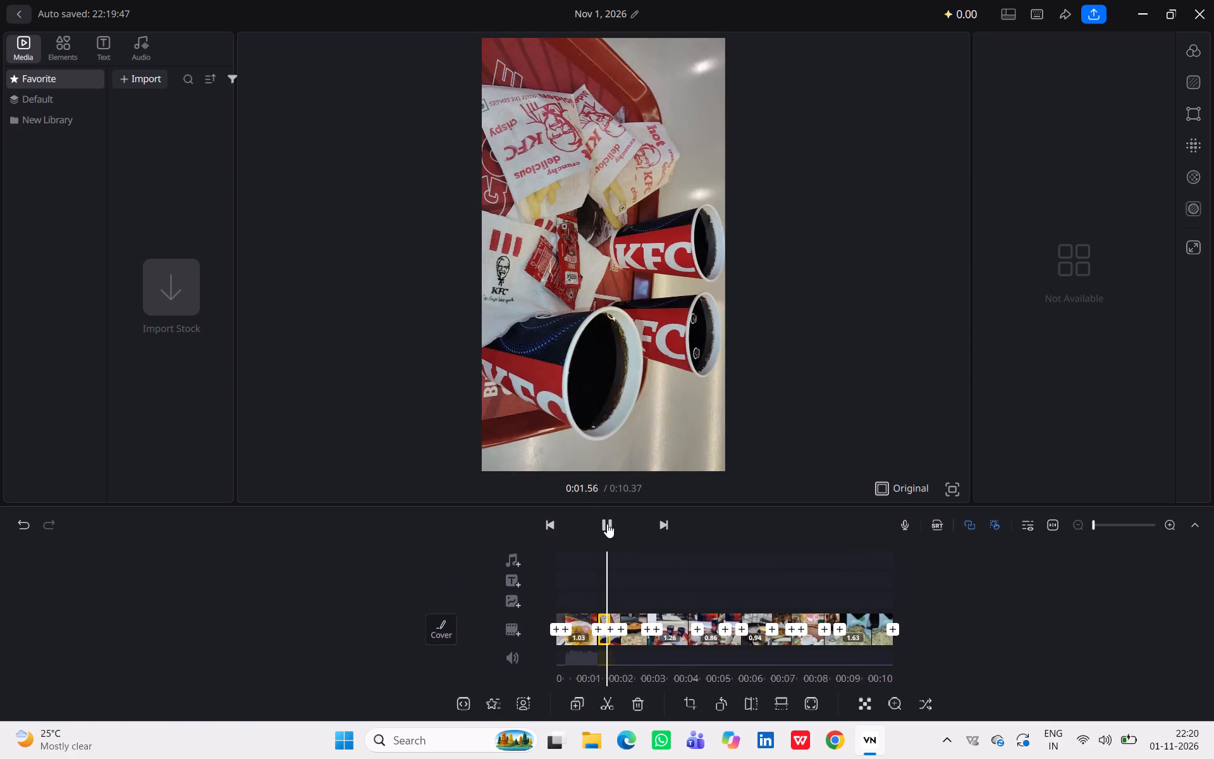
{"action": "left_click_drag", "start_coordinate": [607, 524], "coordinate": [613, 521]}
{"action": "left_click", "coordinate": [613, 521]}
{"action": "double_click", "coordinate": [547, 517]}
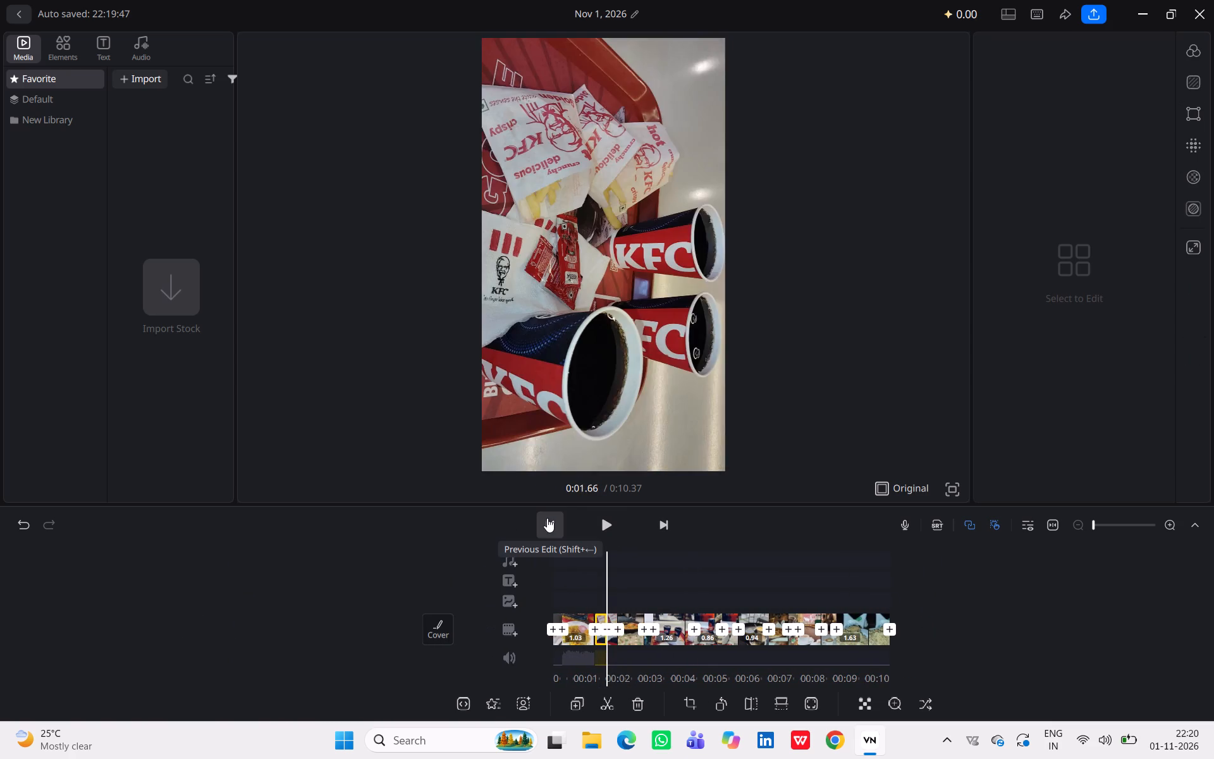
{"action": "triple_click", "coordinate": [548, 520]}
{"action": "triple_click", "coordinate": [548, 520]}
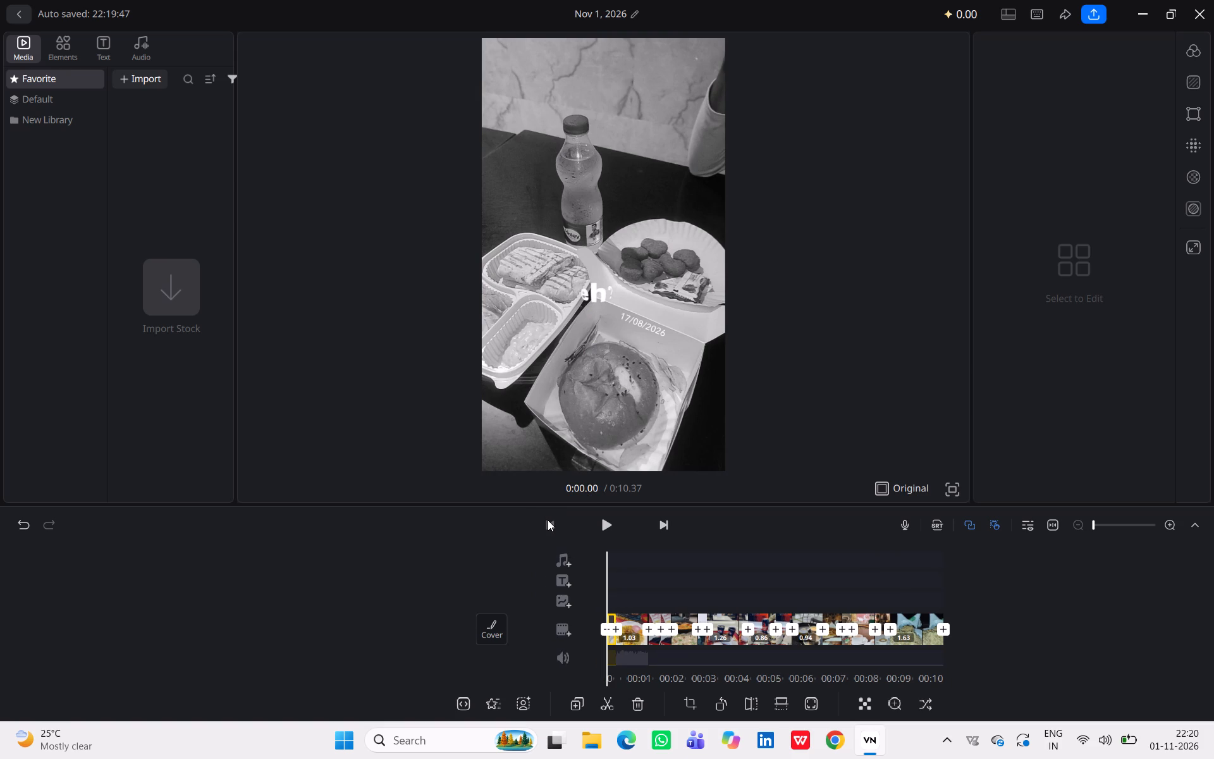
{"action": "left_click", "coordinate": [606, 517]}
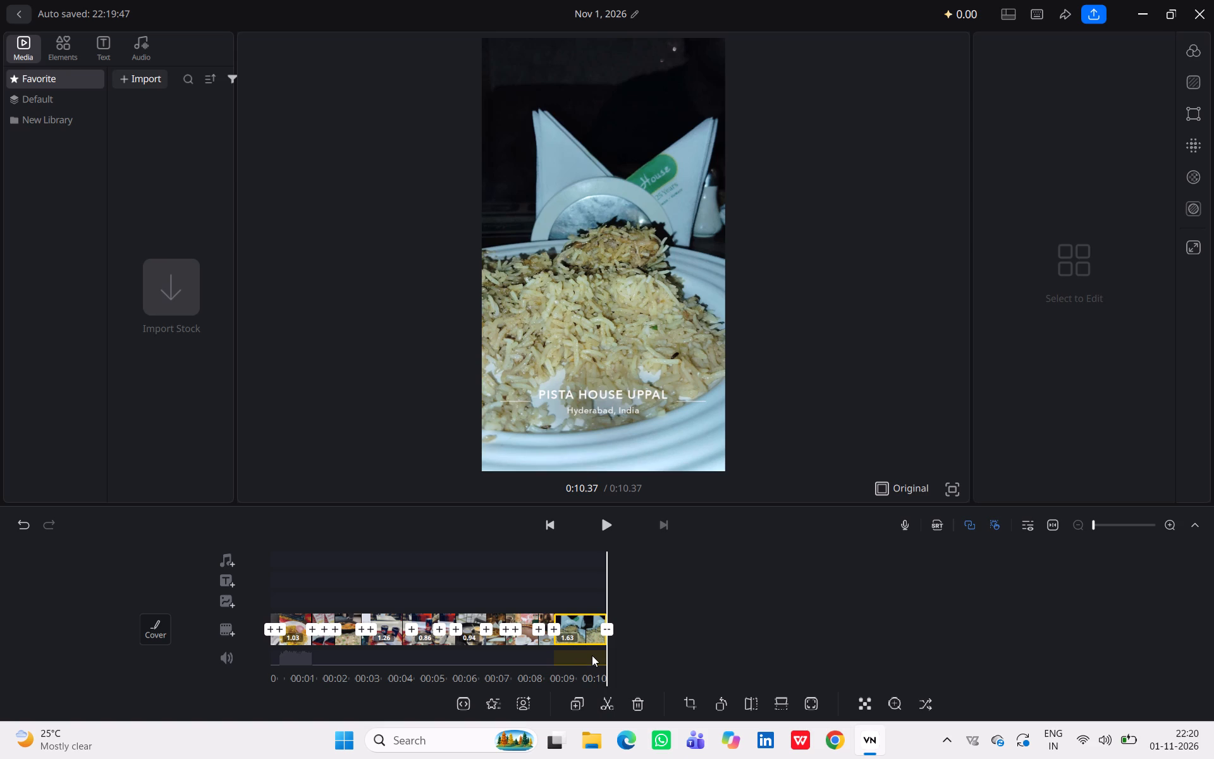
Split the 1.63 s Pista House segment at 9.48 s and delete the piece before the cut and the preceding Ukusa Rhino coffee segment.
{"action": "left_click", "coordinate": [587, 641]}
{"action": "left_click", "coordinate": [613, 698]}
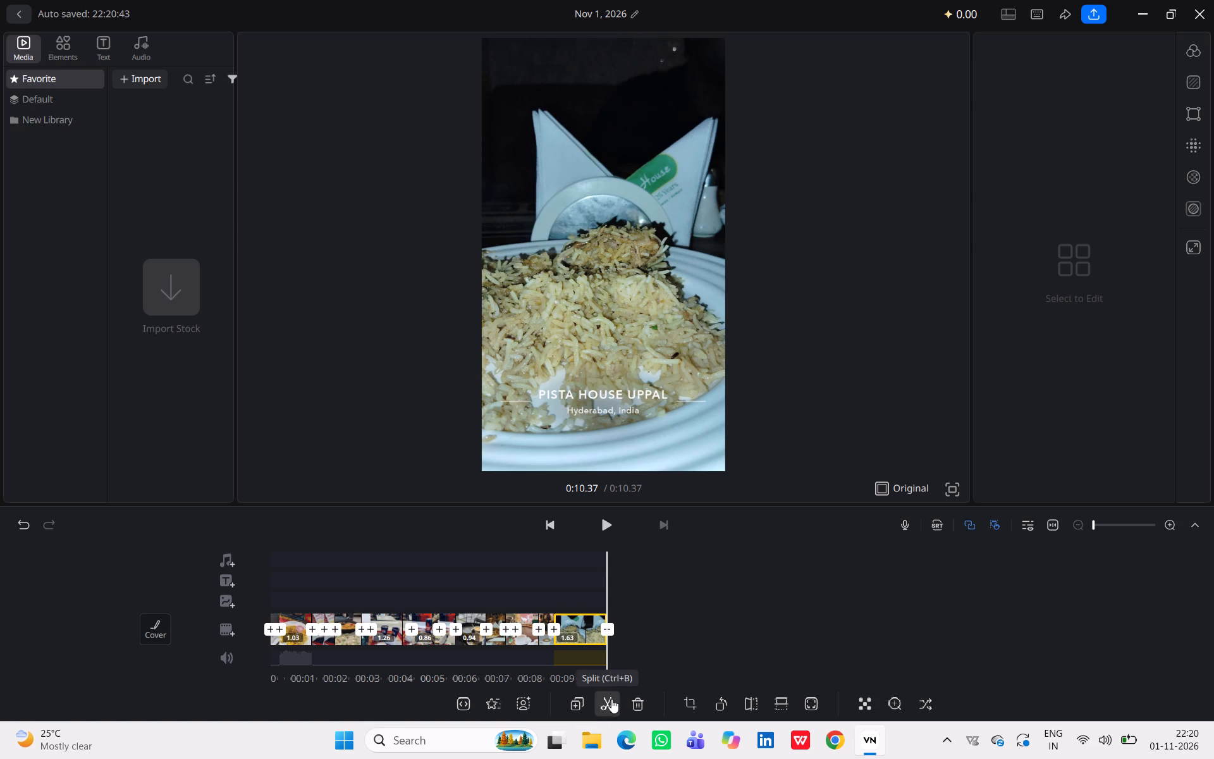
{"action": "left_click_drag", "start_coordinate": [604, 703], "coordinate": [568, 634]}
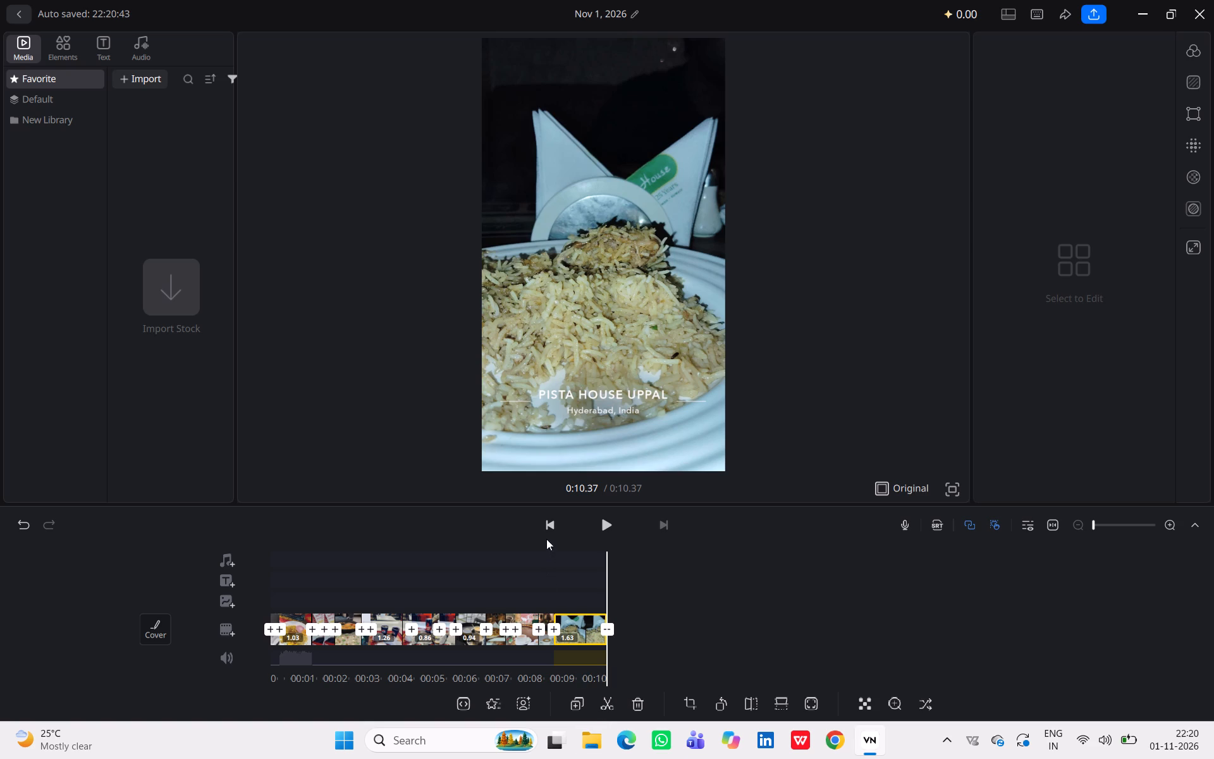
{"action": "left_click", "coordinate": [546, 534]}
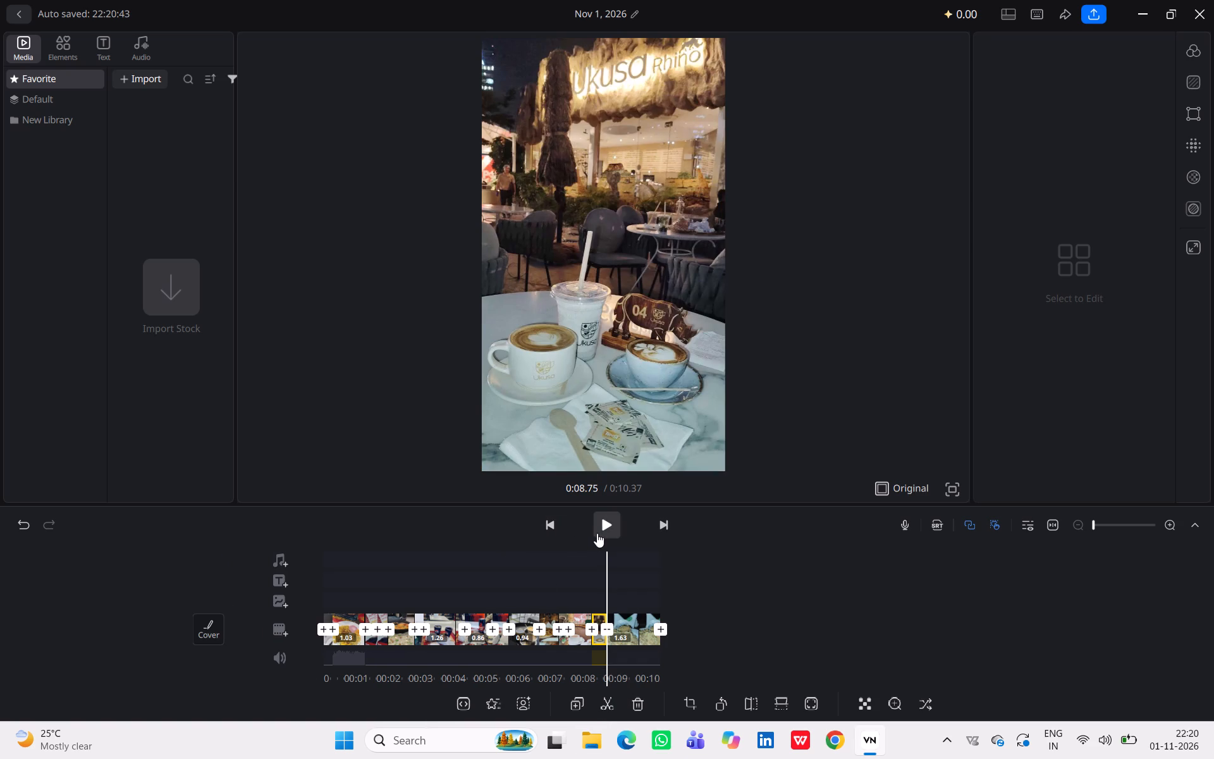
{"action": "left_click", "coordinate": [603, 532]}
{"action": "left_click", "coordinate": [603, 532]}
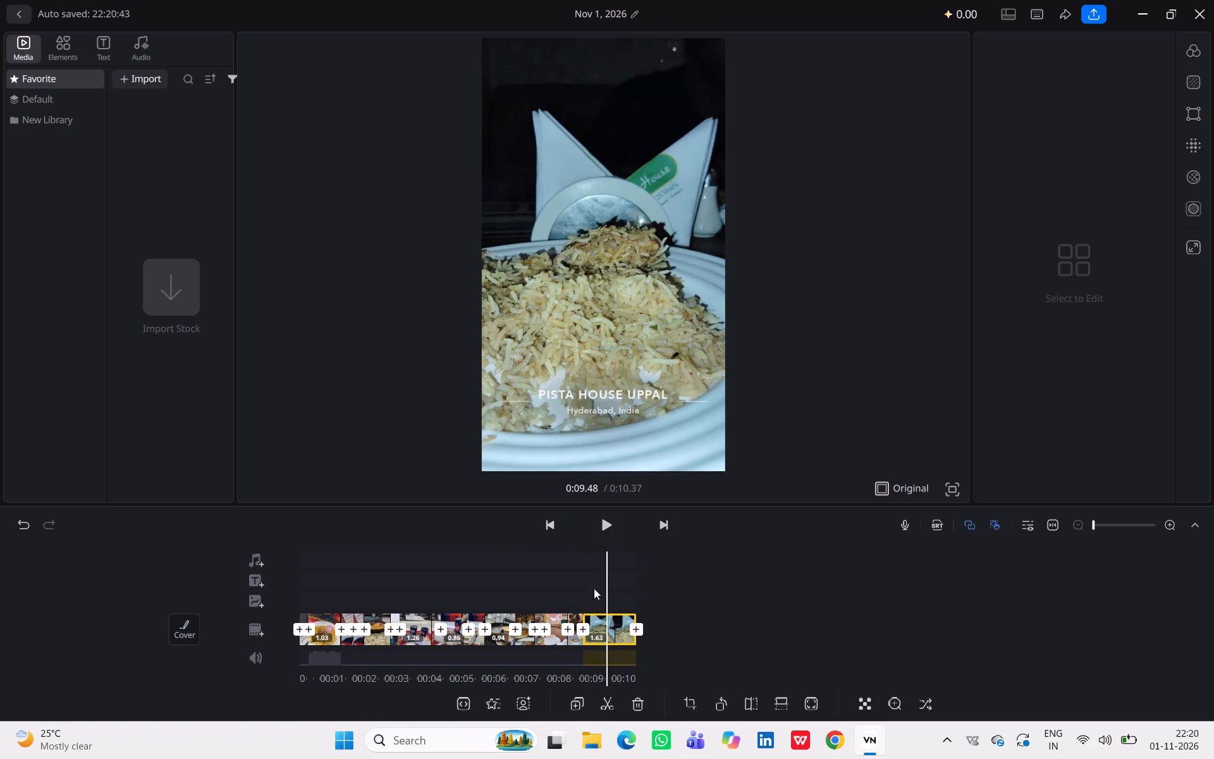
{"action": "left_click", "coordinate": [604, 701]}
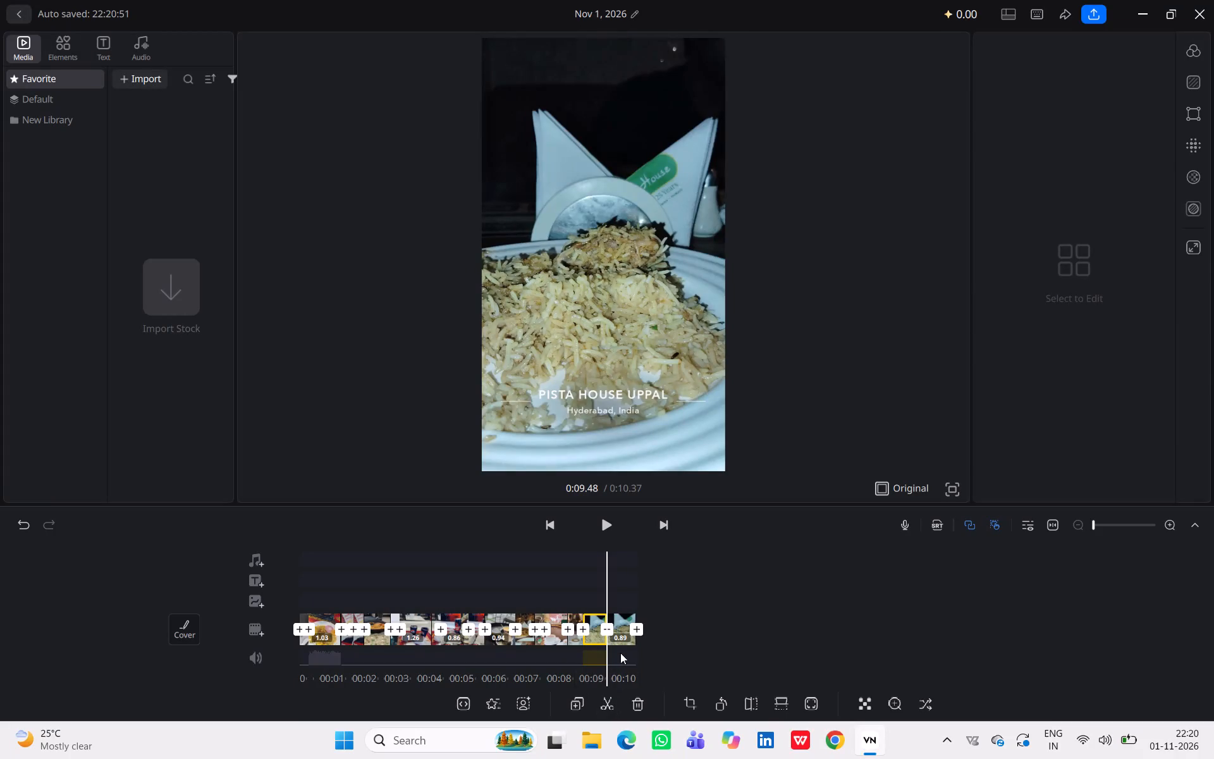
{"action": "double_click", "coordinate": [633, 710]}
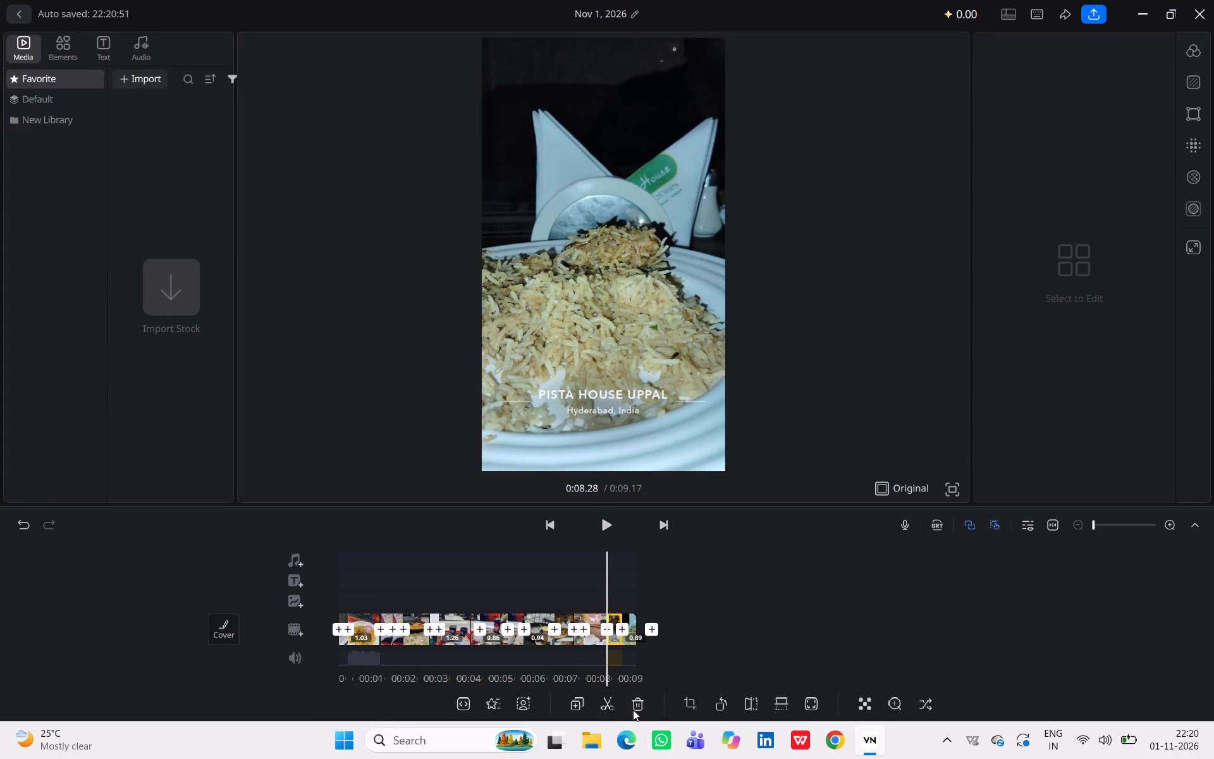
Play the sequence from the start to its end at 9.17 s to review the trimmed ending.
{"action": "triple_click", "coordinate": [553, 522]}
{"action": "triple_click", "coordinate": [553, 522]}
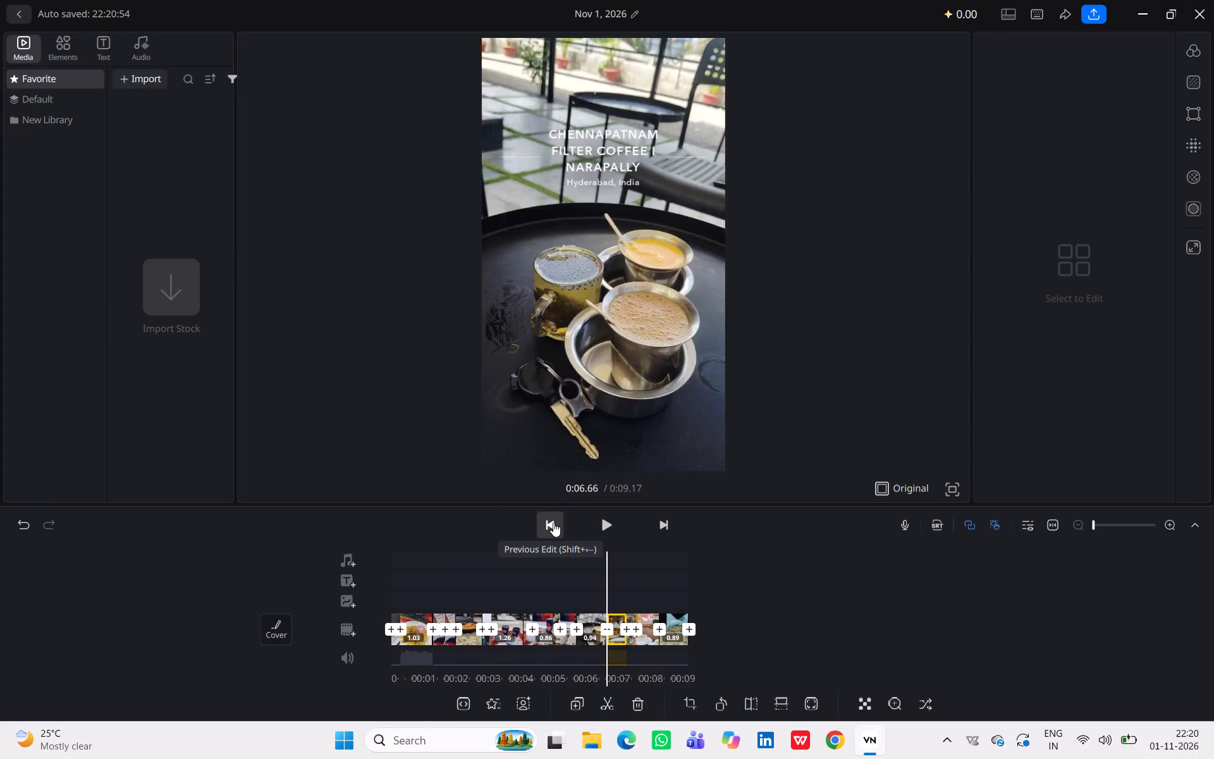
{"action": "triple_click", "coordinate": [553, 522]}
{"action": "triple_click", "coordinate": [553, 522]}
{"action": "triple_click", "coordinate": [553, 522]}
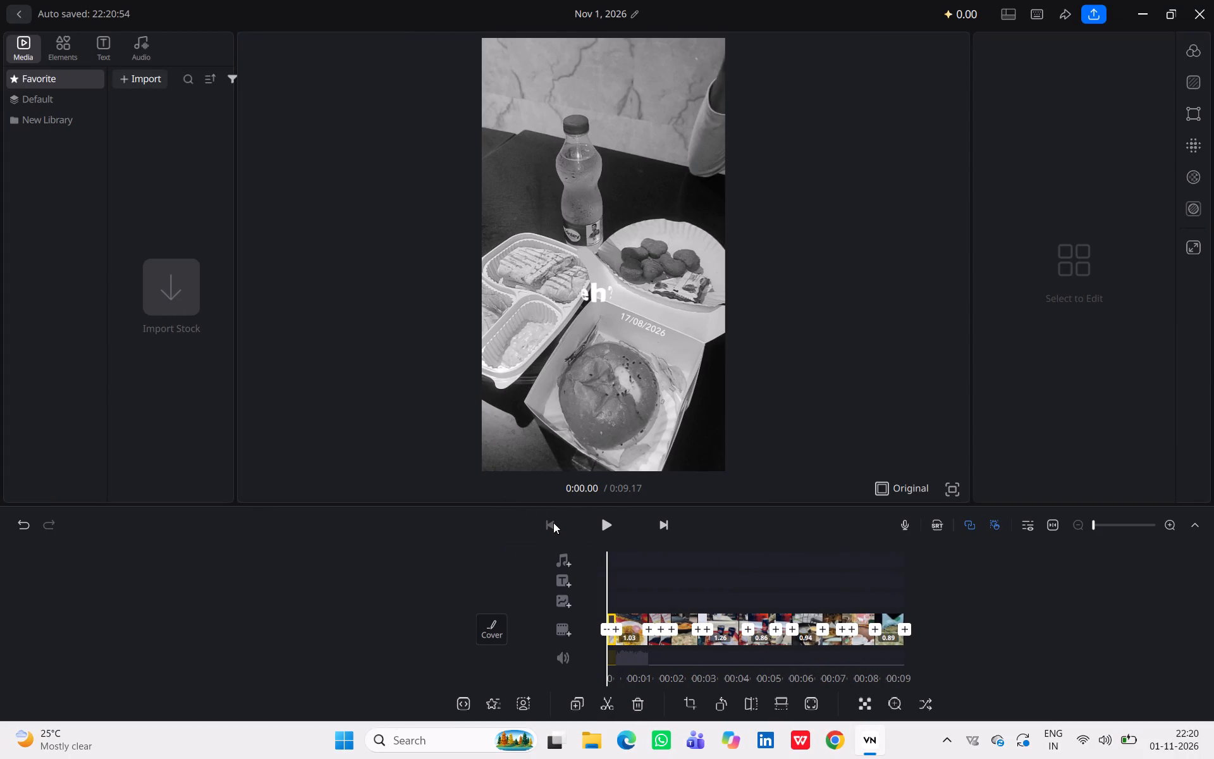
{"action": "left_click", "coordinate": [600, 531]}
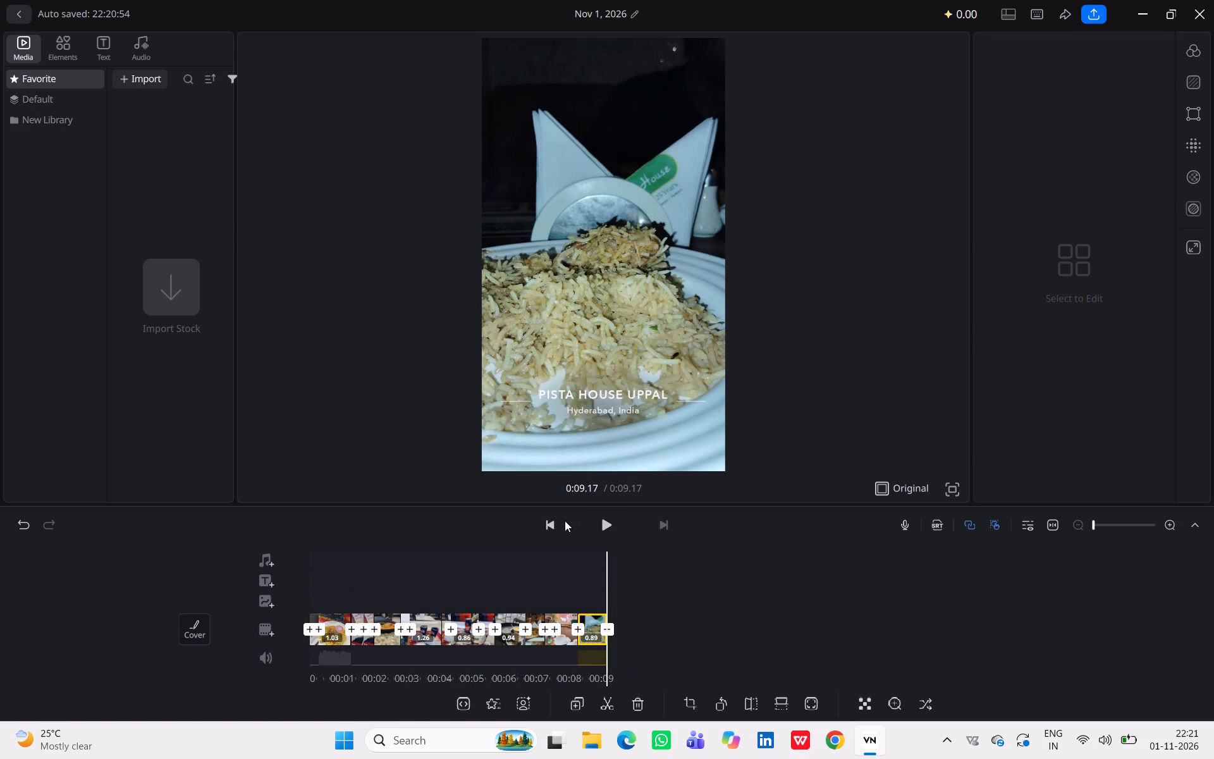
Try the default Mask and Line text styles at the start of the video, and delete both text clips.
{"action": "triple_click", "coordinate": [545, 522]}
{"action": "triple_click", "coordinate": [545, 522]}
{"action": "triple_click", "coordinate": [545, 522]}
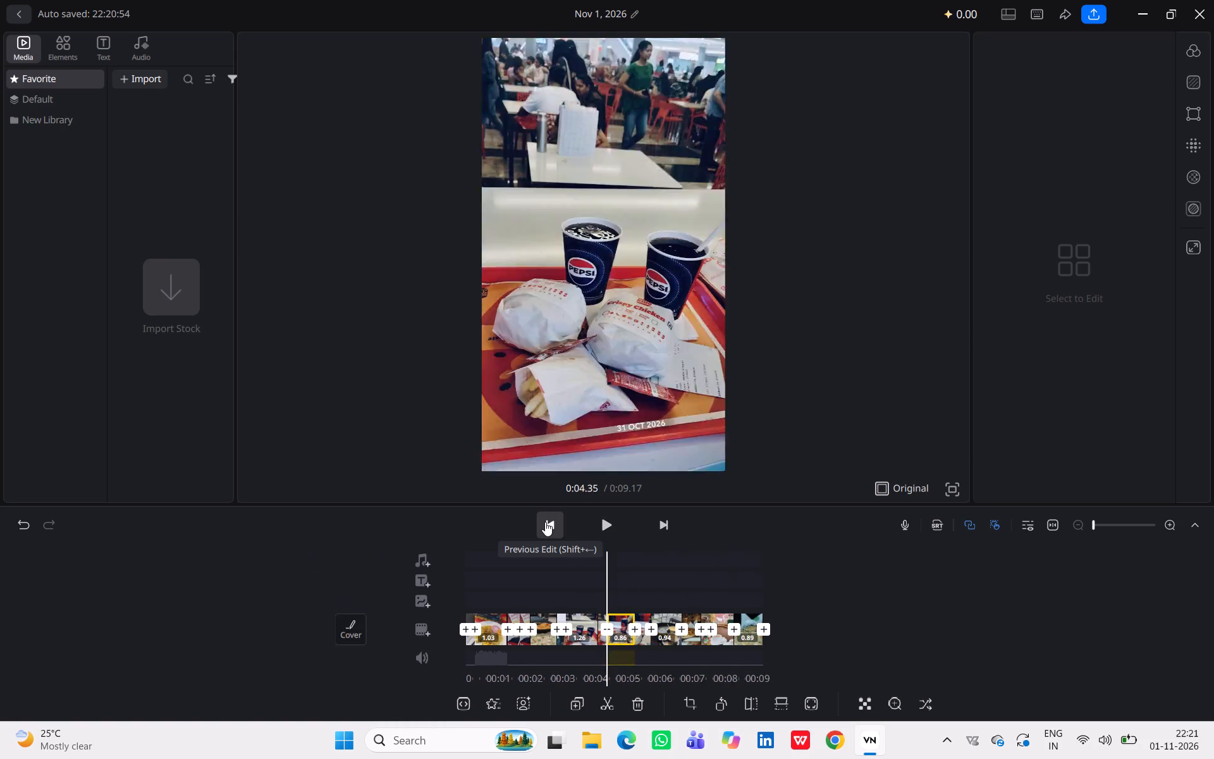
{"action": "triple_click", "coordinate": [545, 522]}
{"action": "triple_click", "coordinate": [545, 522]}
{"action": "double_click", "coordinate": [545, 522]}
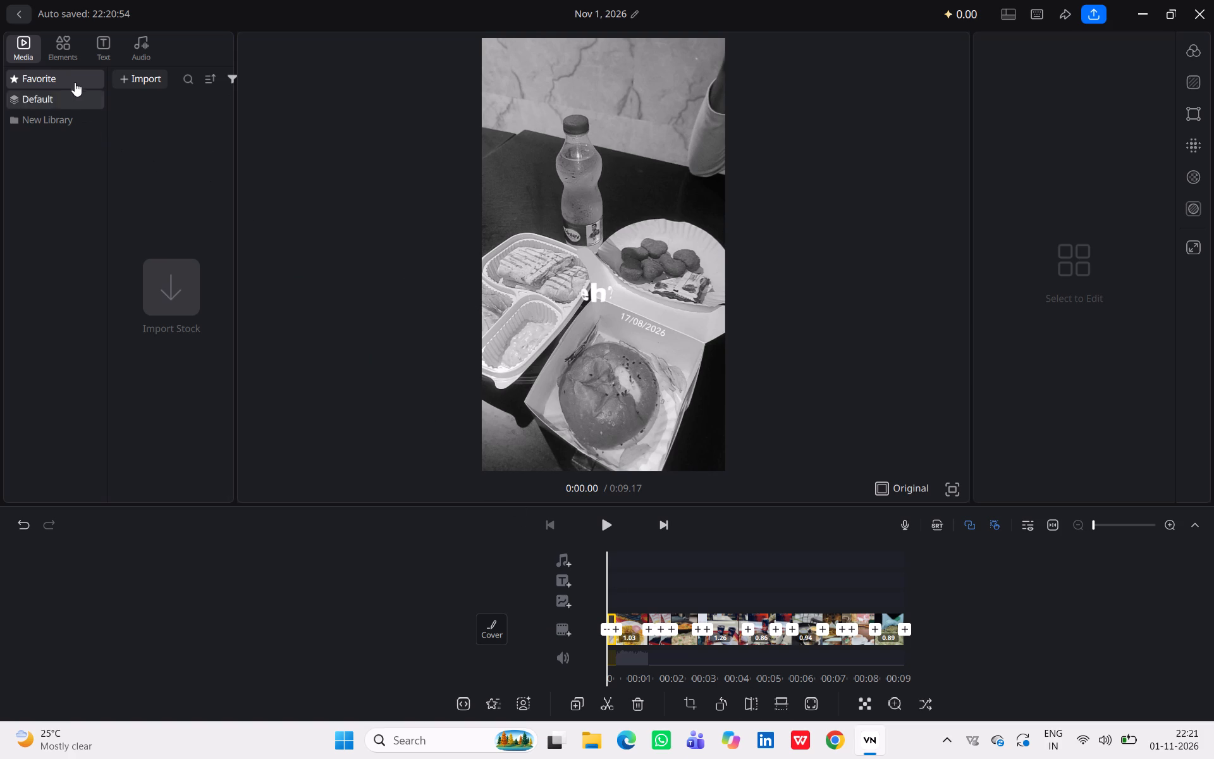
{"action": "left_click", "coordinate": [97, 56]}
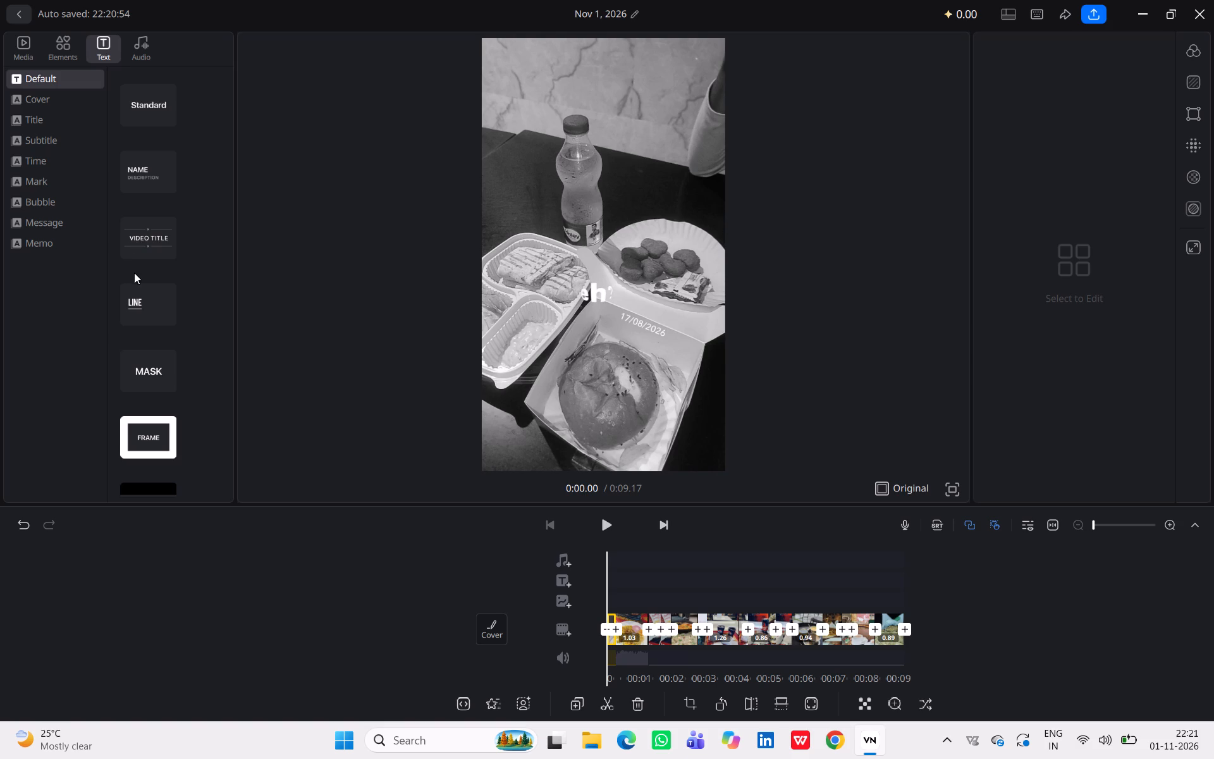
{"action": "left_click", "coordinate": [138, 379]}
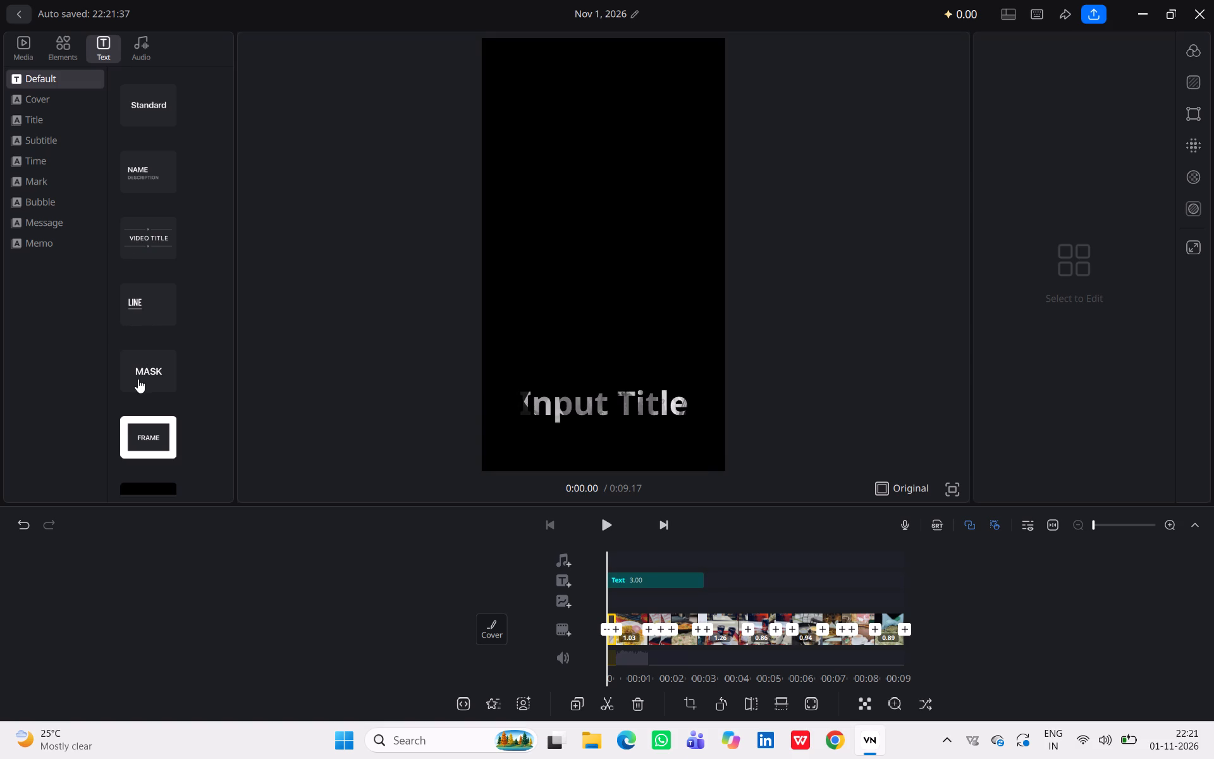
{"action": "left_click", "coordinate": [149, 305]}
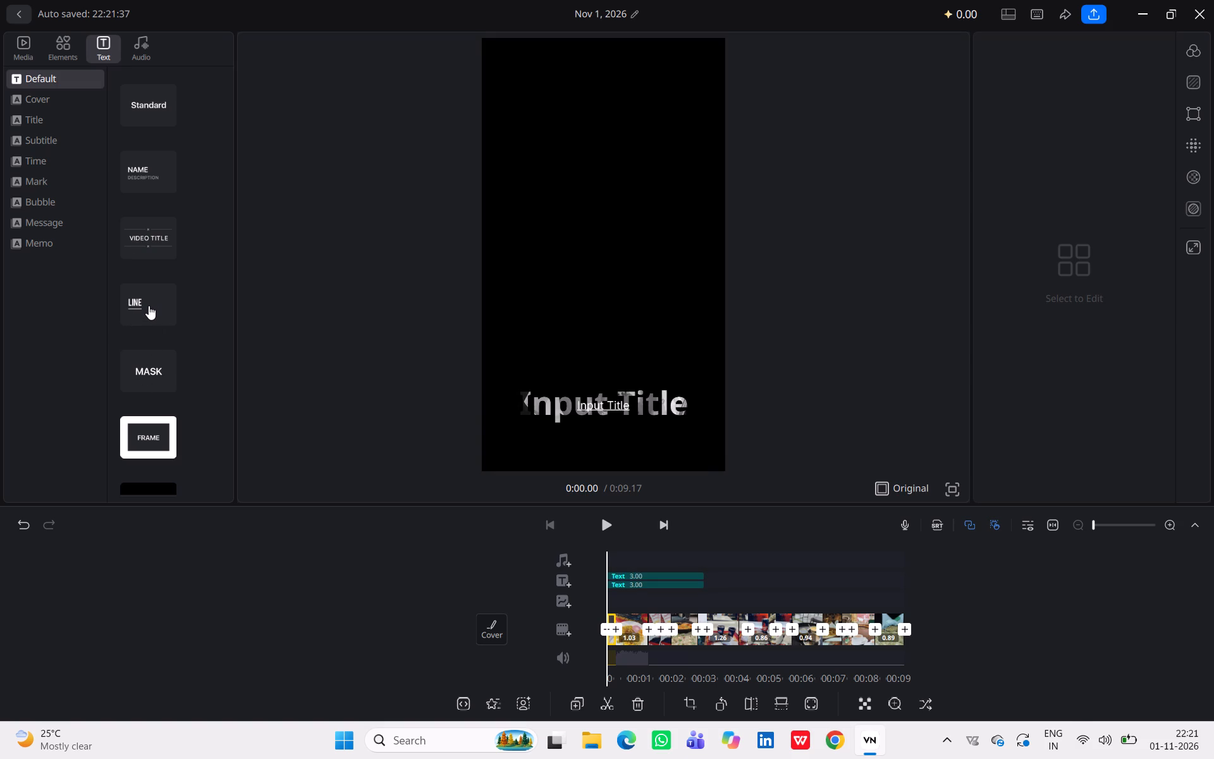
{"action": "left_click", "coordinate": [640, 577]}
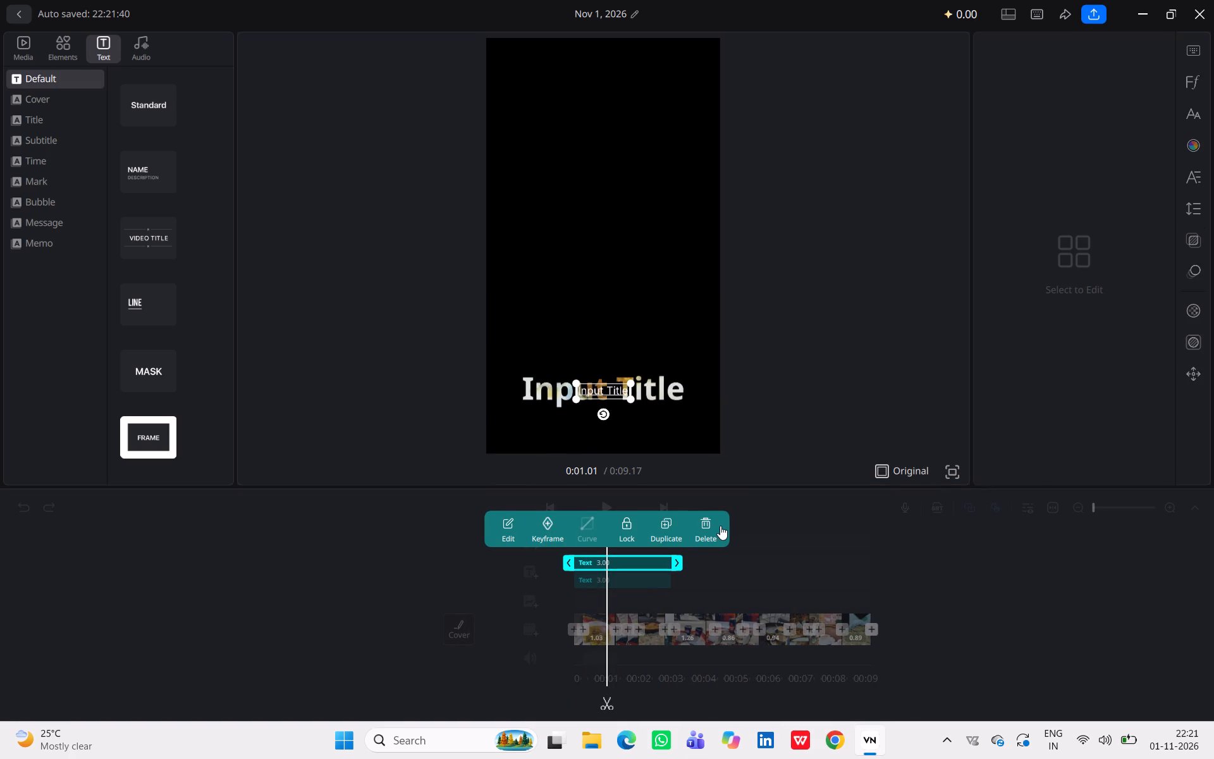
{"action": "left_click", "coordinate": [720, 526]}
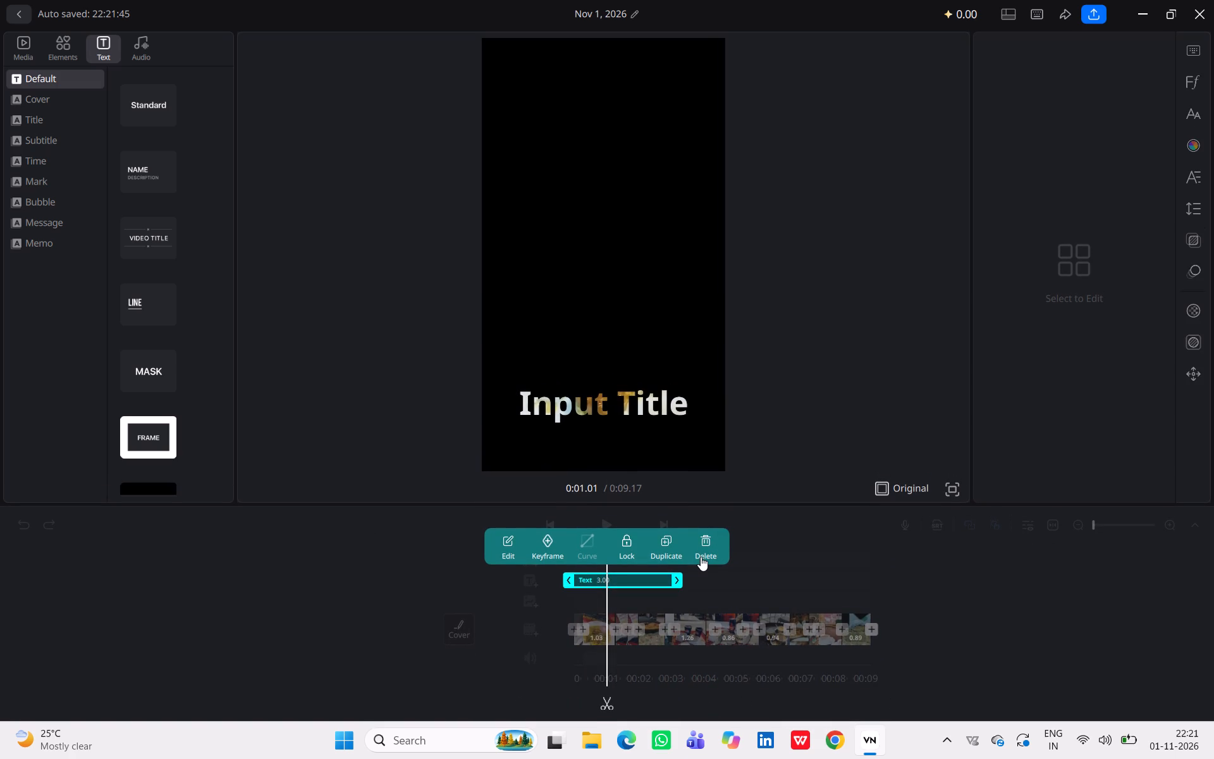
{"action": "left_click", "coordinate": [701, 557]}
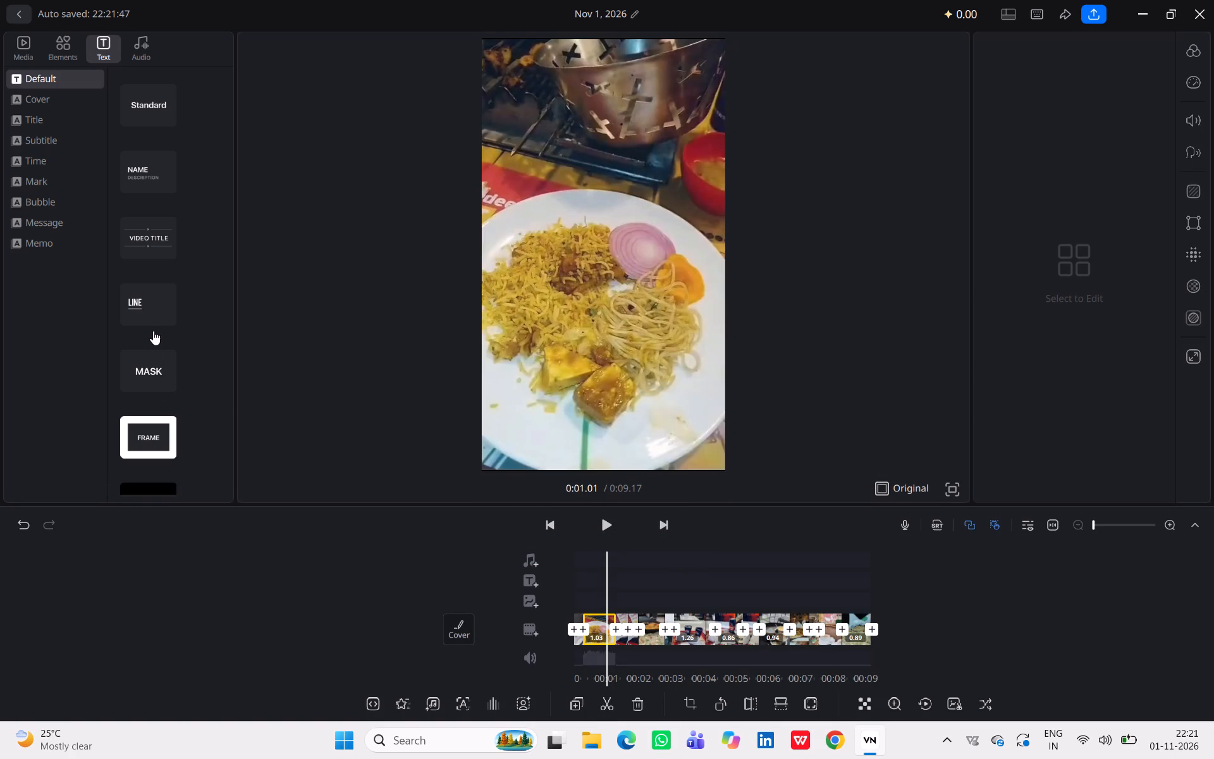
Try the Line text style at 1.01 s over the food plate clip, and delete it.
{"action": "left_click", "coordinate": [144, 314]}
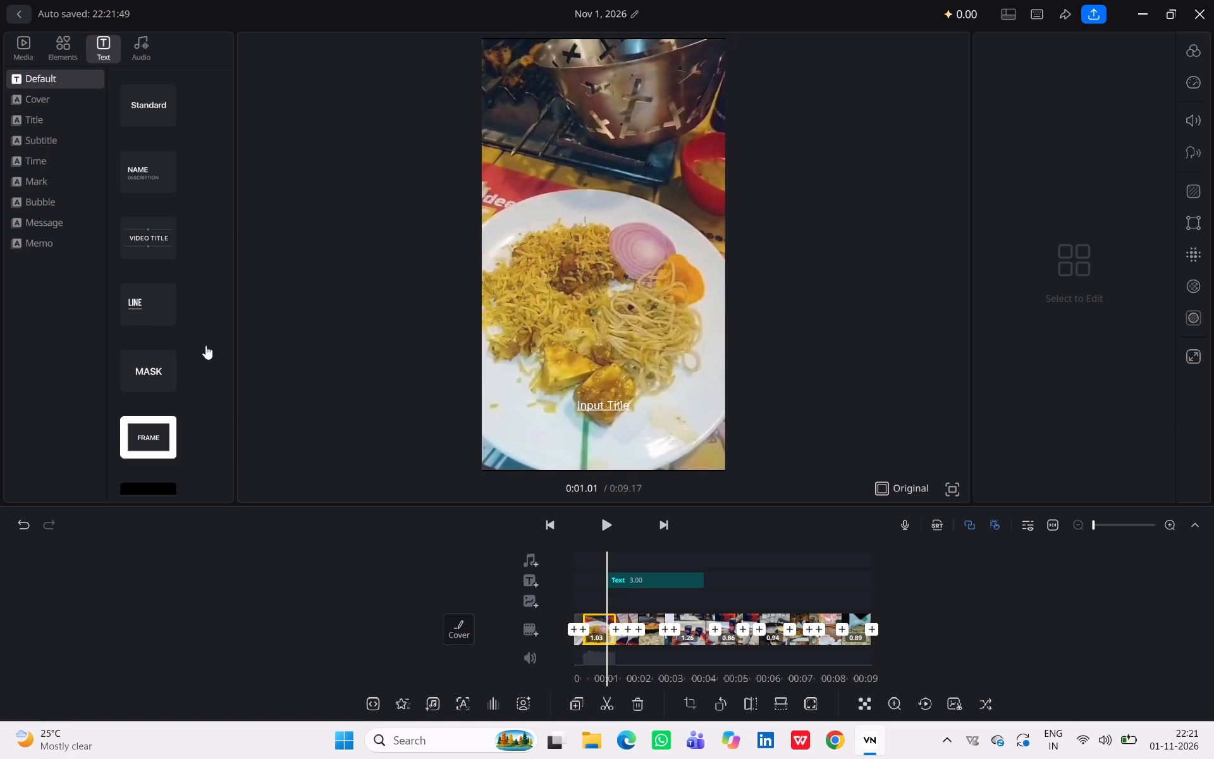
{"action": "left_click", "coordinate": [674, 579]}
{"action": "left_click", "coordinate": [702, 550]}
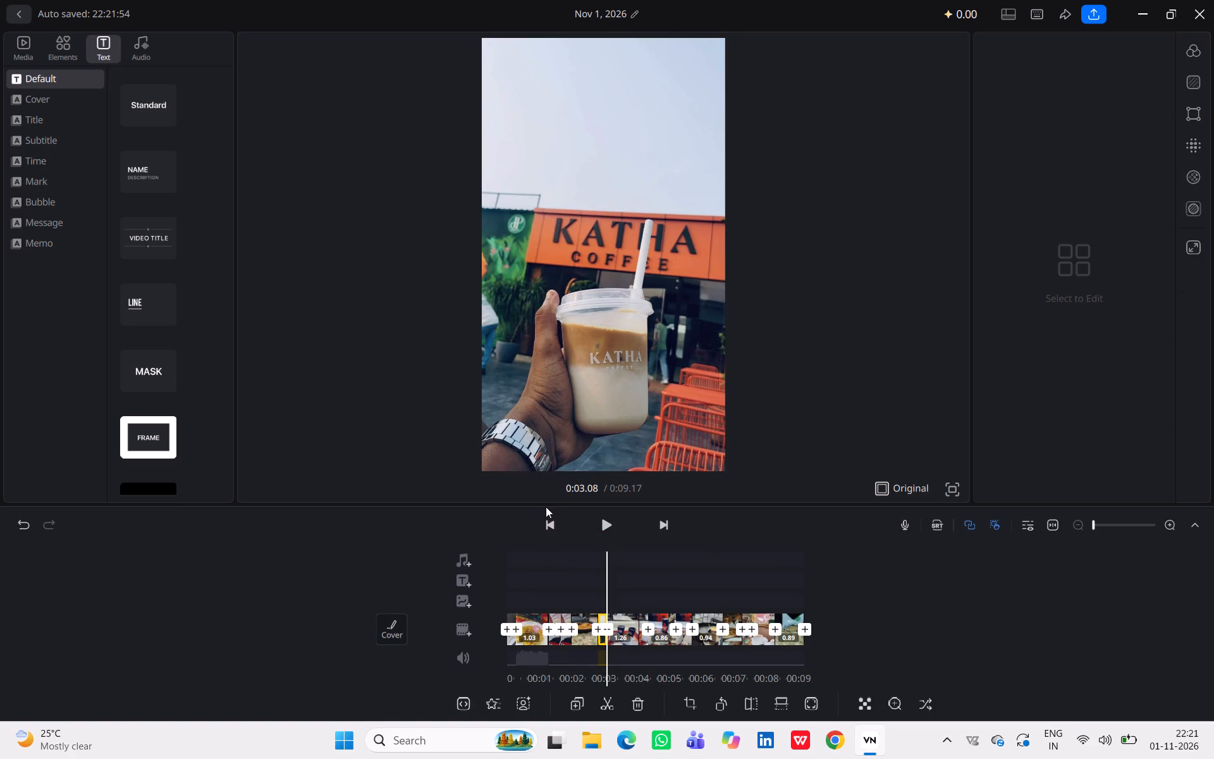
Add a Mask-style text clip at 0:00.00, the start of the video.
{"action": "left_click", "coordinate": [548, 523]}
{"action": "triple_click", "coordinate": [548, 523]}
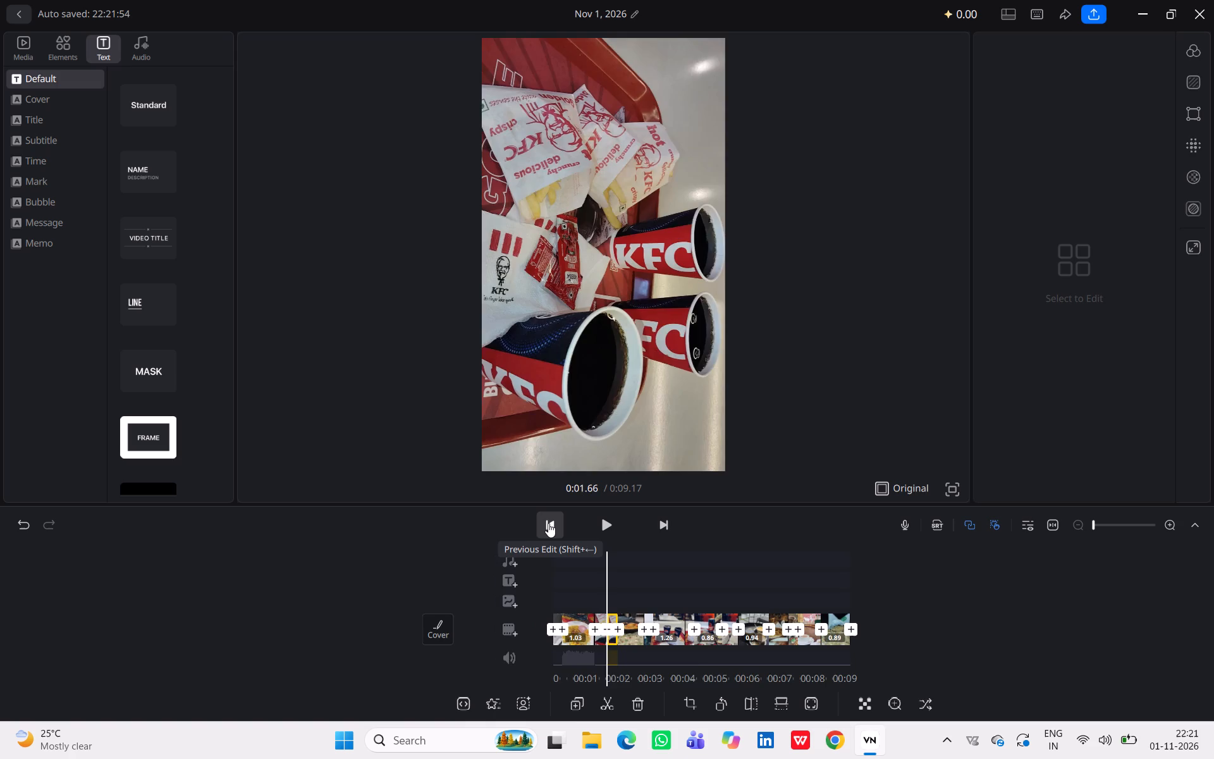
{"action": "triple_click", "coordinate": [548, 523]}
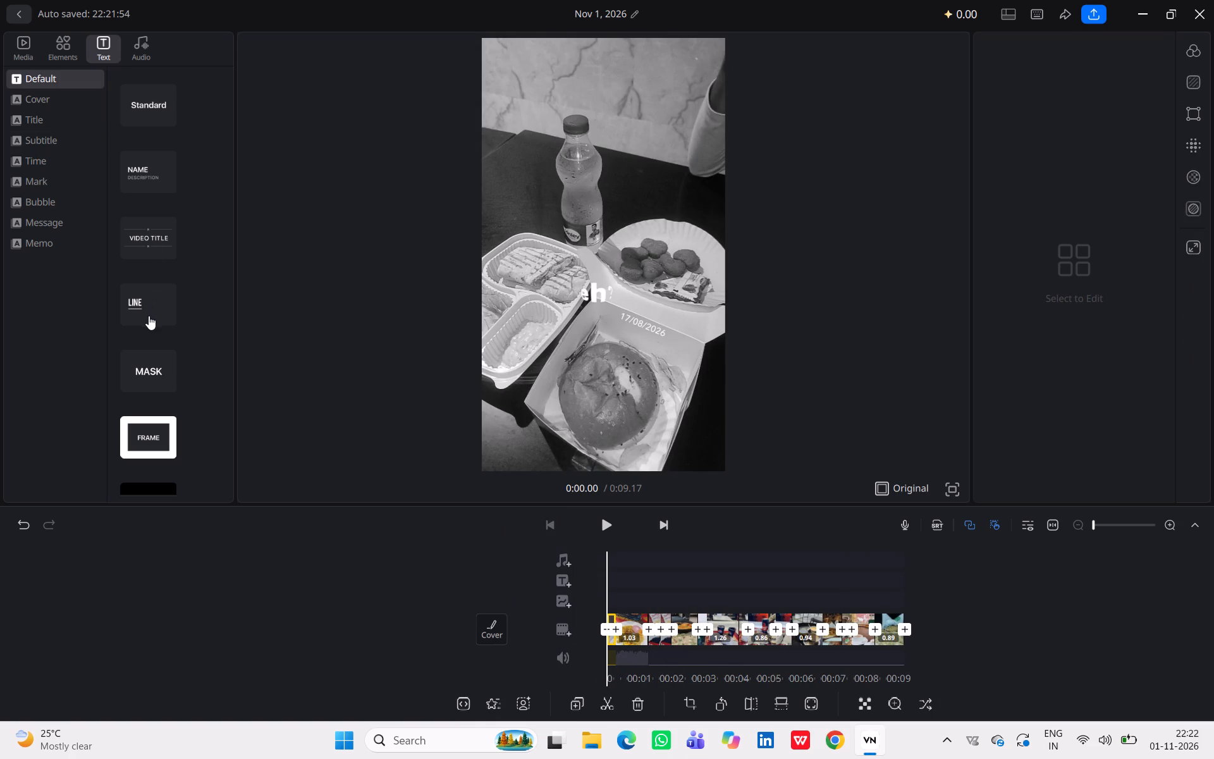
{"action": "left_click", "coordinate": [155, 361]}
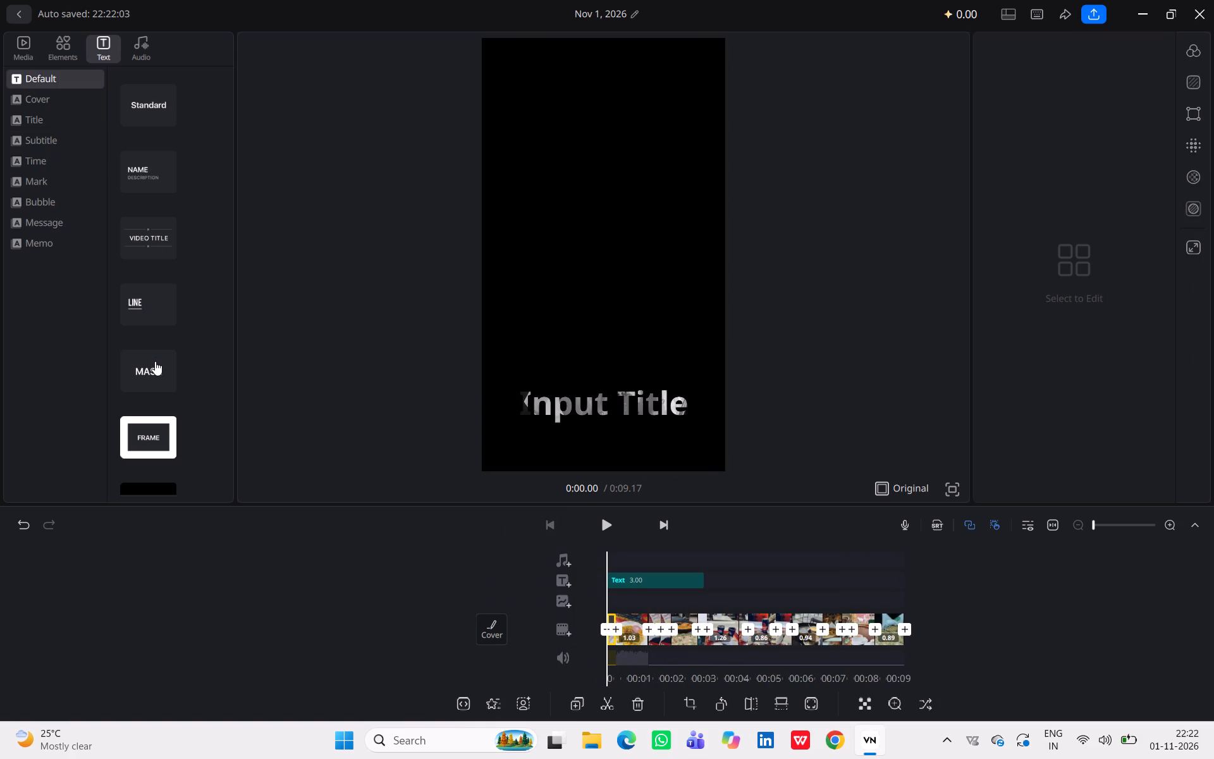
{"action": "key", "text": "w"}
{"action": "key", "text": "h"}
Replace the placeholder text of the masked title with "where all your money go".
{"action": "double_click", "coordinate": [616, 579]}
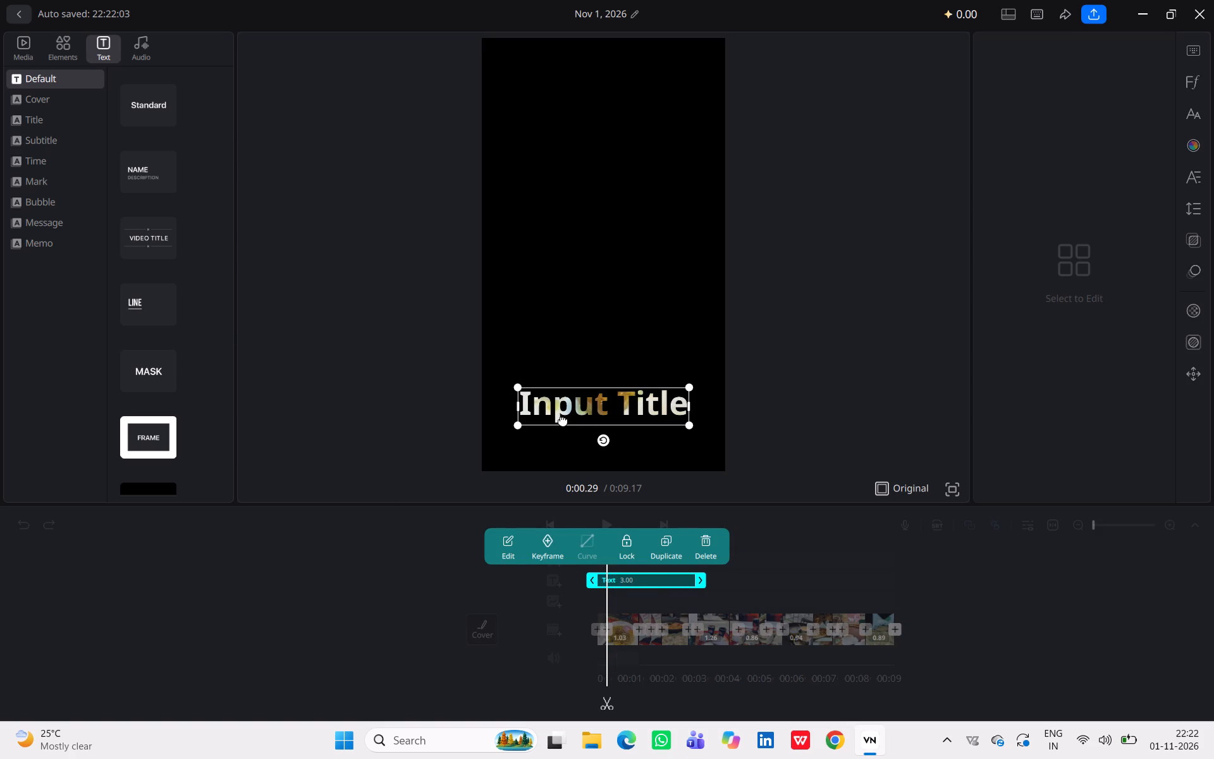
{"action": "double_click", "coordinate": [563, 420]}
{"action": "key", "text": "w"}
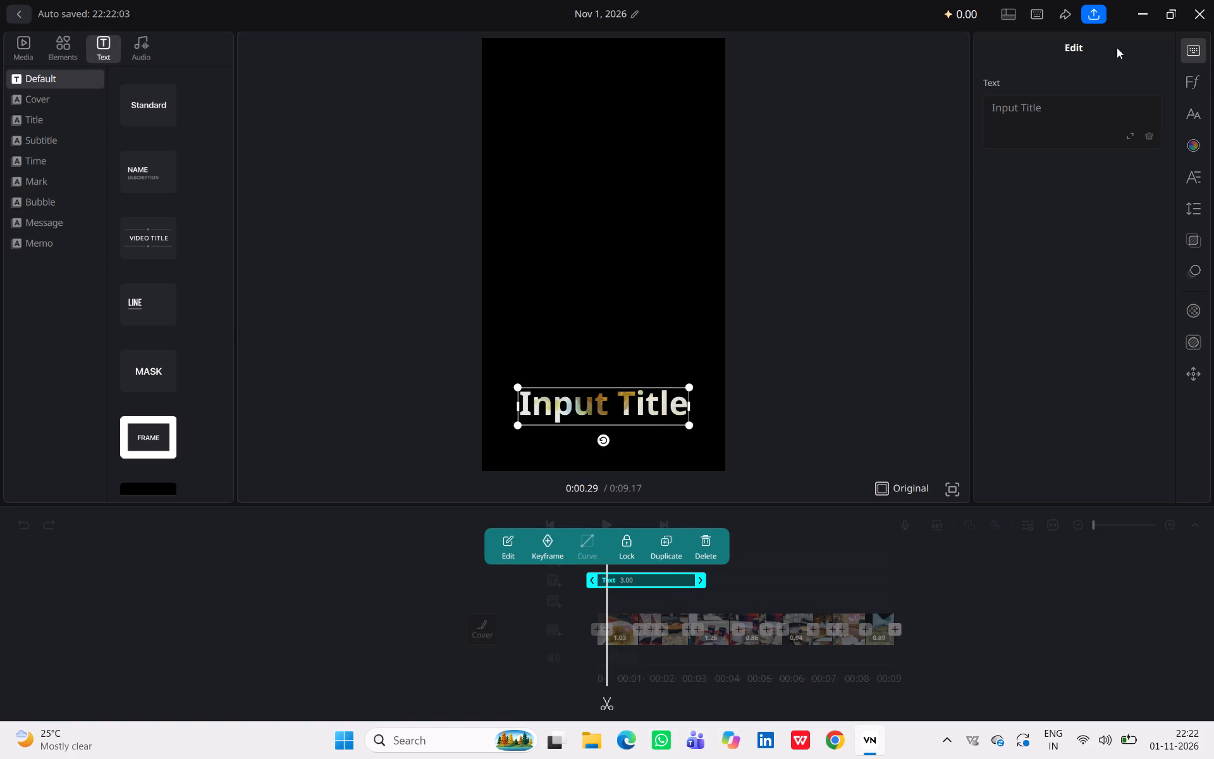
{"action": "left_click", "coordinate": [1085, 47]}
{"action": "left_click", "coordinate": [1079, 46]}
{"action": "left_click", "coordinate": [1017, 80]}
{"action": "left_click", "coordinate": [1019, 109]}
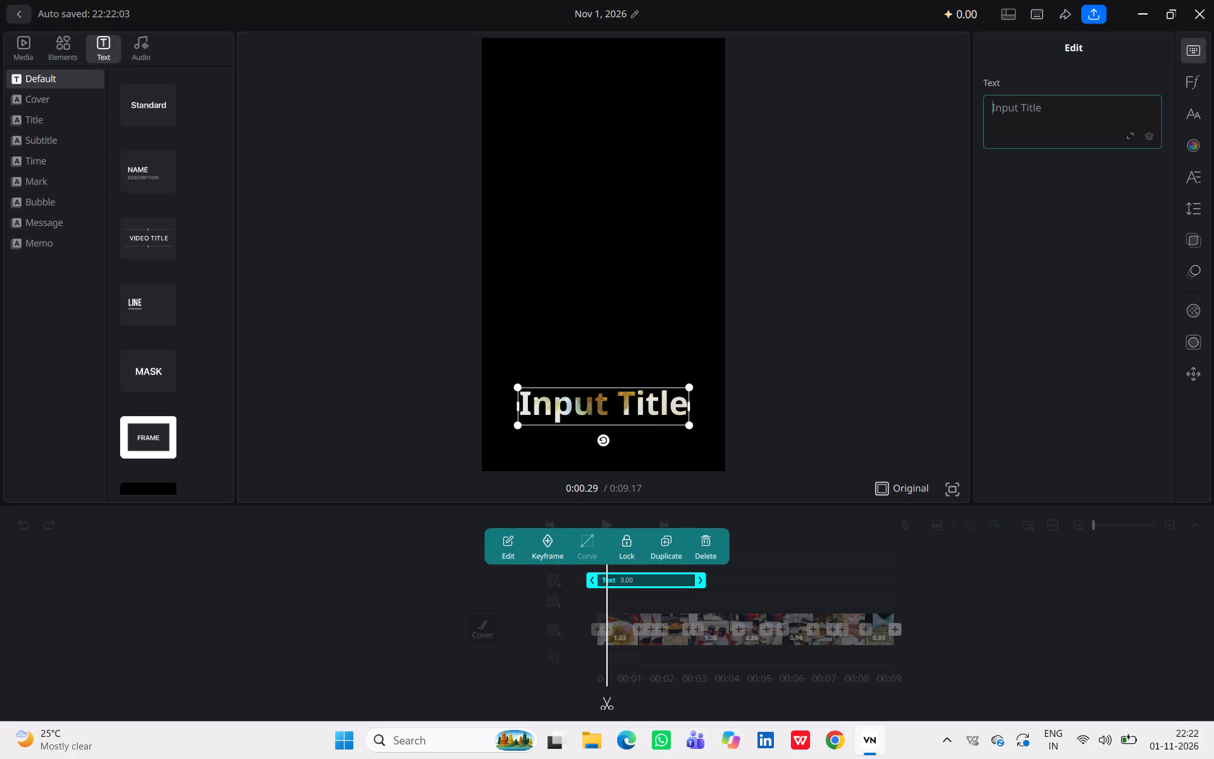
{"action": "key", "text": "w"}
{"action": "key", "text": "h"}
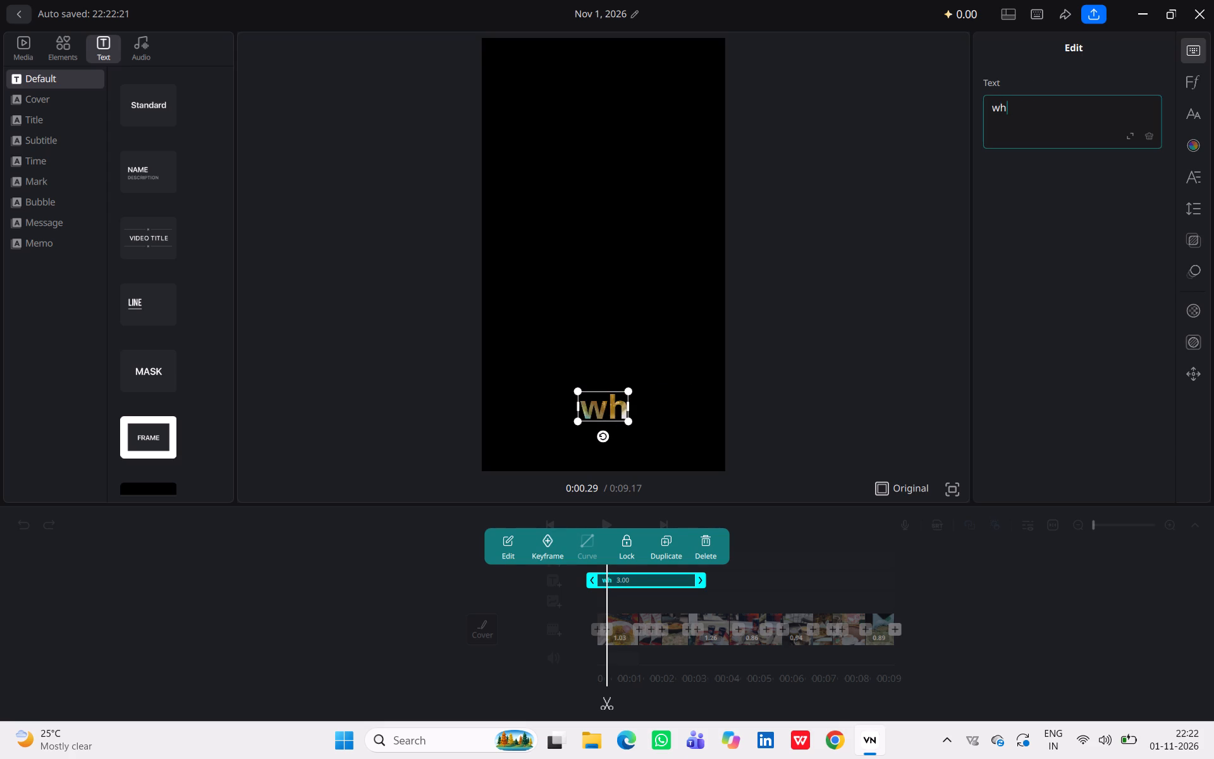
{"action": "type", "text": "wer"}
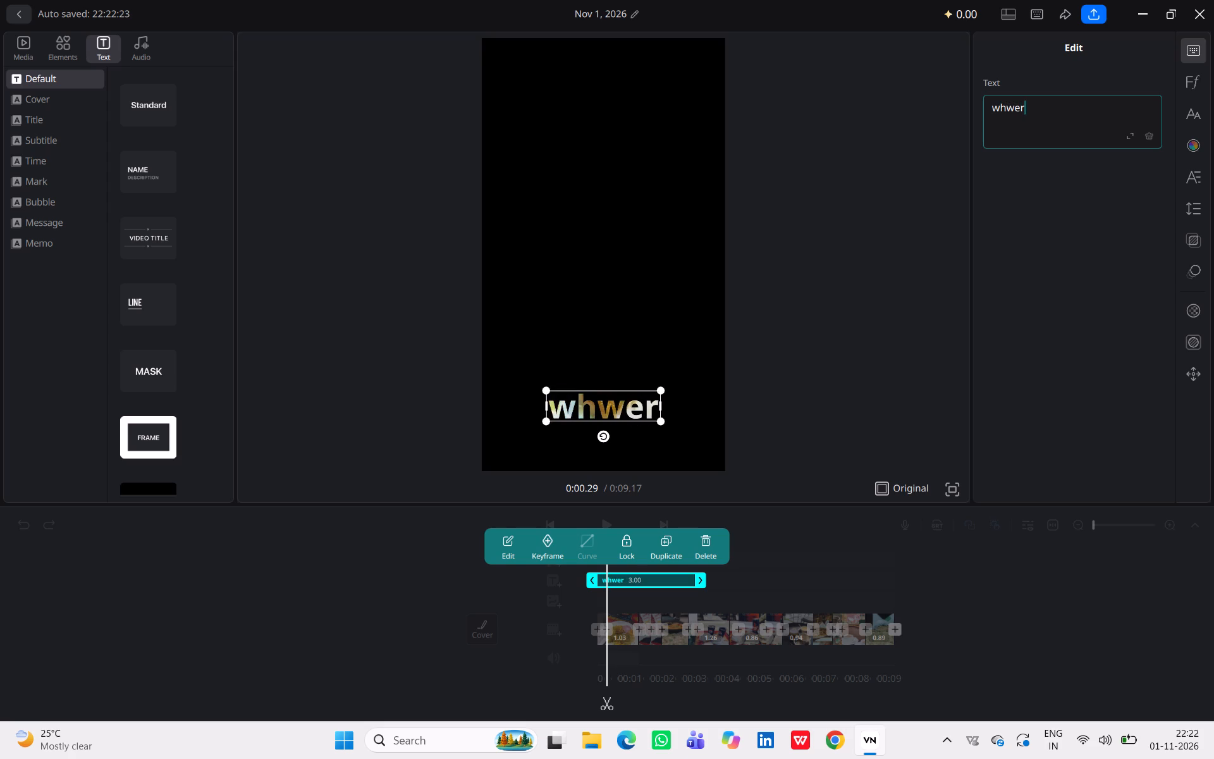
{"action": "key", "text": "BackSpace"}
{"action": "key", "text": "BackSpace"}
{"action": "key", "text": "BackSpace"}
{"action": "key", "text": "BackSpace"}
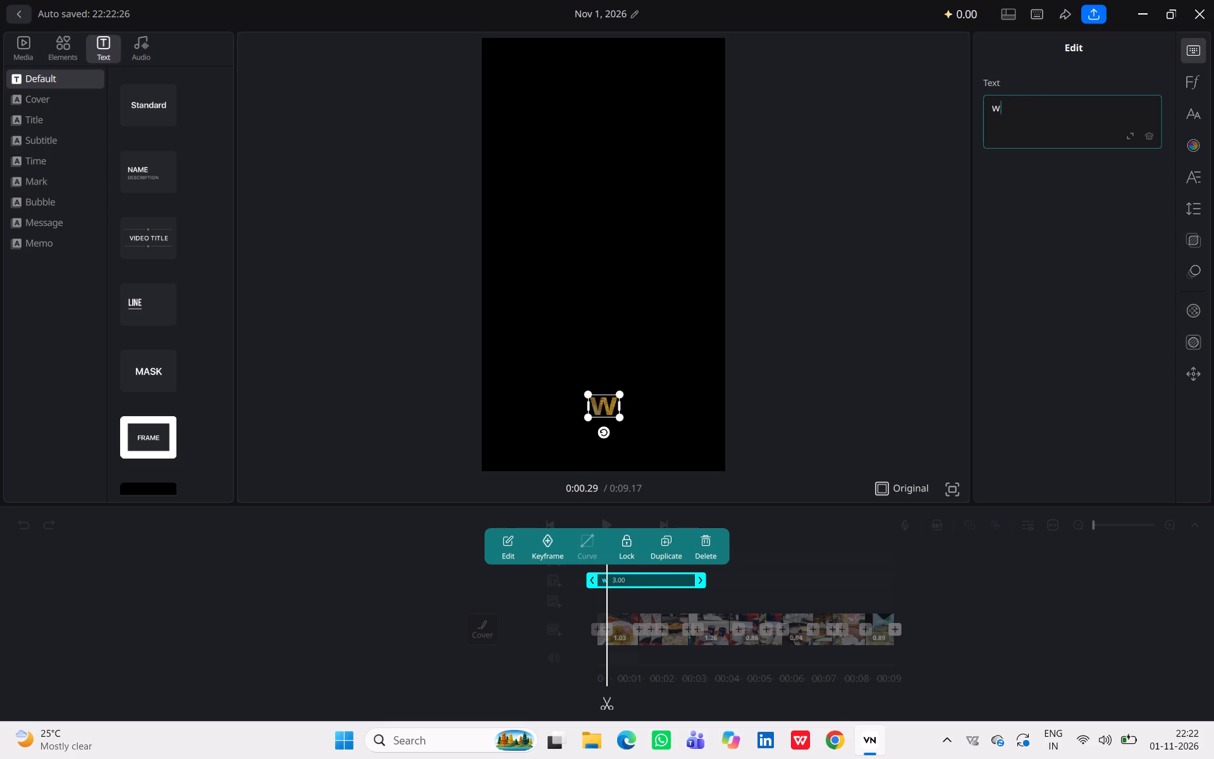
{"action": "type", "text": "here all"}
{"action": "key", "text": "space"}
{"action": "key", "text": "space"}
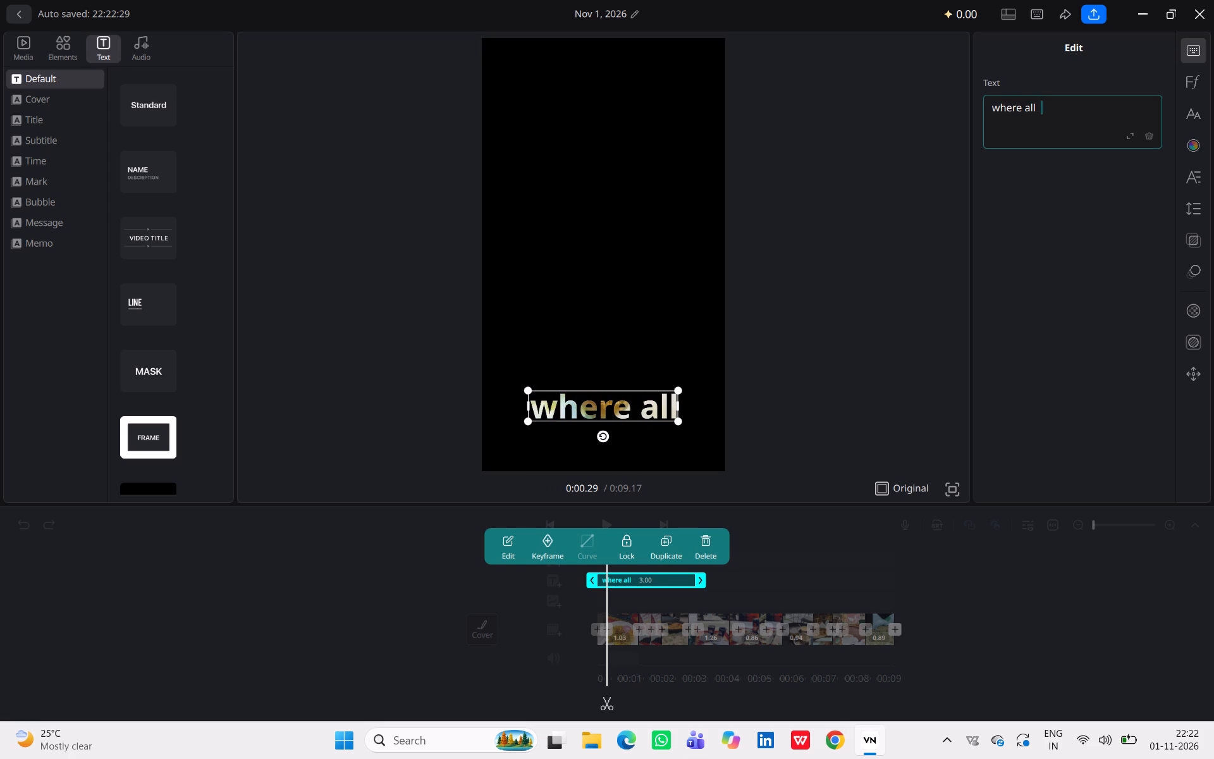
{"action": "type", "text": "your g"}
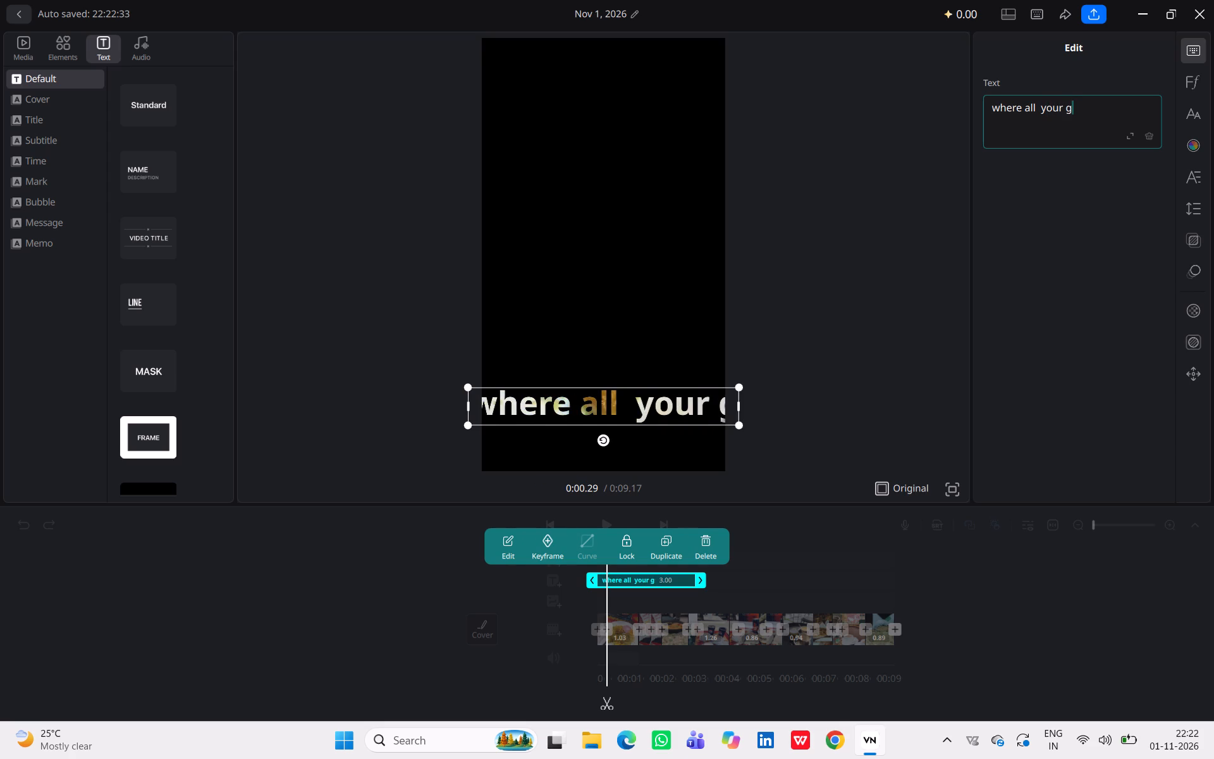
{"action": "key", "text": "BackSpace"}
{"action": "type", "text": "money"}
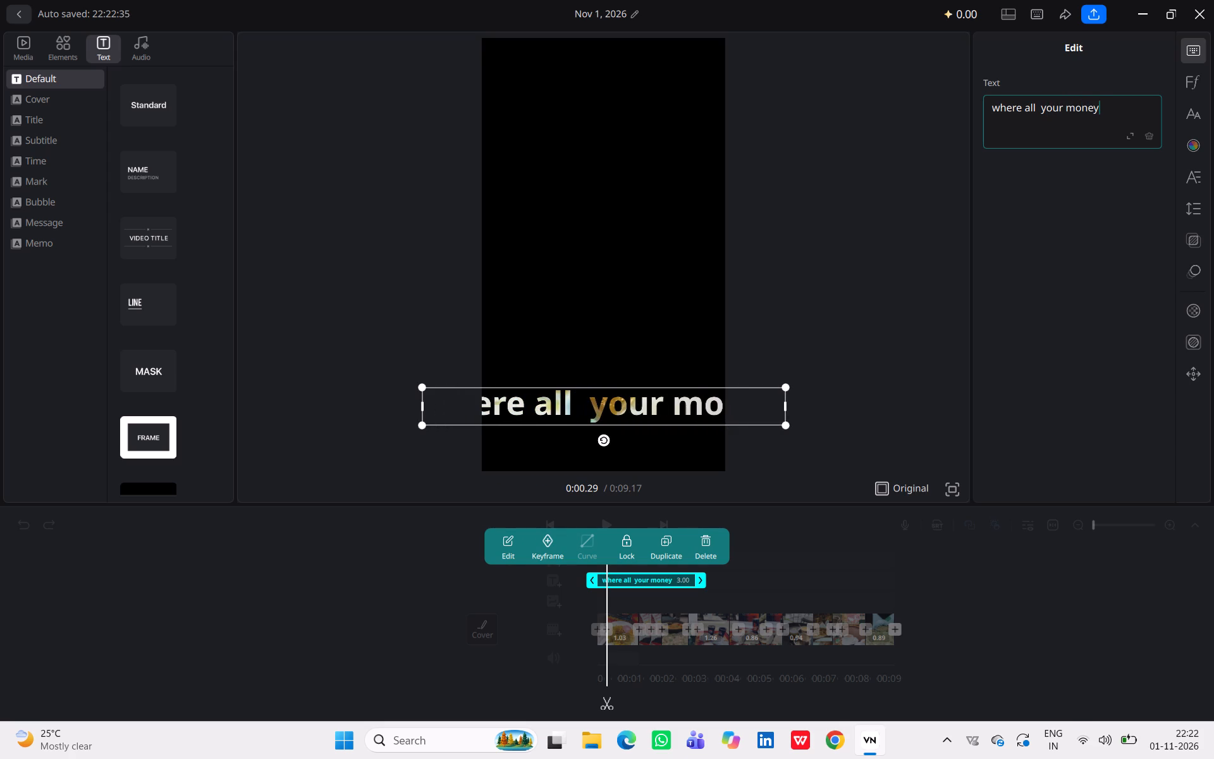
{"action": "key", "text": "space"}
{"action": "key", "text": "space"}
{"action": "type", "text": "go"}
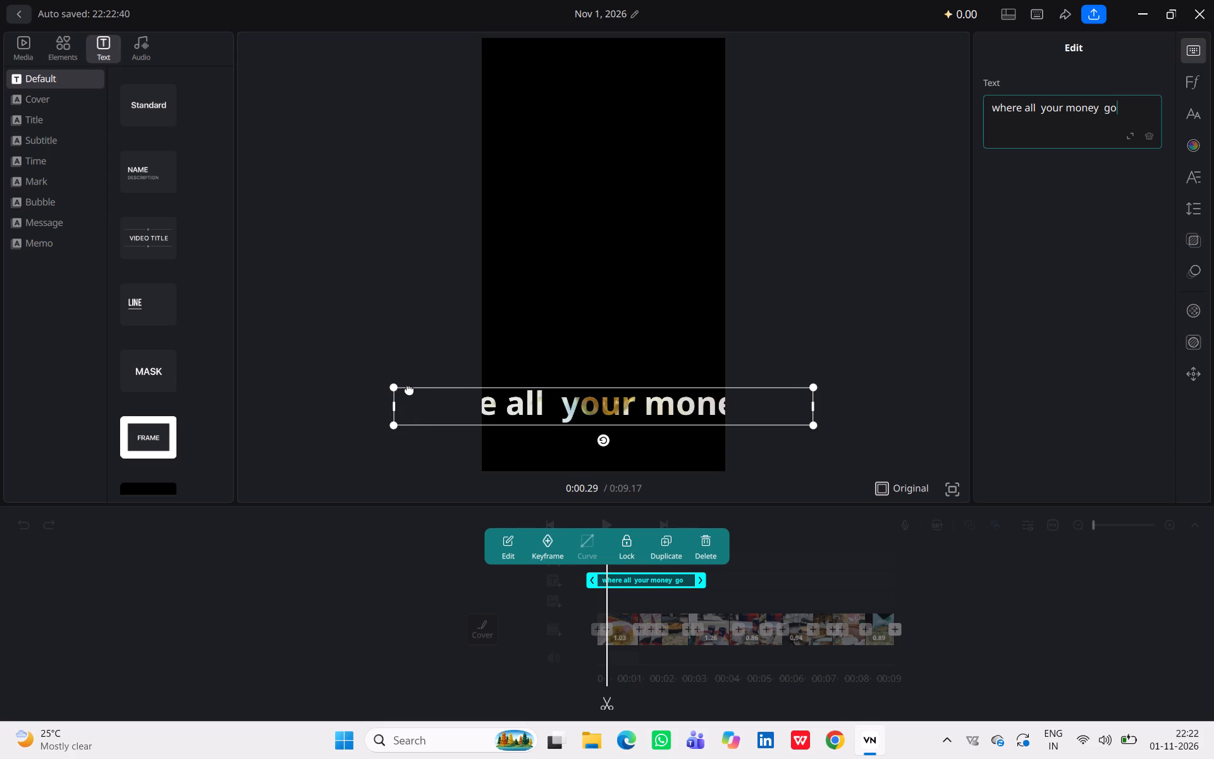
Scale down the masked title so the whole sentence fits within the width of the vertical frame.
{"action": "scroll", "coordinate": [396, 390], "scroll_direction": "right", "scroll_amount": 2}
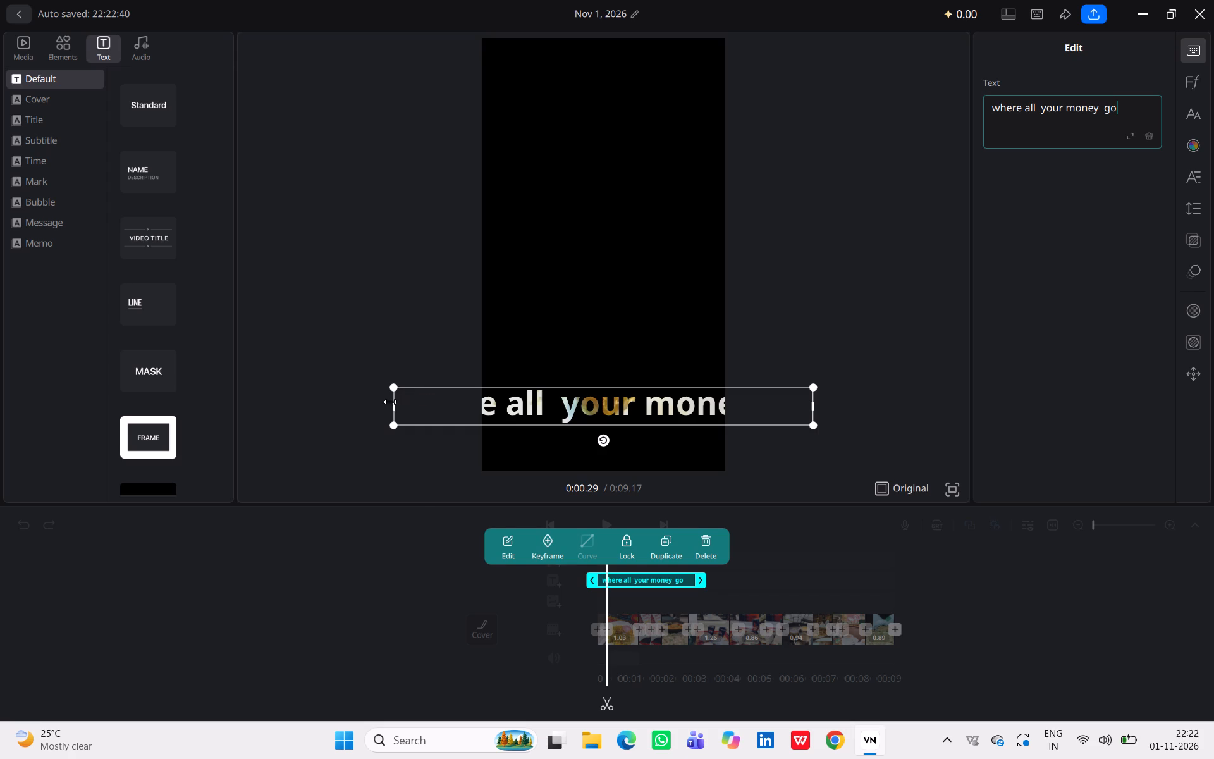
{"action": "left_click", "coordinate": [391, 391]}
{"action": "left_click_drag", "start_coordinate": [391, 391], "coordinate": [419, 395]}
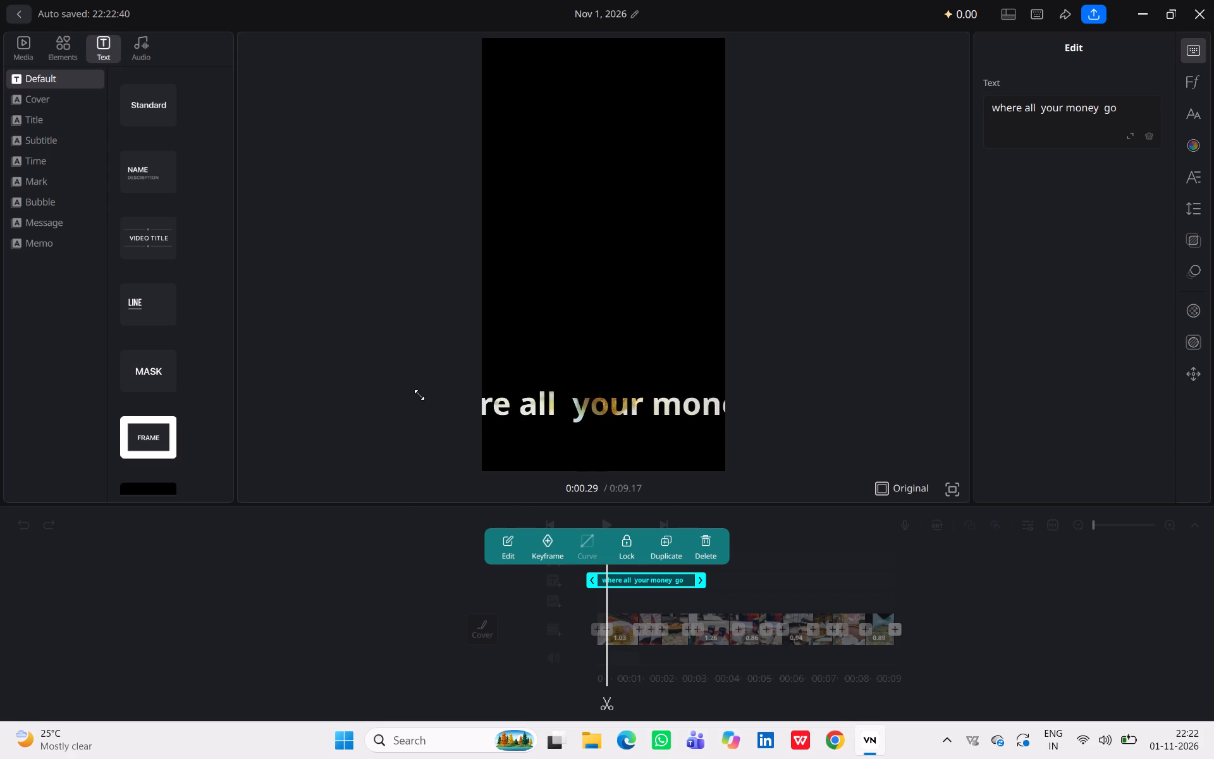
{"action": "left_click_drag", "start_coordinate": [419, 395], "coordinate": [500, 397]}
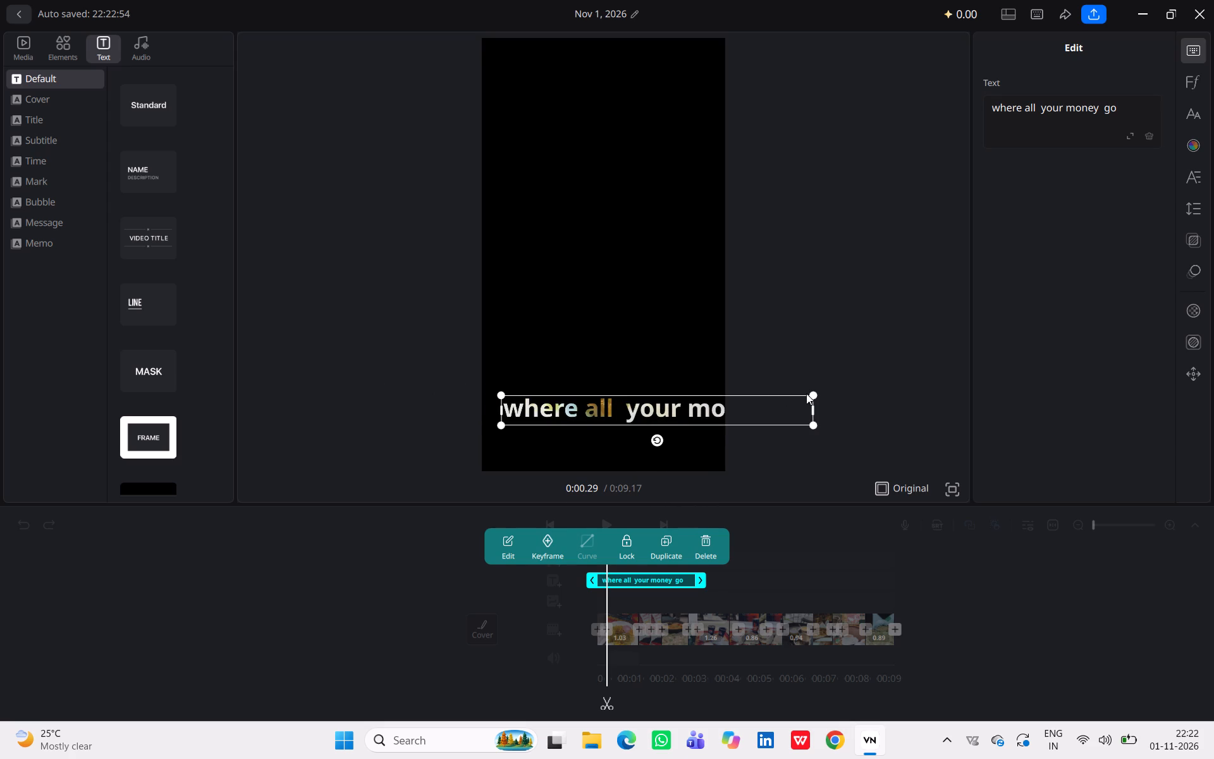
{"action": "left_click_drag", "start_coordinate": [812, 393], "coordinate": [772, 402]}
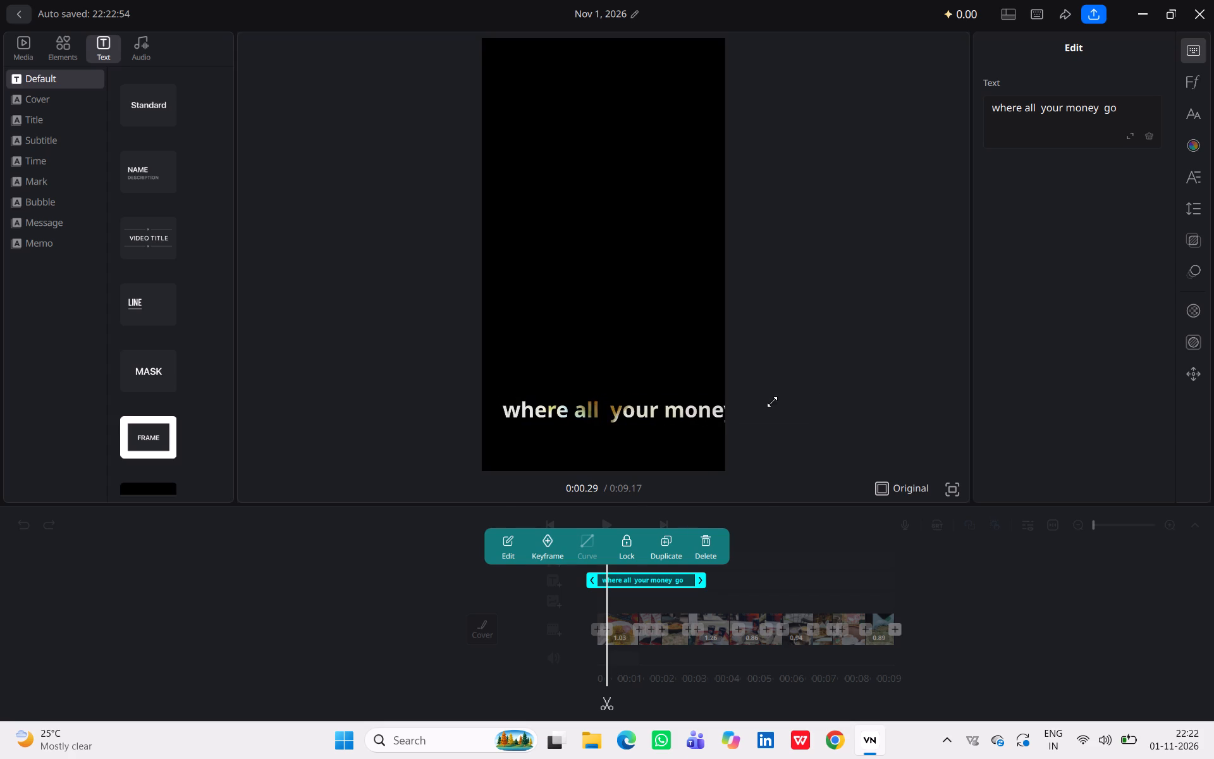
{"action": "left_click_drag", "start_coordinate": [772, 402], "coordinate": [687, 416]}
Move the masked title up from the lower part of the frame to just above its vertical middle.
{"action": "left_click_drag", "start_coordinate": [604, 414], "coordinate": [604, 392]}
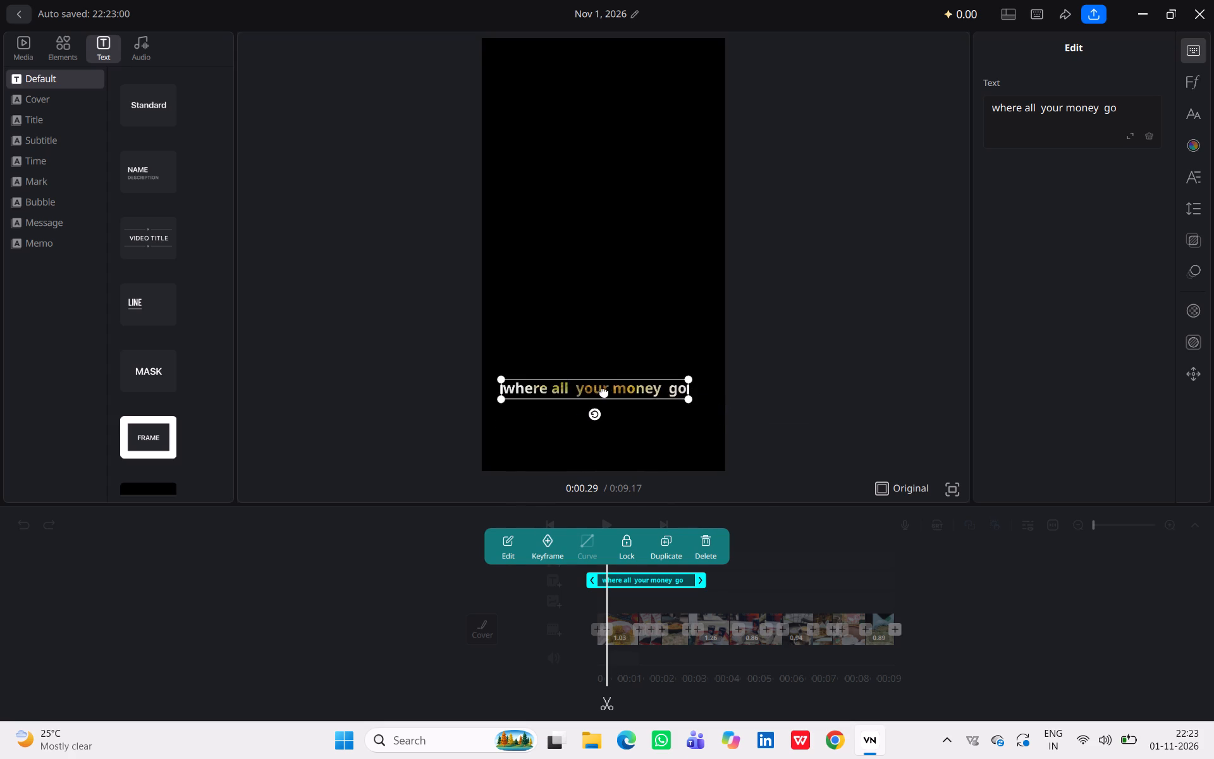
{"action": "left_click_drag", "start_coordinate": [604, 392], "coordinate": [605, 238]}
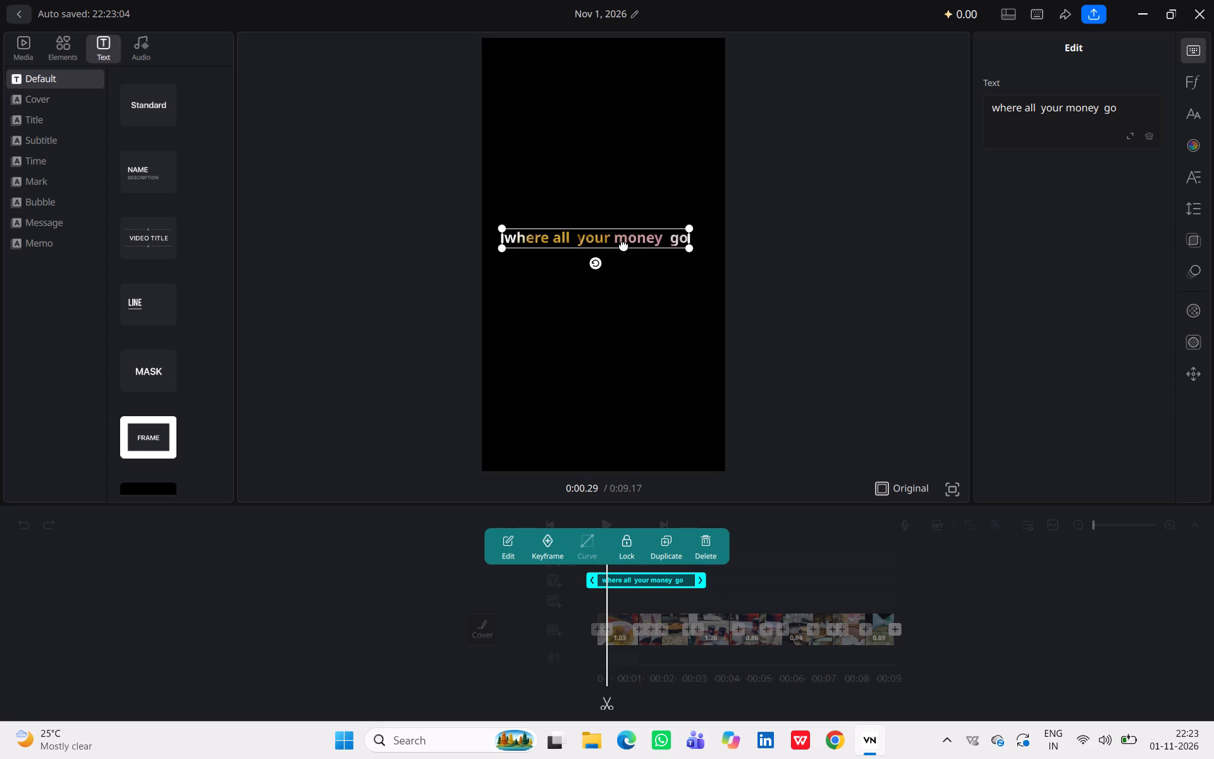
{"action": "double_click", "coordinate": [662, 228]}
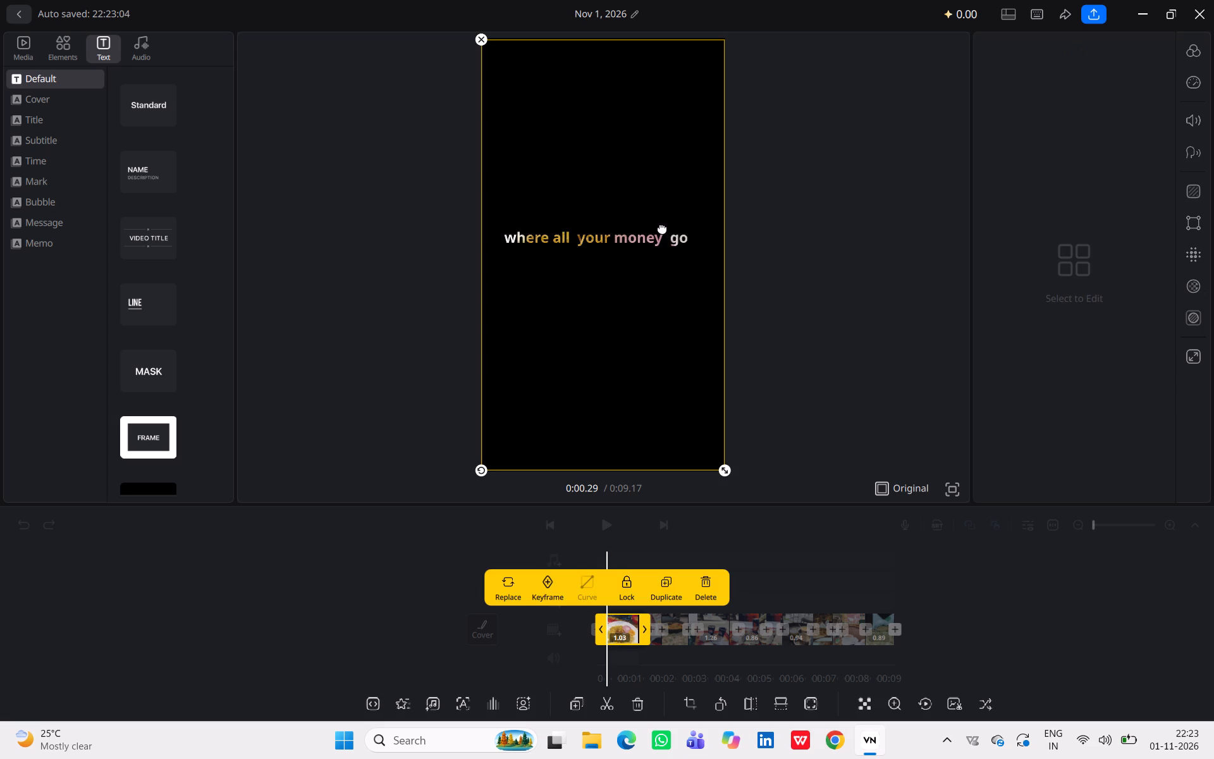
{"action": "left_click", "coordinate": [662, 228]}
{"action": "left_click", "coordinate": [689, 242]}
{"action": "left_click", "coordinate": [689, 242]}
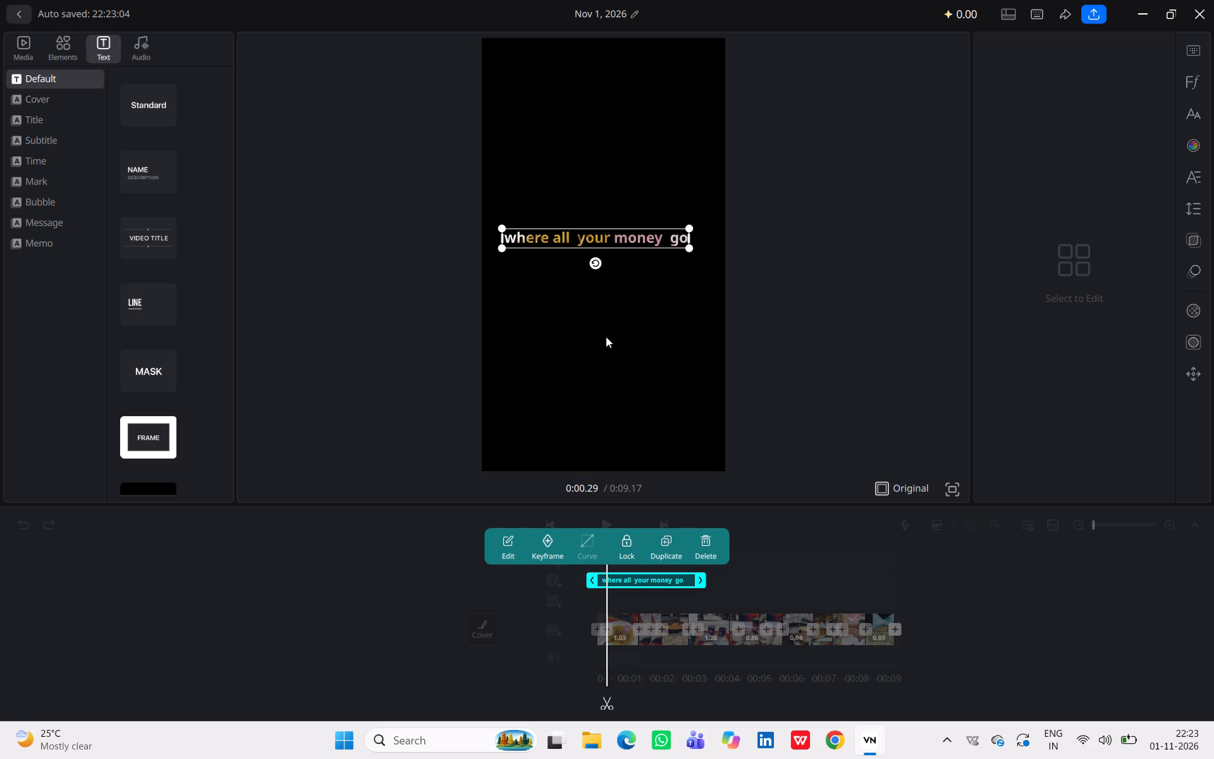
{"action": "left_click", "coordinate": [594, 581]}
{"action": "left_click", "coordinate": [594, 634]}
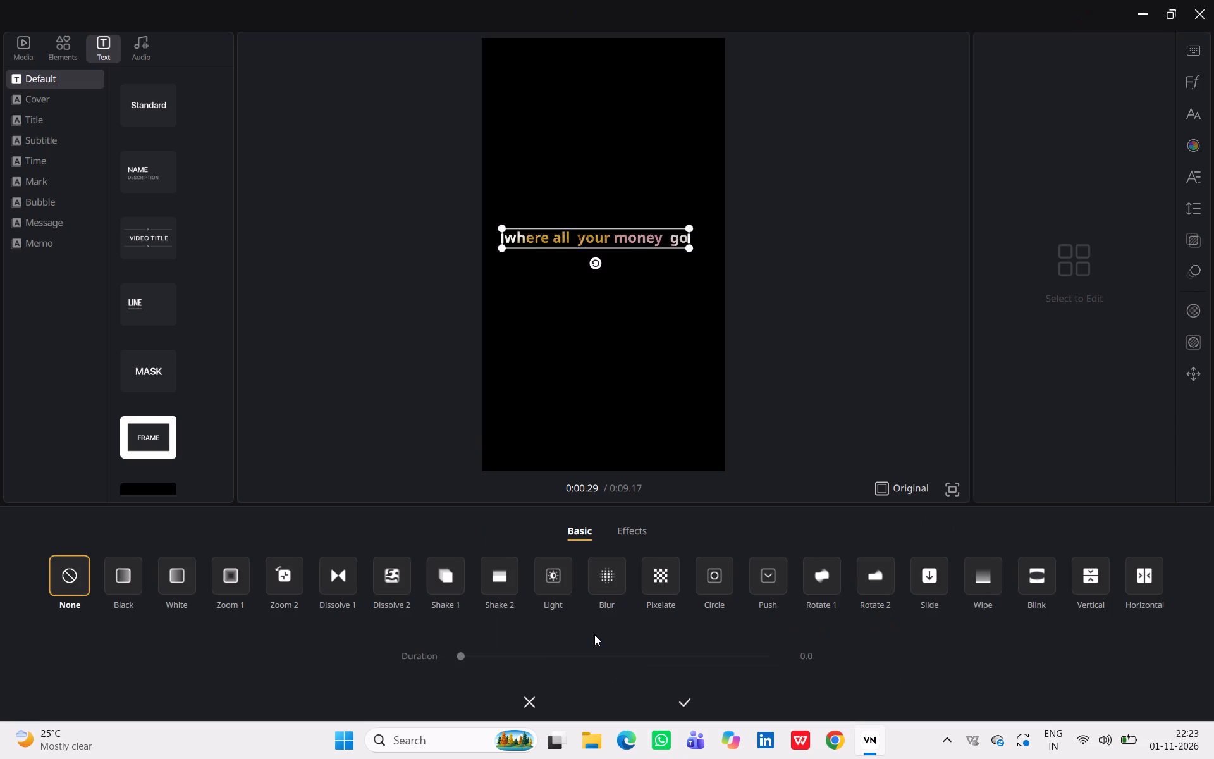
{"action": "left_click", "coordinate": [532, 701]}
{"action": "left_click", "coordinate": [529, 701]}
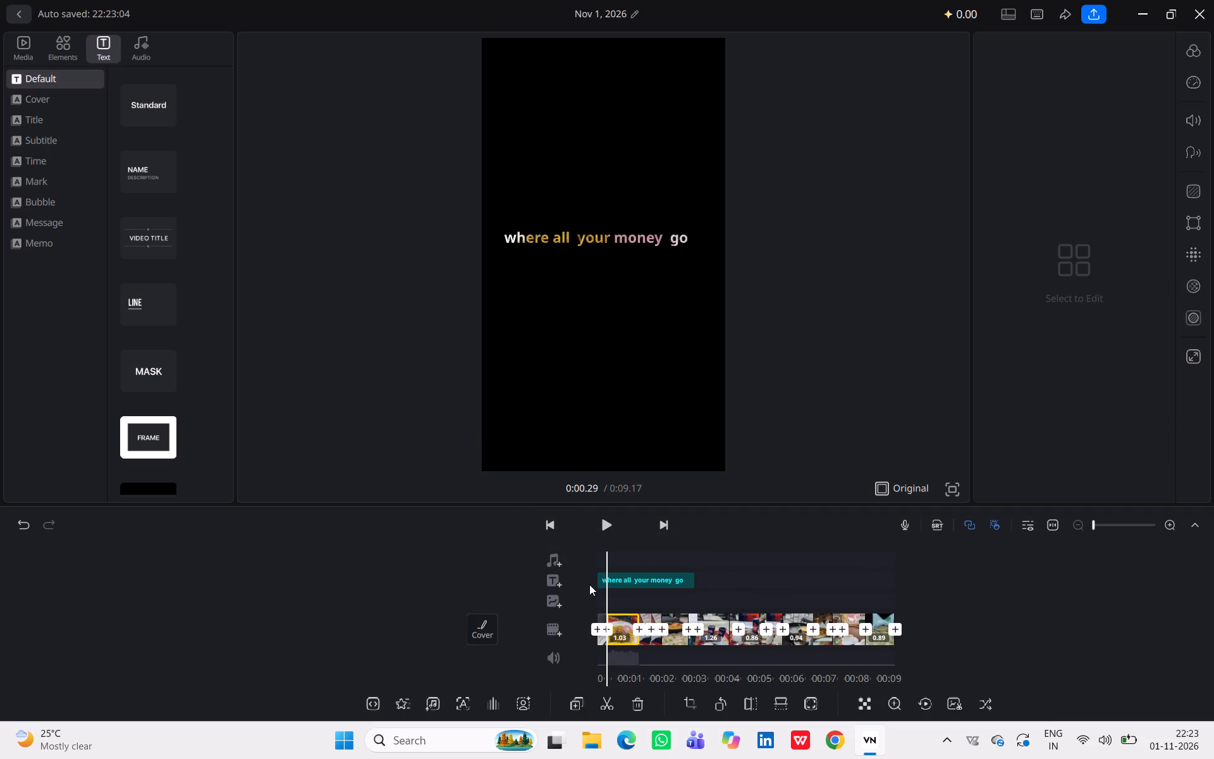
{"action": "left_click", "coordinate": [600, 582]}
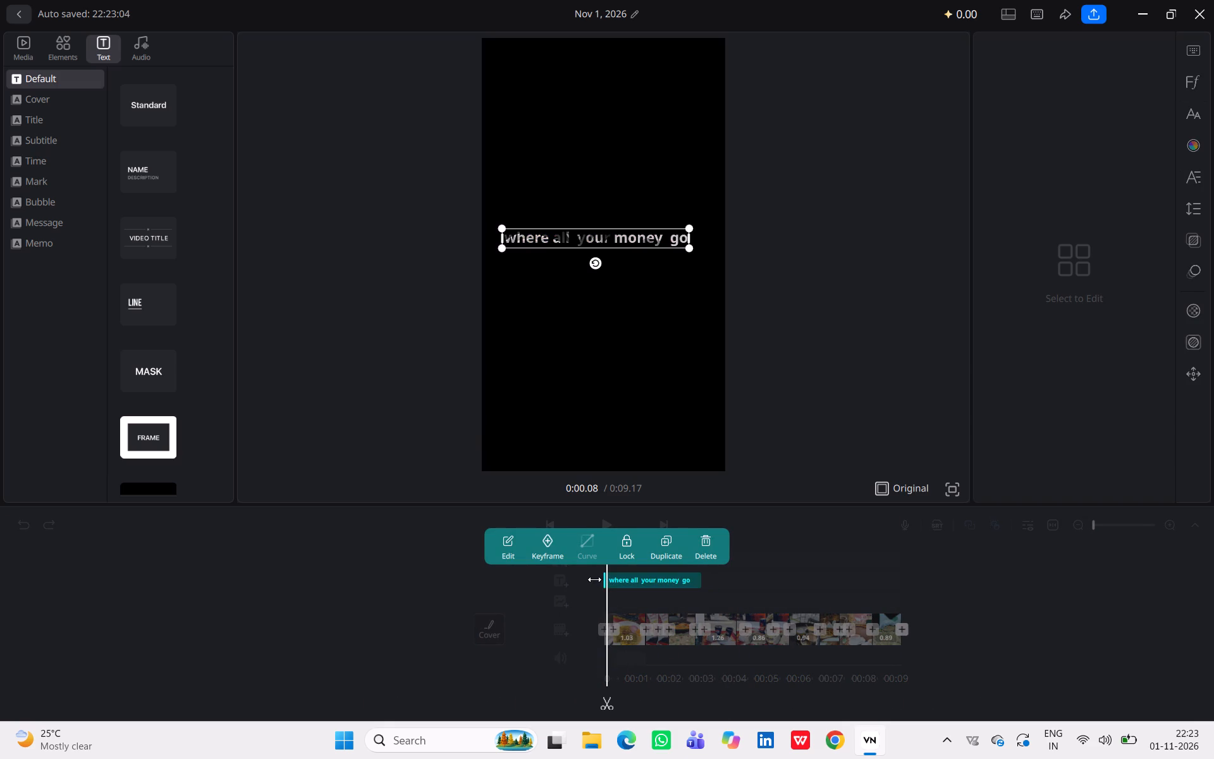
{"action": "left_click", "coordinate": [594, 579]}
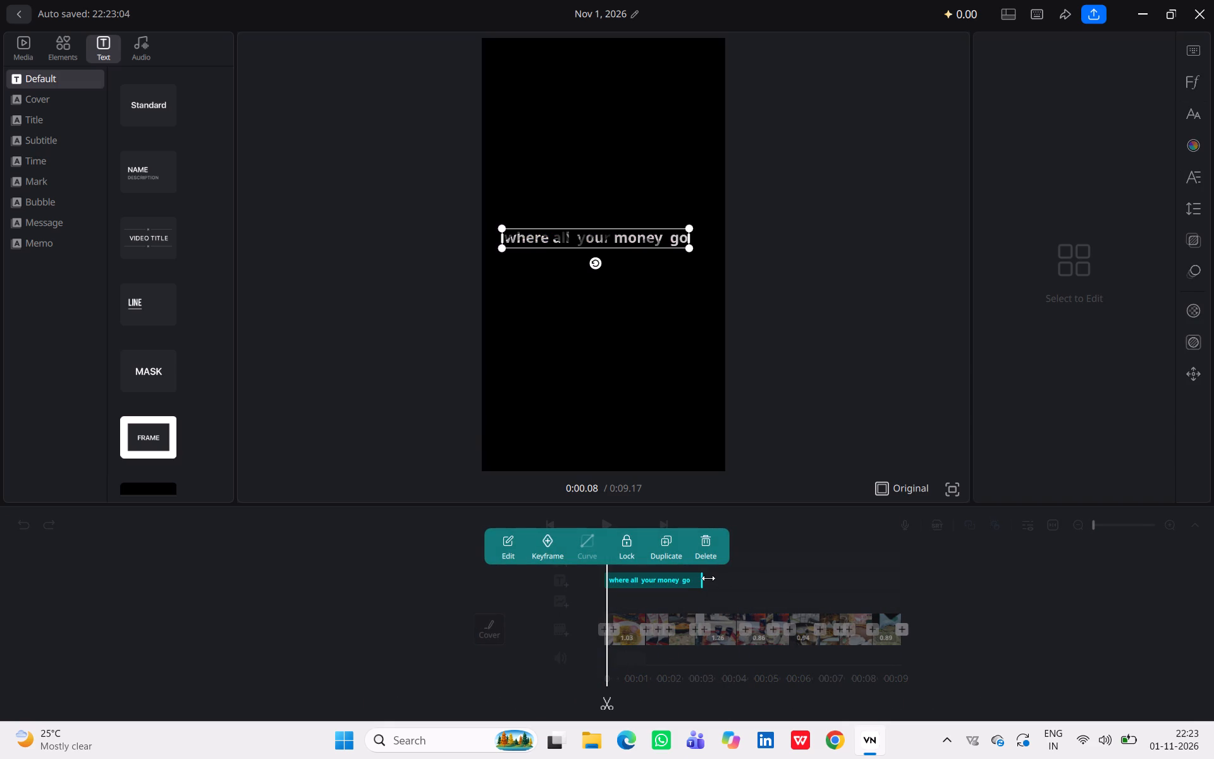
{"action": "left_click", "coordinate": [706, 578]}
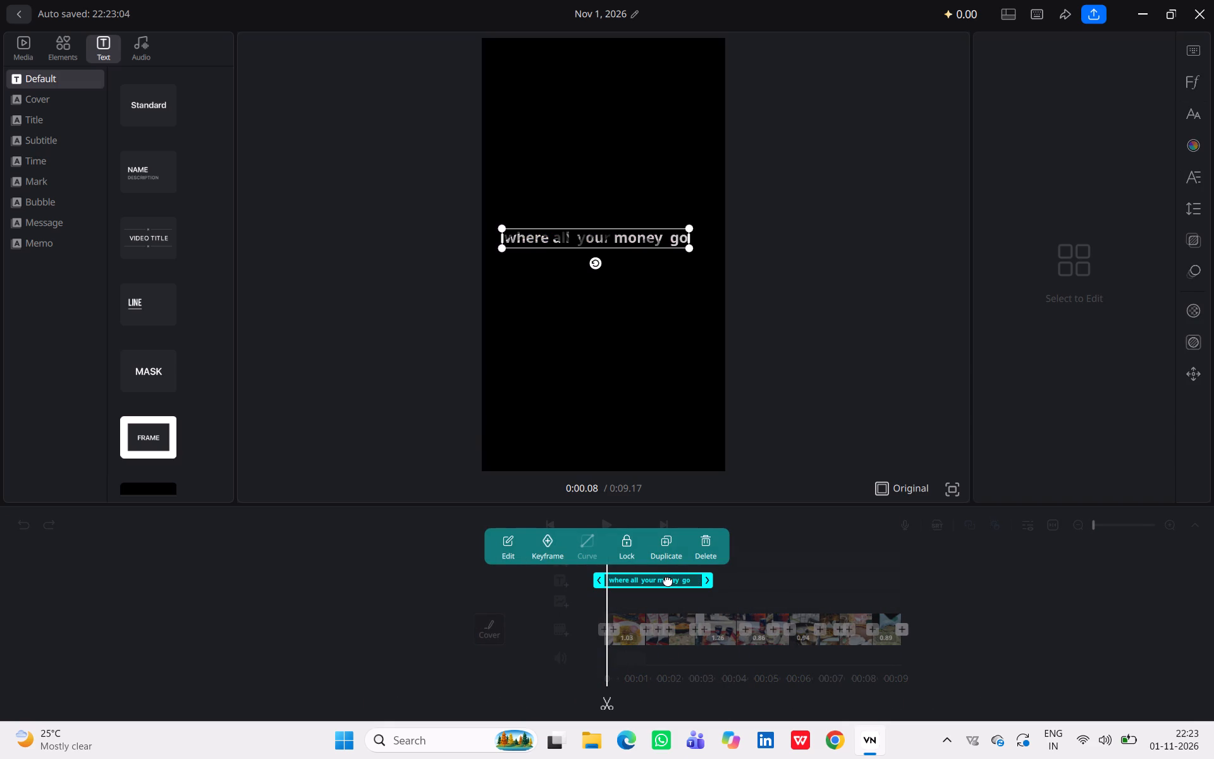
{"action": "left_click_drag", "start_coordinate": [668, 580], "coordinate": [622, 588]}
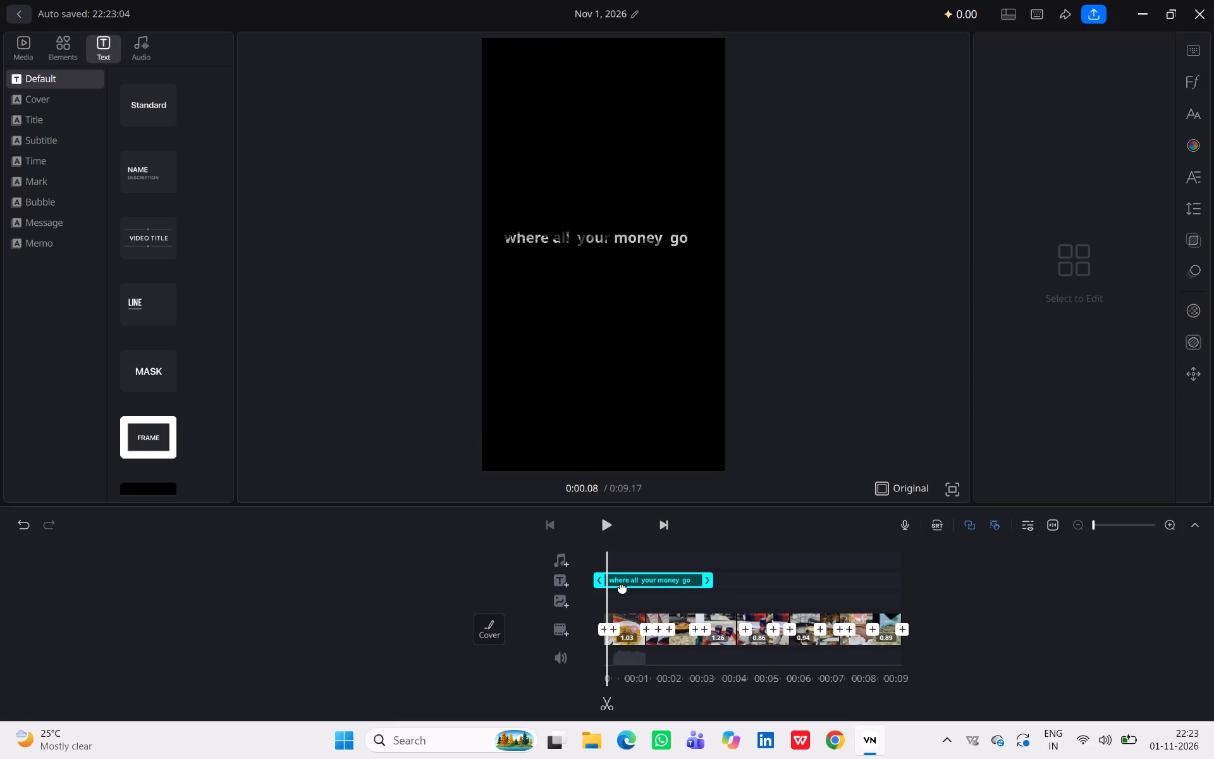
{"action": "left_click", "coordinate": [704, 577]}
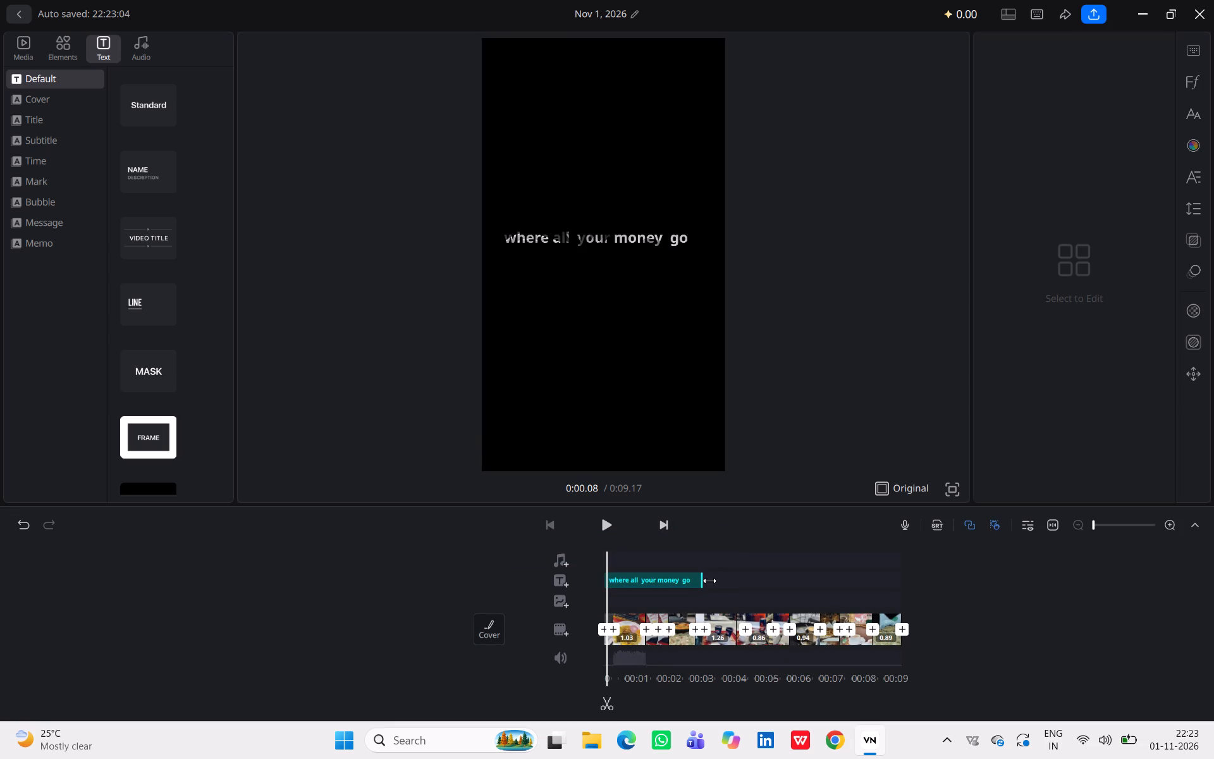
Play the opening from 0:00.08 to about 0:01.73 to review the masked title over the photo cuts.
{"action": "left_click", "coordinate": [604, 273]}
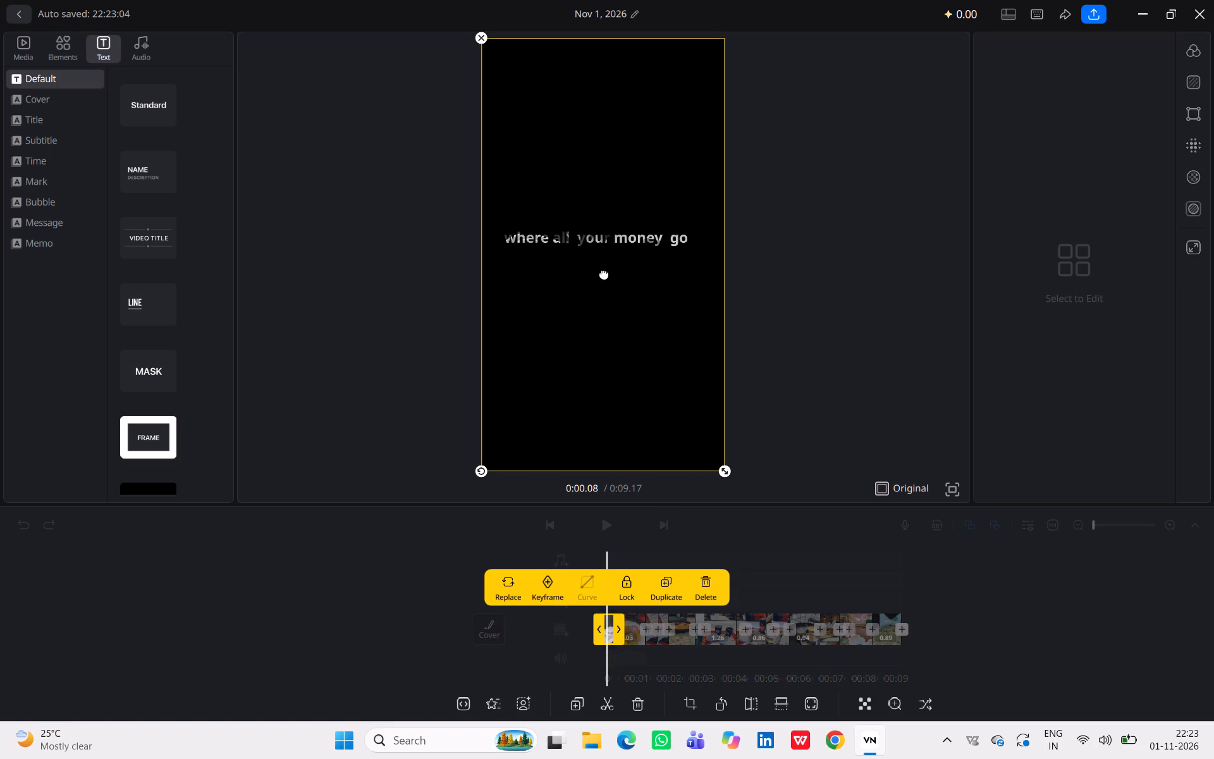
{"action": "left_click", "coordinate": [353, 59]}
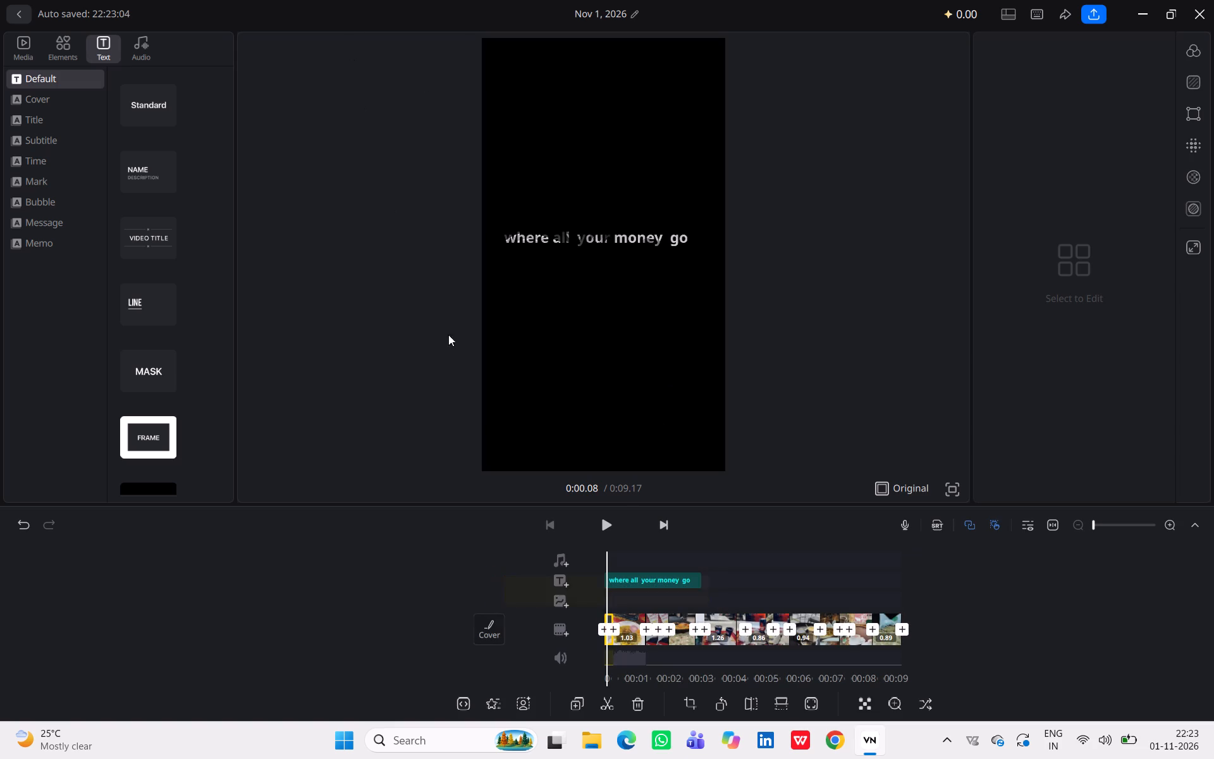
{"action": "left_click", "coordinate": [600, 527]}
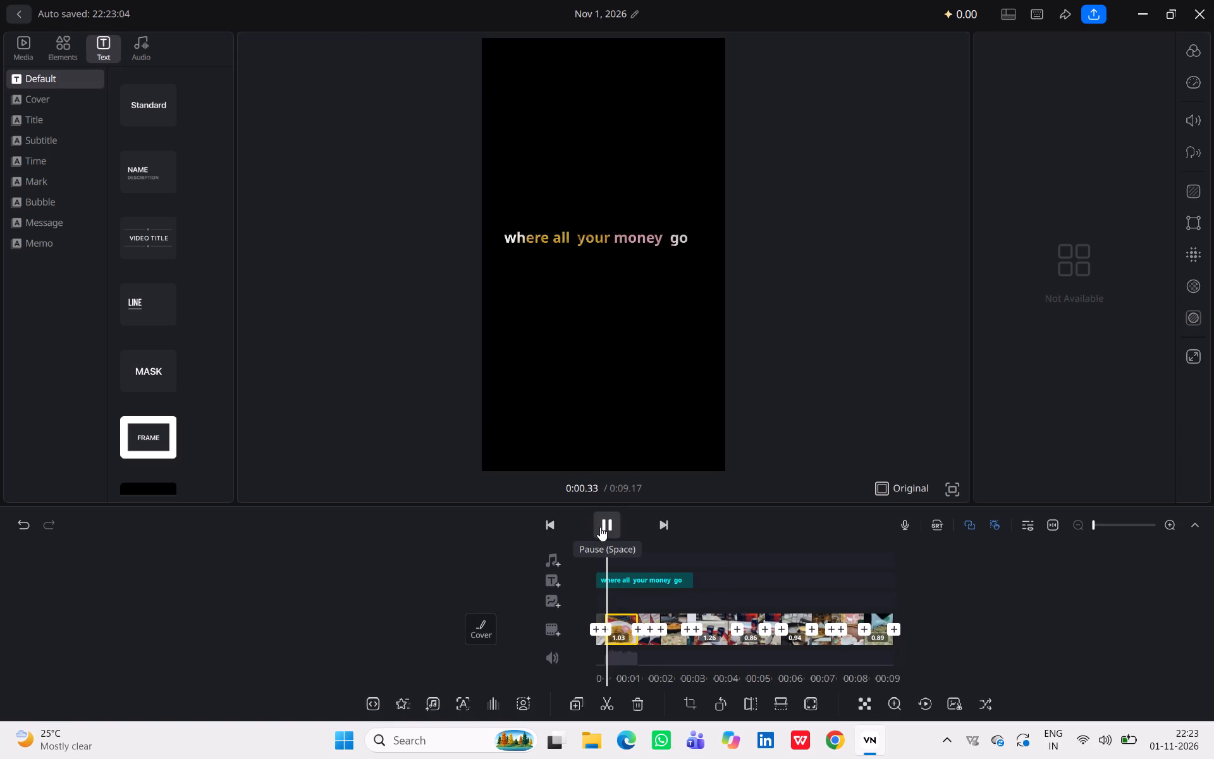
{"action": "left_click", "coordinate": [600, 527]}
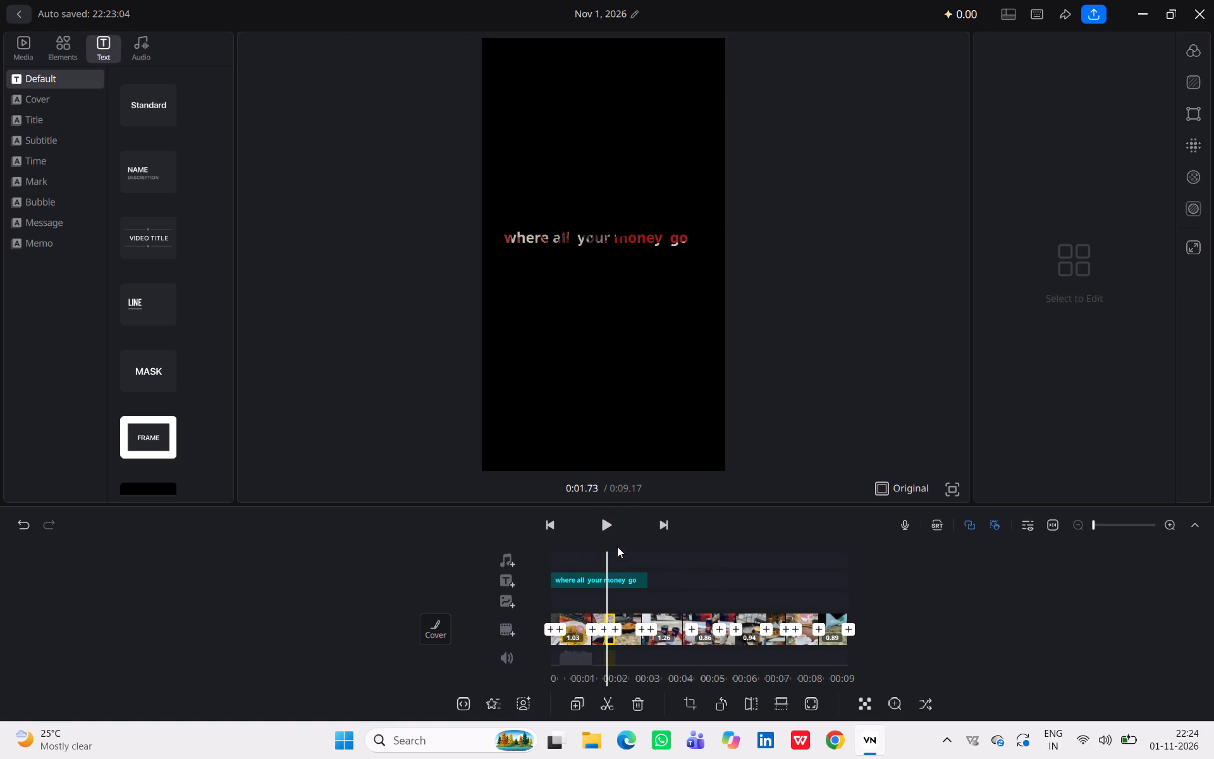
Split the masked title near its end, at 0:02.93 on the timeline.
{"action": "left_click", "coordinate": [646, 584]}
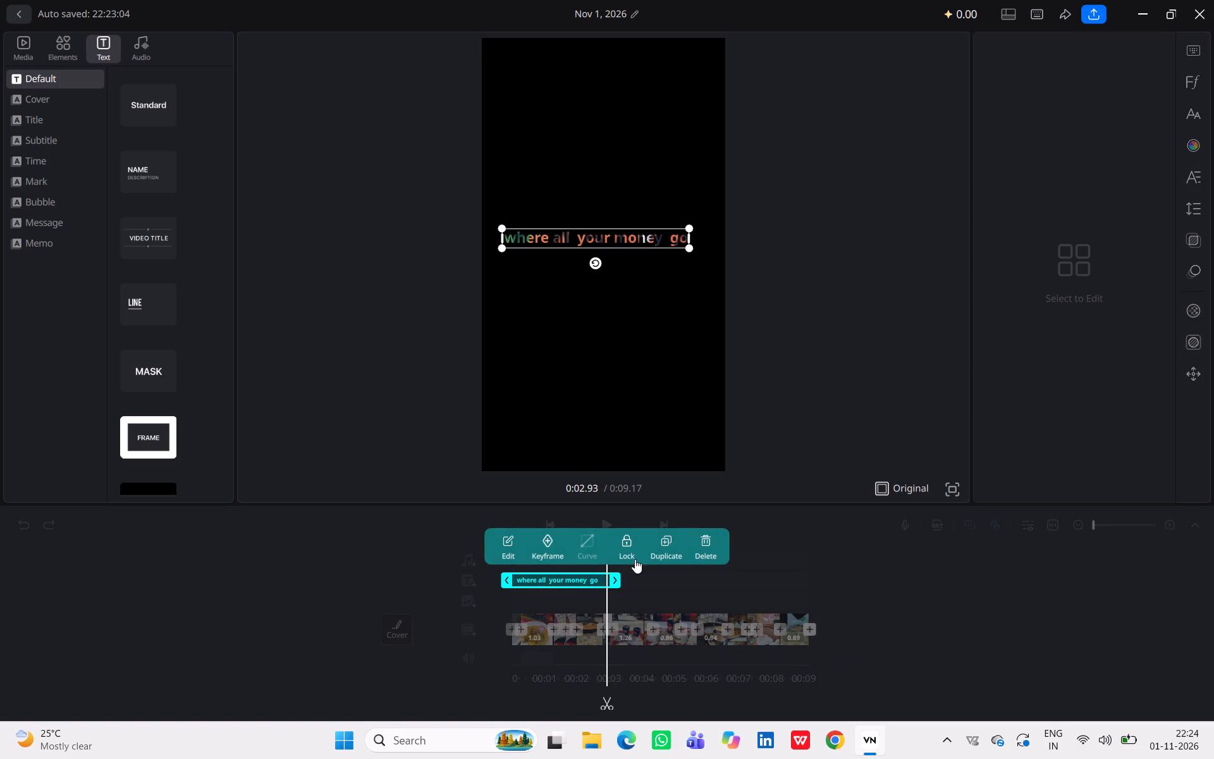
{"action": "left_click", "coordinate": [508, 545]}
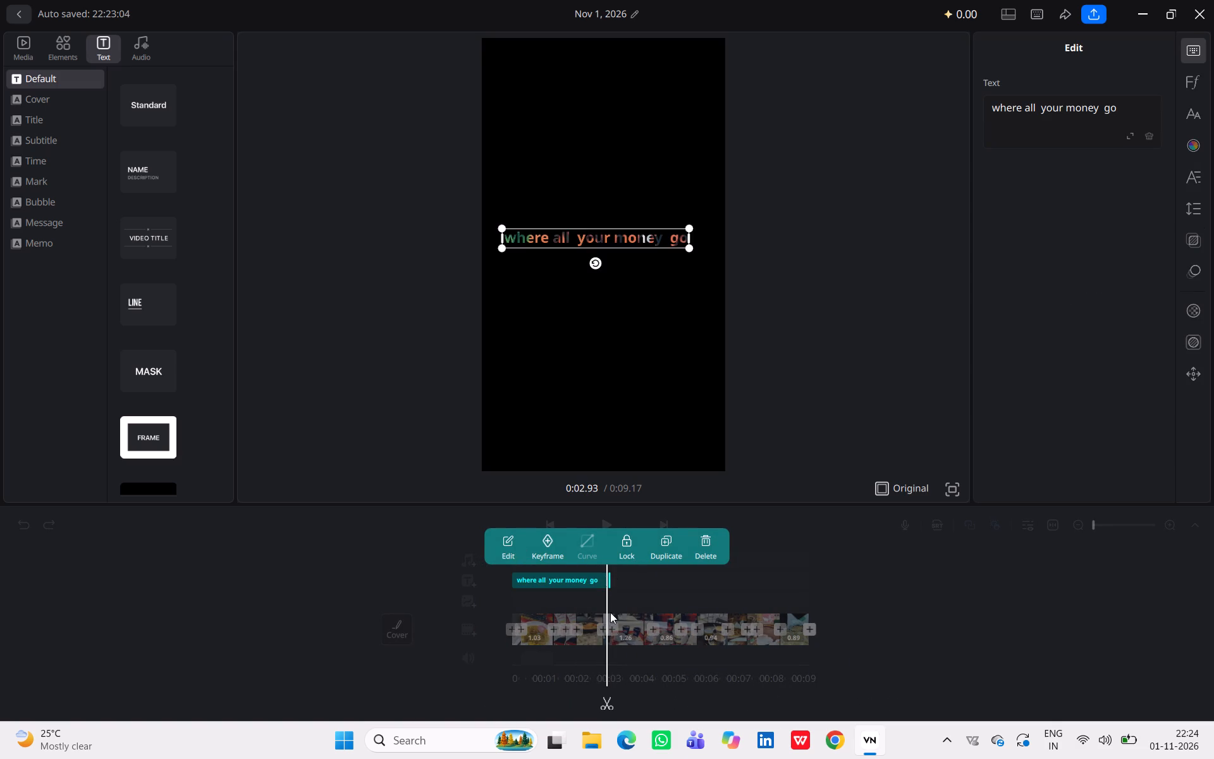
{"action": "left_click", "coordinate": [542, 582]}
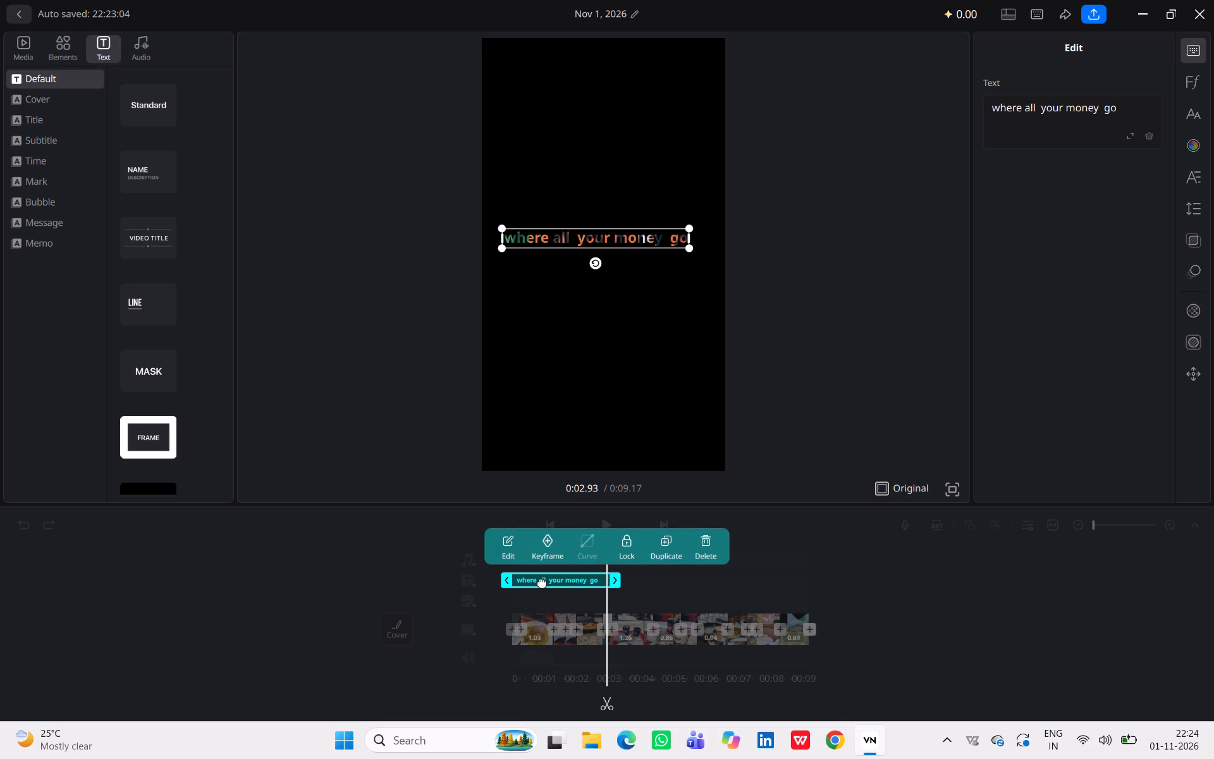
{"action": "key", "text": "ctrl+b"}
{"action": "key", "text": "ctrl+b"}
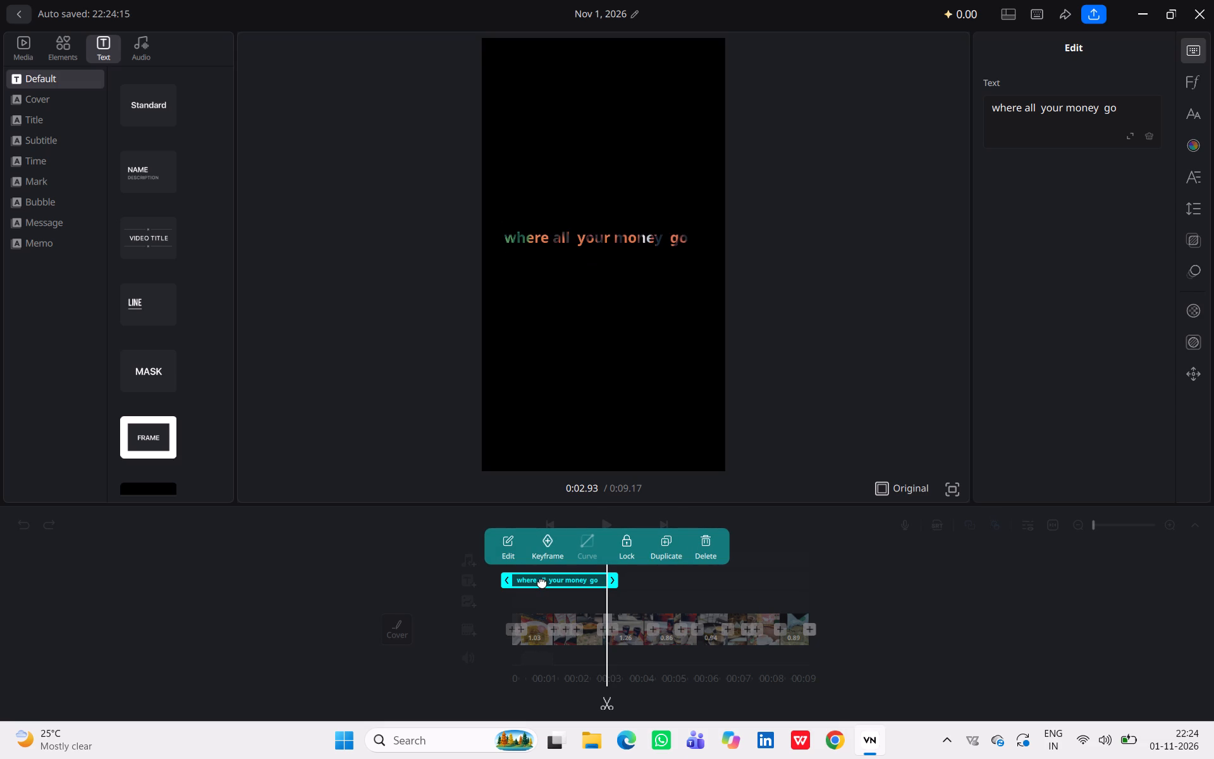
{"action": "key", "text": "ctrl+b"}
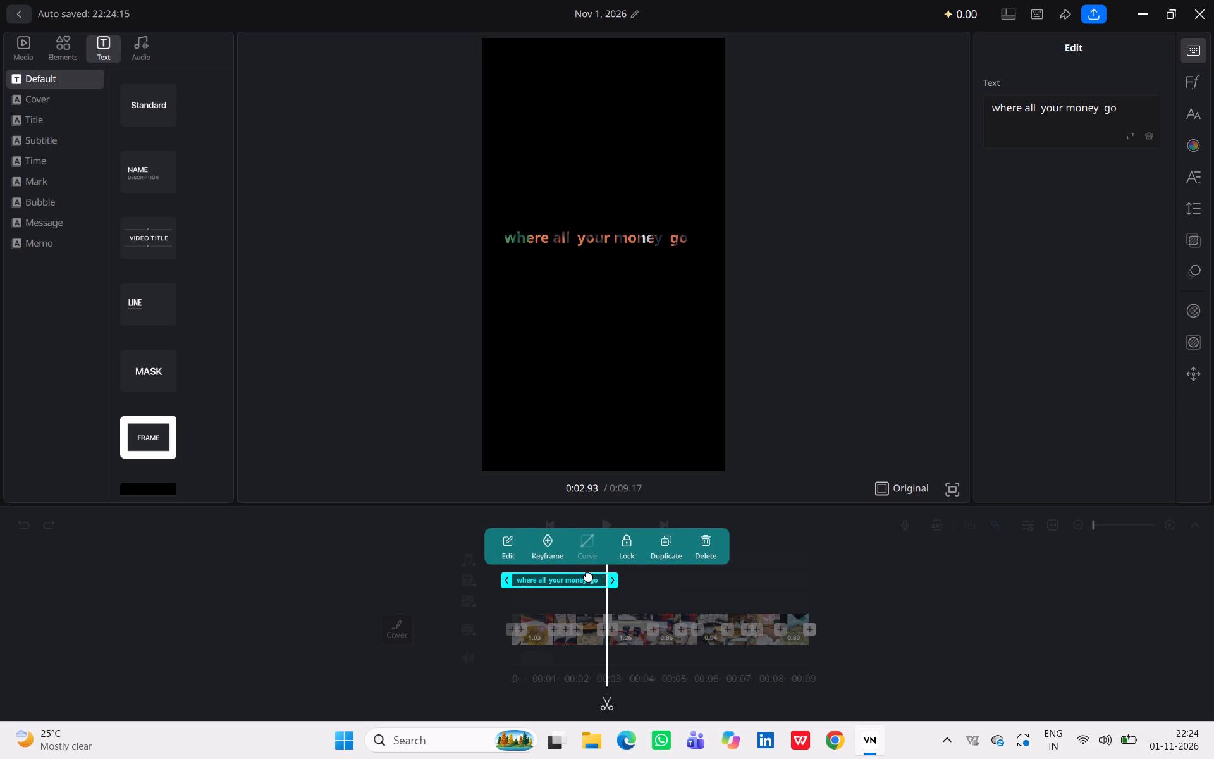
{"action": "left_click", "coordinate": [588, 576]}
Split the masked title near its beginning, at 0:00.48, to separate a short opening segment.
{"action": "left_click_drag", "start_coordinate": [611, 589], "coordinate": [637, 610]}
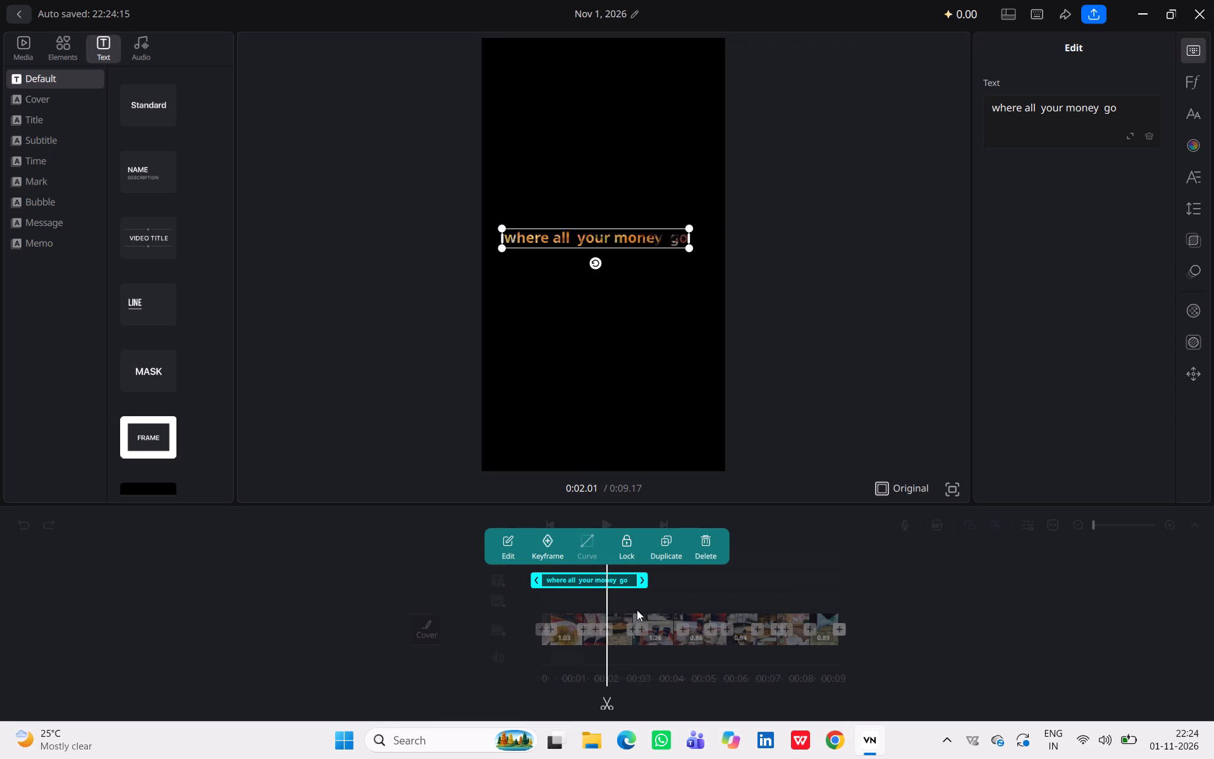
{"action": "left_click_drag", "start_coordinate": [637, 610], "coordinate": [650, 615]}
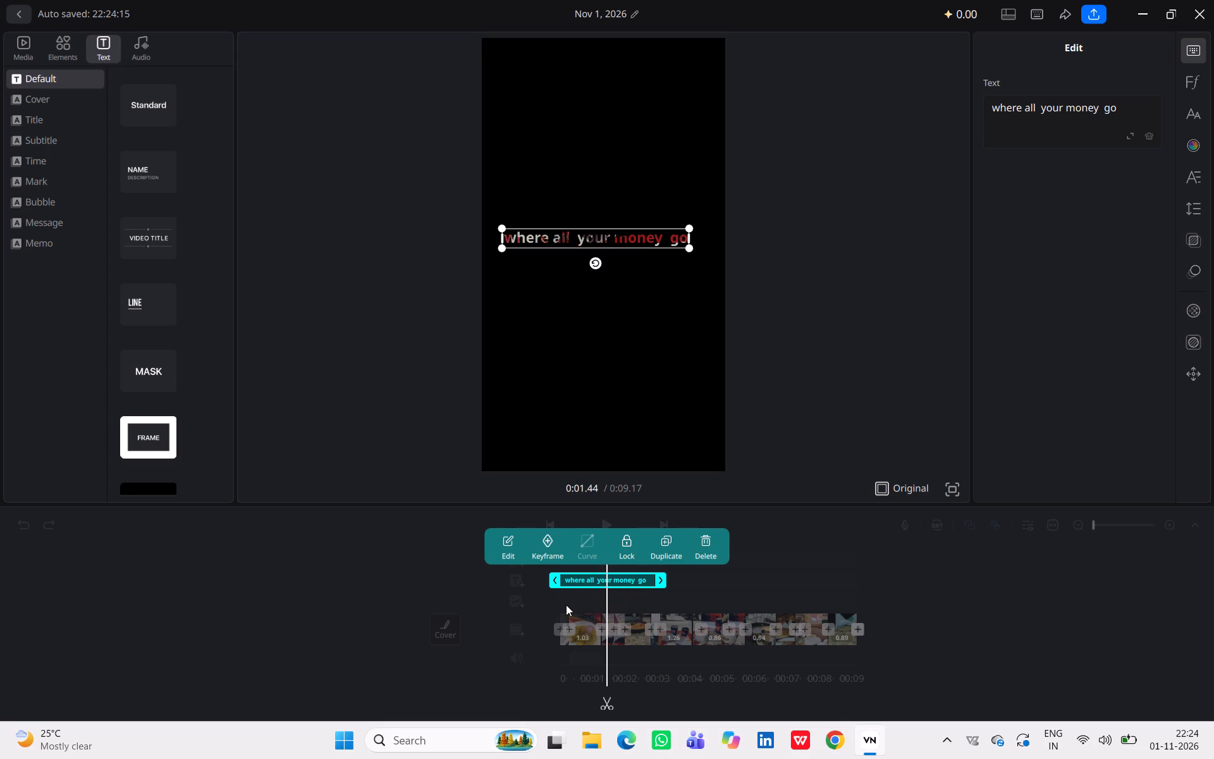
{"action": "key", "text": "Left"}
{"action": "key", "text": "Left"}
{"action": "key", "text": "Left"}
{"action": "key", "text": "Left"}
{"action": "key", "text": "Left"}
{"action": "key", "text": "Left"}
{"action": "key", "text": "Left"}
{"action": "key", "text": "Left"}
{"action": "key", "text": "Left"}
{"action": "key", "text": "Left"}
{"action": "key", "text": "Left"}
{"action": "key", "text": "Left"}
{"action": "key", "text": "Left"}
{"action": "key", "text": "Left"}
{"action": "key", "text": "Left"}
{"action": "key", "text": "Left"}
{"action": "key", "text": "Left"}
{"action": "key", "text": "Left"}
{"action": "key", "text": "Left"}
{"action": "key", "text": "Left"}
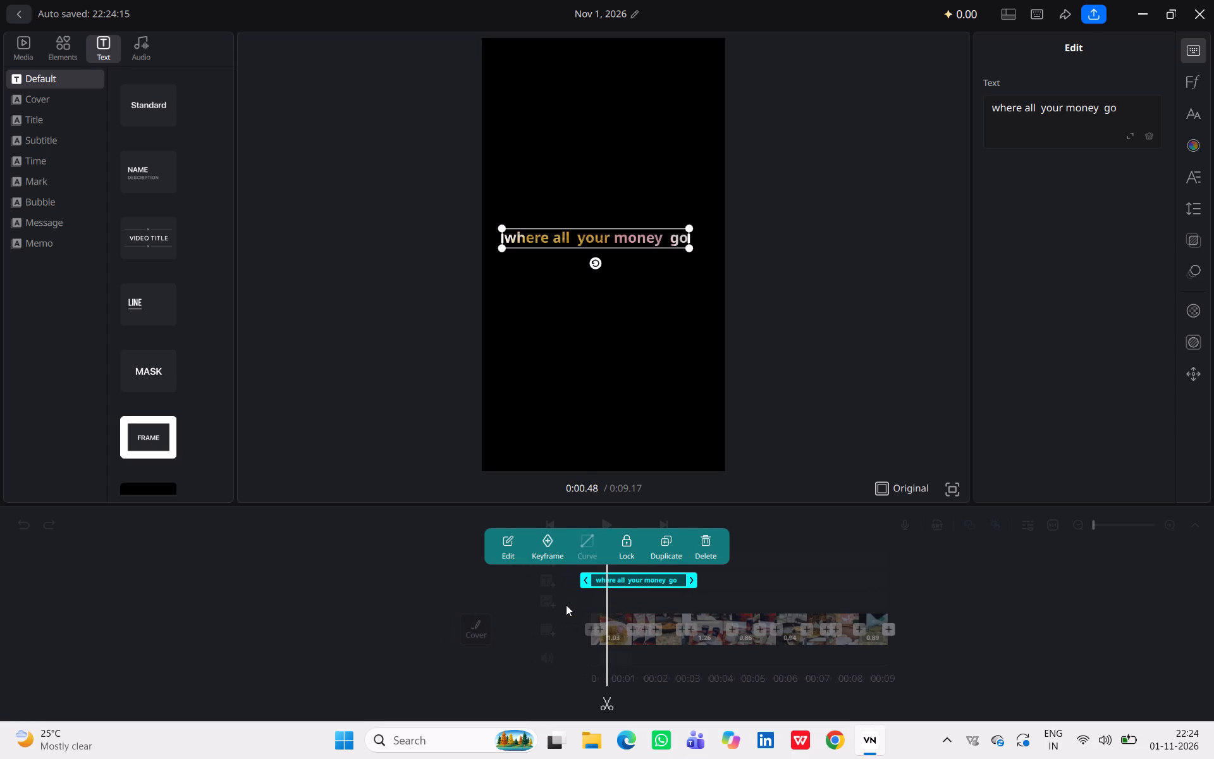
{"action": "key", "text": "ctrl+b"}
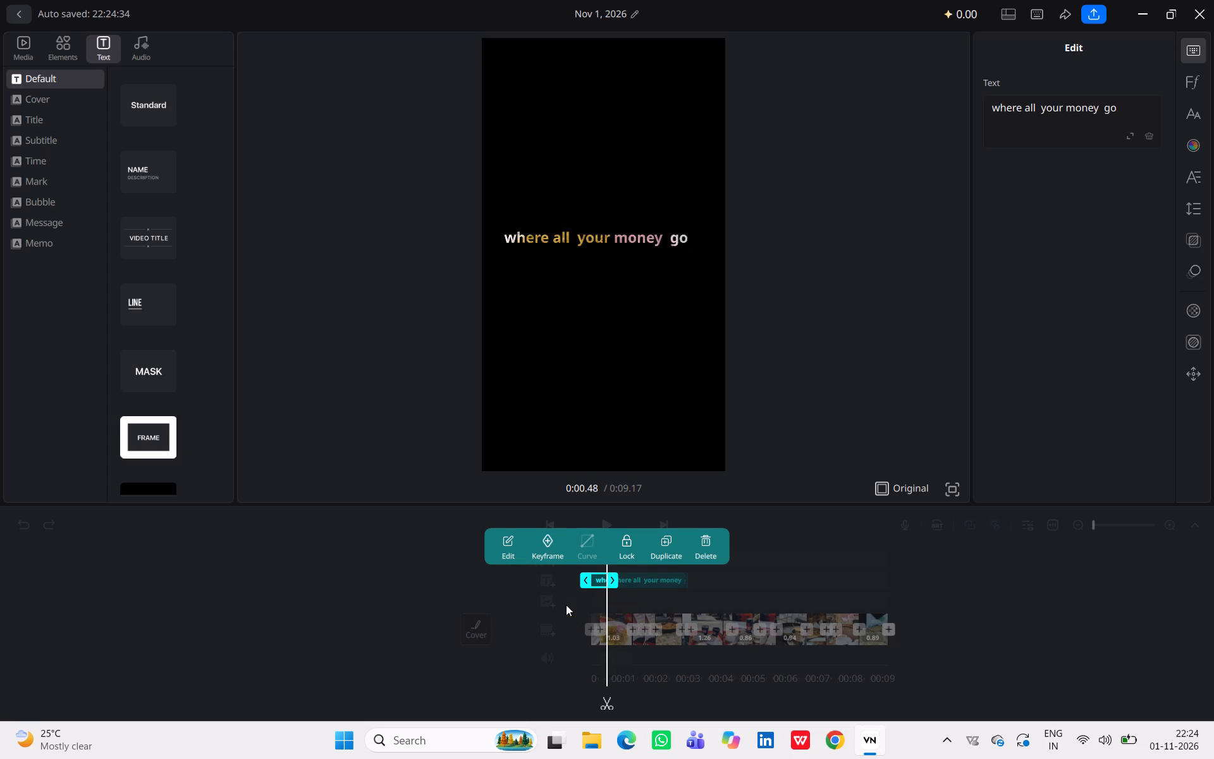
Play the video from 0:00.00 to review the split masked title over the photo cuts.
{"action": "left_click", "coordinate": [367, 330]}
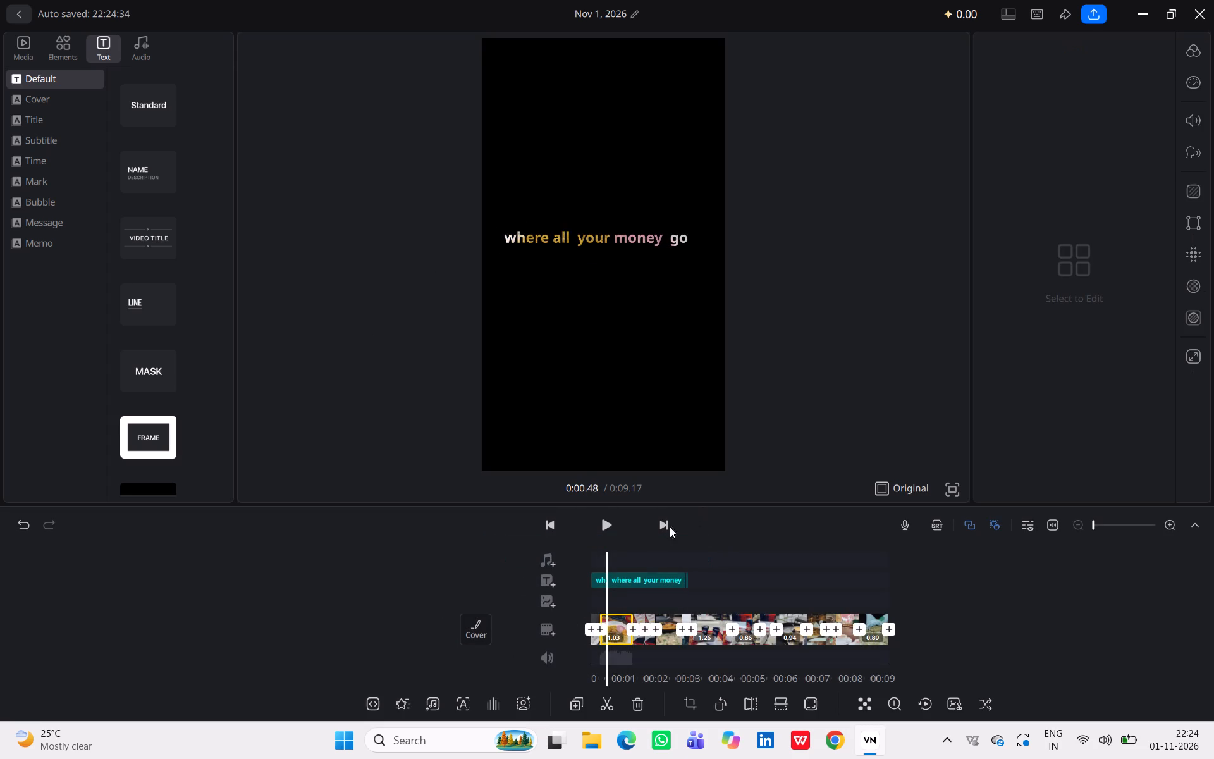
{"action": "left_click", "coordinate": [594, 583]}
{"action": "double_click", "coordinate": [591, 583]}
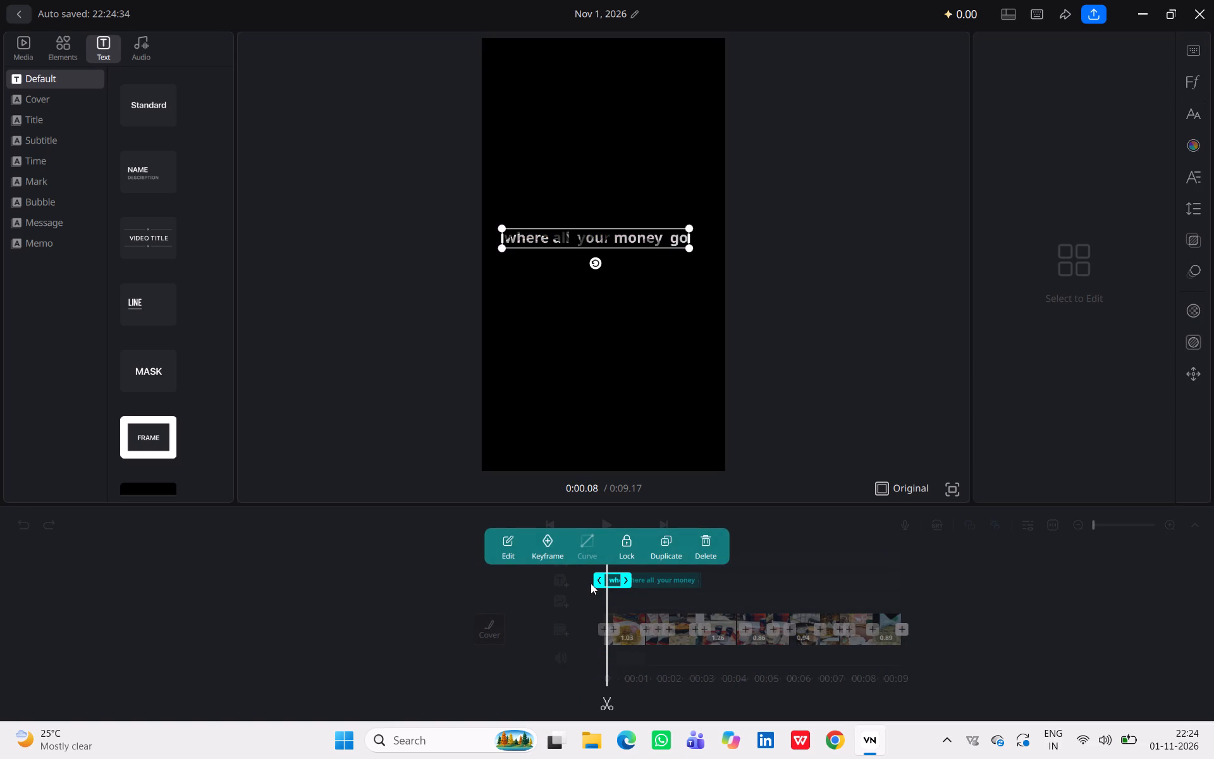
{"action": "left_click", "coordinate": [821, 366]}
{"action": "left_click_drag", "start_coordinate": [821, 366], "coordinate": [591, 436]}
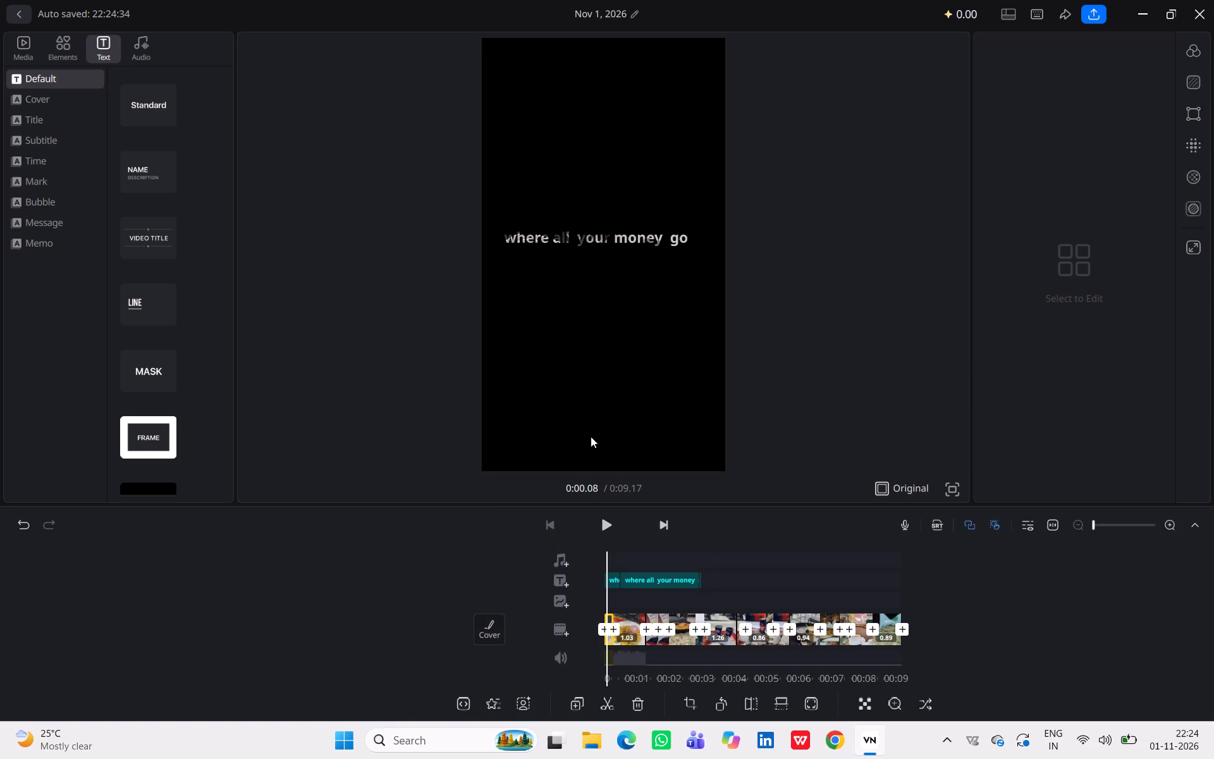
{"action": "left_click_drag", "start_coordinate": [591, 436], "coordinate": [549, 536]}
{"action": "left_click", "coordinate": [549, 536]}
{"action": "triple_click", "coordinate": [555, 528]}
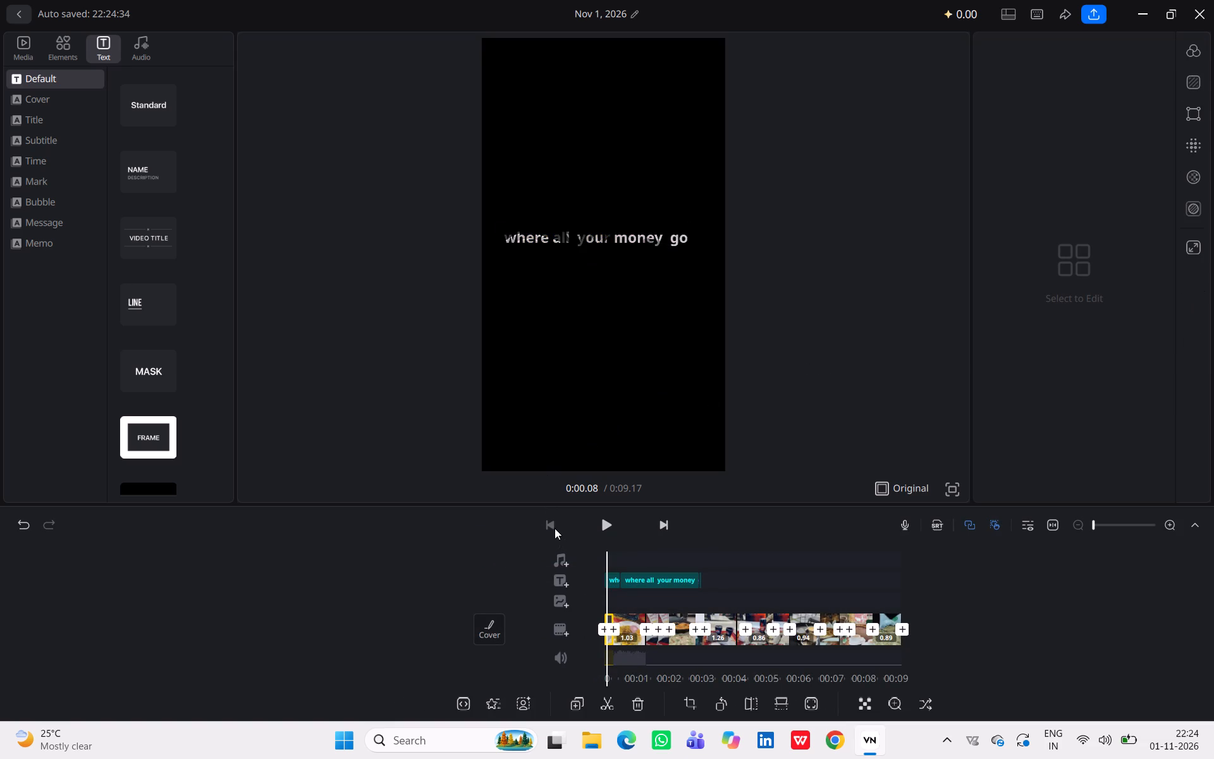
{"action": "left_click", "coordinate": [555, 528]}
{"action": "left_click_drag", "start_coordinate": [555, 528], "coordinate": [623, 584]}
{"action": "left_click", "coordinate": [623, 584]}
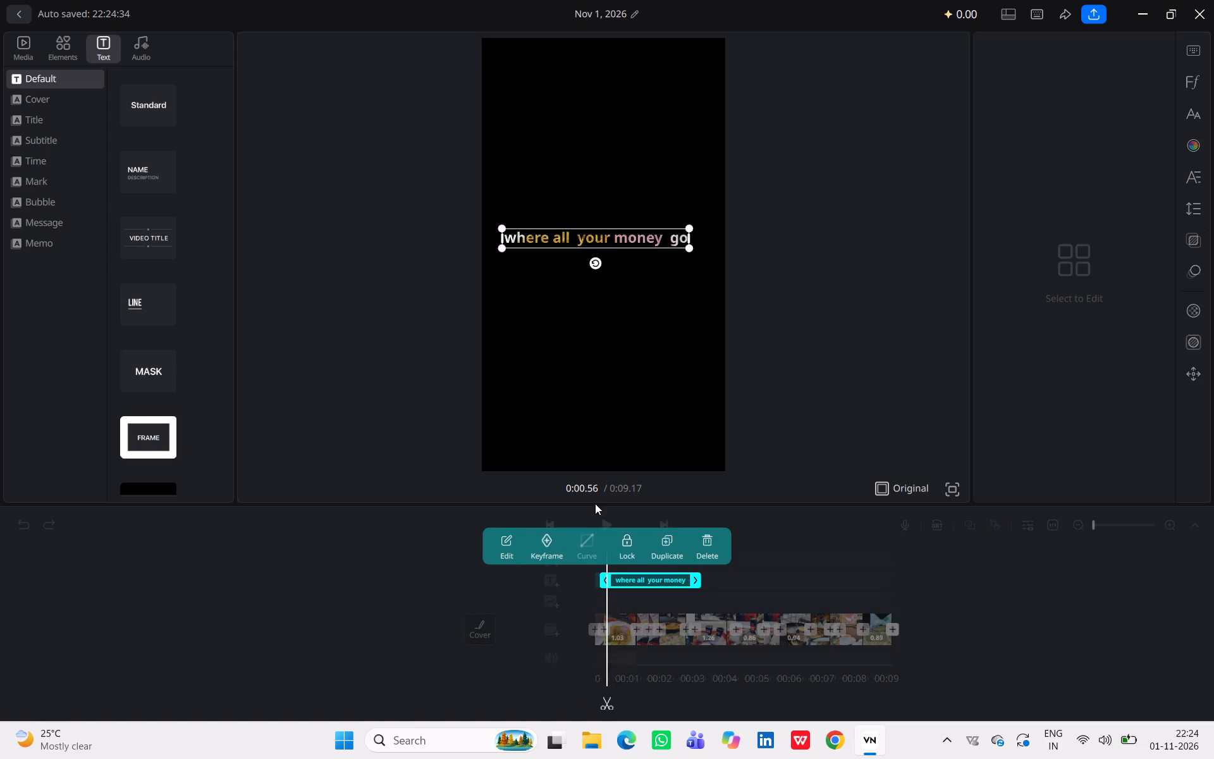
{"action": "double_click", "coordinate": [840, 392]}
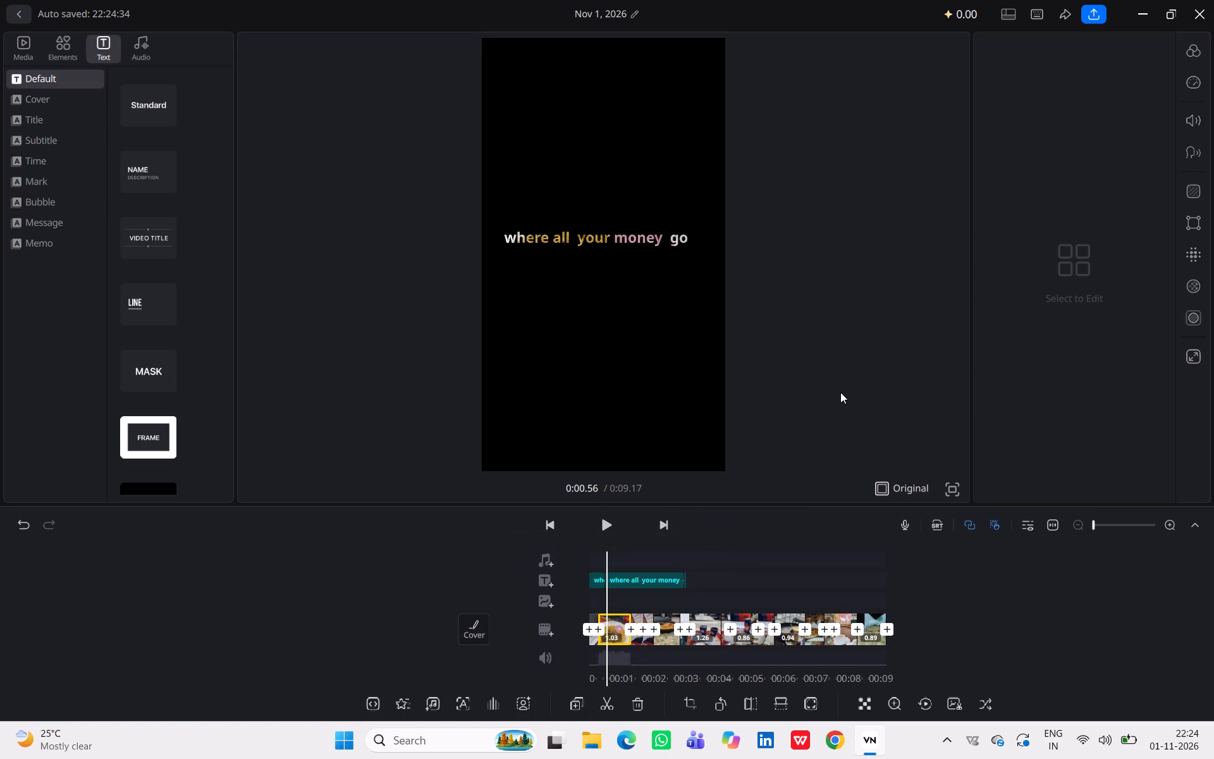
{"action": "triple_click", "coordinate": [545, 528]}
{"action": "left_click_drag", "start_coordinate": [545, 528], "coordinate": [586, 536]}
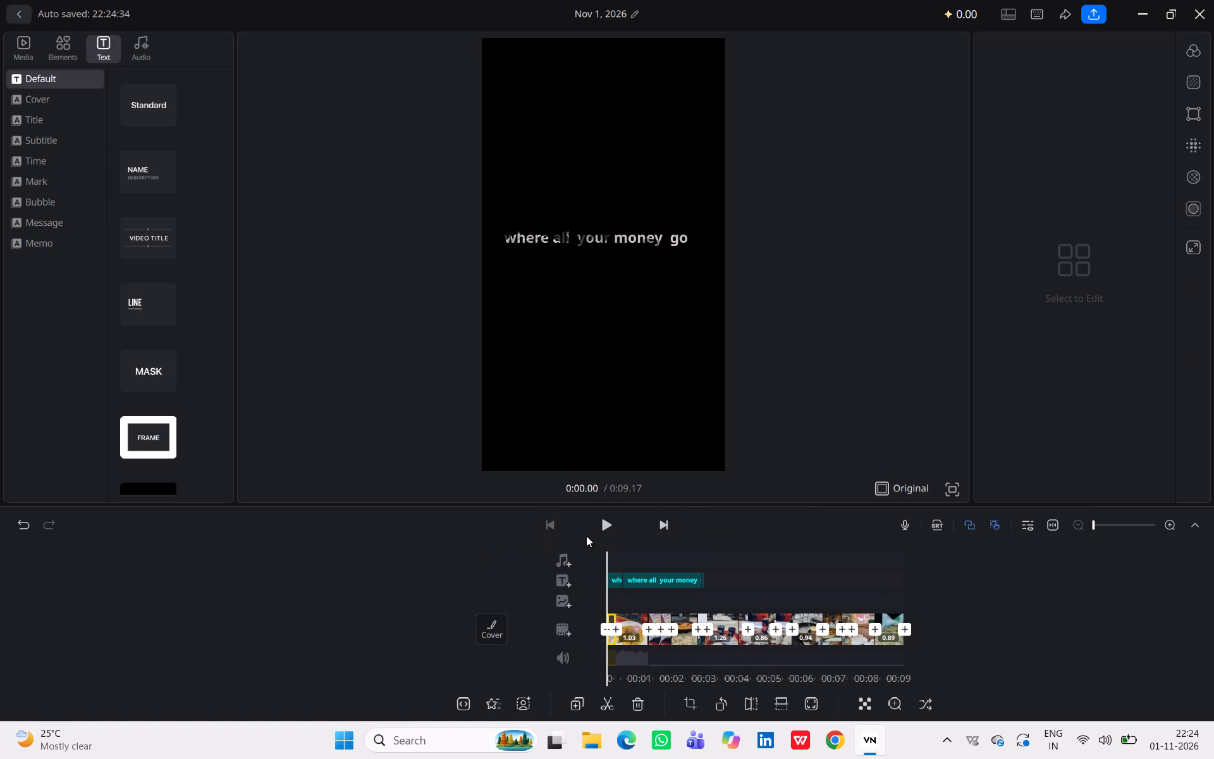
{"action": "left_click_drag", "start_coordinate": [586, 536], "coordinate": [612, 519]}
{"action": "left_click", "coordinate": [612, 519]}
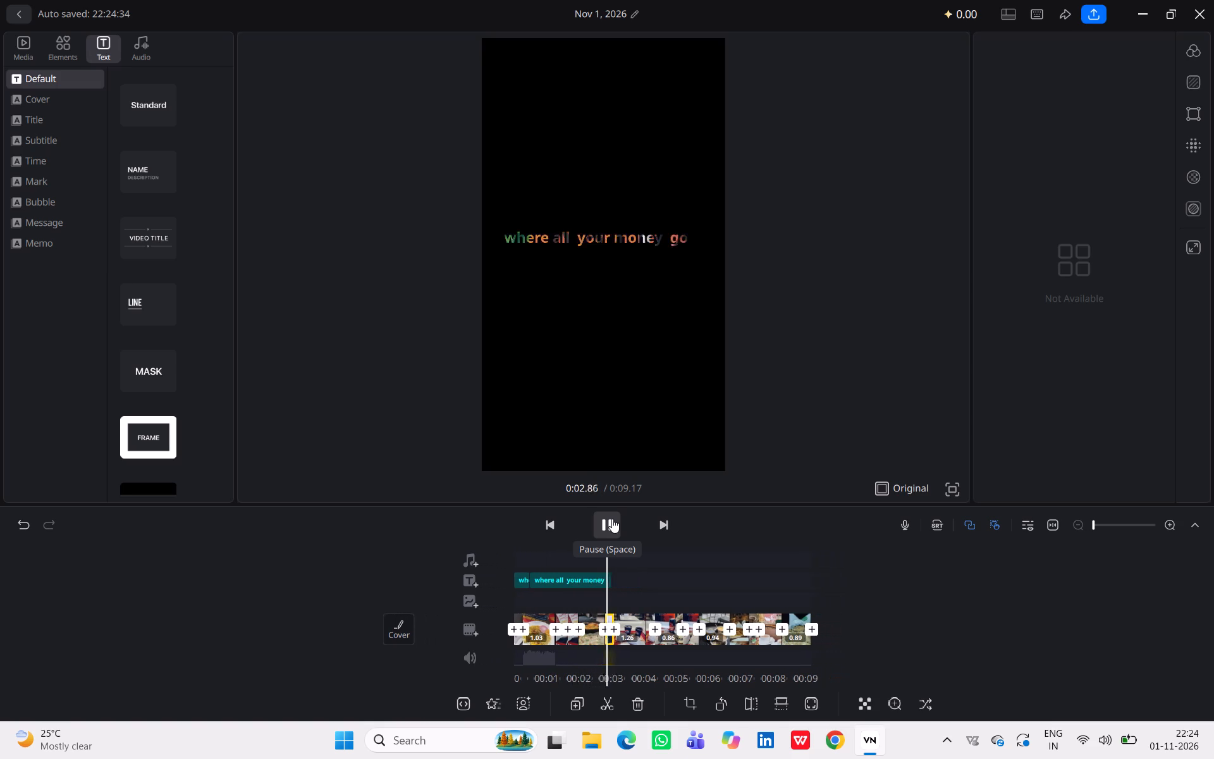
Split the long middle segment of the masked title at 0:02.59.
{"action": "left_click", "coordinate": [544, 572]}
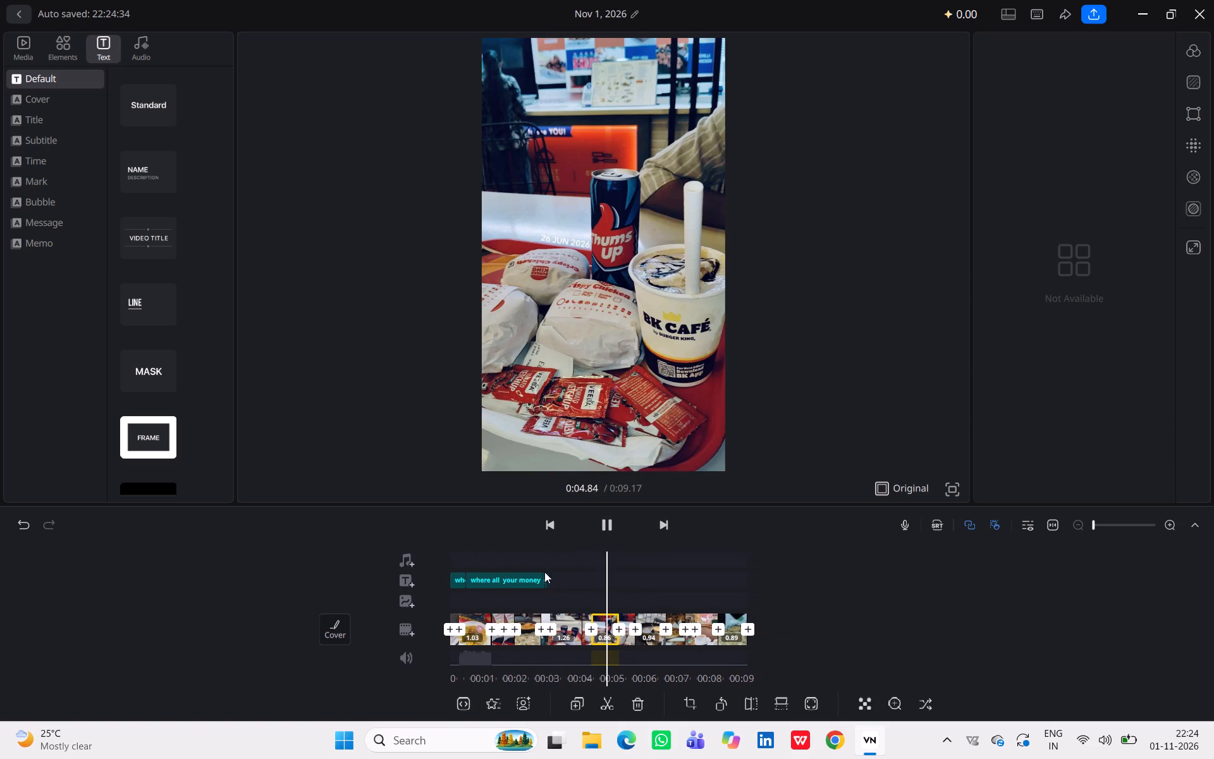
{"action": "left_click_drag", "start_coordinate": [527, 577], "coordinate": [482, 571]}
{"action": "left_click_drag", "start_coordinate": [482, 571], "coordinate": [468, 580]}
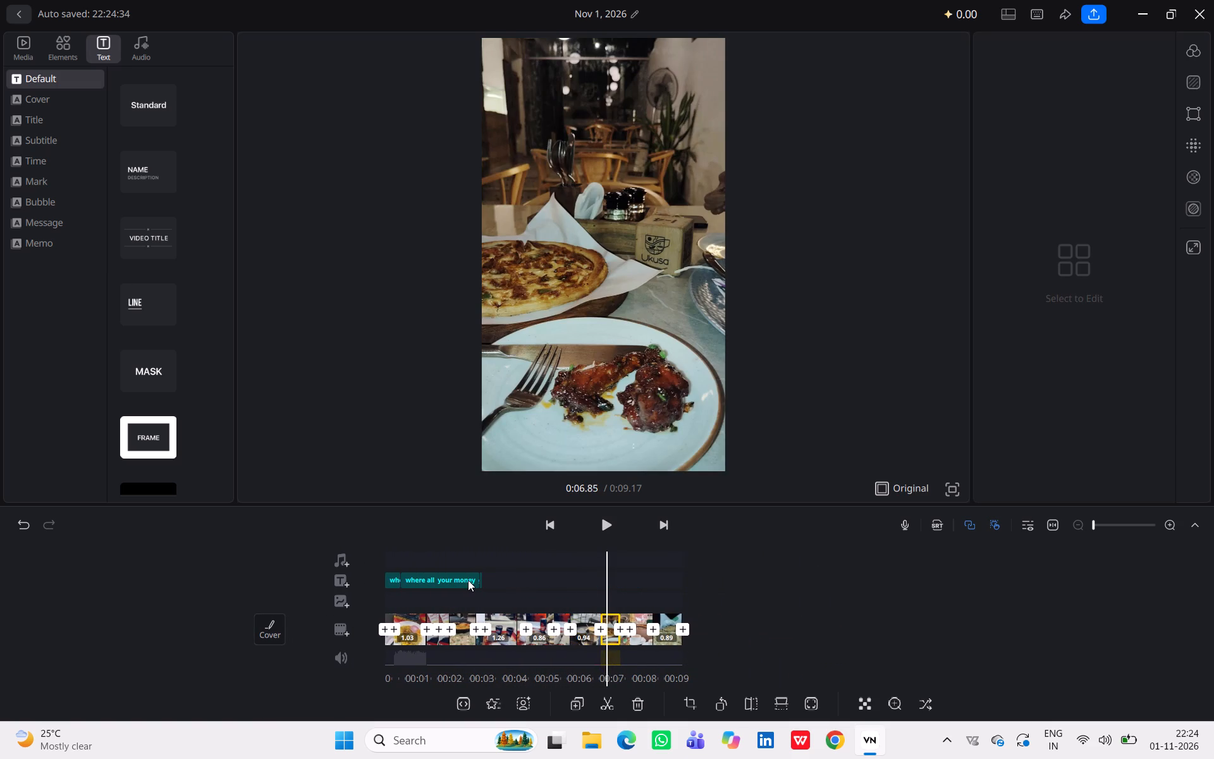
{"action": "left_click_drag", "start_coordinate": [468, 580], "coordinate": [467, 580]}
{"action": "left_click", "coordinate": [467, 580]}
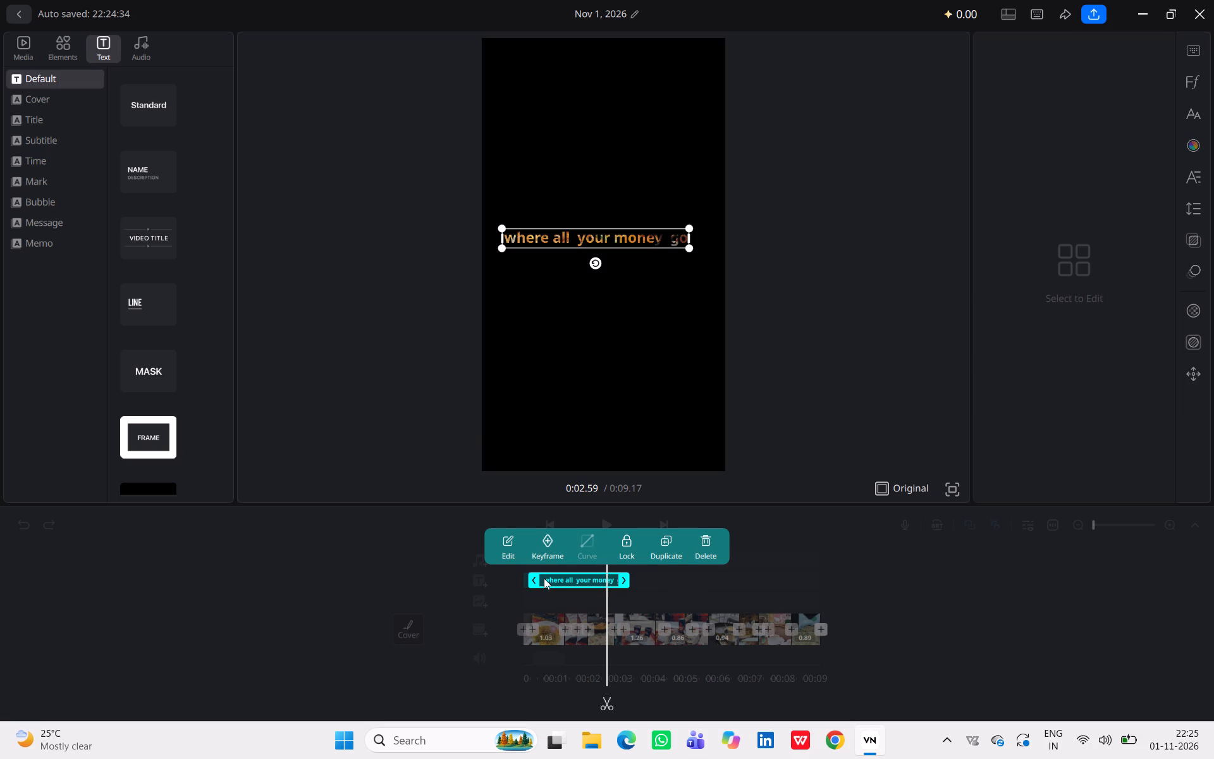
{"action": "key", "text": "ctrl+b"}
{"action": "key", "text": "ctrl+b"}
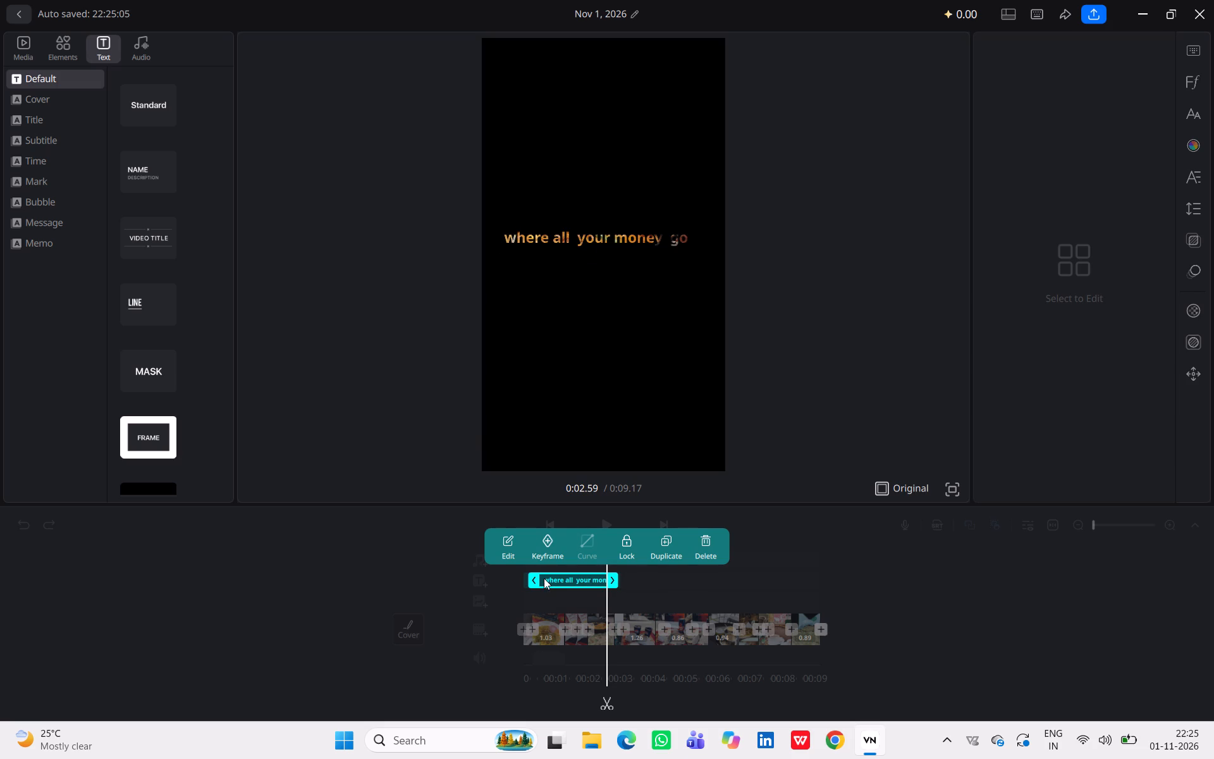
{"action": "left_click", "coordinate": [574, 576]}
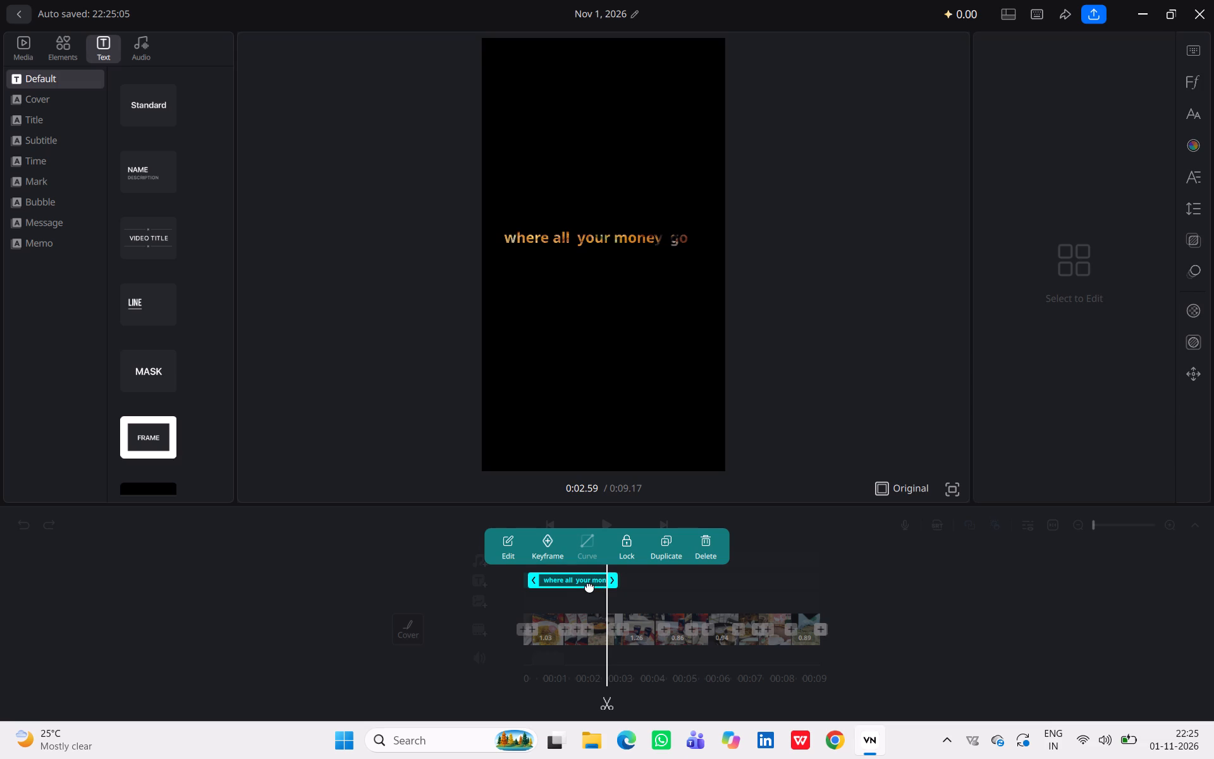
{"action": "key", "text": "ctrl+b"}
{"action": "key", "text": "b"}
{"action": "left_click", "coordinate": [579, 584]}
Trim the start of the long middle title segment to about 0:02, leaving a gap after the short opening segment.
{"action": "triple_click", "coordinate": [569, 575]}
{"action": "left_click_drag", "start_coordinate": [569, 575], "coordinate": [580, 575]}
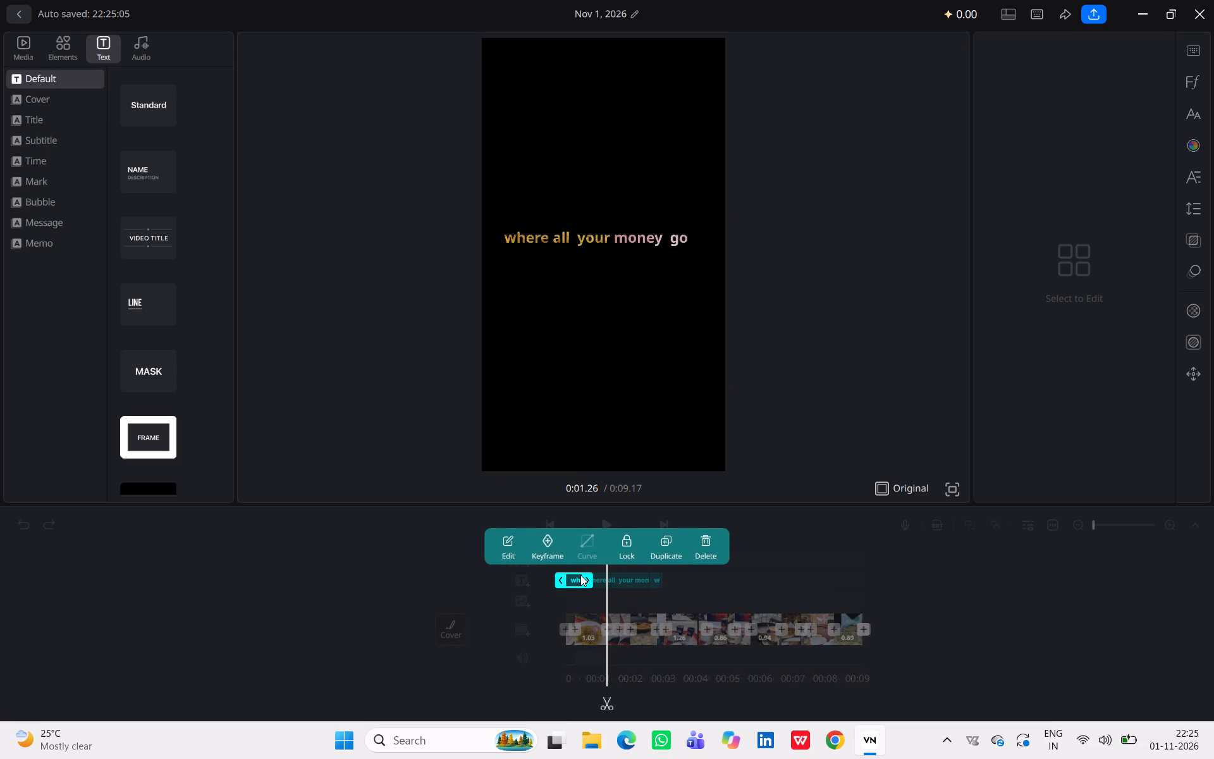
{"action": "left_click_drag", "start_coordinate": [580, 575], "coordinate": [580, 577]}
{"action": "left_click", "coordinate": [389, 479]}
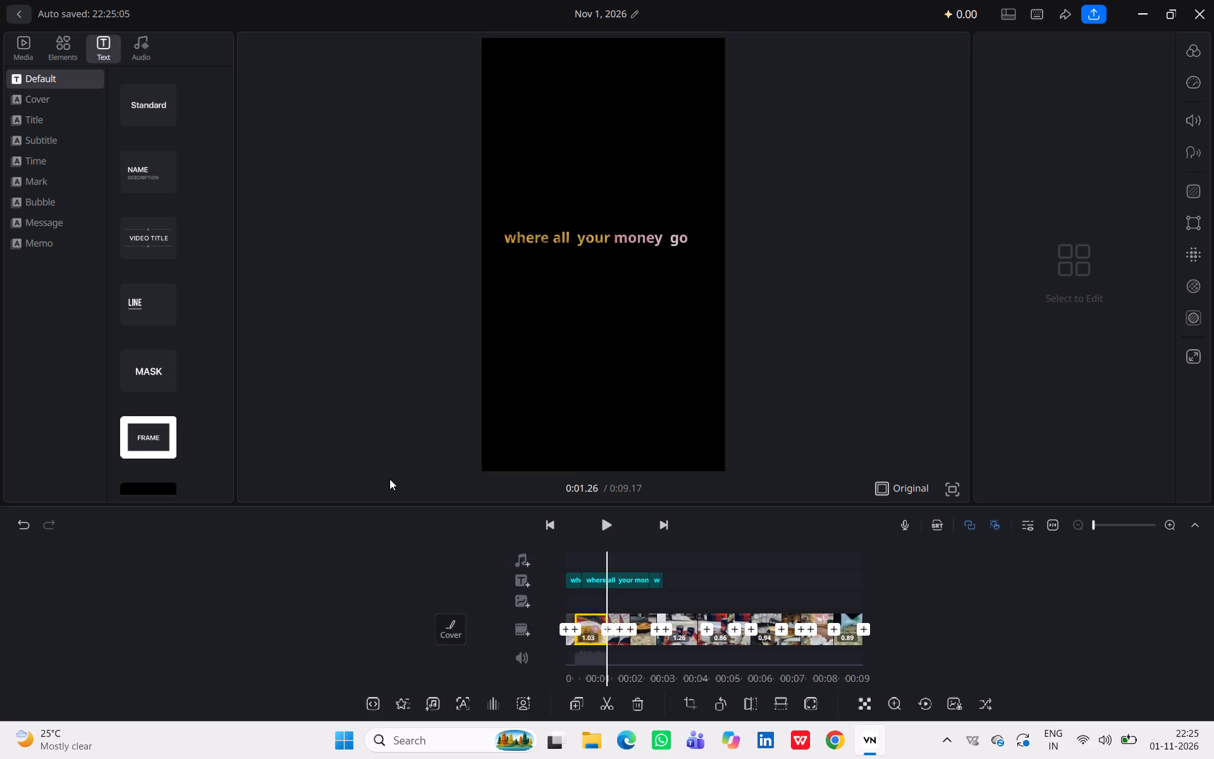
{"action": "triple_click", "coordinate": [620, 579]}
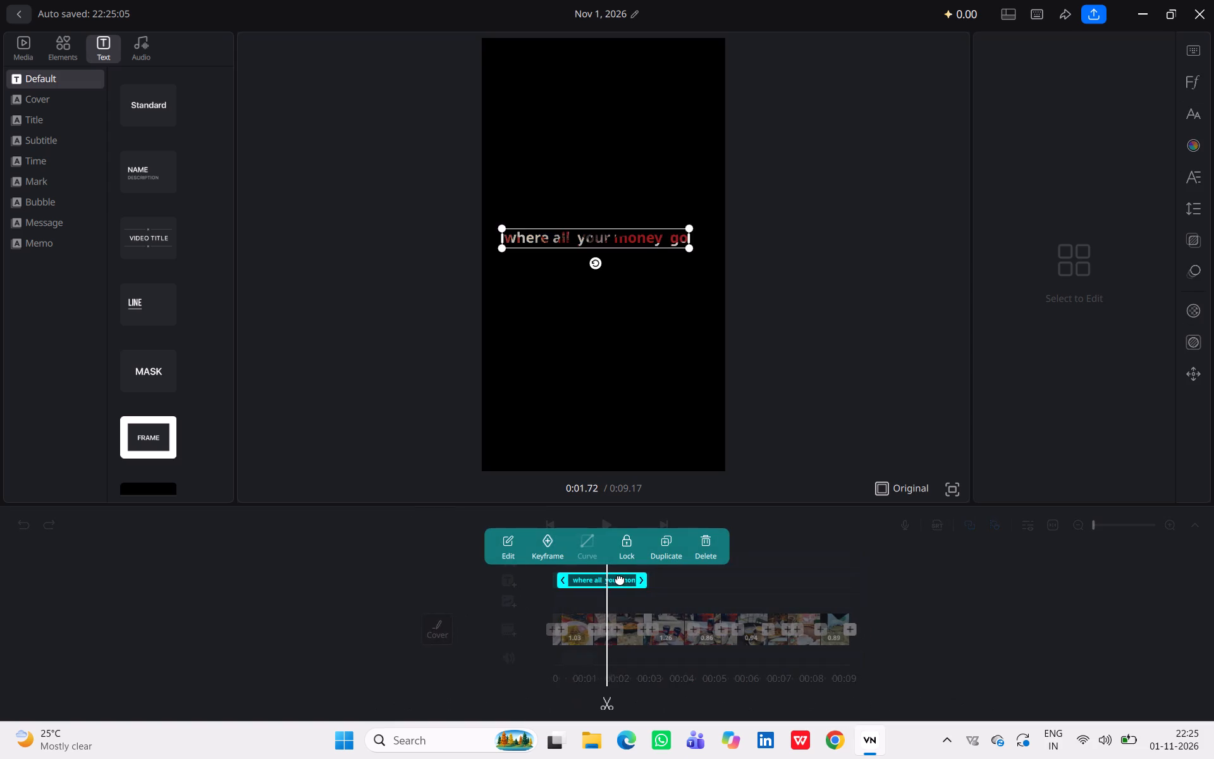
{"action": "left_click", "coordinate": [620, 579]}
{"action": "left_click", "coordinate": [580, 584]}
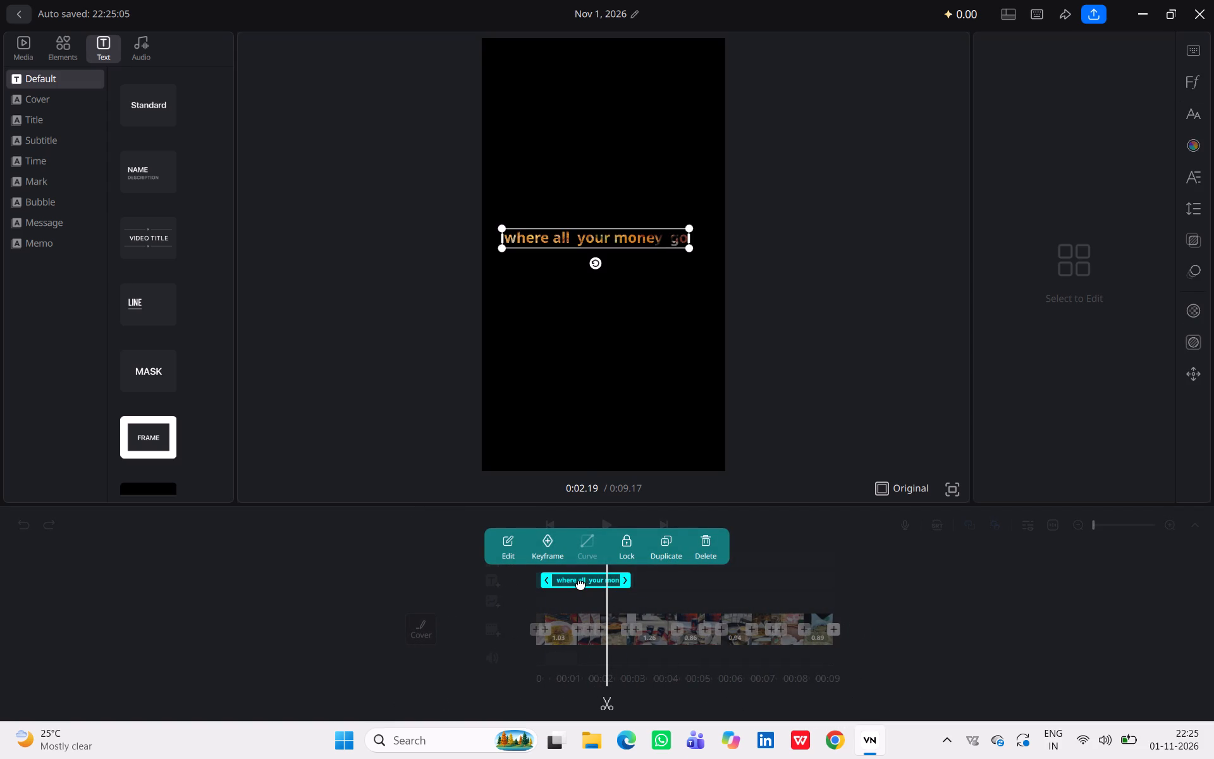
{"action": "left_click", "coordinate": [580, 584]}
{"action": "left_click_drag", "start_coordinate": [580, 584], "coordinate": [537, 588]}
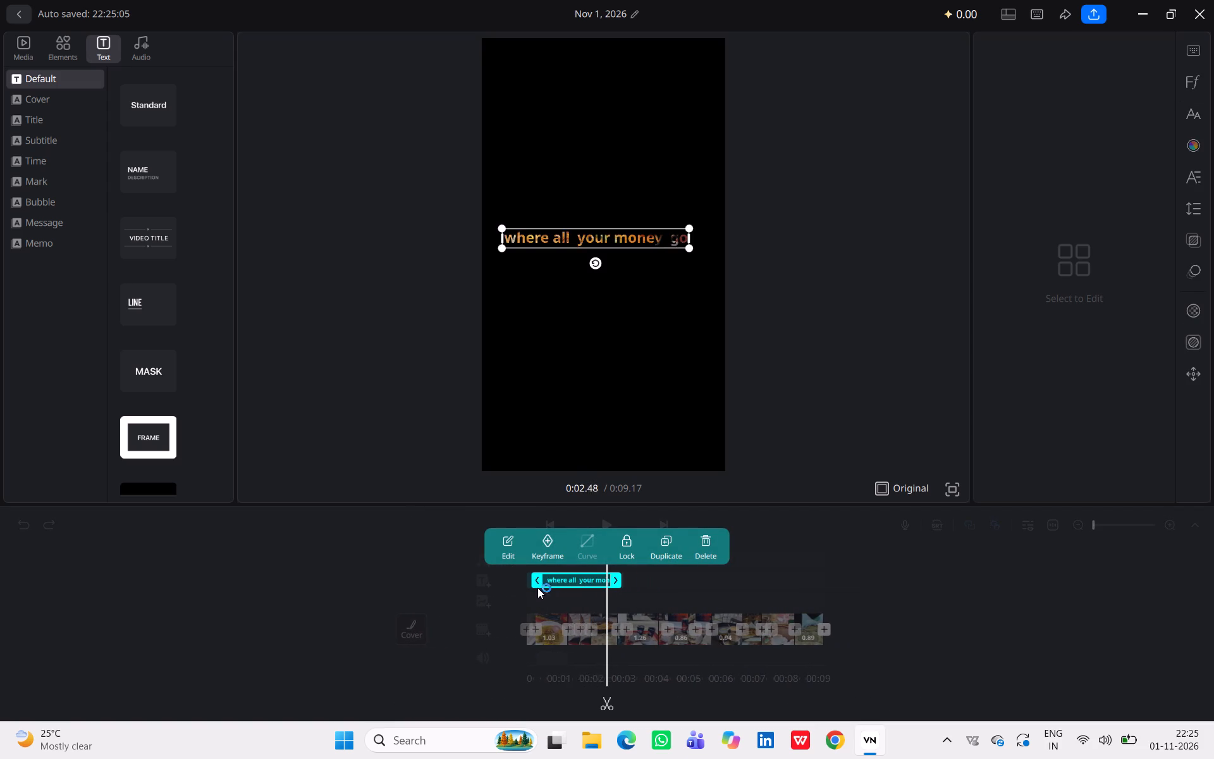
{"action": "left_click_drag", "start_coordinate": [537, 588], "coordinate": [969, 524]}
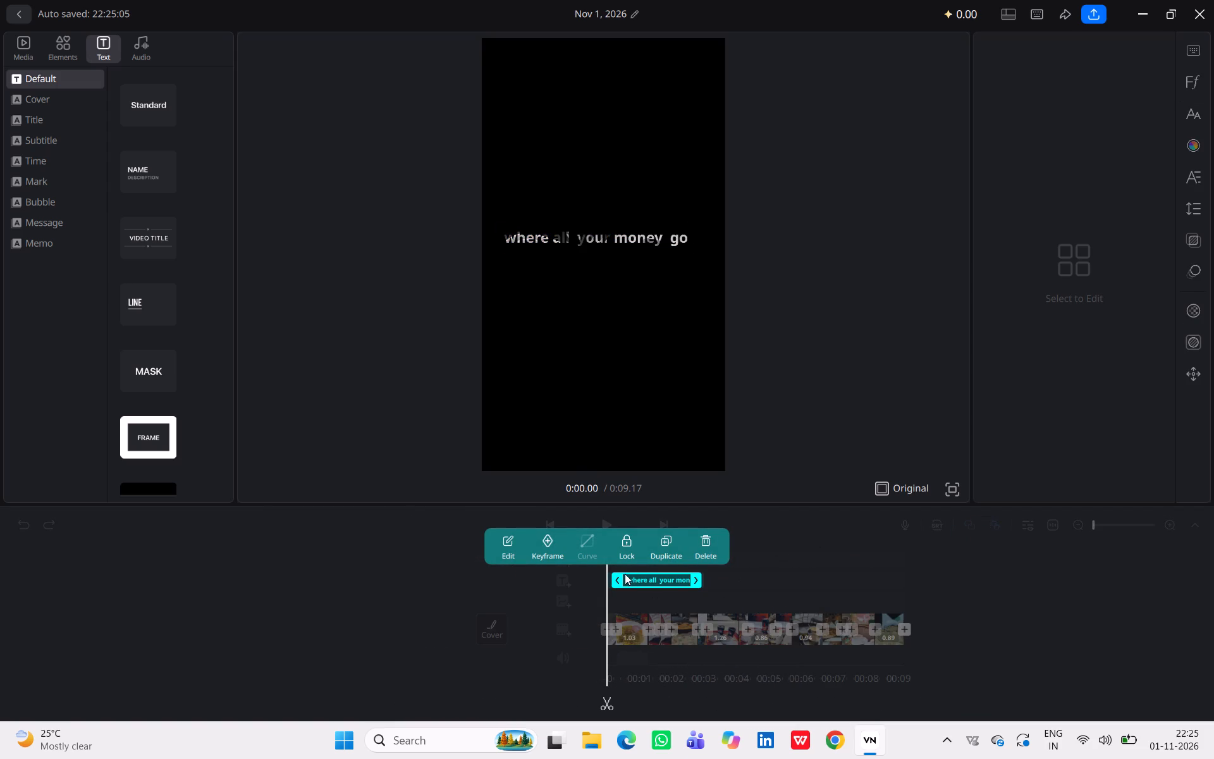
{"action": "left_click", "coordinate": [616, 579]}
{"action": "triple_click", "coordinate": [616, 579]}
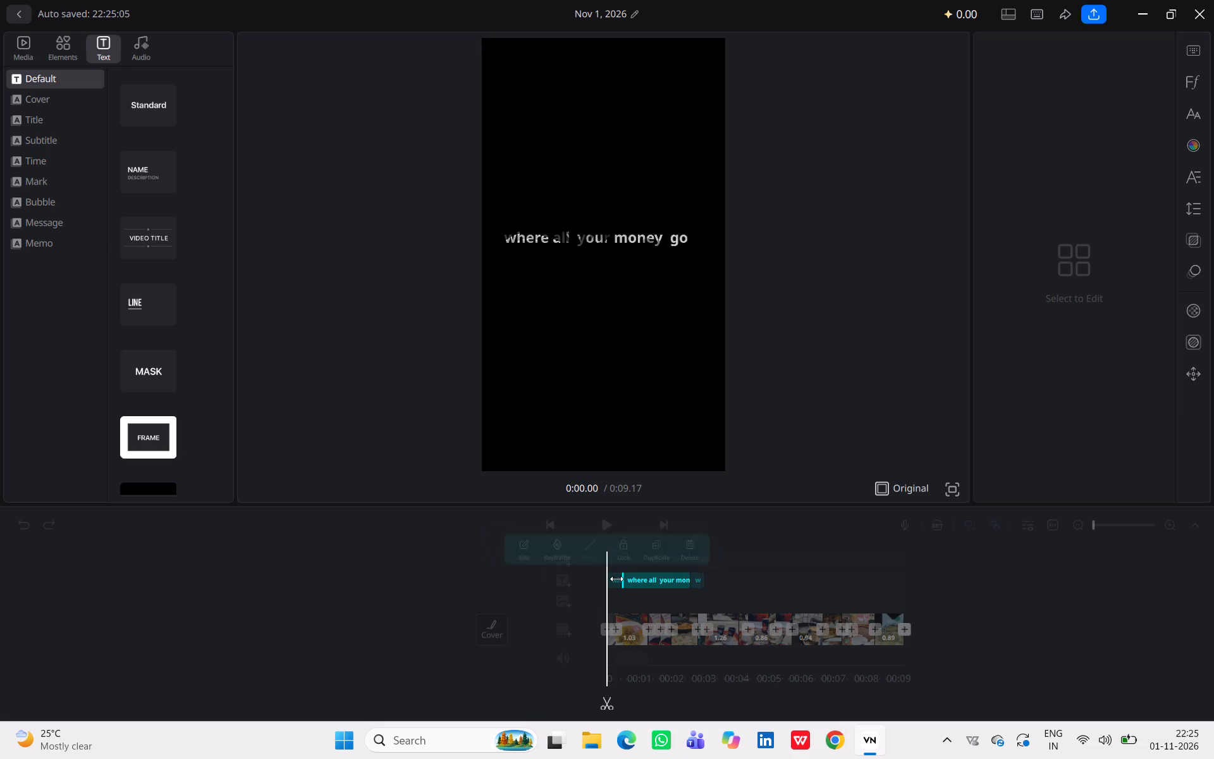
{"action": "left_click_drag", "start_coordinate": [616, 579], "coordinate": [663, 579]}
{"action": "left_click", "coordinate": [663, 579]}
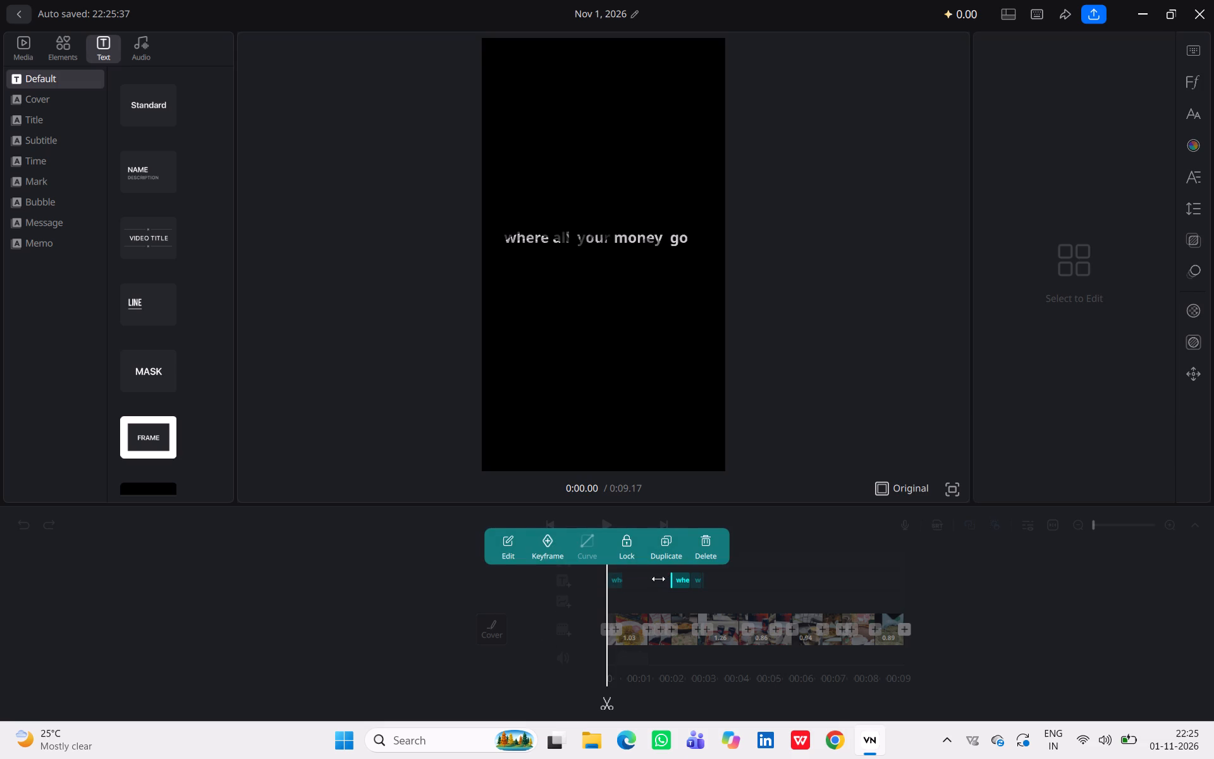
Delete the shortened middle segment of the masked title.
{"action": "left_click", "coordinate": [708, 538]}
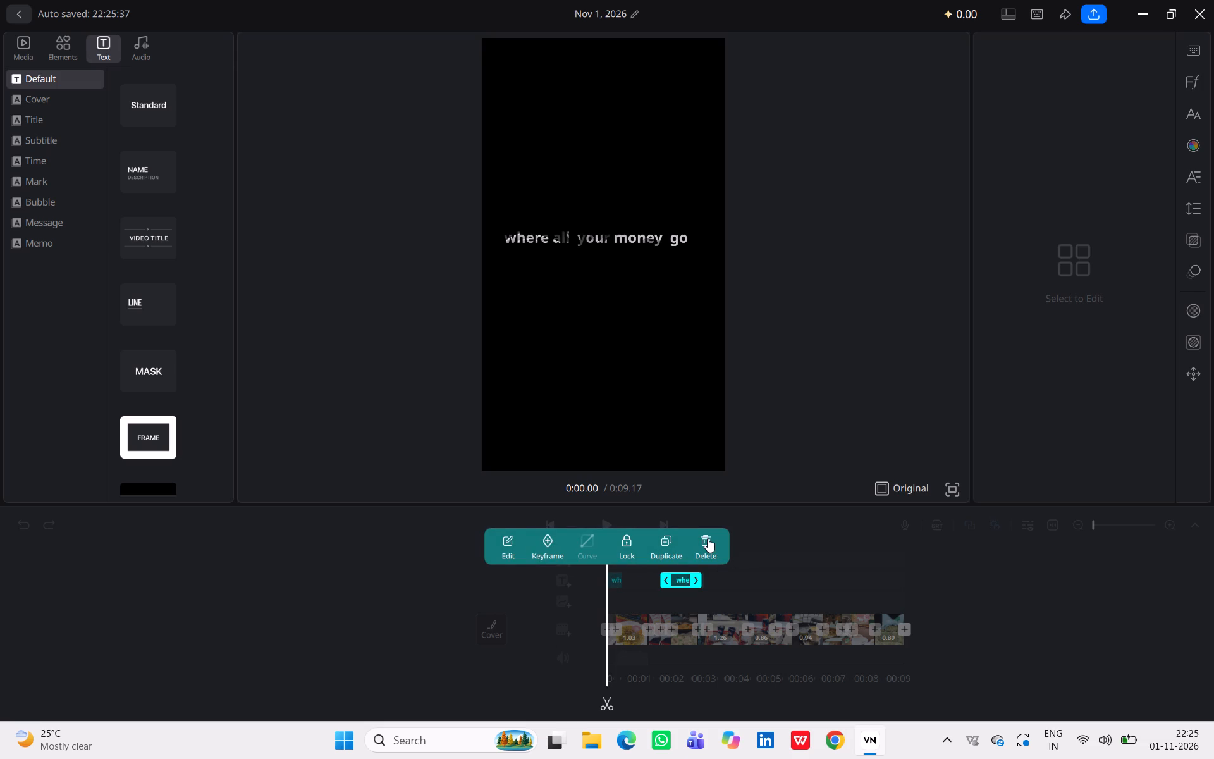
Delete the remaining segments of the masked title "where all your money go" so the title is gone from the timeline.
{"action": "left_click", "coordinate": [708, 538]}
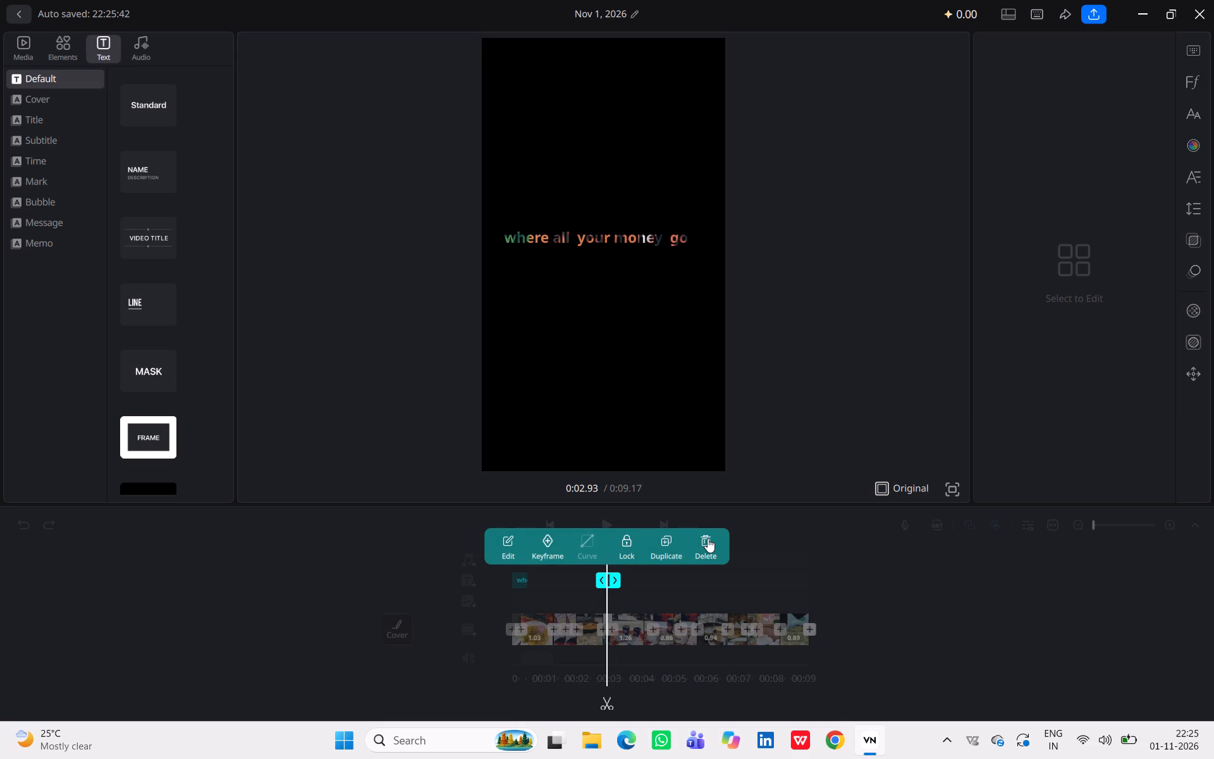
{"action": "left_click", "coordinate": [708, 538]}
{"action": "left_click", "coordinate": [708, 538]}
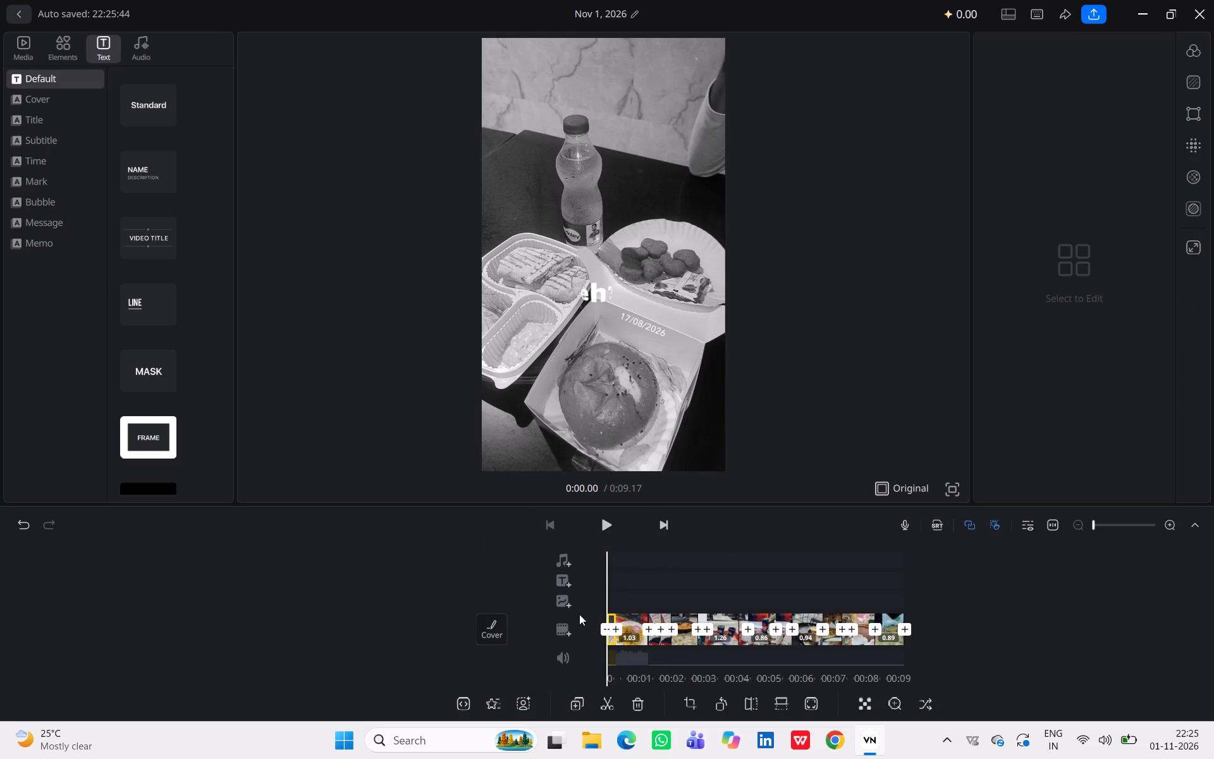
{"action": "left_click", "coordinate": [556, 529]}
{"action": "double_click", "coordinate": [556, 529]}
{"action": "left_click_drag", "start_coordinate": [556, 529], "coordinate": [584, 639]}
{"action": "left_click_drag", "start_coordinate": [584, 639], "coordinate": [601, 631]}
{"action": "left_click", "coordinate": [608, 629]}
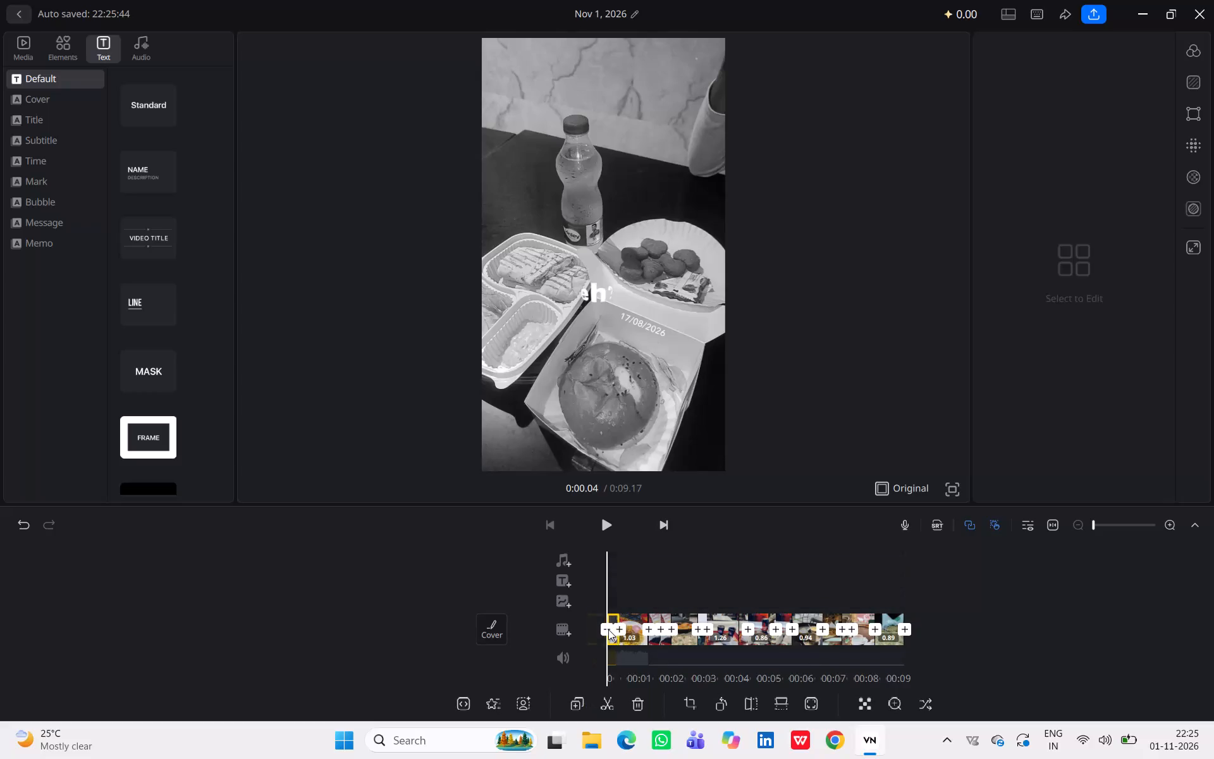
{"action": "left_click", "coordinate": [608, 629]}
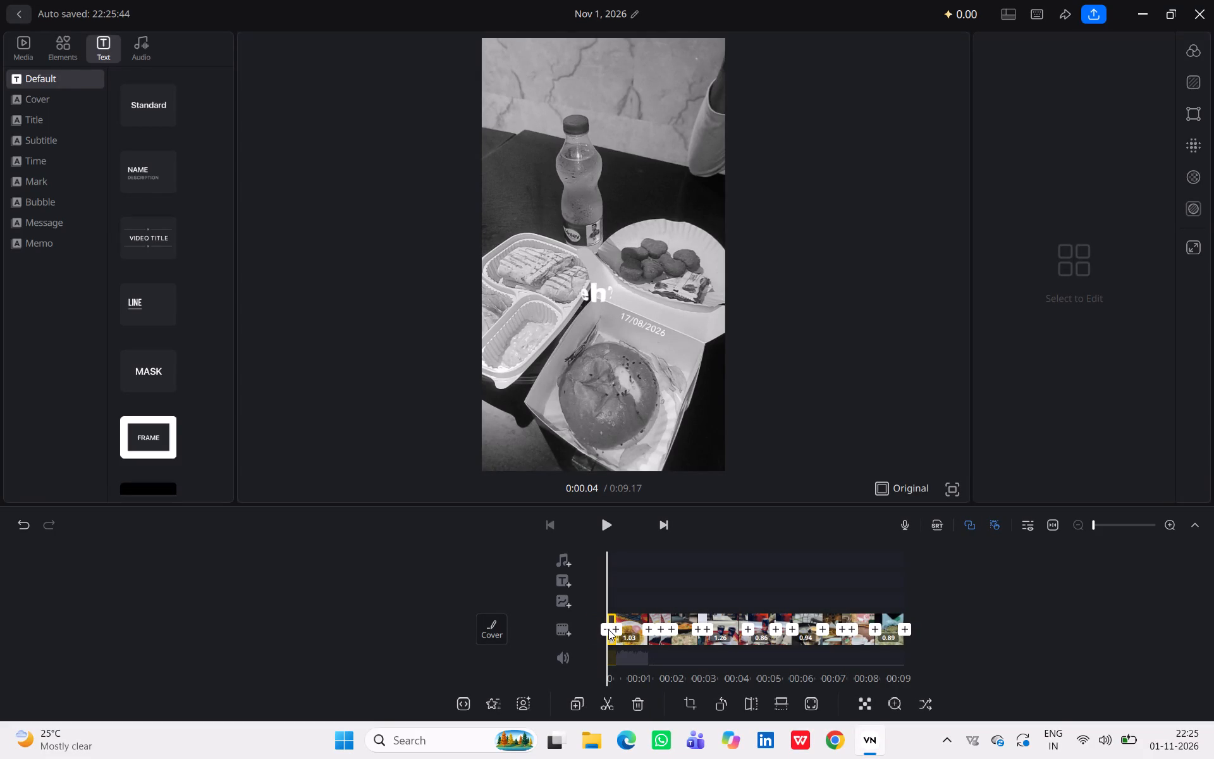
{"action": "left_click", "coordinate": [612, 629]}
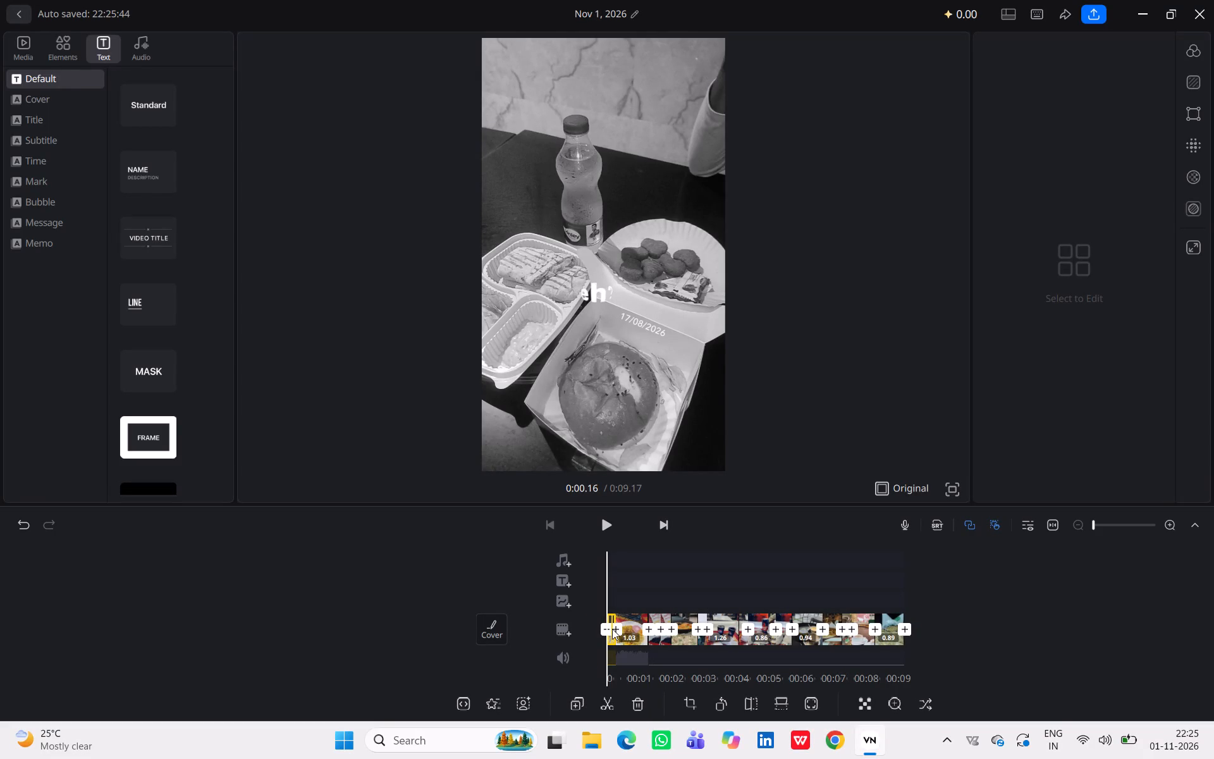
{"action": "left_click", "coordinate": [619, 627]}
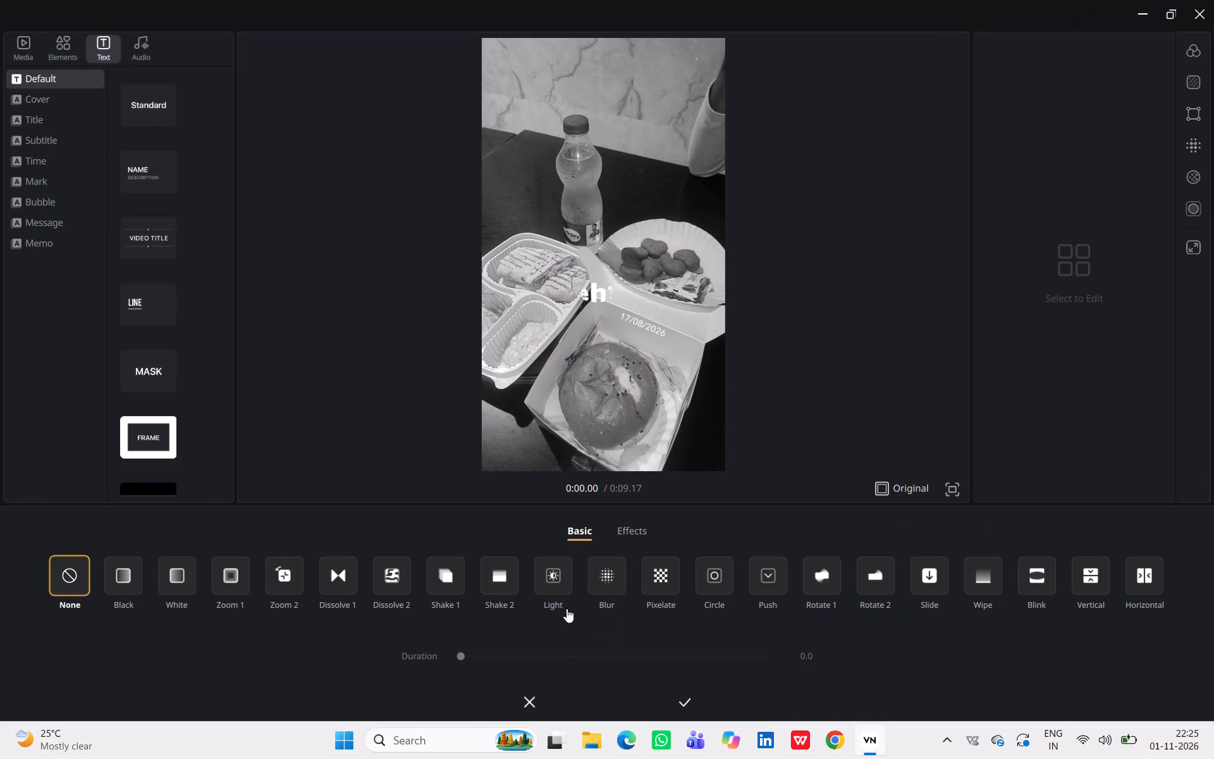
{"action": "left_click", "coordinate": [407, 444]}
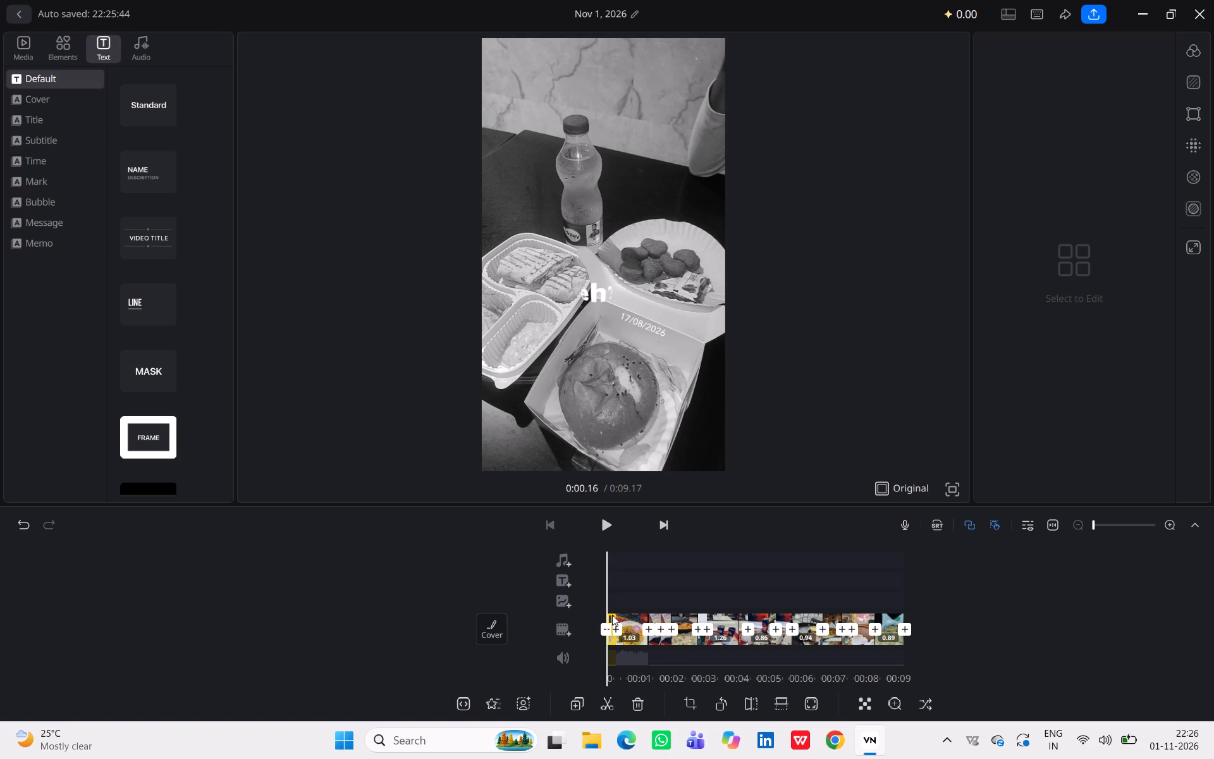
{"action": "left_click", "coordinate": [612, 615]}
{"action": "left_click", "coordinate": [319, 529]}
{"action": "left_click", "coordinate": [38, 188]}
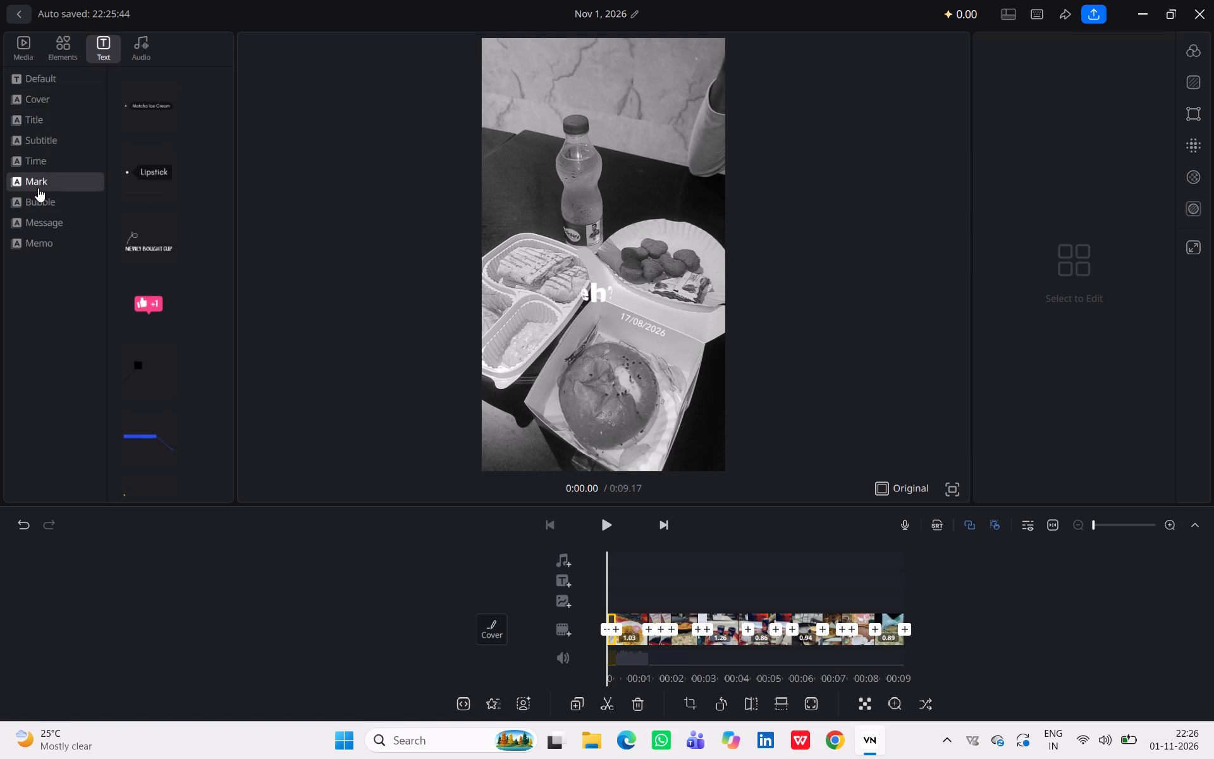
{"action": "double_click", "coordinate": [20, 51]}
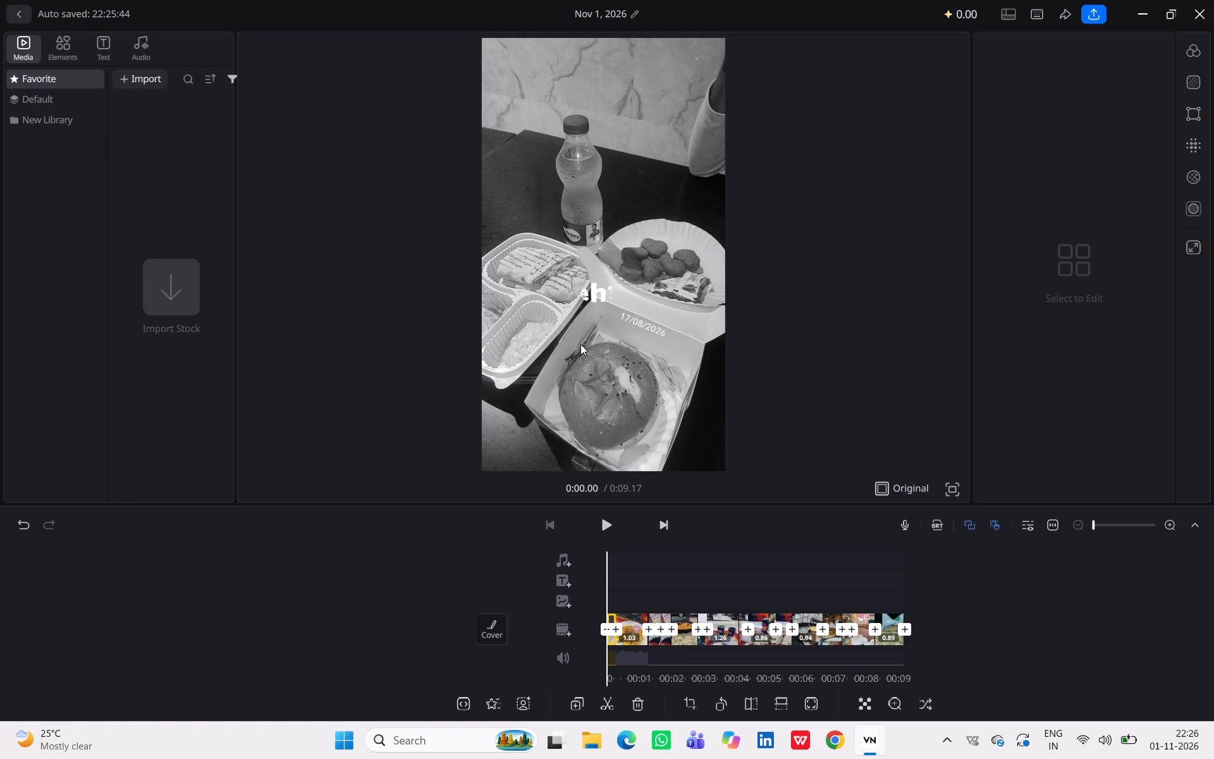
Duplicate the opening black-and-white food photo clip at 0:00.00 and extend the copy to end at about 0:00.76.
{"action": "triple_click", "coordinate": [549, 518]}
{"action": "double_click", "coordinate": [549, 518]}
{"action": "left_click", "coordinate": [577, 707]}
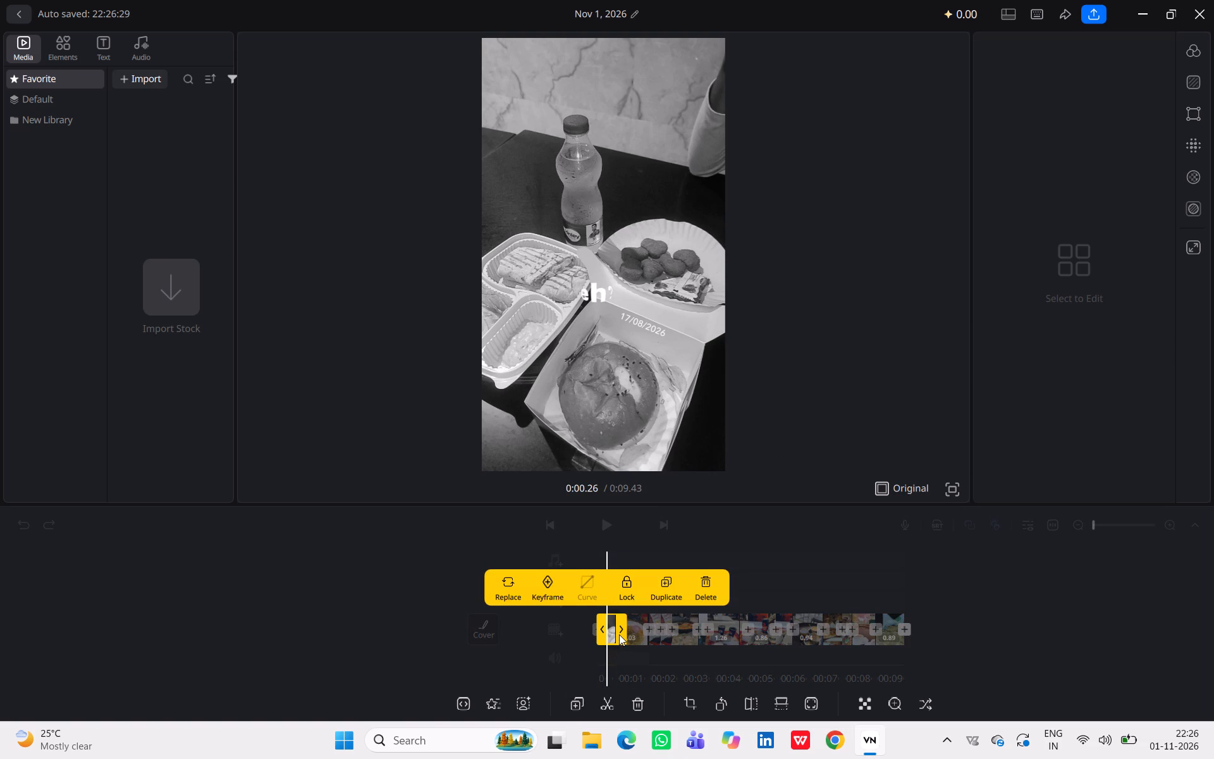
{"action": "left_click_drag", "start_coordinate": [620, 633], "coordinate": [626, 633]}
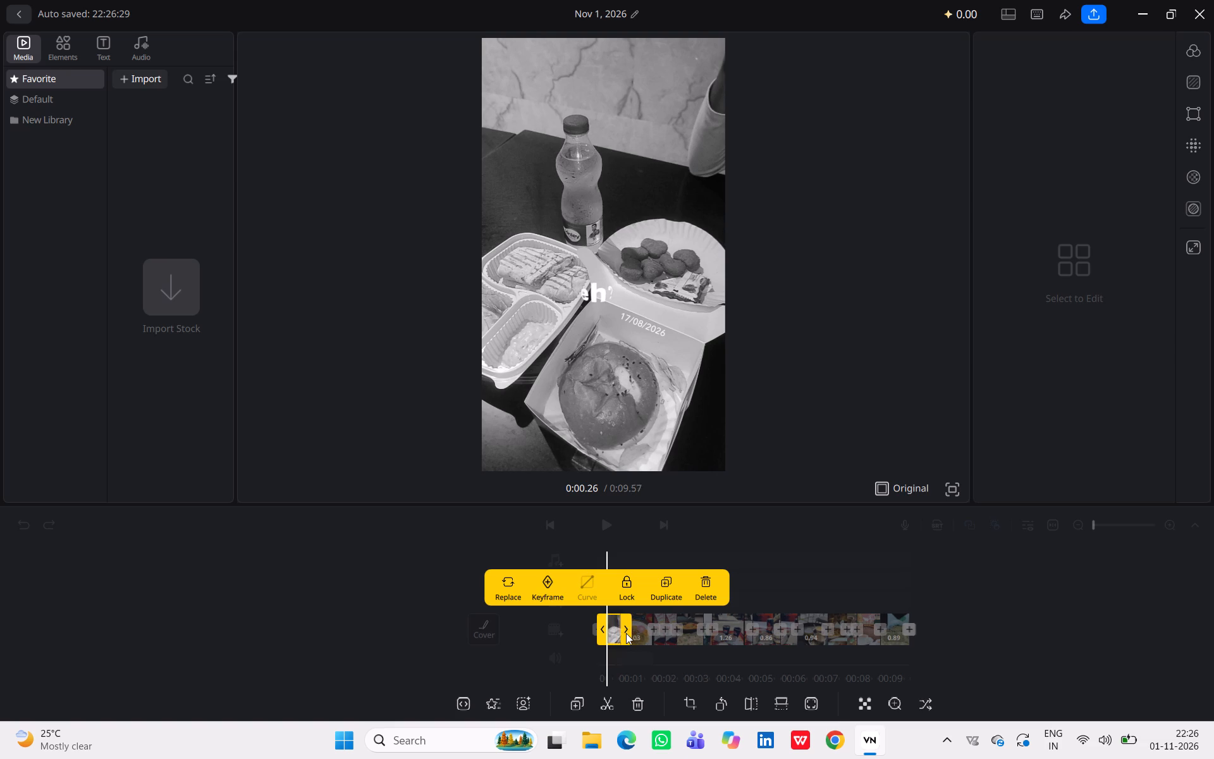
{"action": "left_click_drag", "start_coordinate": [626, 633], "coordinate": [628, 632]}
{"action": "left_click", "coordinate": [836, 343]}
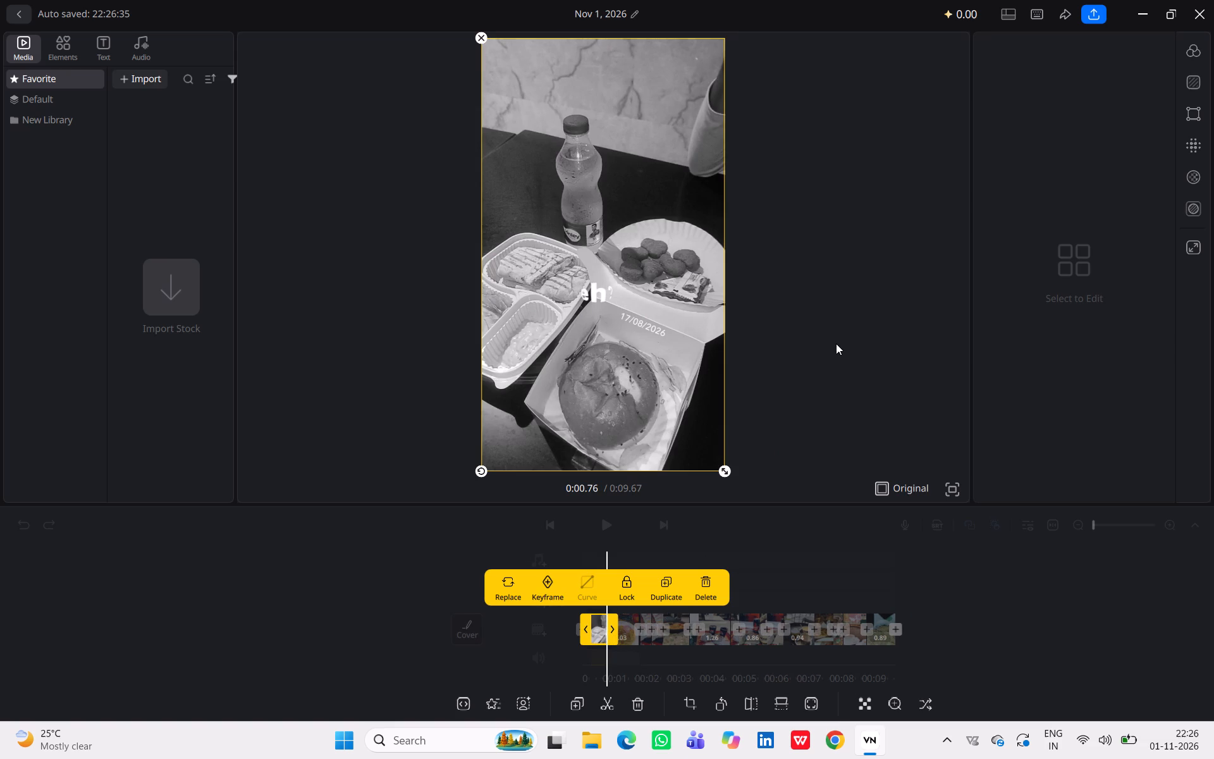
Play the video from the beginning to review the lengthened black-and-white opening and the photo cuts that follow it.
{"action": "triple_click", "coordinate": [550, 525]}
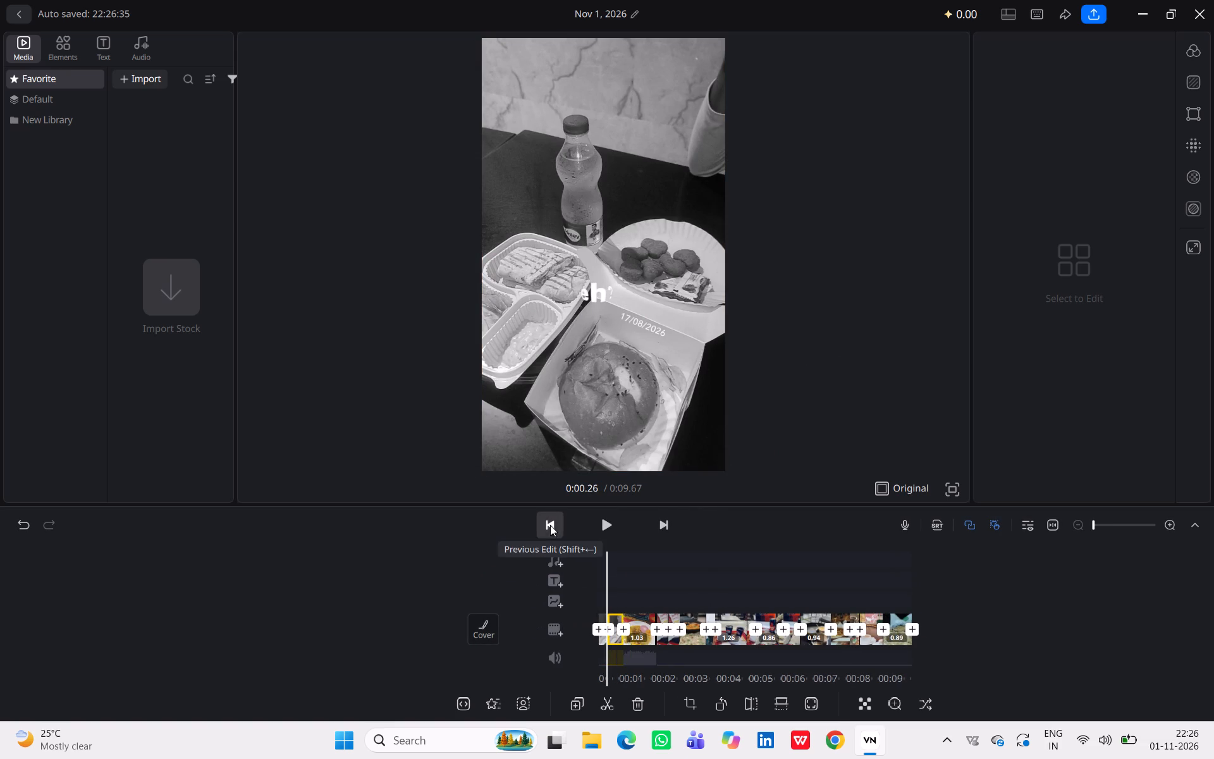
{"action": "double_click", "coordinate": [550, 525]}
{"action": "left_click_drag", "start_coordinate": [550, 525], "coordinate": [601, 525]}
{"action": "left_click", "coordinate": [601, 525]}
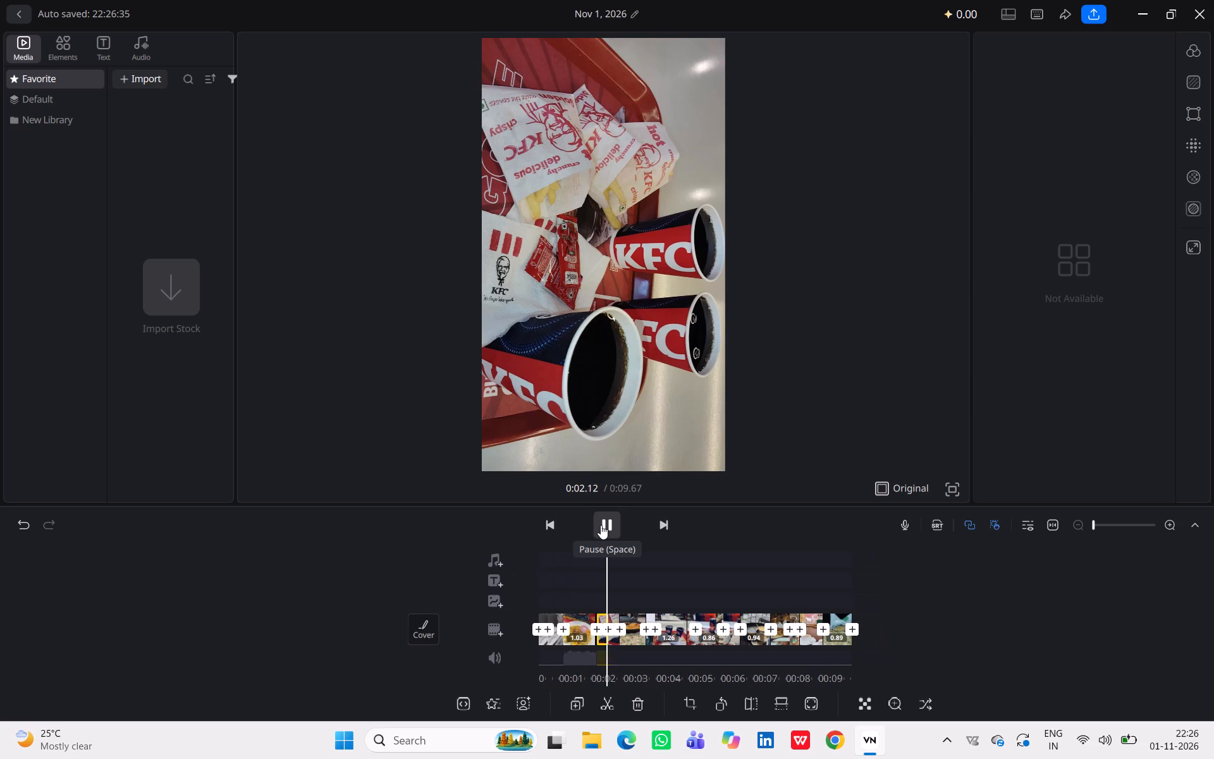
{"action": "left_click_drag", "start_coordinate": [601, 525], "coordinate": [553, 526]}
{"action": "triple_click", "coordinate": [553, 526]}
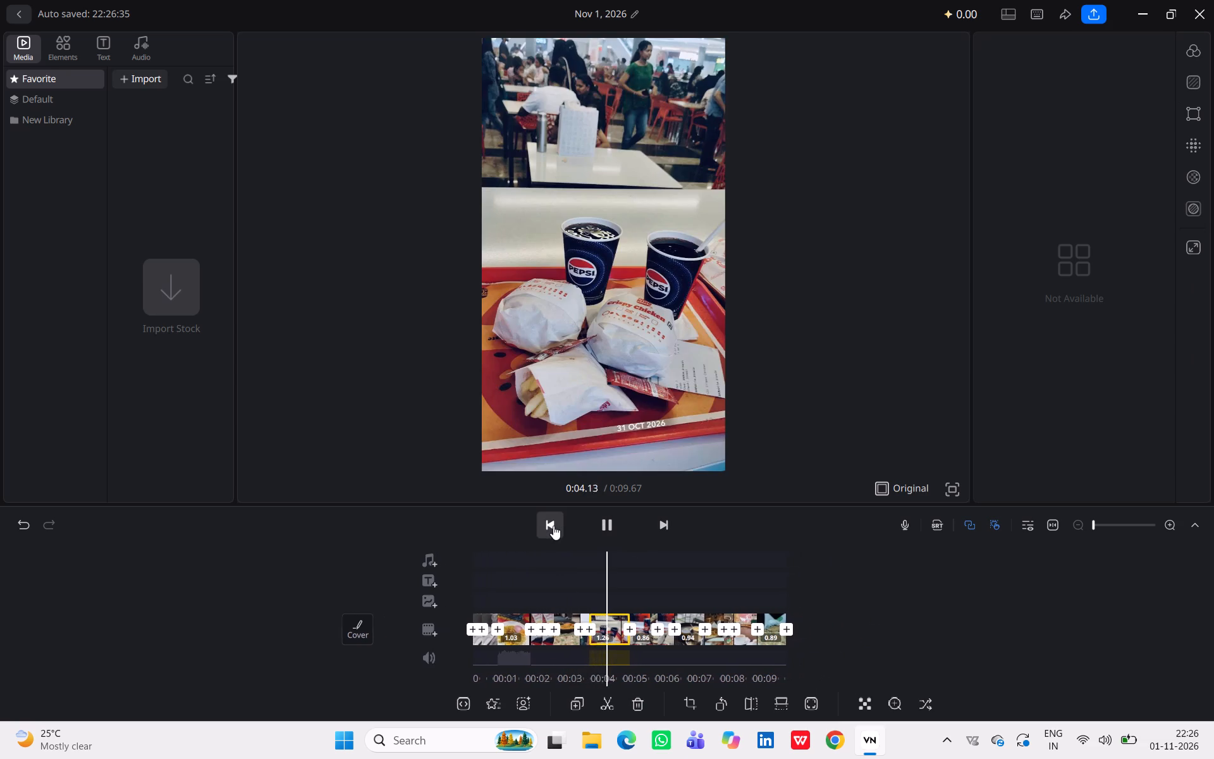
{"action": "double_click", "coordinate": [553, 526]}
{"action": "triple_click", "coordinate": [553, 526]}
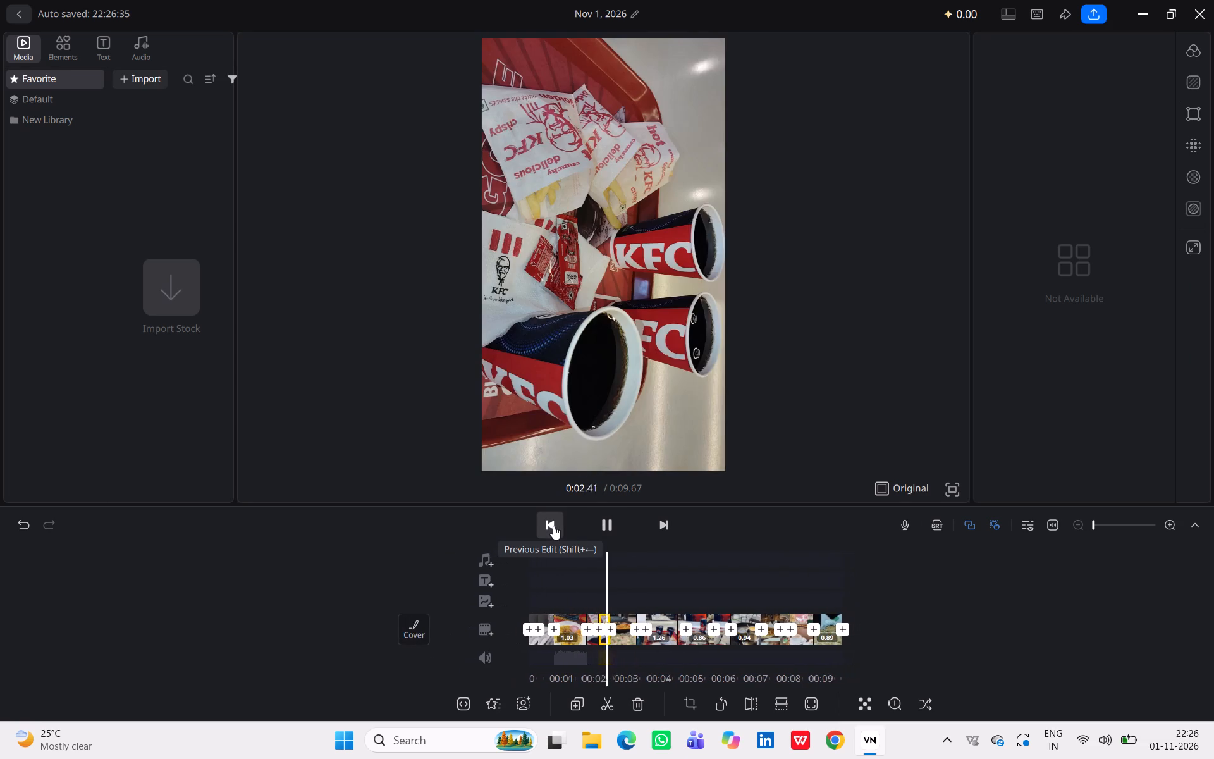
{"action": "triple_click", "coordinate": [553, 526]}
{"action": "double_click", "coordinate": [553, 526]}
{"action": "left_click_drag", "start_coordinate": [553, 526], "coordinate": [610, 523]}
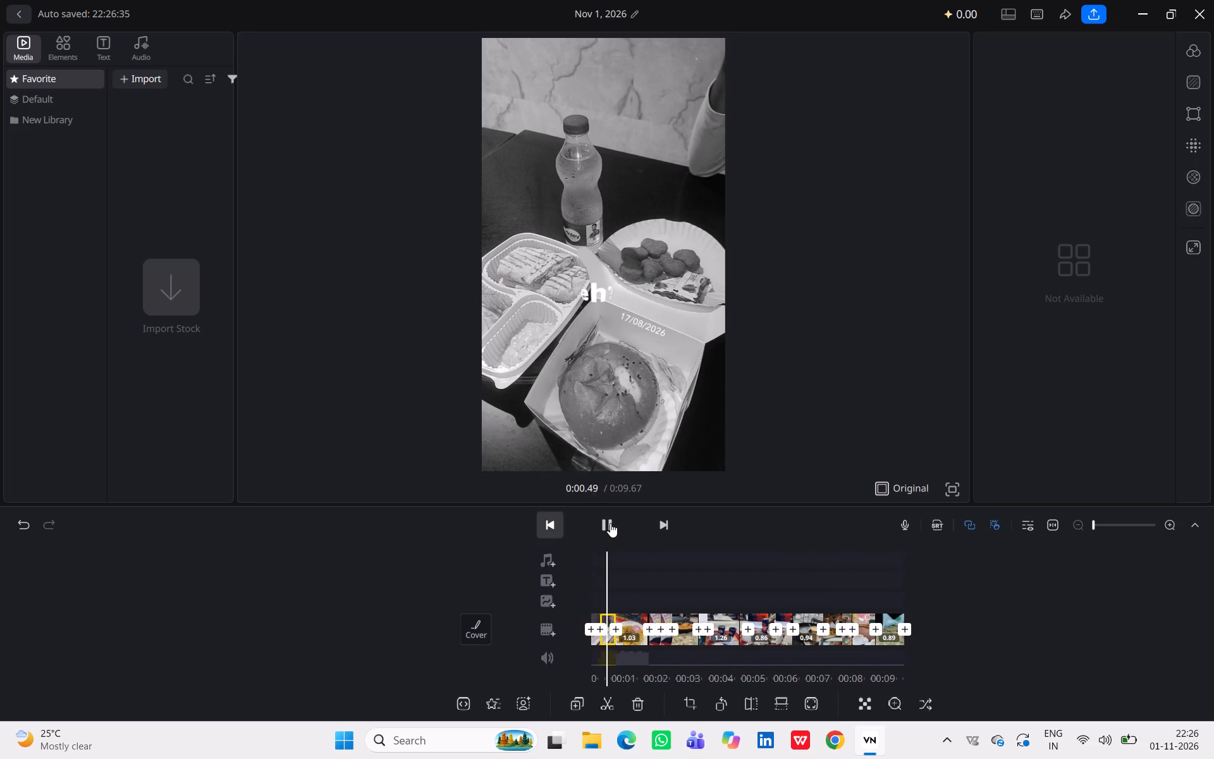
{"action": "left_click_drag", "start_coordinate": [610, 523], "coordinate": [613, 519]}
{"action": "left_click", "coordinate": [613, 519]}
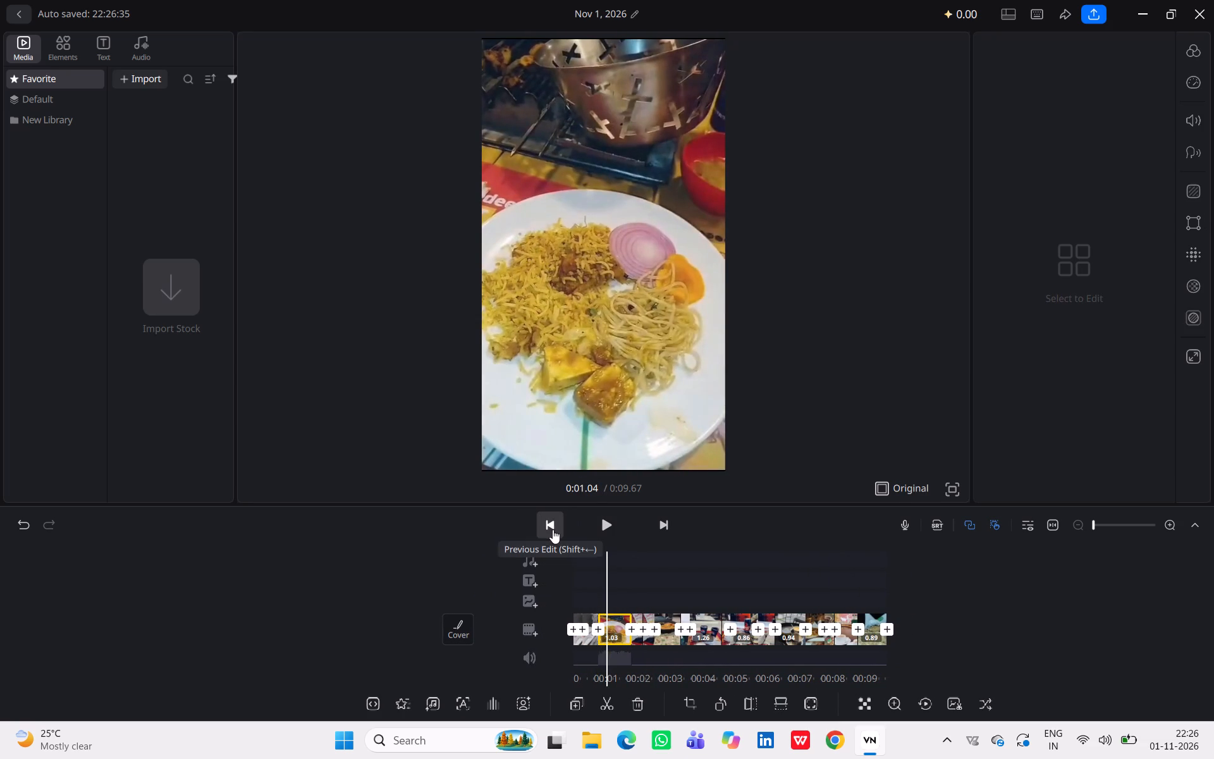
{"action": "triple_click", "coordinate": [553, 529]}
{"action": "left_click", "coordinate": [553, 529]}
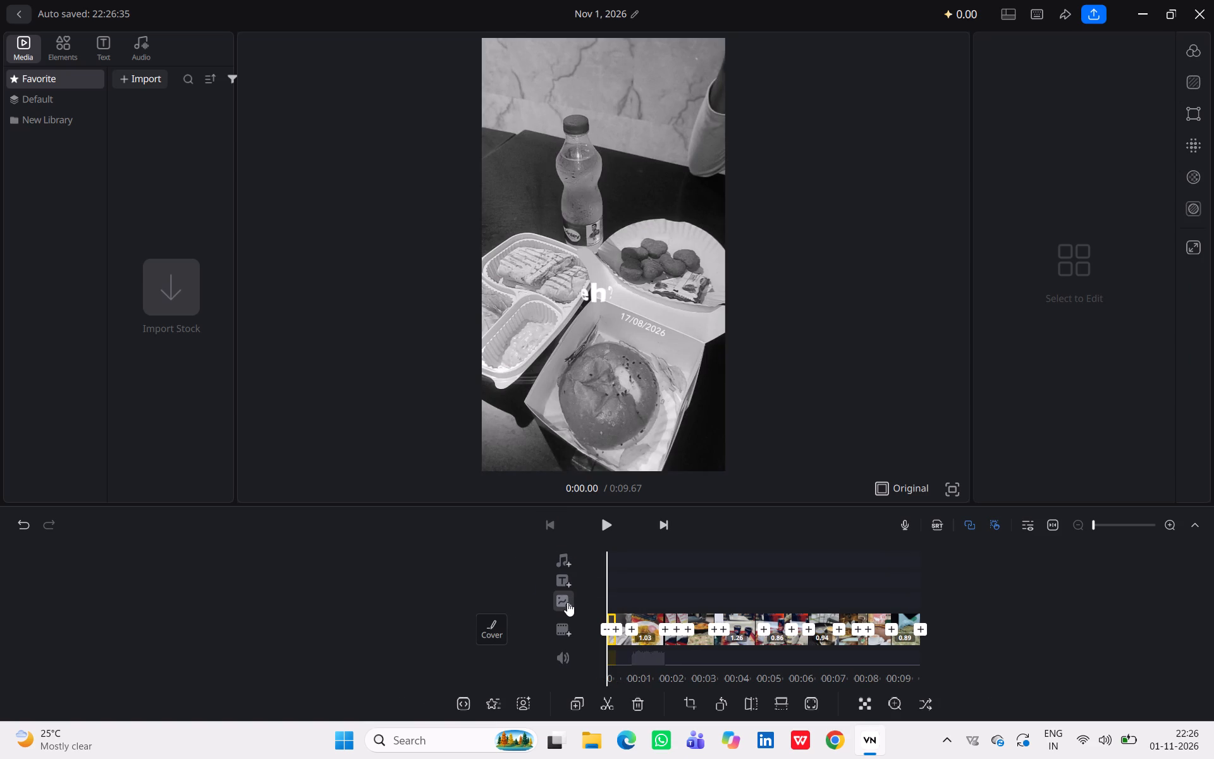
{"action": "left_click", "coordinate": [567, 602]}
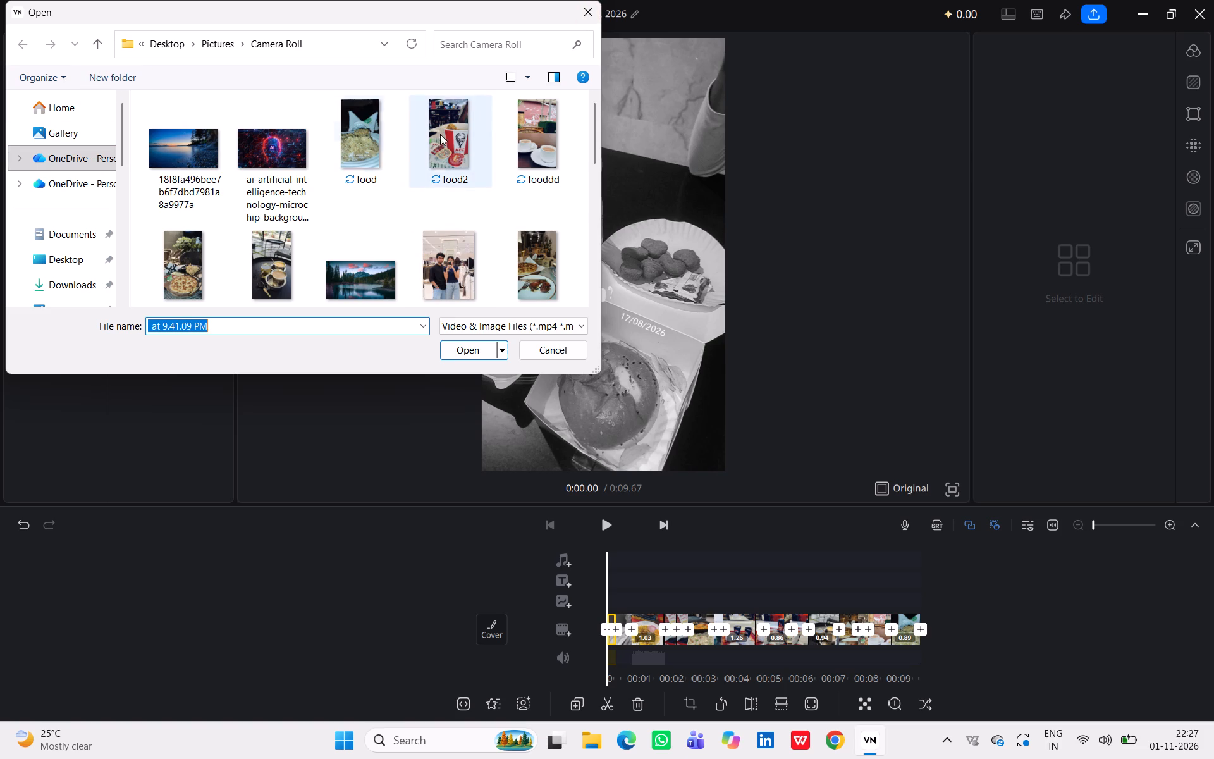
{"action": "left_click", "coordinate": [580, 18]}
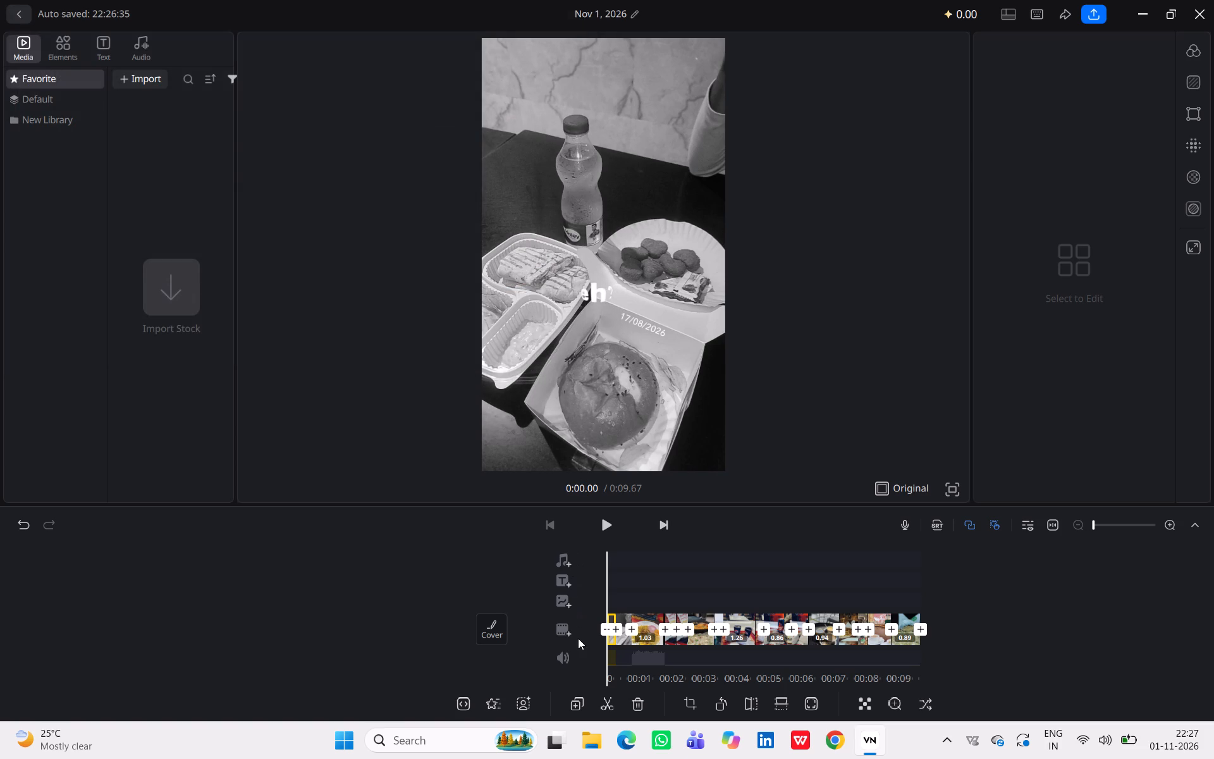
Duplicate the opening black-and-white food photo clip again and extend the new copy to end at about 0:00.98.
{"action": "left_click", "coordinate": [579, 701]}
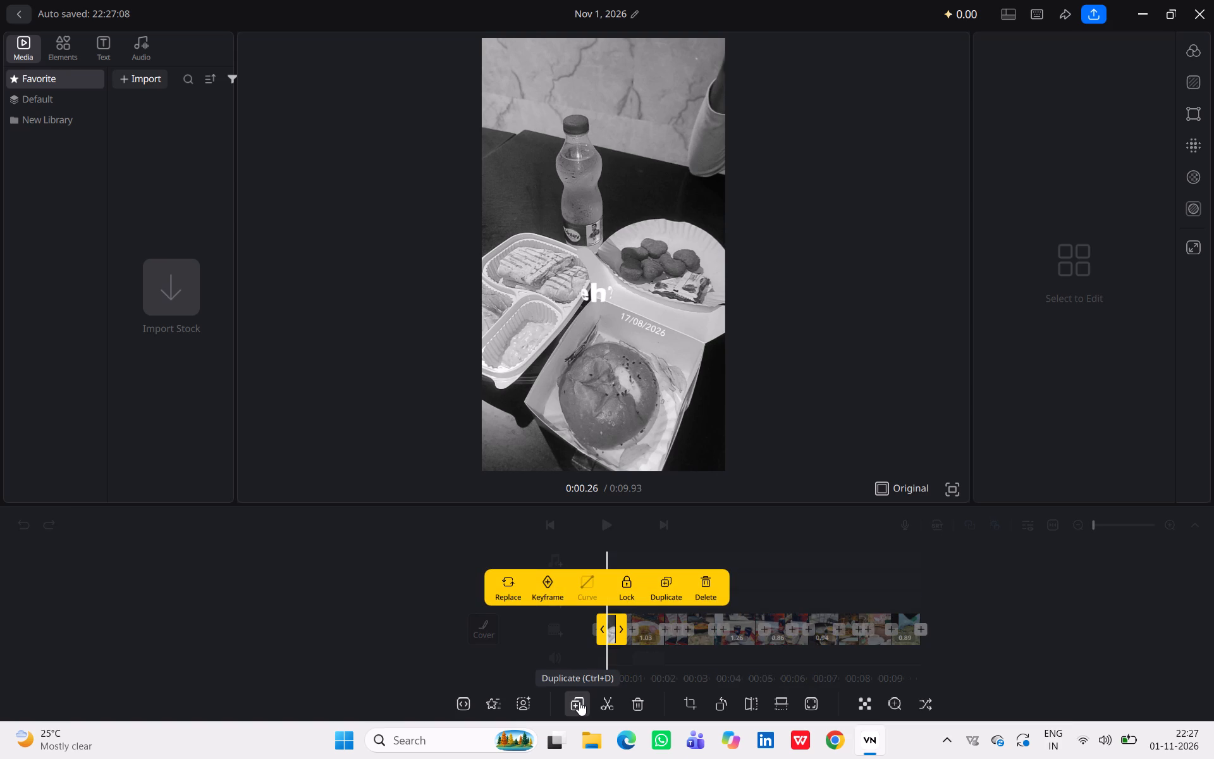
{"action": "left_click", "coordinate": [622, 627]}
{"action": "left_click_drag", "start_coordinate": [622, 627], "coordinate": [629, 627]}
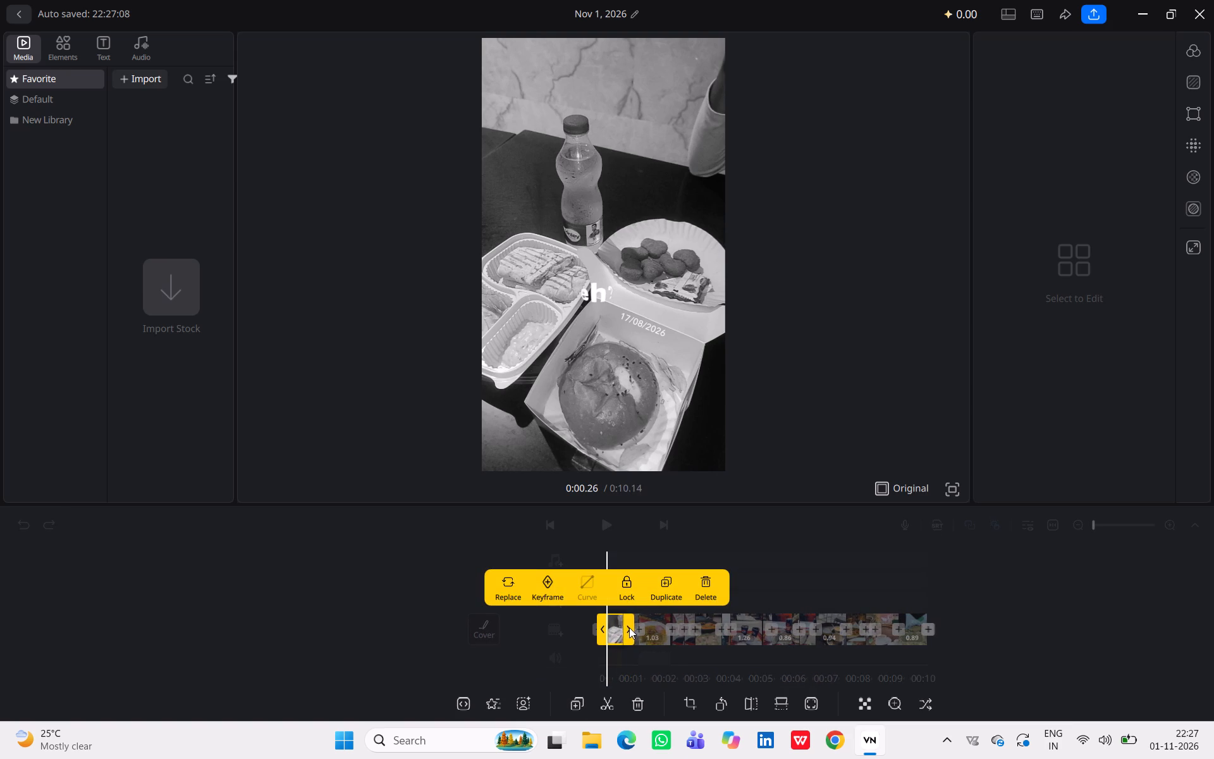
{"action": "left_click_drag", "start_coordinate": [629, 627], "coordinate": [636, 626]}
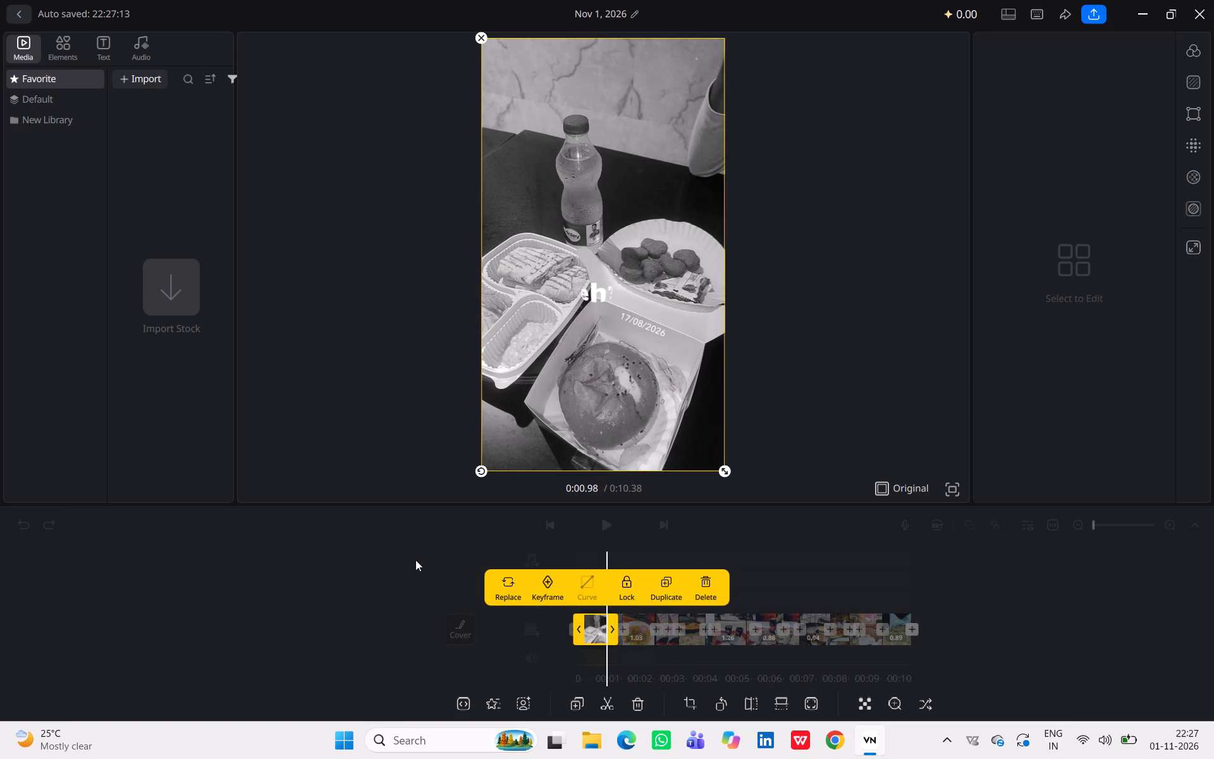
{"action": "left_click", "coordinate": [424, 554]}
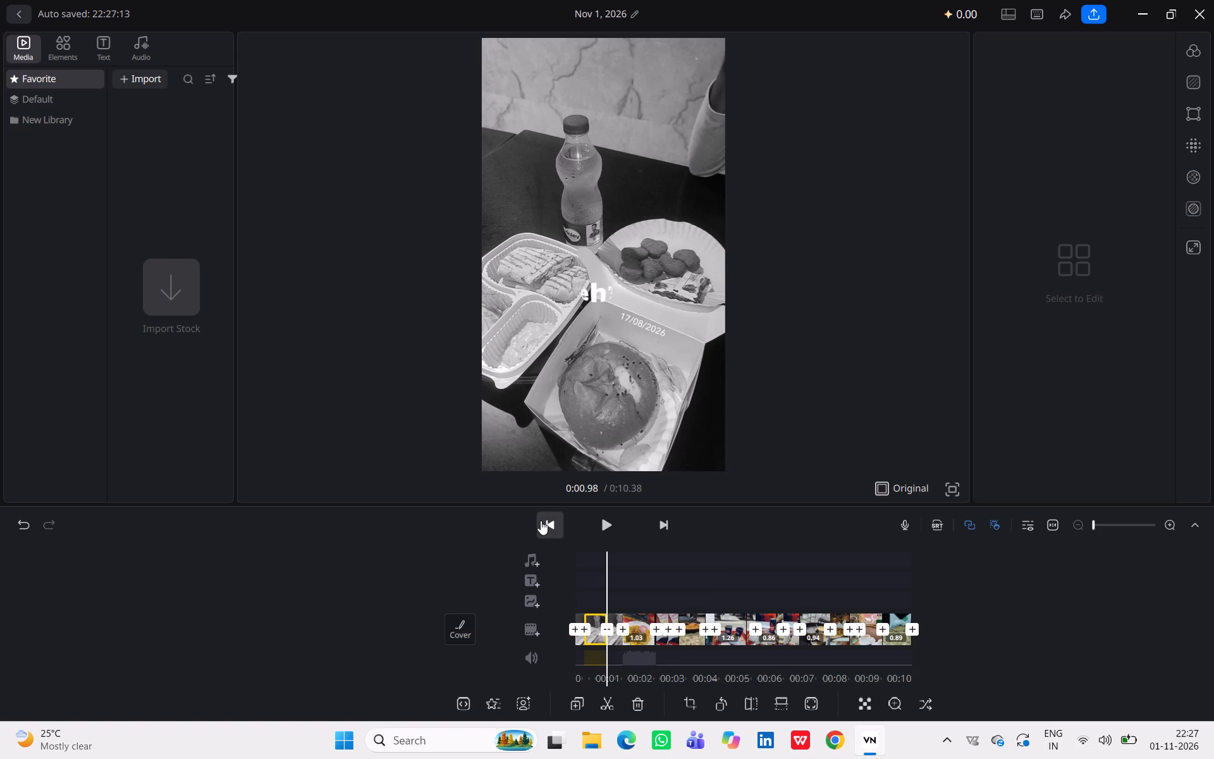
{"action": "double_click", "coordinate": [541, 521]}
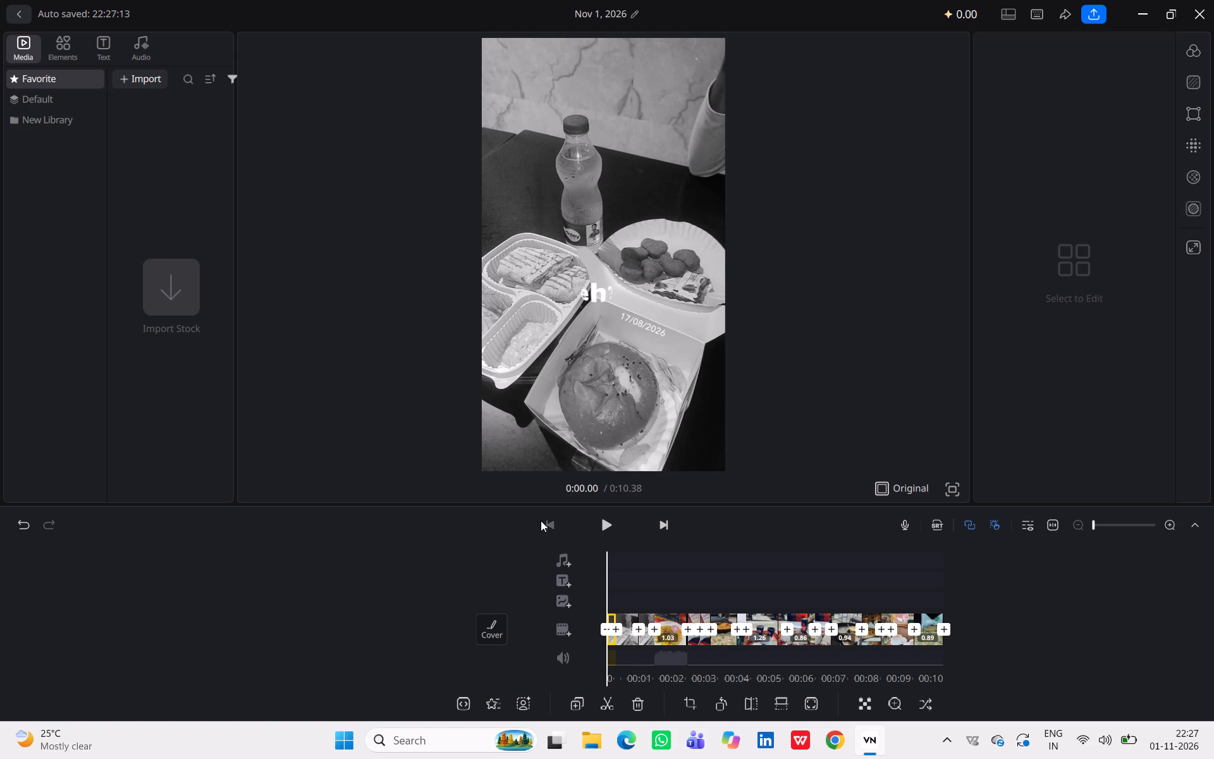
Switch to Chrome, run an image search for "black background", and open the 1050x700 plain black result from vecteezy.com.
{"action": "left_click", "coordinate": [842, 753]}
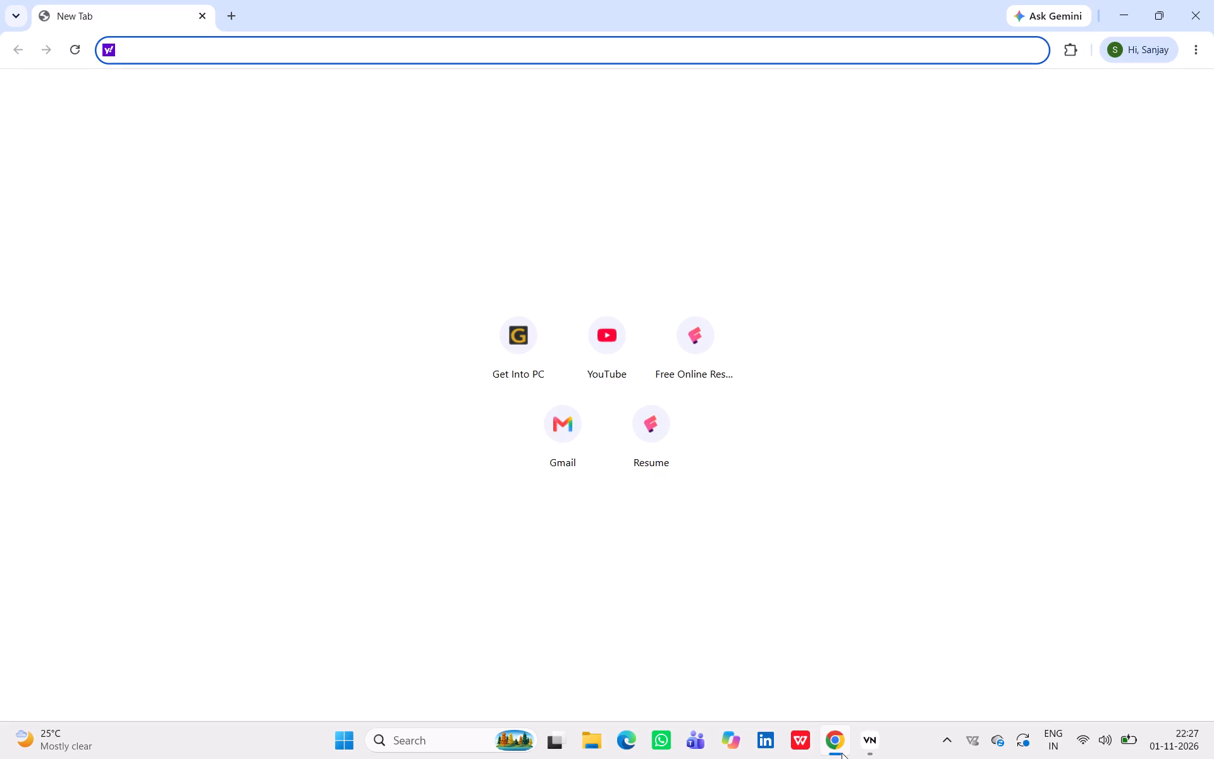
{"action": "left_click", "coordinate": [293, 58]}
{"action": "type", "text": "black"}
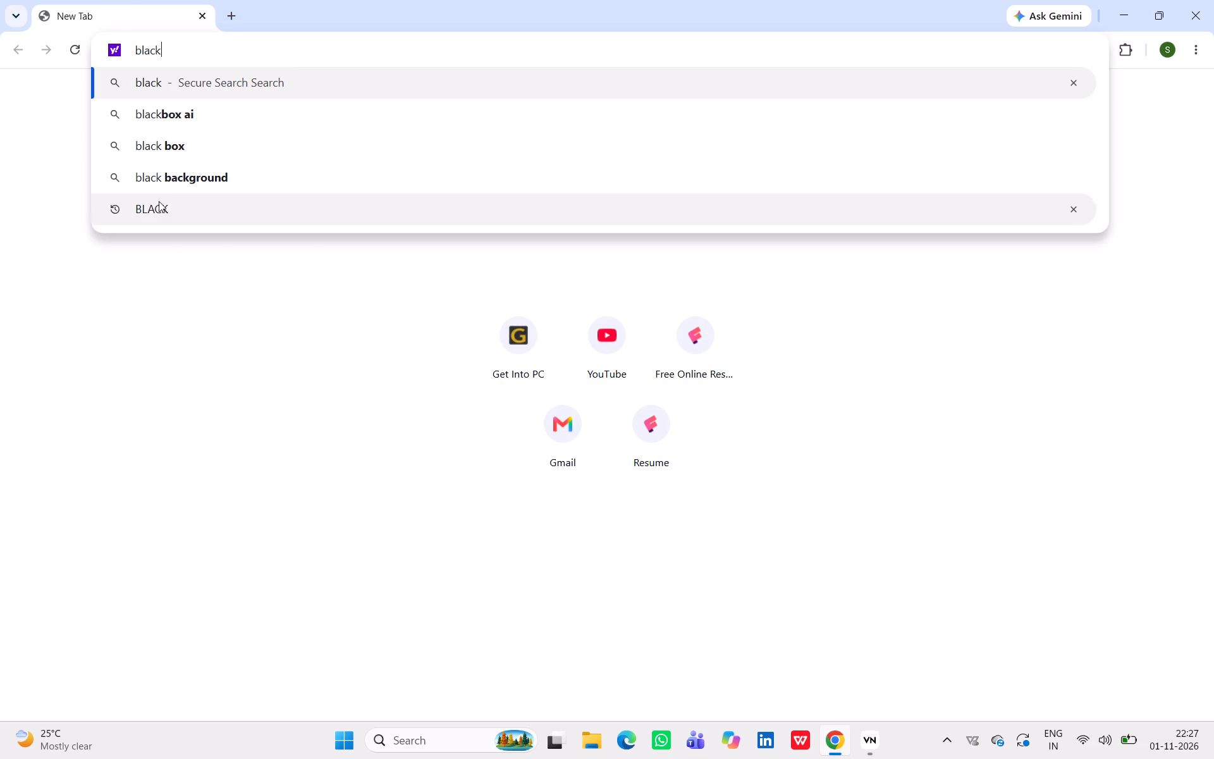
{"action": "left_click", "coordinate": [175, 188]}
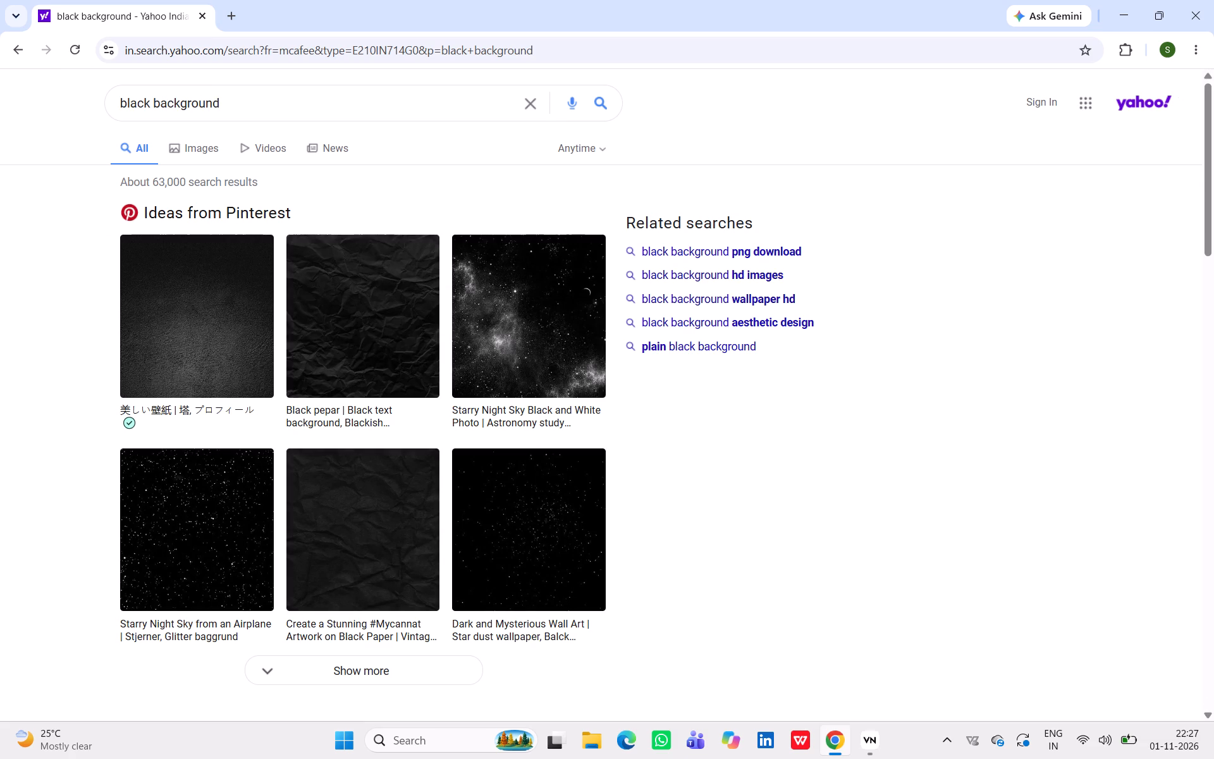
{"action": "left_click", "coordinate": [193, 159]}
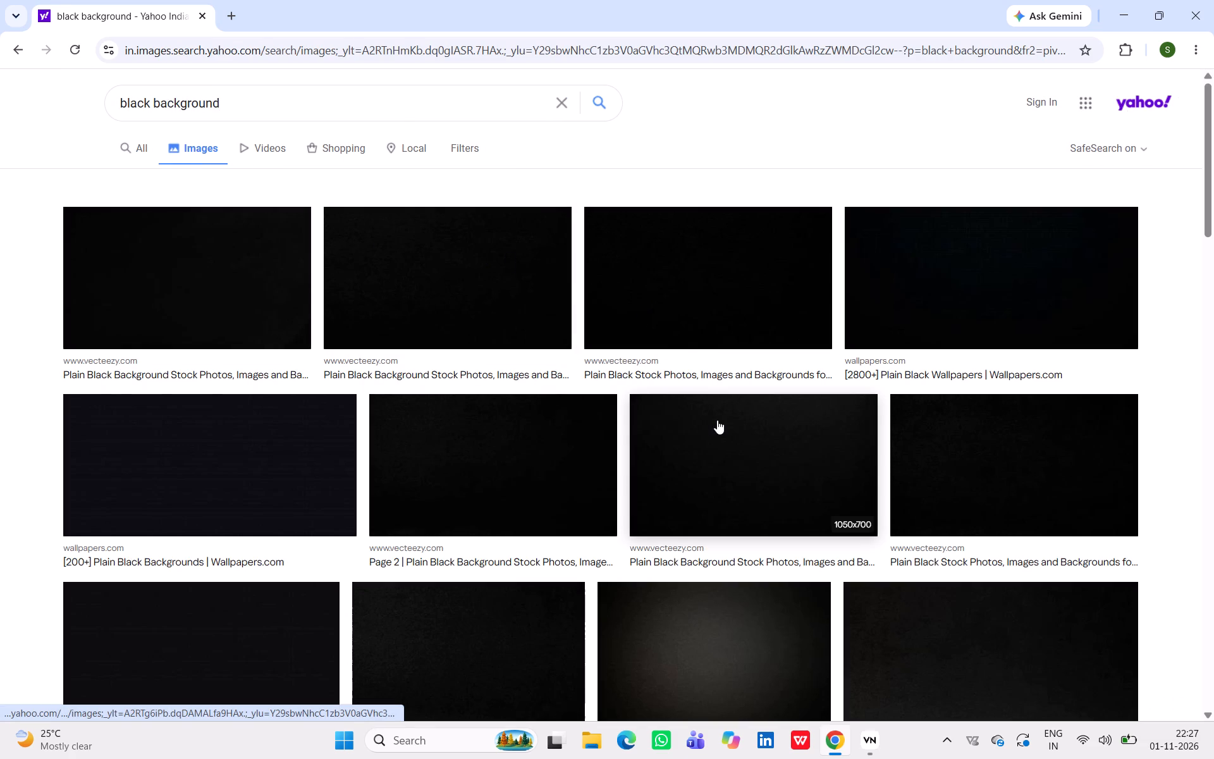
{"action": "left_click", "coordinate": [723, 448]}
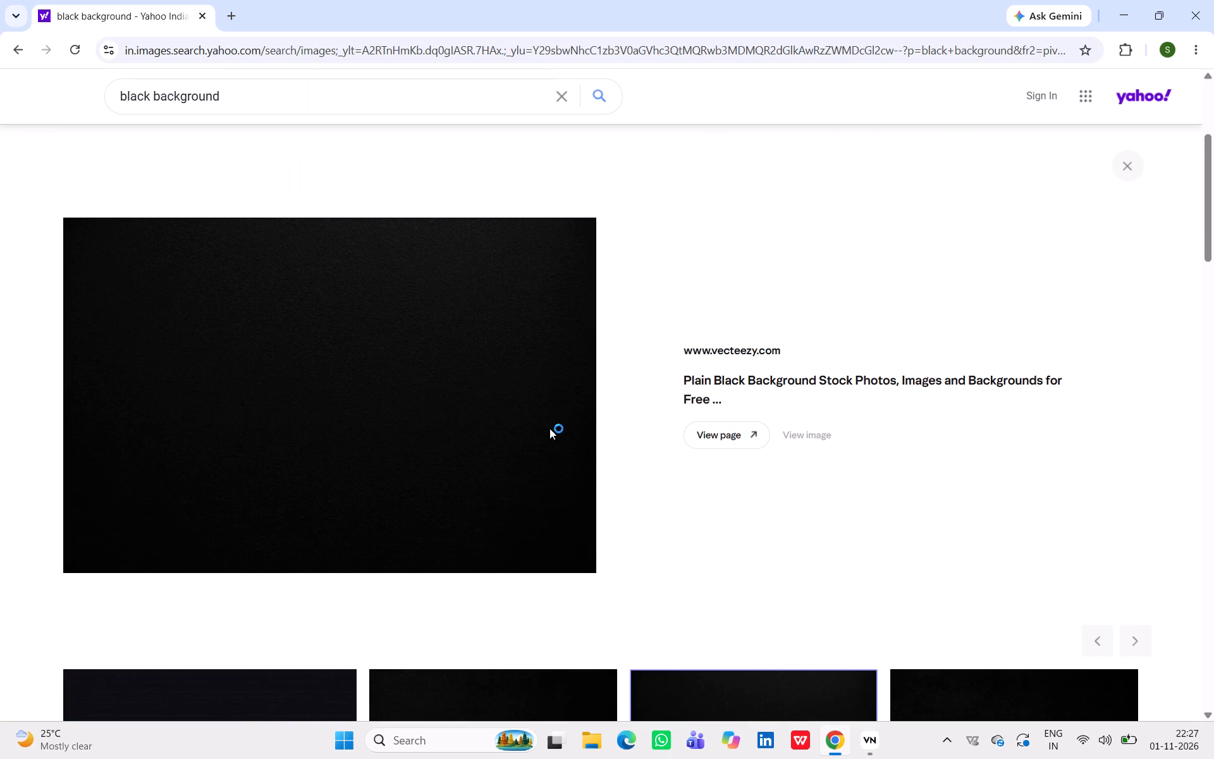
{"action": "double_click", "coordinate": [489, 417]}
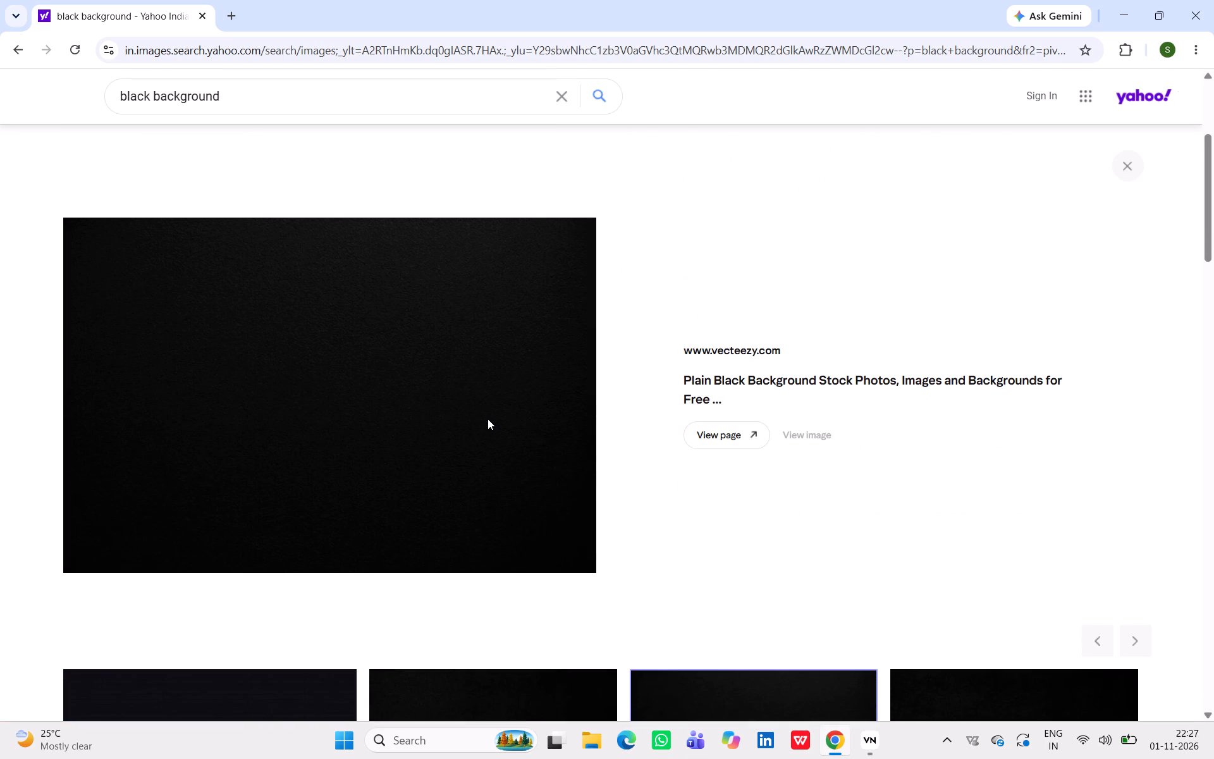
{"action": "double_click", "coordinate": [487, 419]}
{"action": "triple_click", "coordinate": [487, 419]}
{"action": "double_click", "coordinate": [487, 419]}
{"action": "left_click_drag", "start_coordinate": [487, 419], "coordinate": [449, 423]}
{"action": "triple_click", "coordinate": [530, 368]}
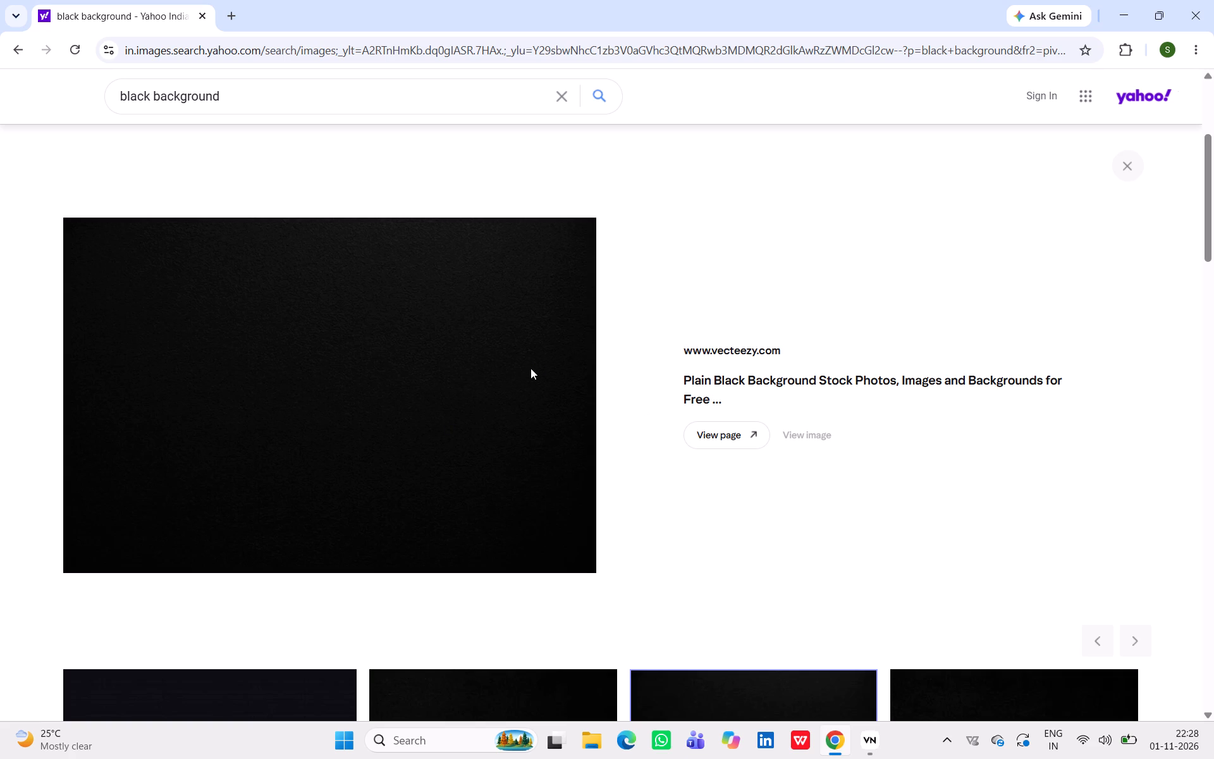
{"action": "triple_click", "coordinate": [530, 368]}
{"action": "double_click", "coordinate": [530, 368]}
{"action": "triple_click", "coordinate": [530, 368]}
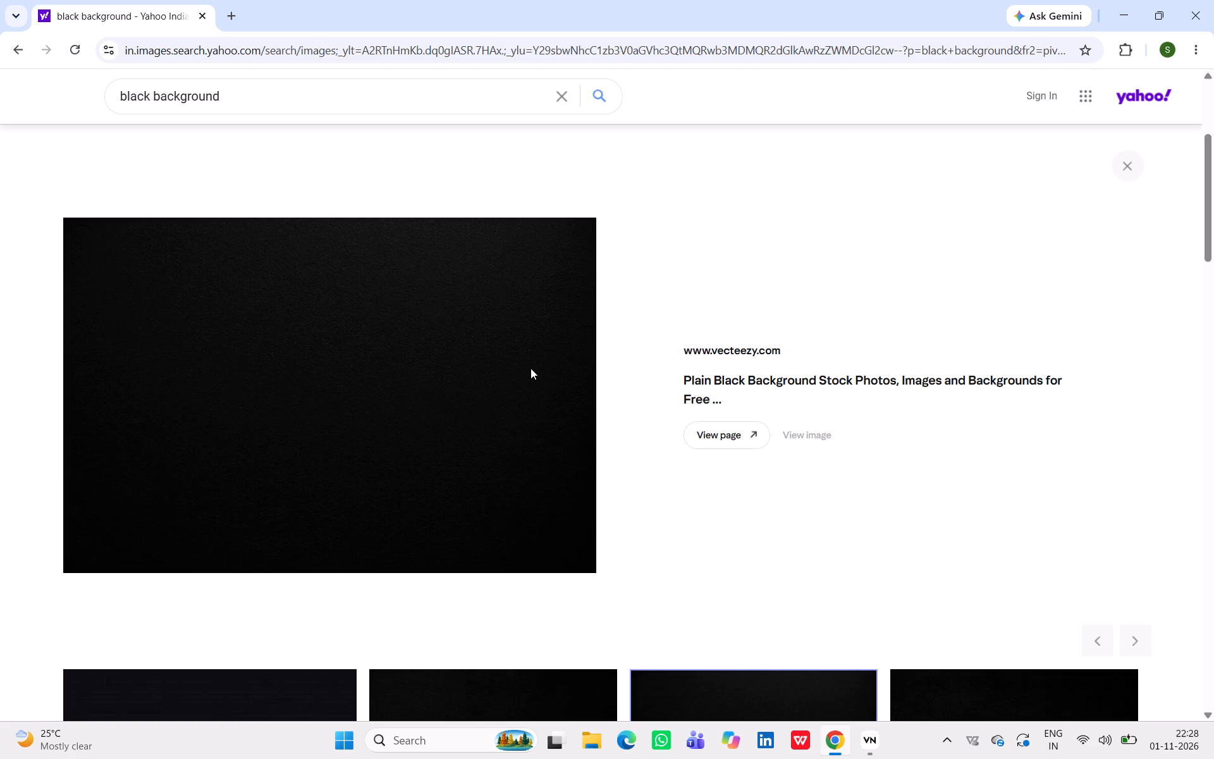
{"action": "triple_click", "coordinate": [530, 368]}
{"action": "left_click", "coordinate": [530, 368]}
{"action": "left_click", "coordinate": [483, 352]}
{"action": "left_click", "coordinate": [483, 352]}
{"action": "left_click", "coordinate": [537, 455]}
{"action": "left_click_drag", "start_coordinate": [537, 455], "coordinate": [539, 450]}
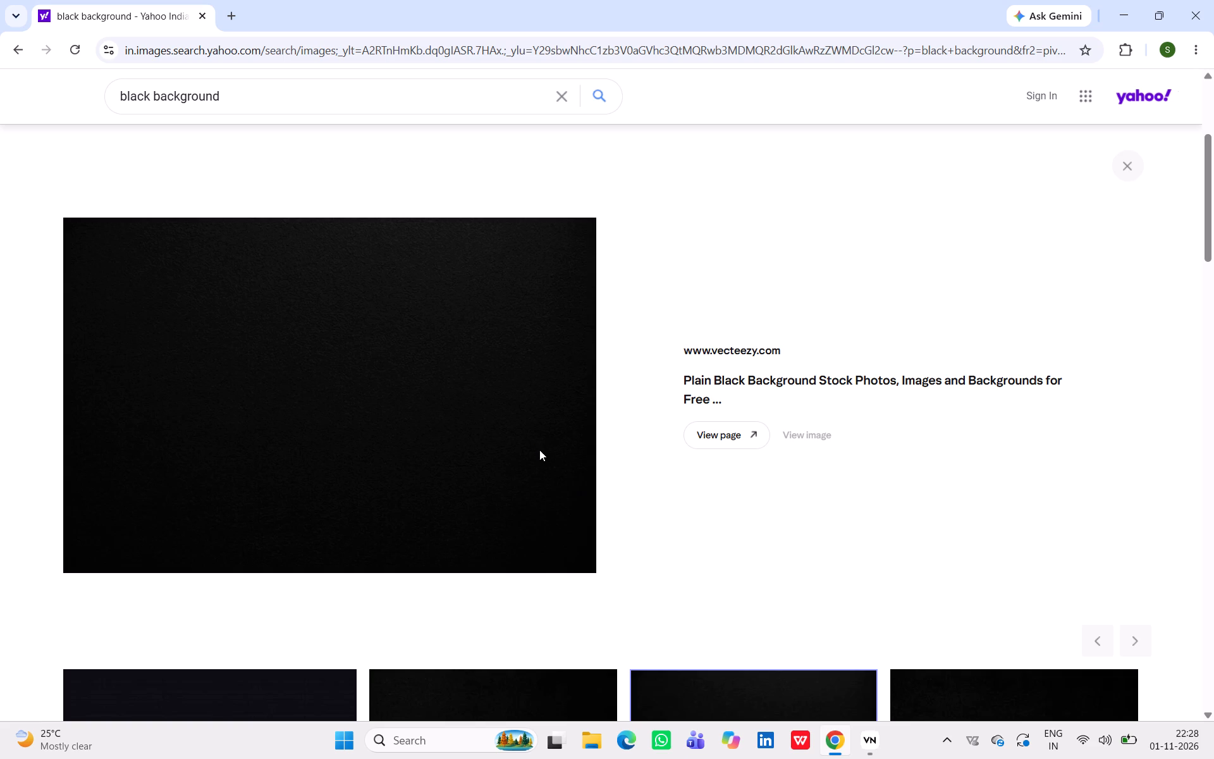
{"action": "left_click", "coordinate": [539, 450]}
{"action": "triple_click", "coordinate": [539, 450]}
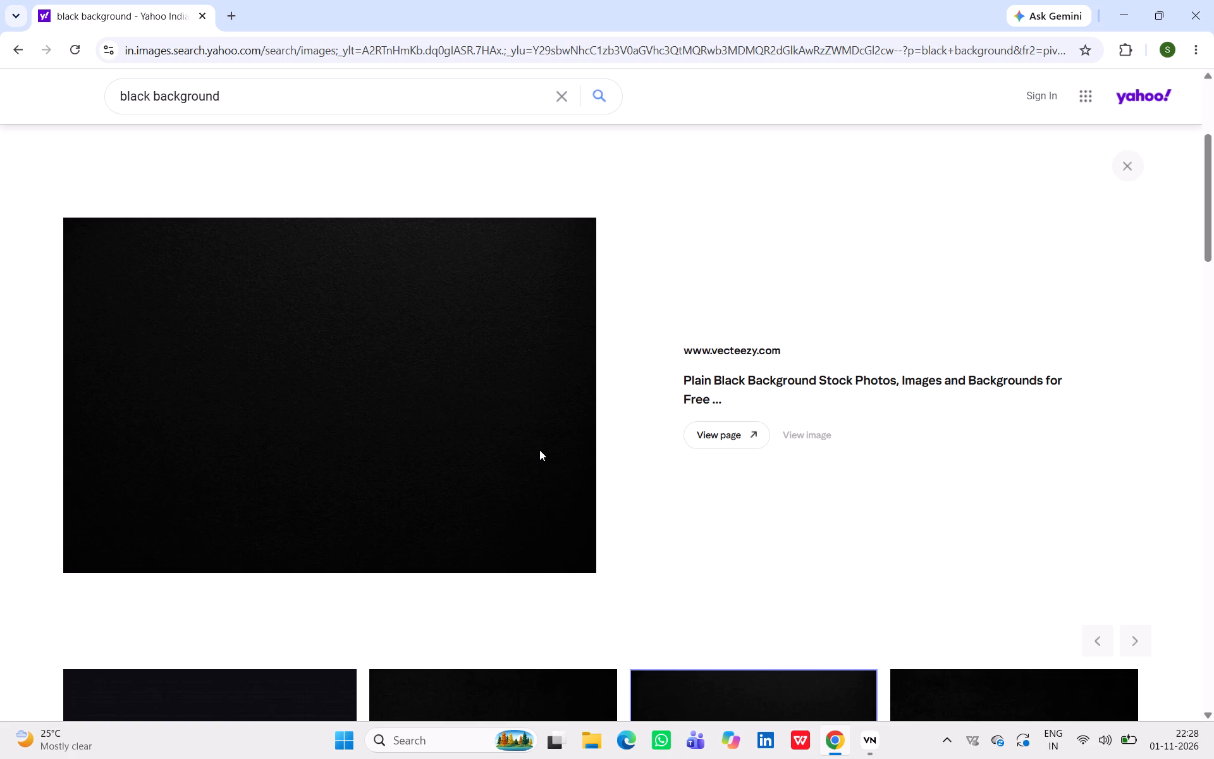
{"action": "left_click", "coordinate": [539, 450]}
Search instead for "black background images" and open the plain black wallpaper image result from wallpapers.com.
{"action": "left_click", "coordinate": [19, 57]}
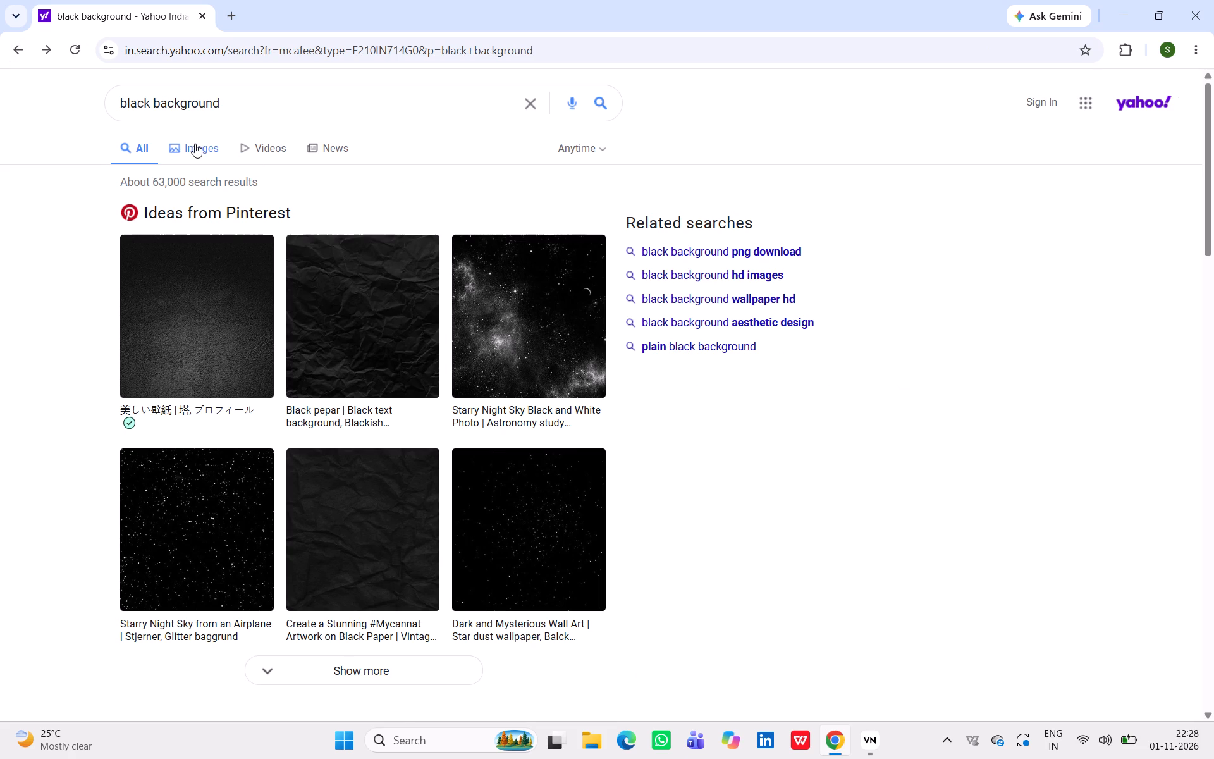
{"action": "left_click", "coordinate": [242, 100]}
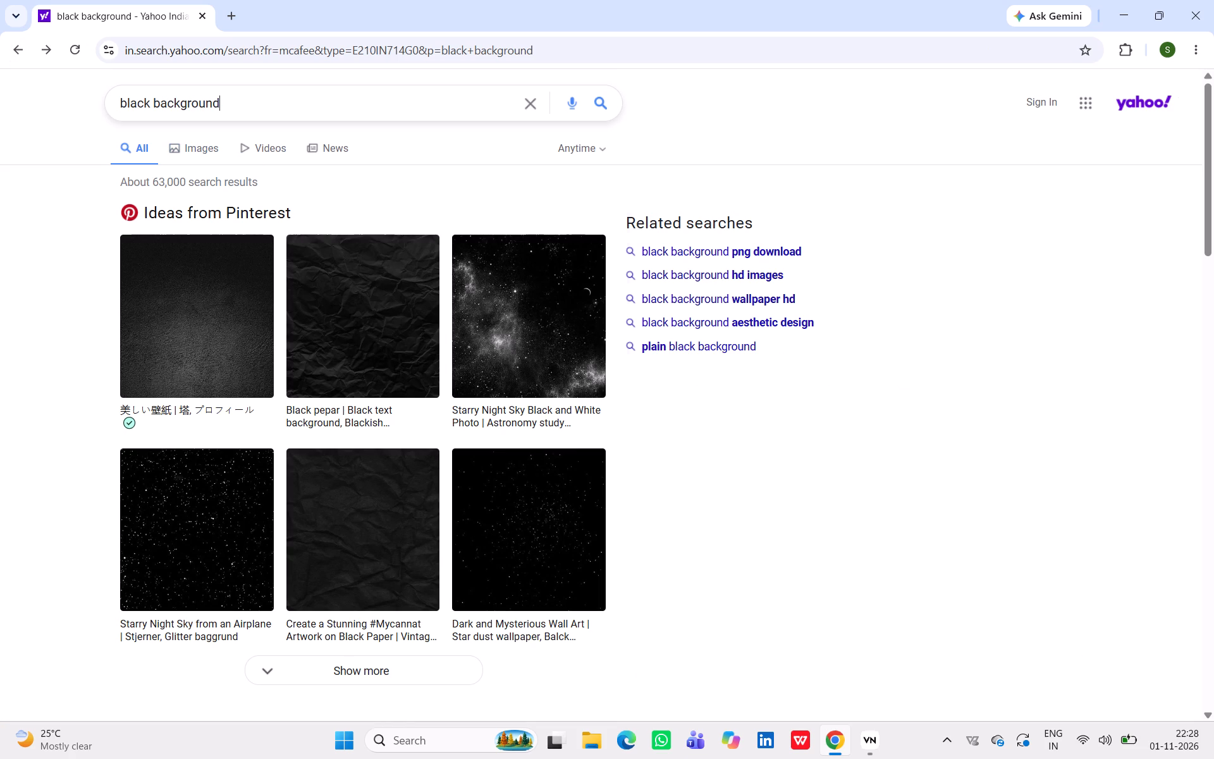
{"action": "key", "text": "space"}
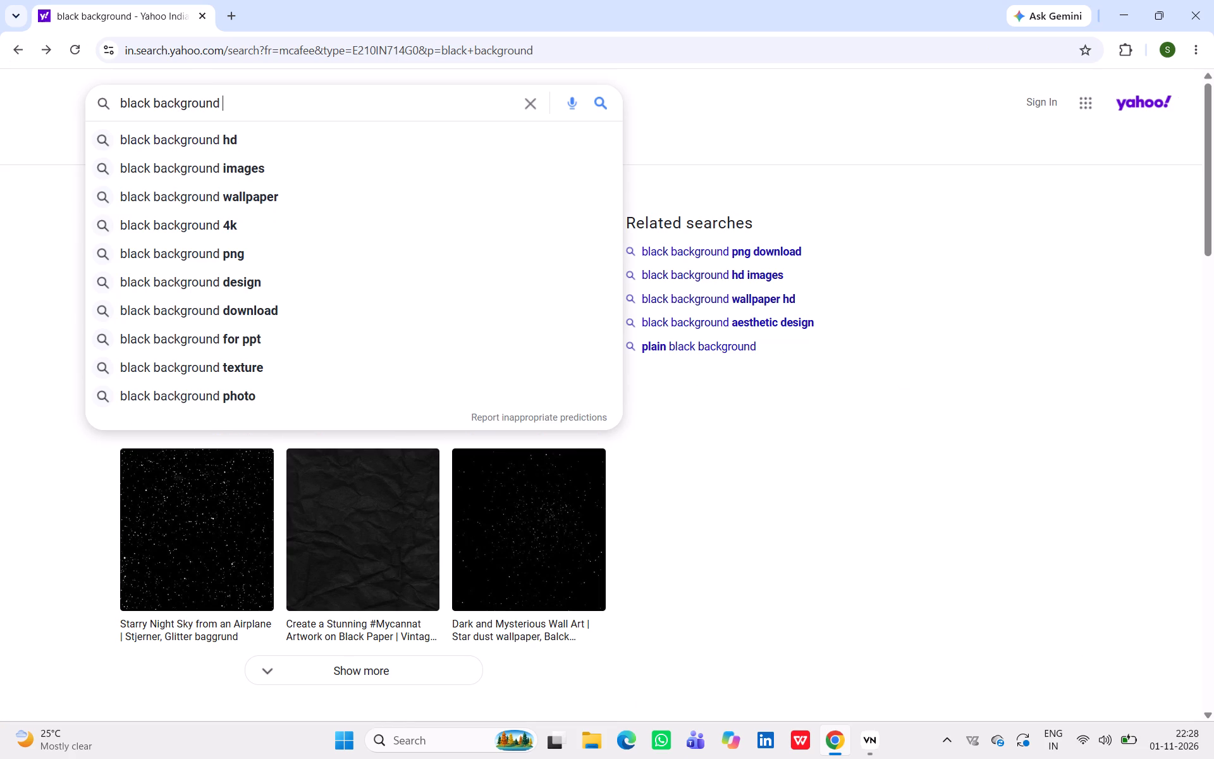
{"action": "left_click", "coordinate": [220, 162]}
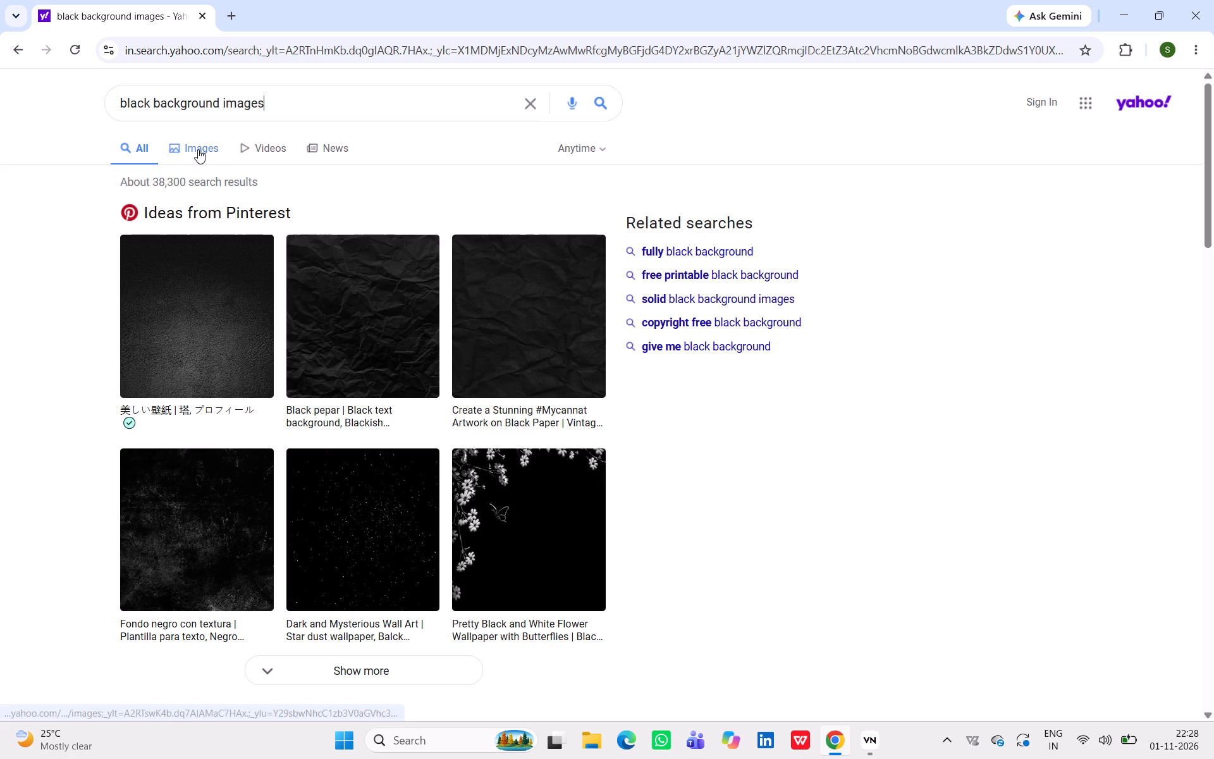
{"action": "left_click", "coordinate": [198, 149]}
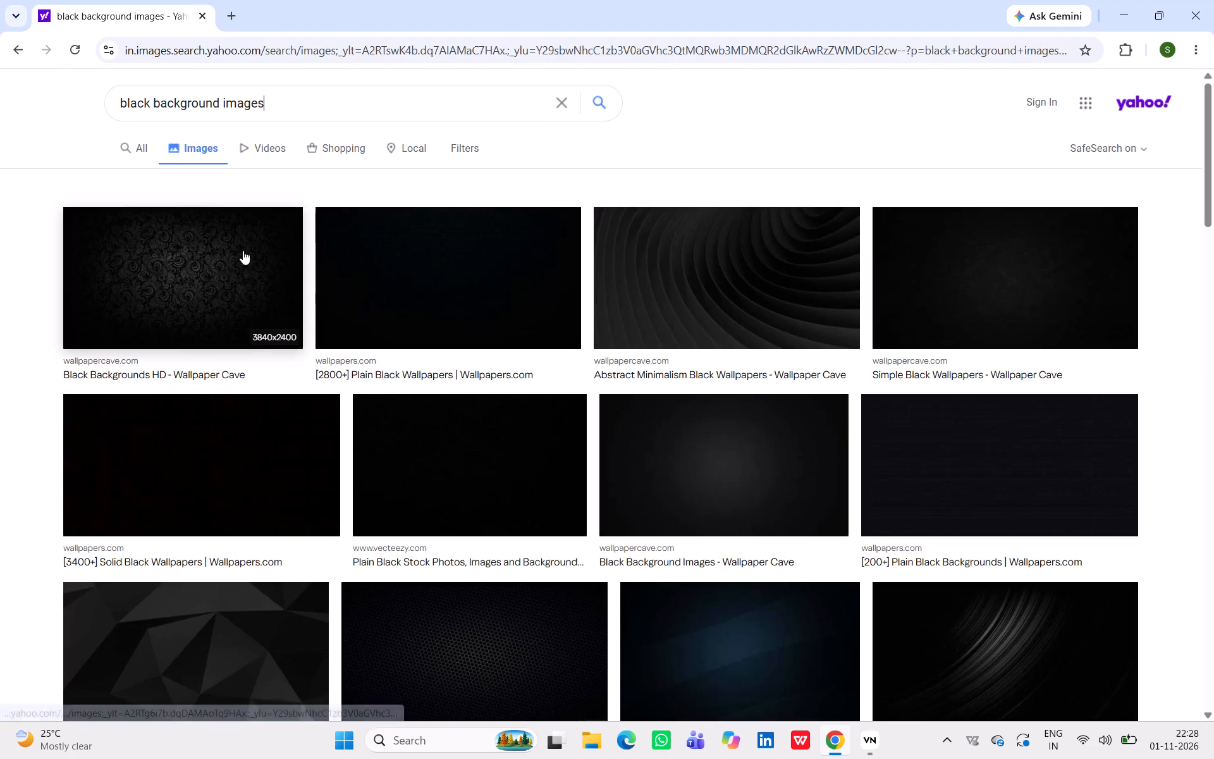
{"action": "left_click", "coordinate": [467, 298]}
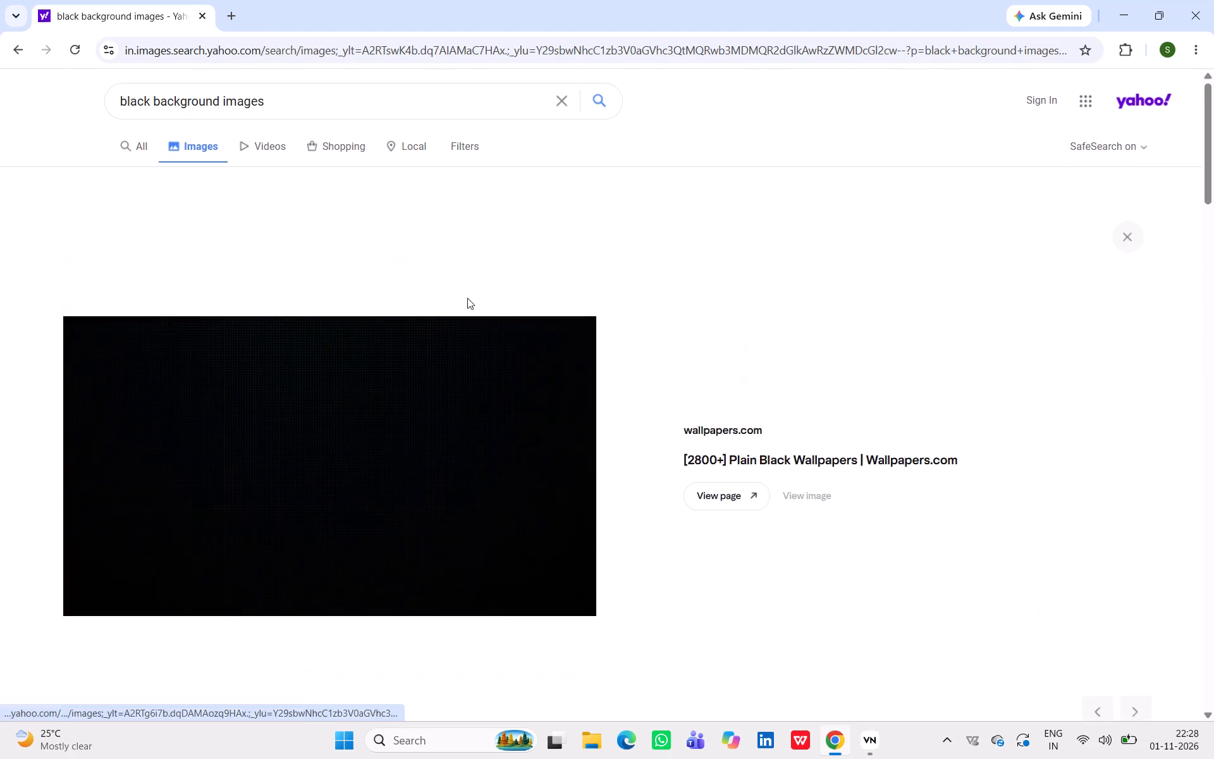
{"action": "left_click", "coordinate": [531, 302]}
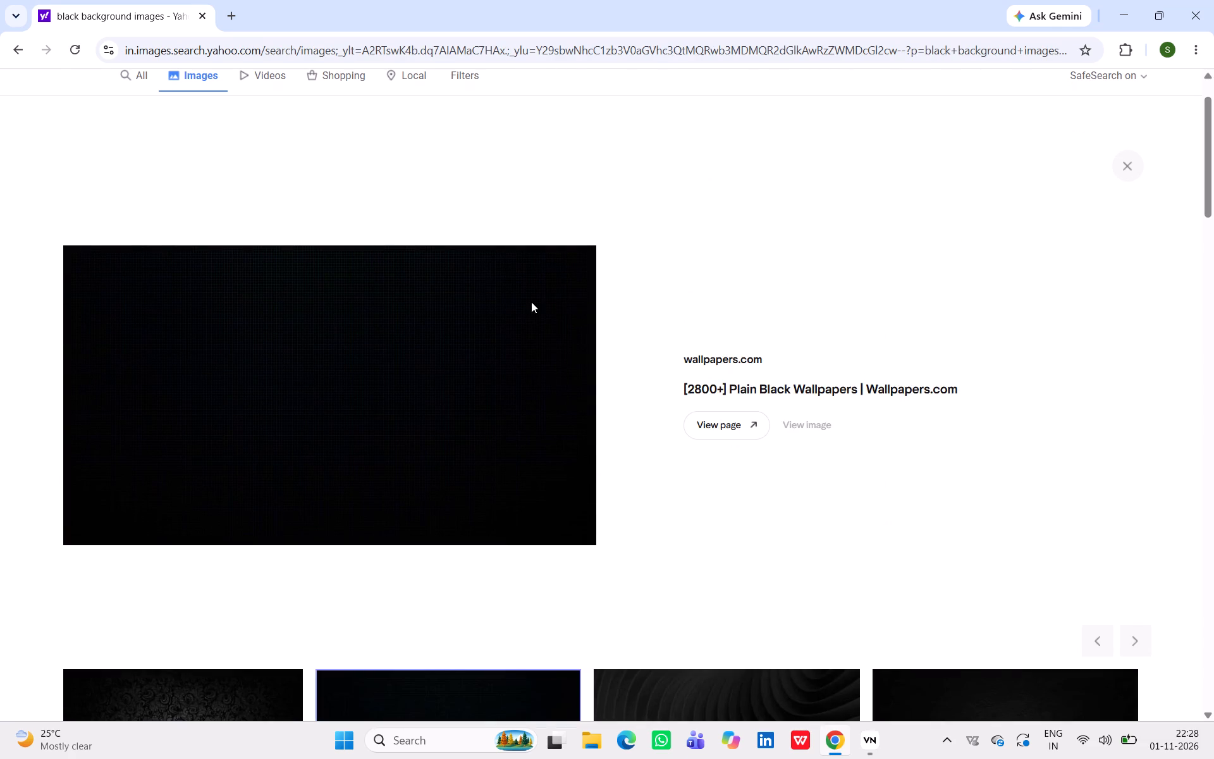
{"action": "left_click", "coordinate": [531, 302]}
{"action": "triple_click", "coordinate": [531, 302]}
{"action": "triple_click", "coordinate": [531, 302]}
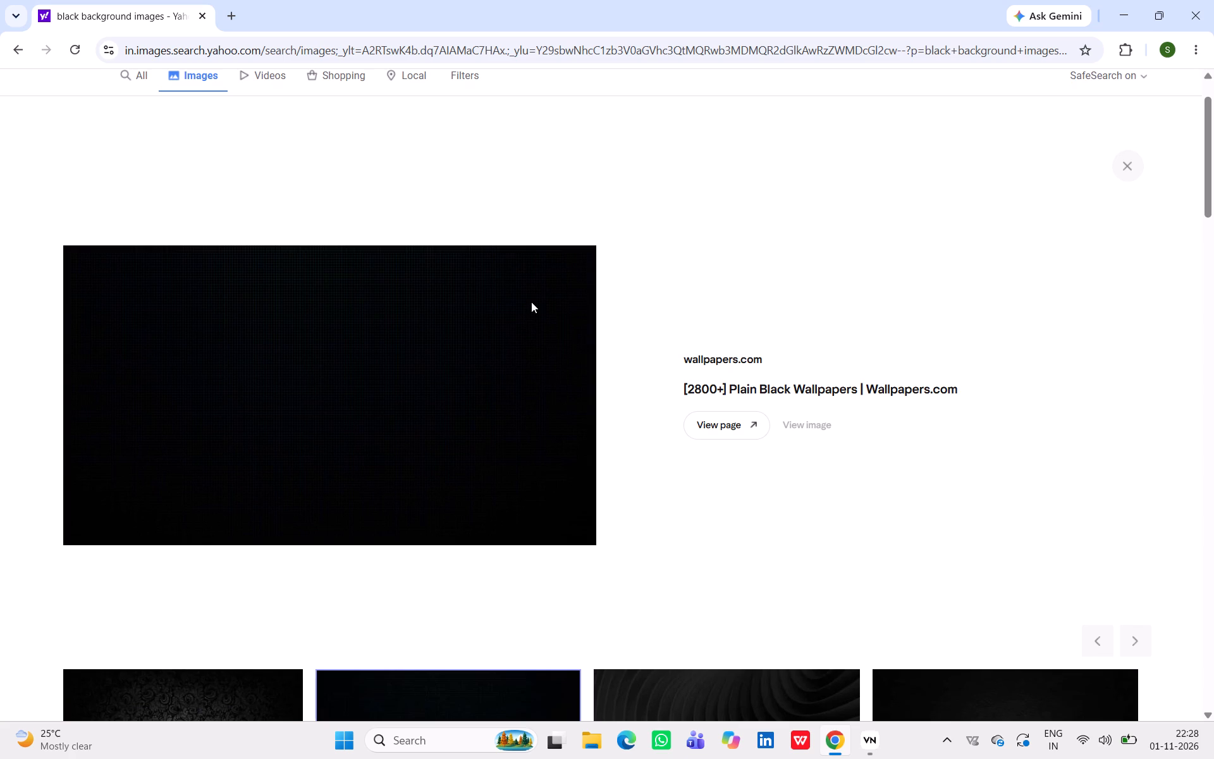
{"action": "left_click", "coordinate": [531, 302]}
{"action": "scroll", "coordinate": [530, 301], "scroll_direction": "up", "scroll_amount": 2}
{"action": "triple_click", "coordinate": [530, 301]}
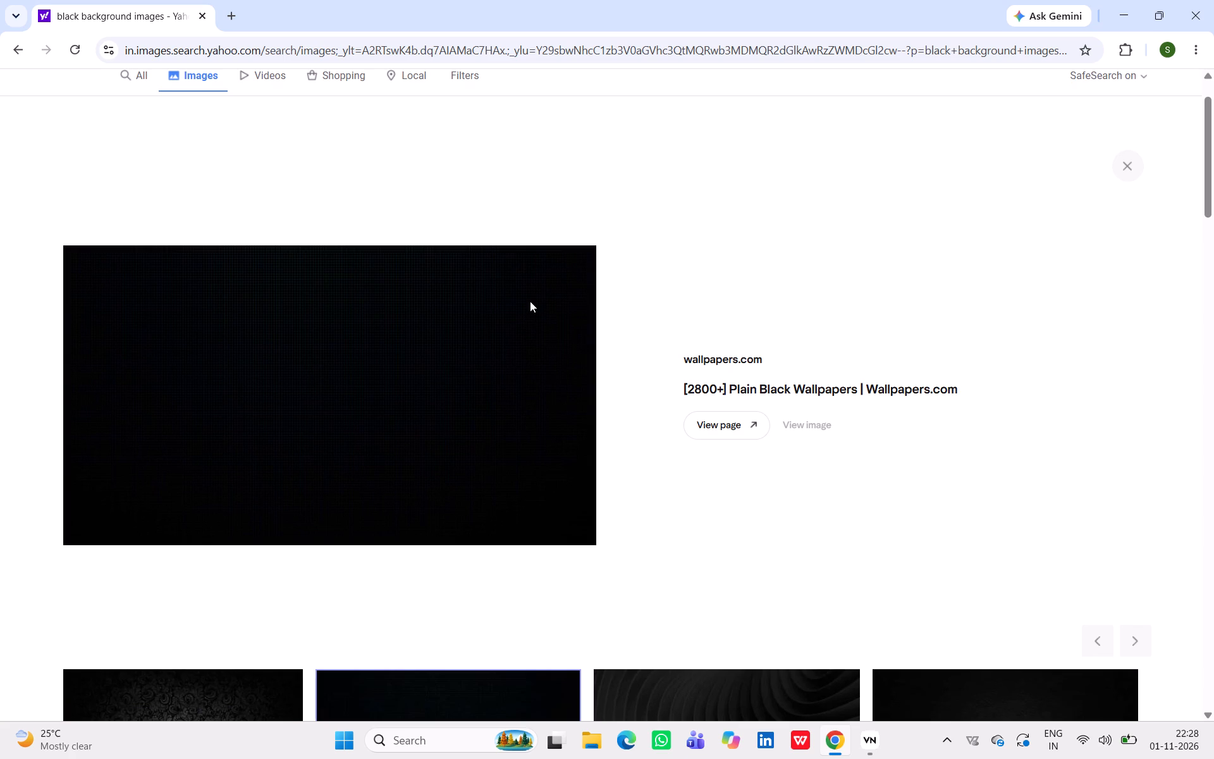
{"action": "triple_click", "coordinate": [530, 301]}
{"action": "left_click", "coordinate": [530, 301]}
Visit the plain black result's source page on wallpapers.com and open the starry plain black iPhone wallpaper to examine its image and download options.
{"action": "left_click", "coordinate": [728, 436]}
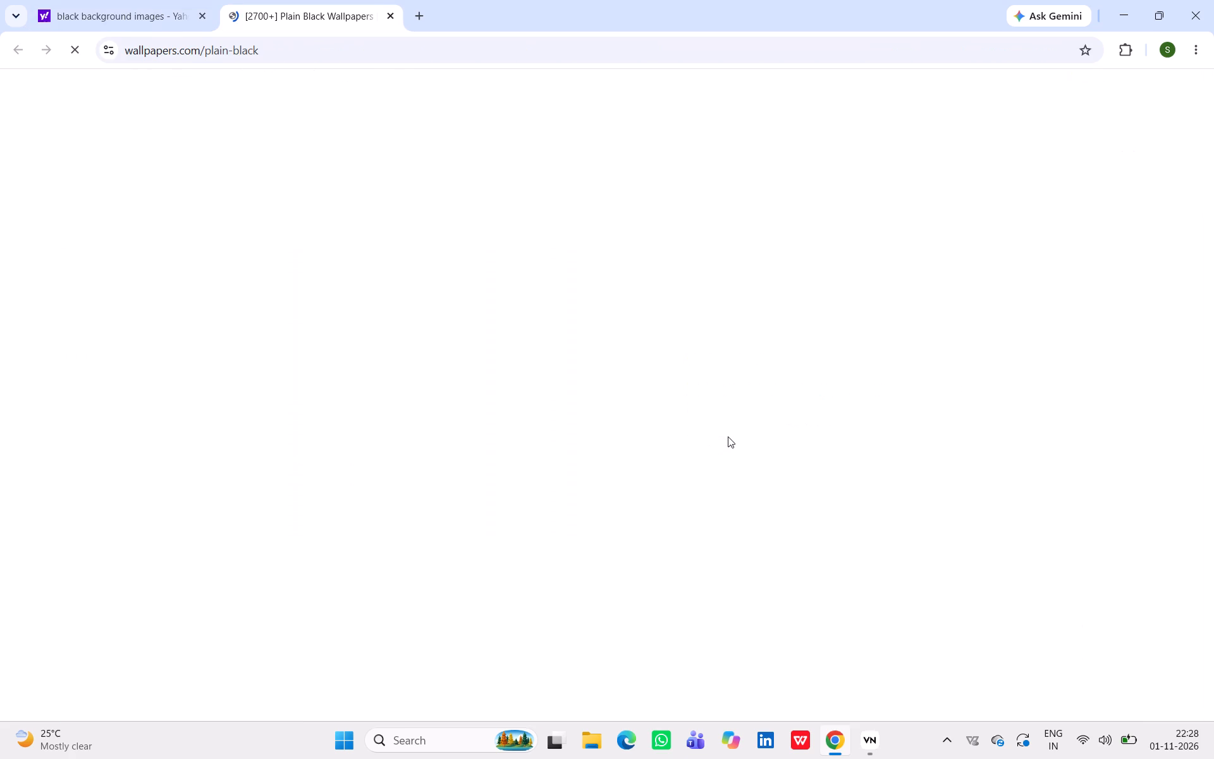
{"action": "scroll", "coordinate": [269, 562], "scroll_direction": "down", "scroll_amount": 1}
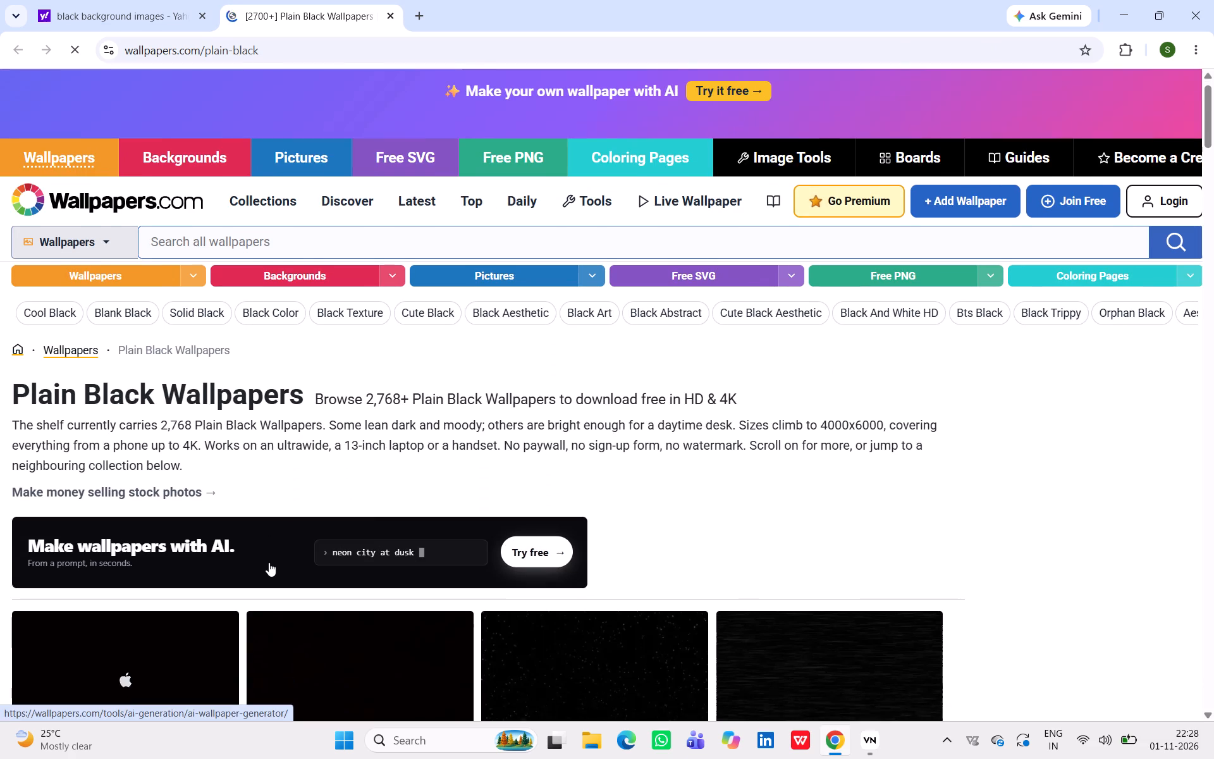
{"action": "scroll", "coordinate": [269, 562], "scroll_direction": "down", "scroll_amount": 2}
{"action": "left_click", "coordinate": [565, 472]}
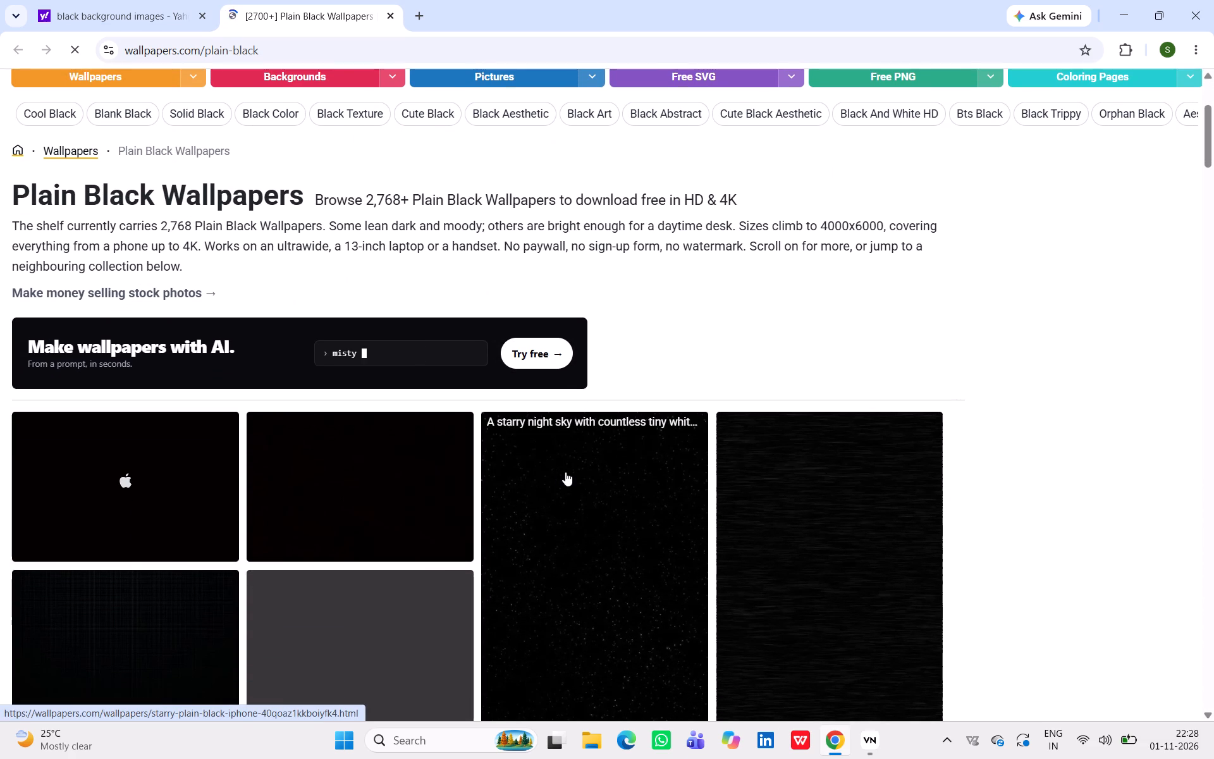
{"action": "left_click", "coordinate": [565, 472]}
{"action": "triple_click", "coordinate": [565, 472]}
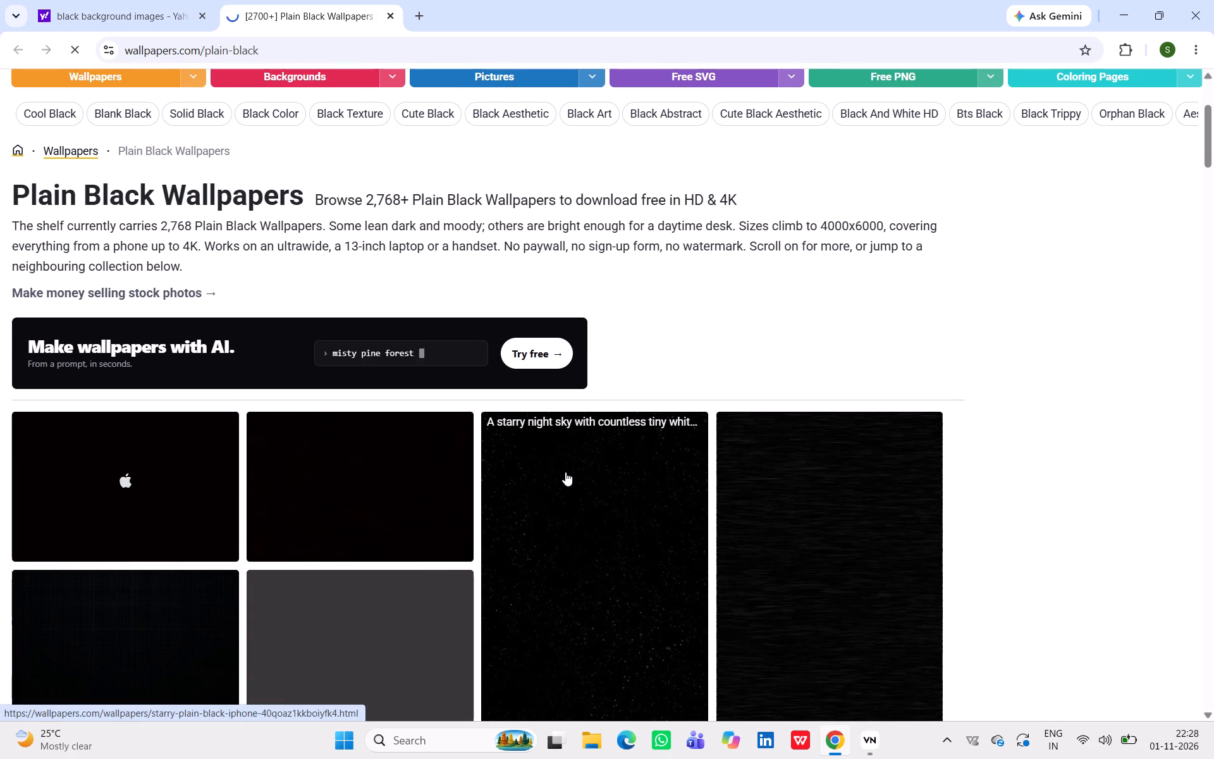
{"action": "triple_click", "coordinate": [565, 472]}
{"action": "left_click_drag", "start_coordinate": [565, 472], "coordinate": [679, 479]}
{"action": "scroll", "coordinate": [613, 486], "scroll_direction": "down", "scroll_amount": 2}
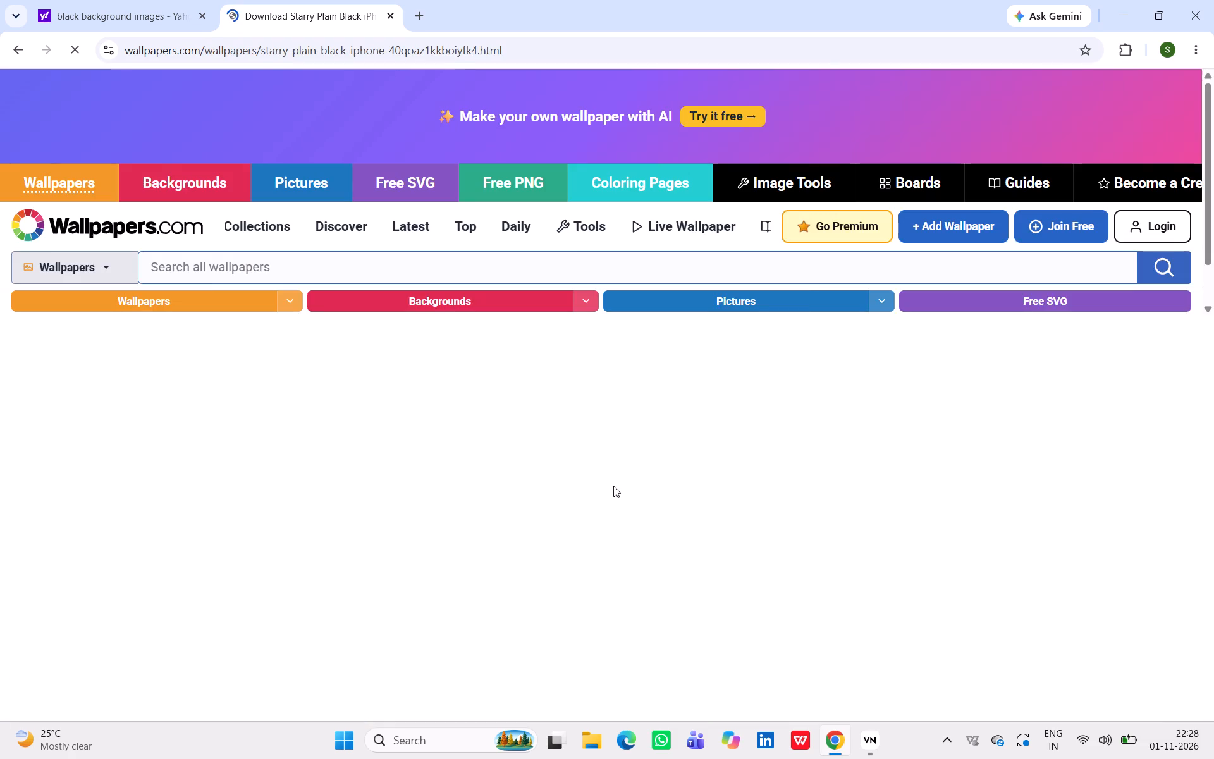
{"action": "scroll", "coordinate": [613, 486], "scroll_direction": "down", "scroll_amount": 1}
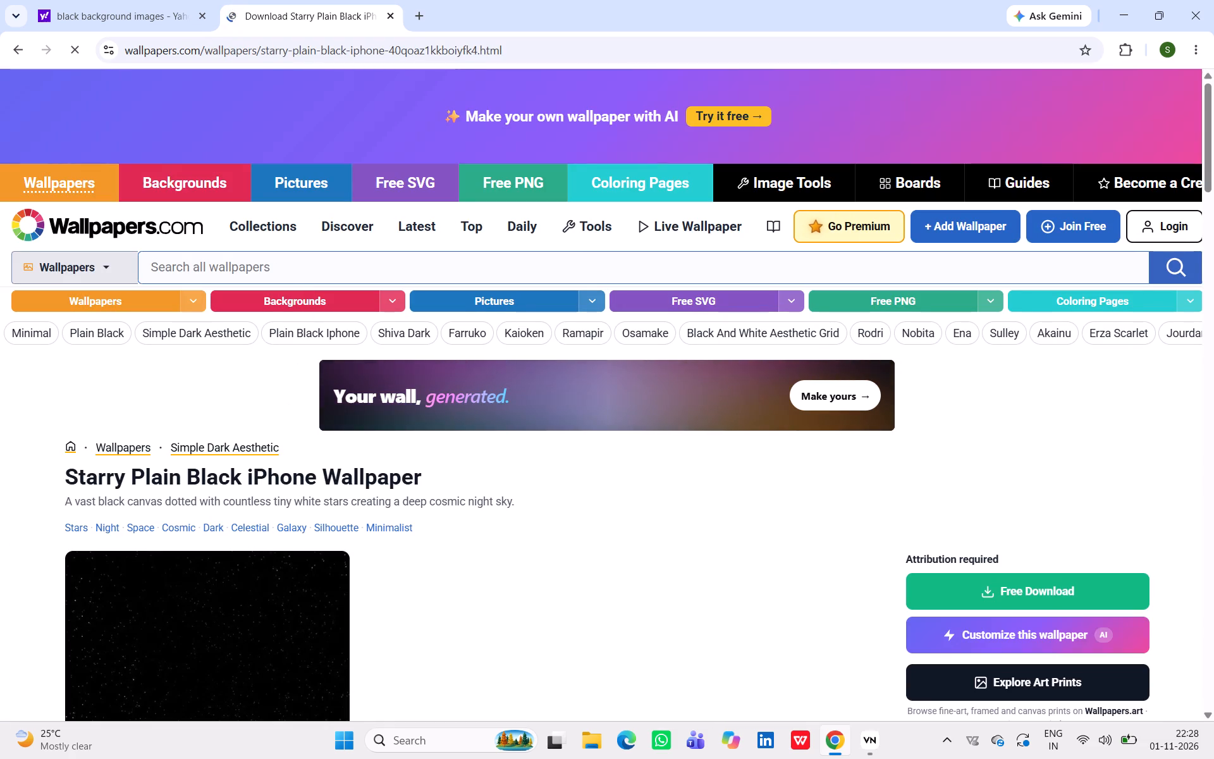
{"action": "scroll", "coordinate": [318, 257], "scroll_direction": "up", "scroll_amount": 6}
{"action": "scroll", "coordinate": [152, 608], "scroll_direction": "down", "scroll_amount": 1}
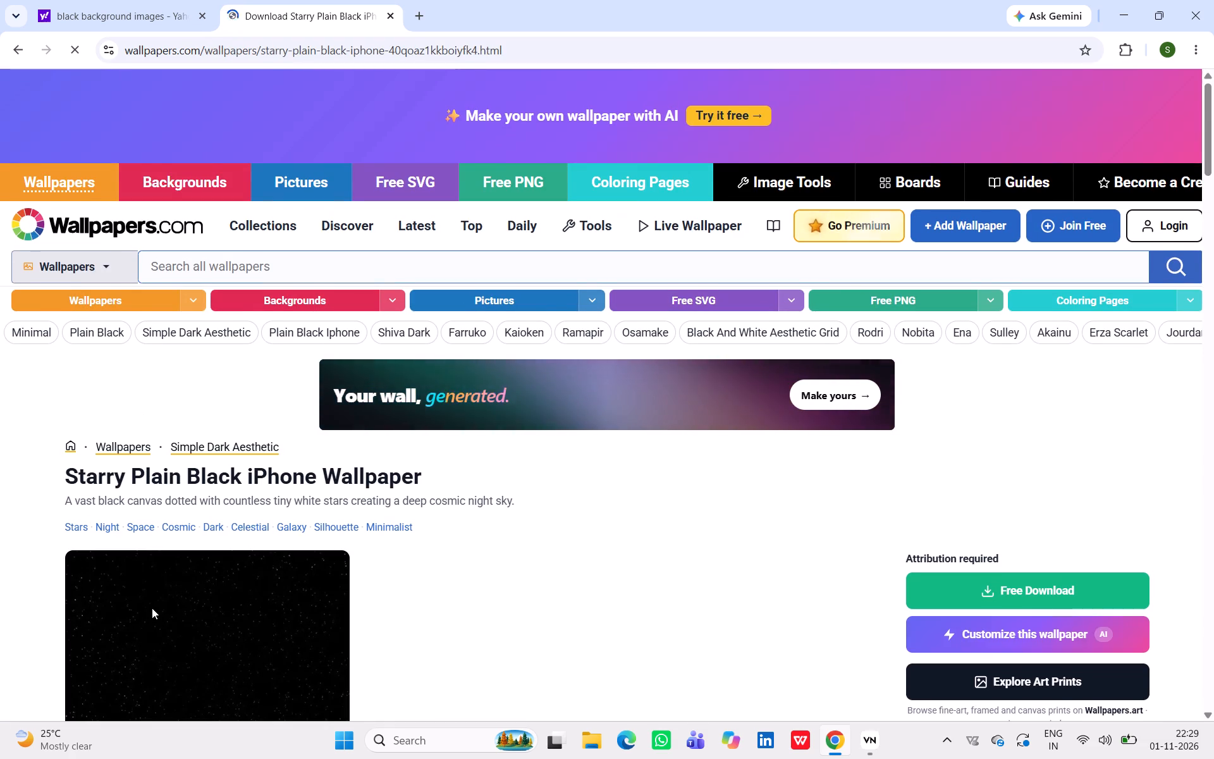
{"action": "scroll", "coordinate": [152, 608], "scroll_direction": "down", "scroll_amount": 5}
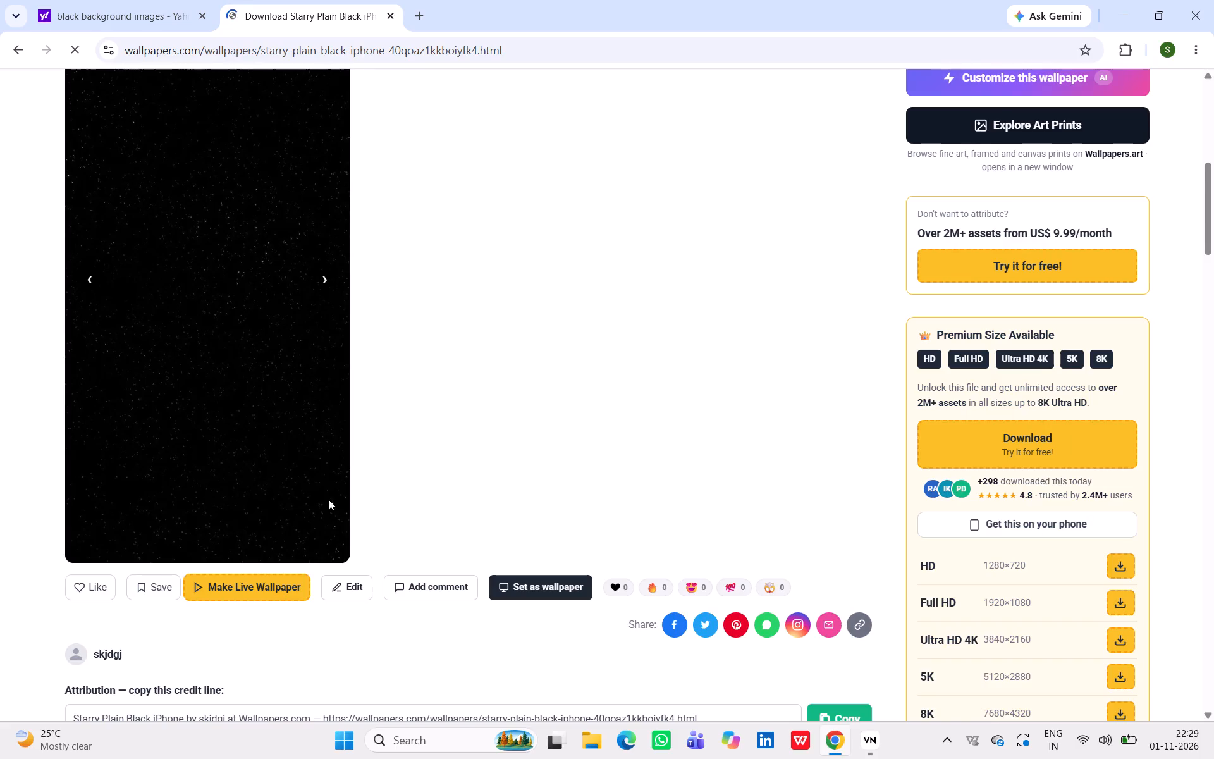
Dismiss the wallpaper page's notification and sign-in prompts, close Chrome, and return to the VN editor.
{"action": "left_click", "coordinate": [280, 422]}
{"action": "triple_click", "coordinate": [280, 422]}
{"action": "triple_click", "coordinate": [280, 422]}
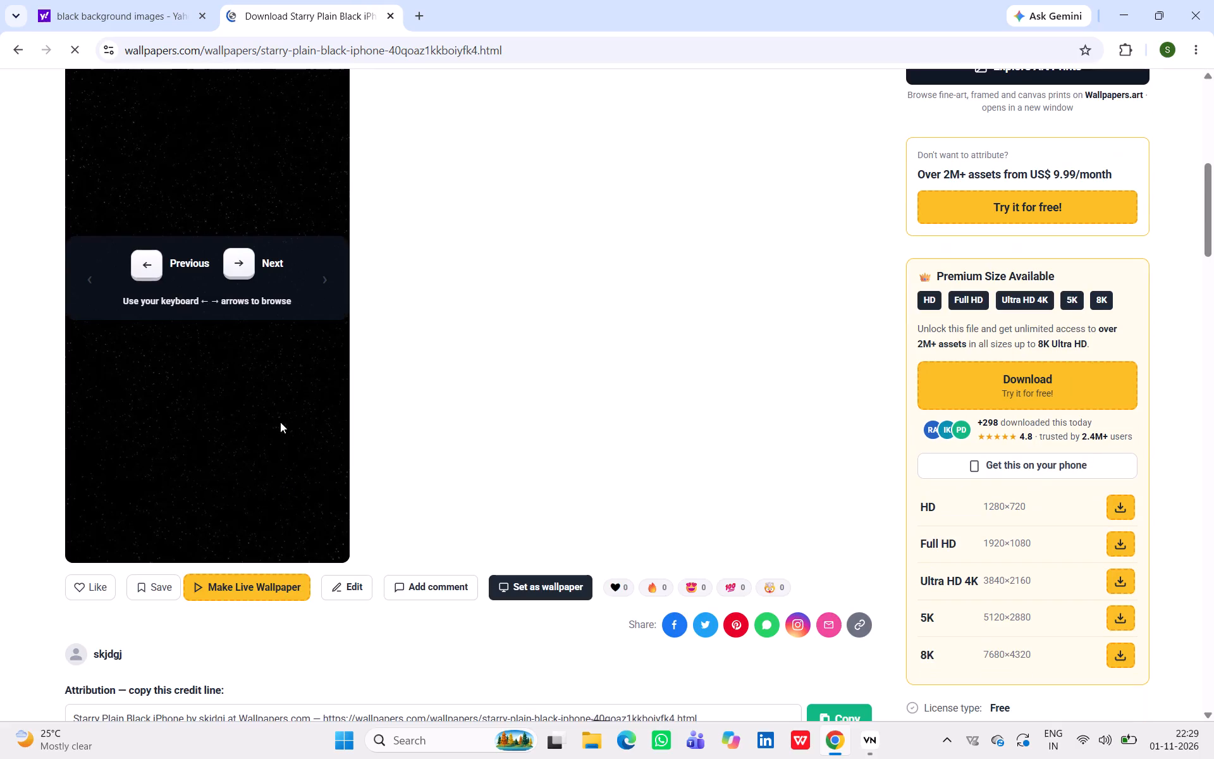
{"action": "left_click", "coordinate": [280, 422]}
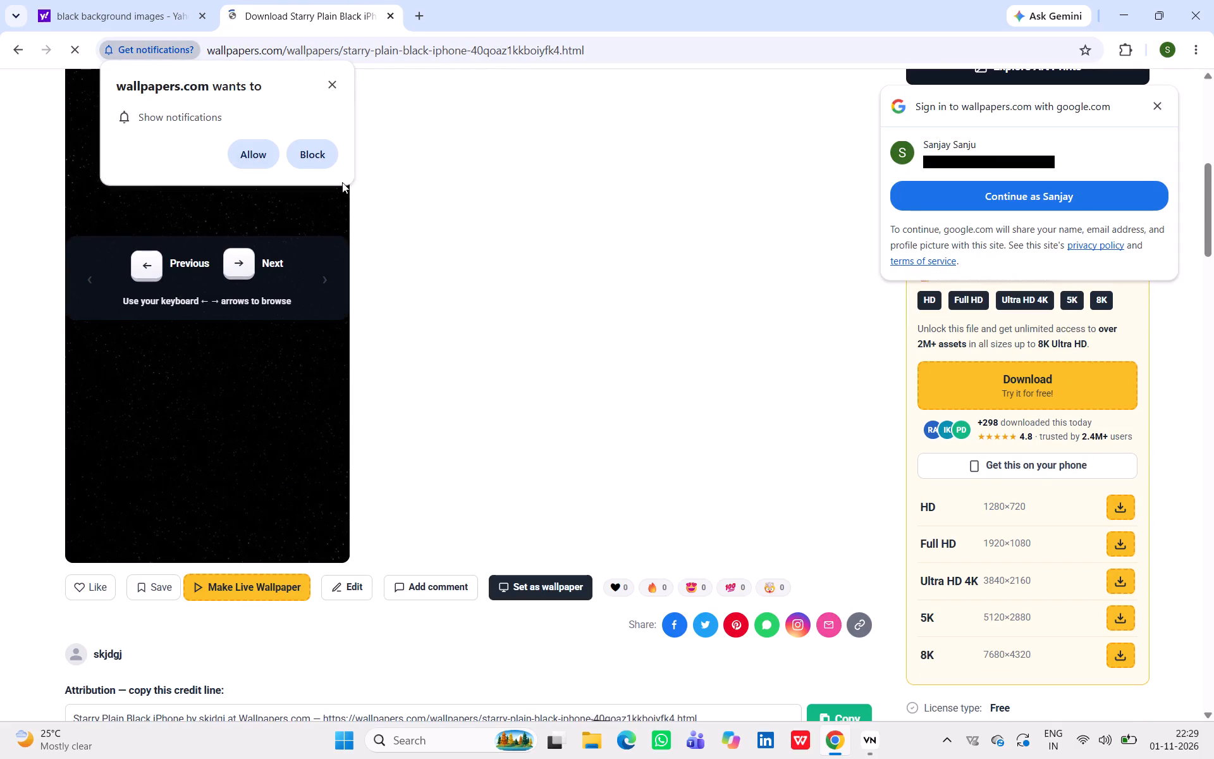
{"action": "left_click", "coordinate": [332, 89]}
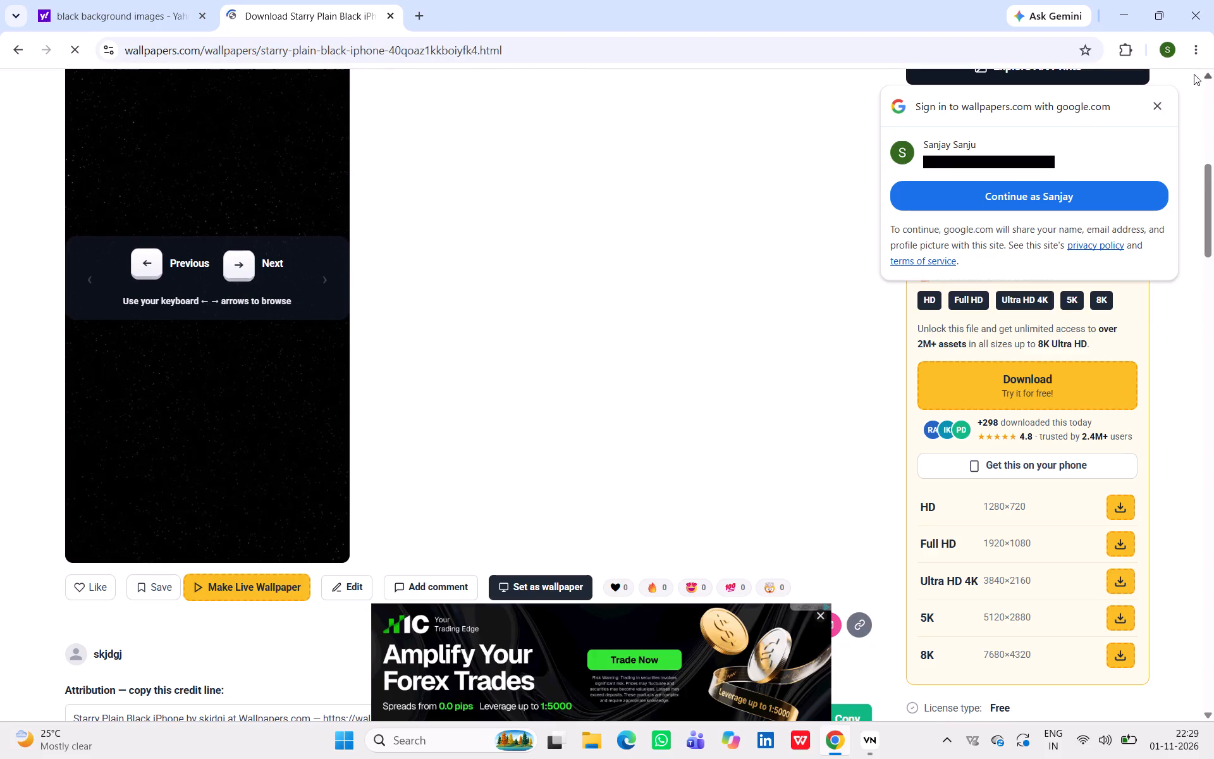
{"action": "left_click", "coordinate": [1151, 106]}
{"action": "left_click", "coordinate": [1213, 0]}
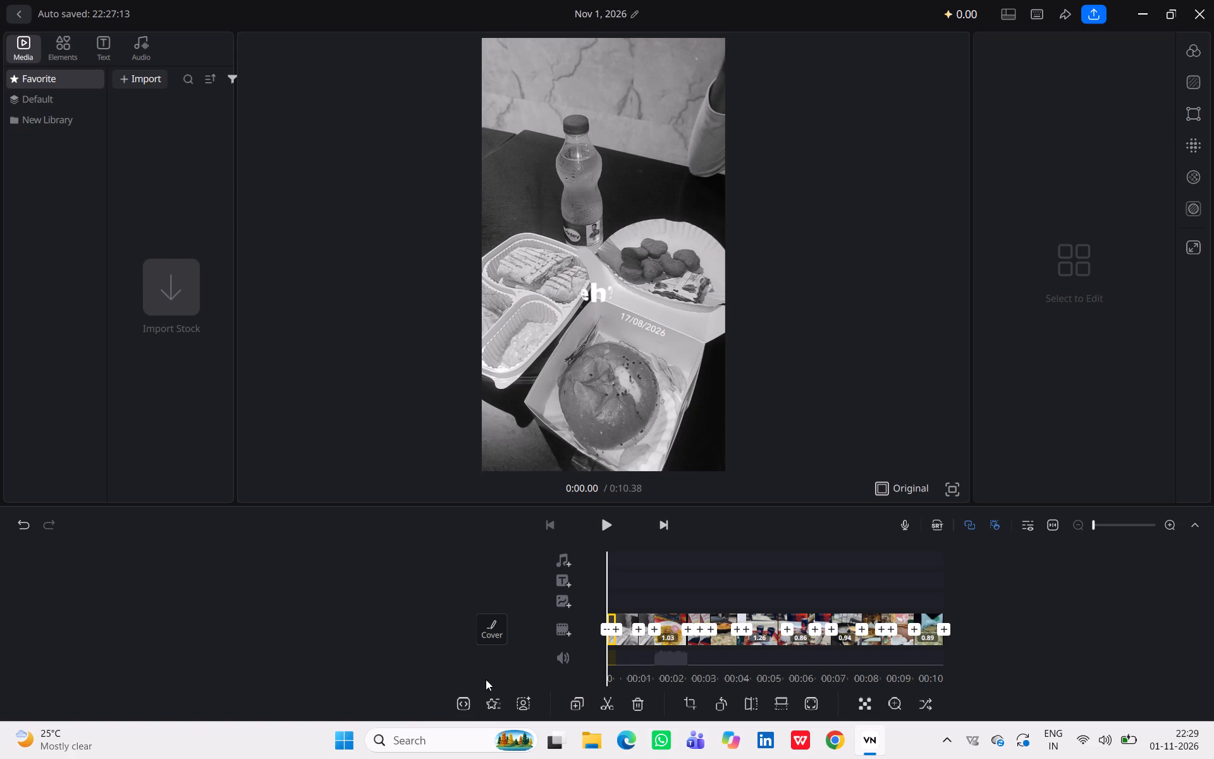
Duplicate the short black-and-white food photo clip at the very start of the timeline.
{"action": "left_click", "coordinate": [577, 703]}
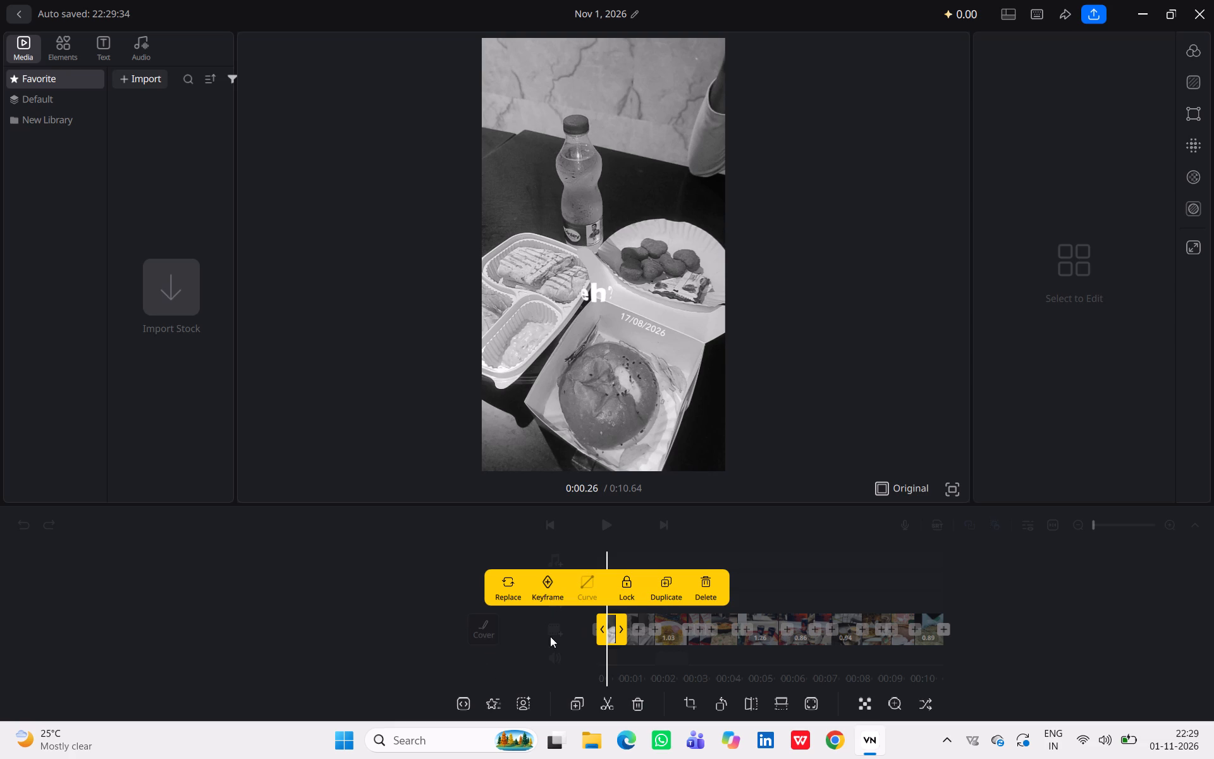
{"action": "left_click", "coordinate": [383, 614]}
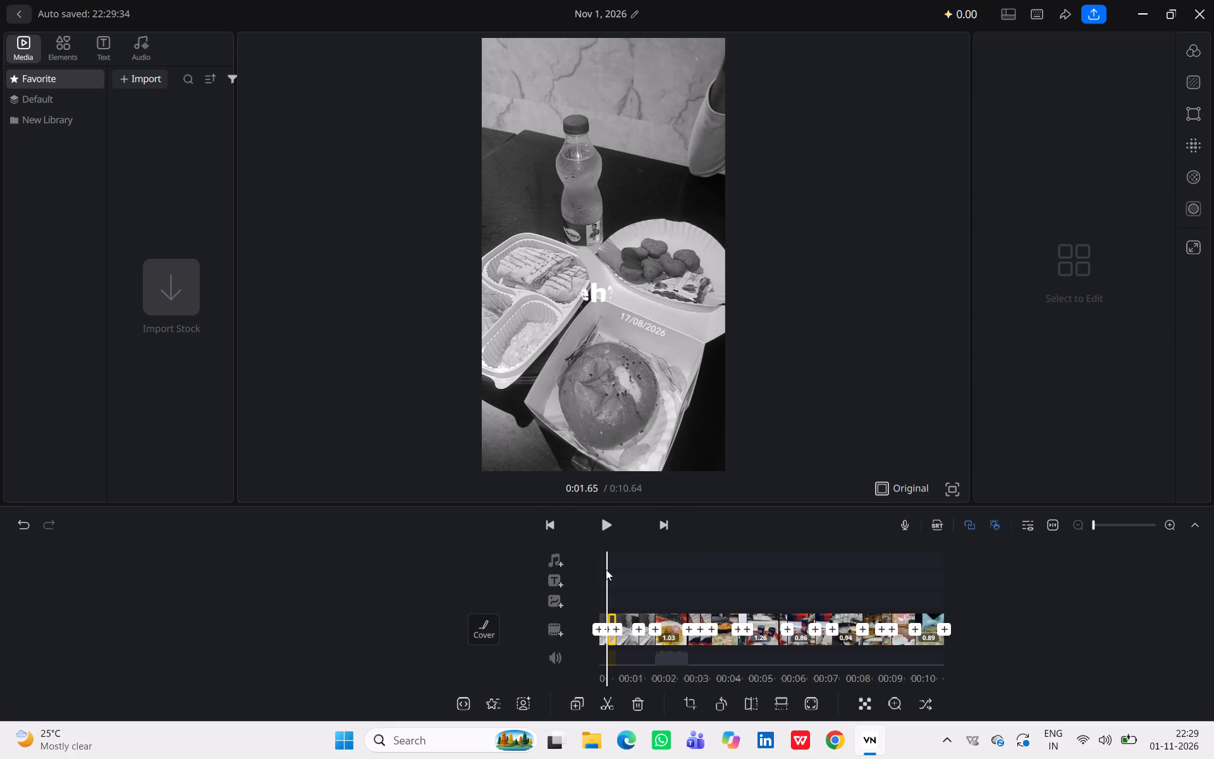
Return the playhead to 0:00.00 and start adding an overlay clip at the beginning of the video.
{"action": "left_click", "coordinate": [539, 519]}
{"action": "left_click_drag", "start_coordinate": [539, 519], "coordinate": [559, 586]}
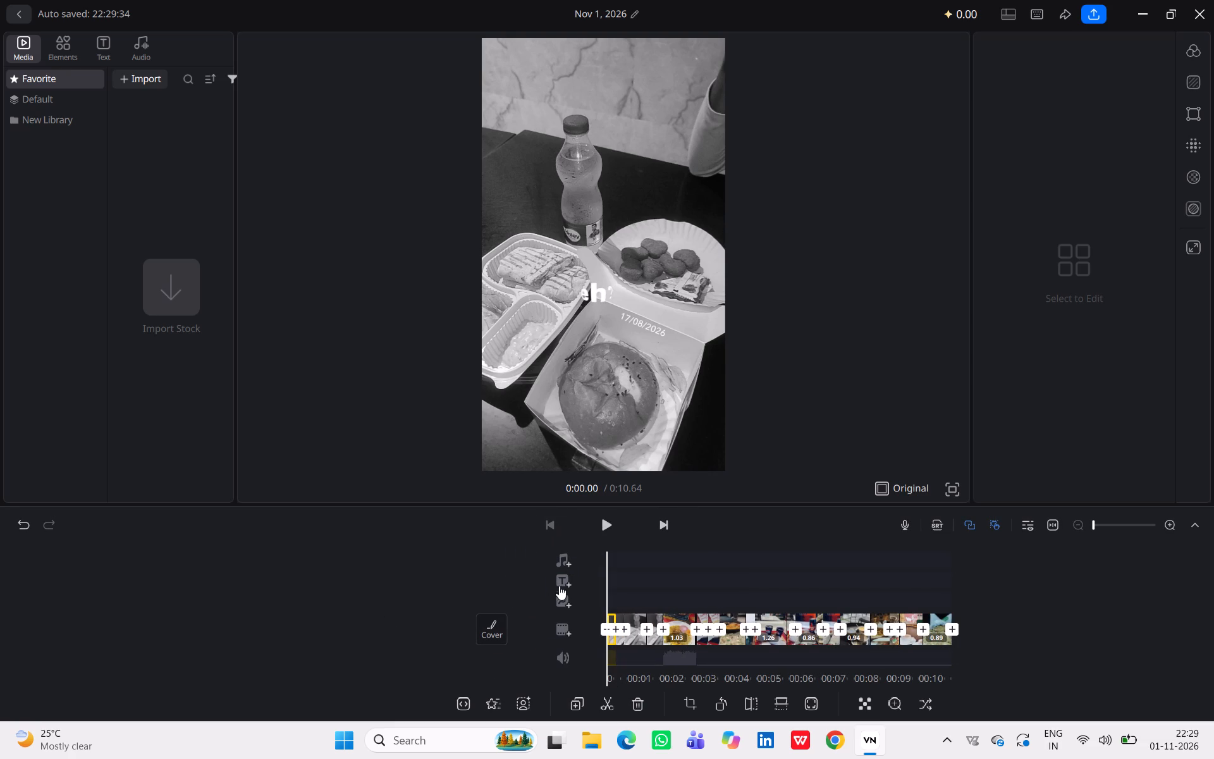
{"action": "left_click_drag", "start_coordinate": [559, 586], "coordinate": [563, 604]}
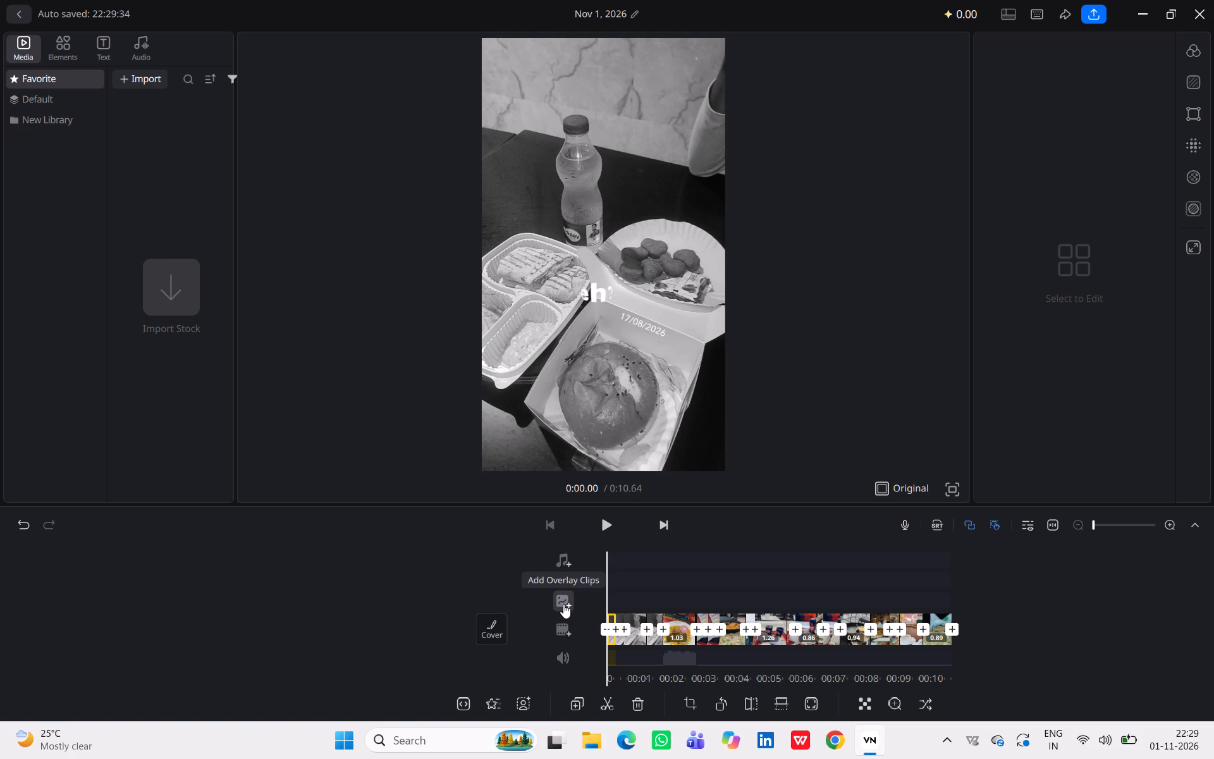
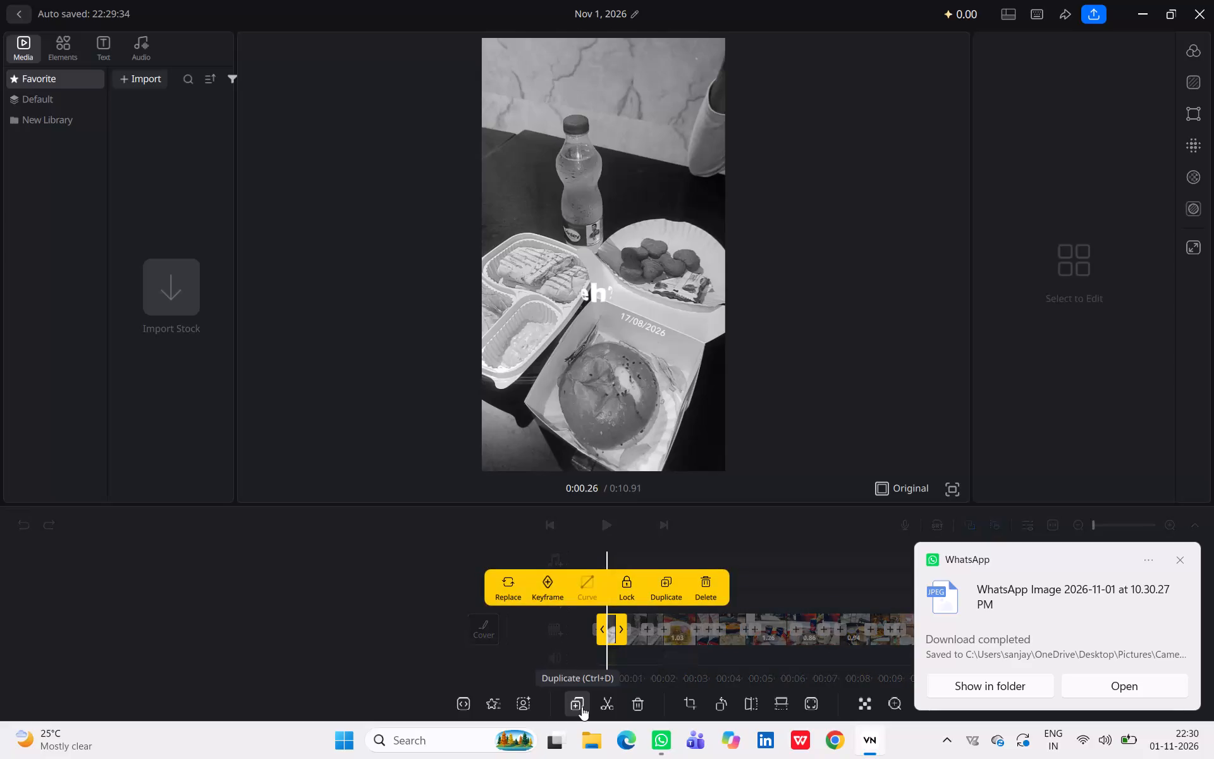
Deselect the short opening clip and return the playhead to 0:00.00.
{"action": "left_click", "coordinate": [855, 429]}
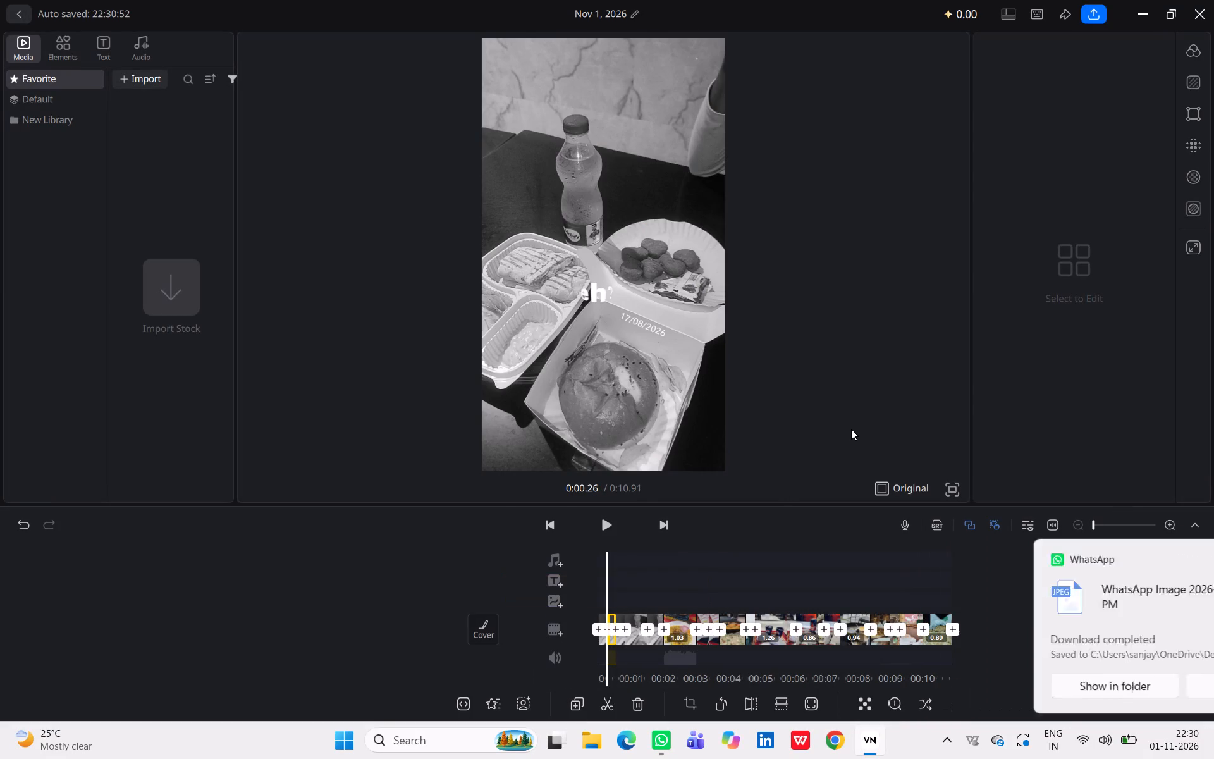
{"action": "triple_click", "coordinate": [553, 531]}
{"action": "triple_click", "coordinate": [553, 531]}
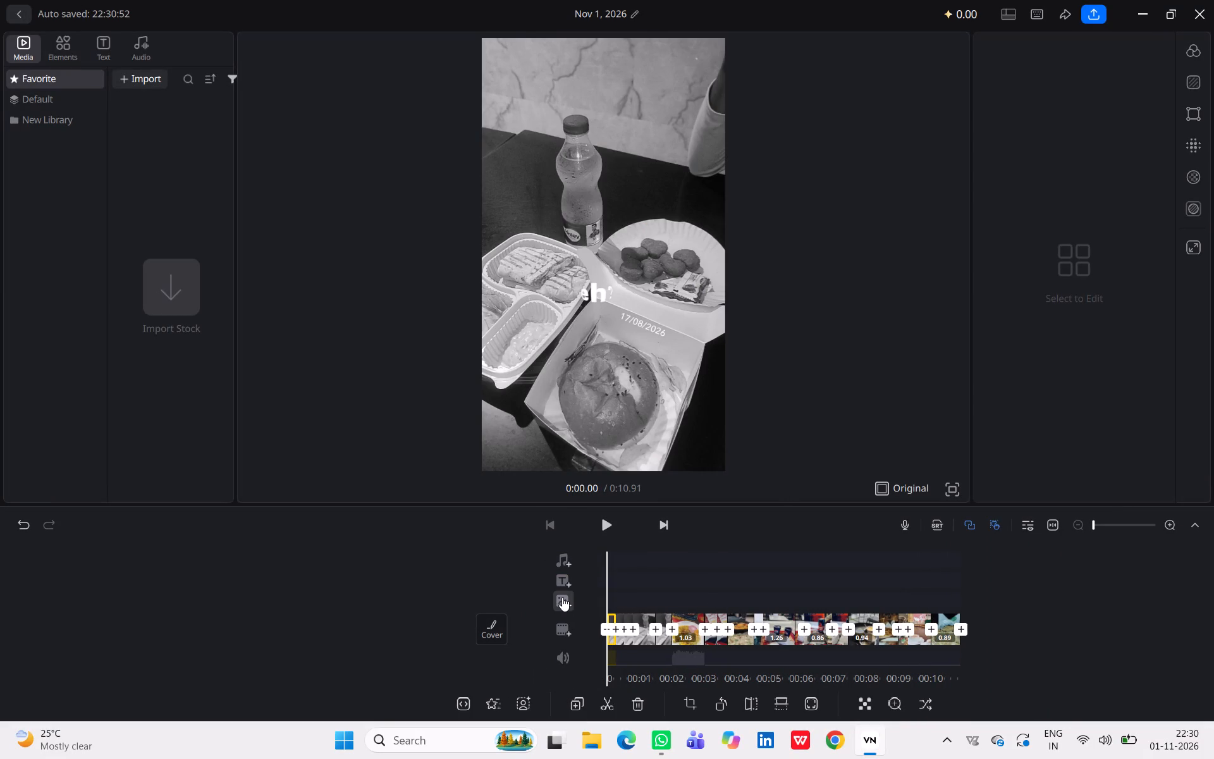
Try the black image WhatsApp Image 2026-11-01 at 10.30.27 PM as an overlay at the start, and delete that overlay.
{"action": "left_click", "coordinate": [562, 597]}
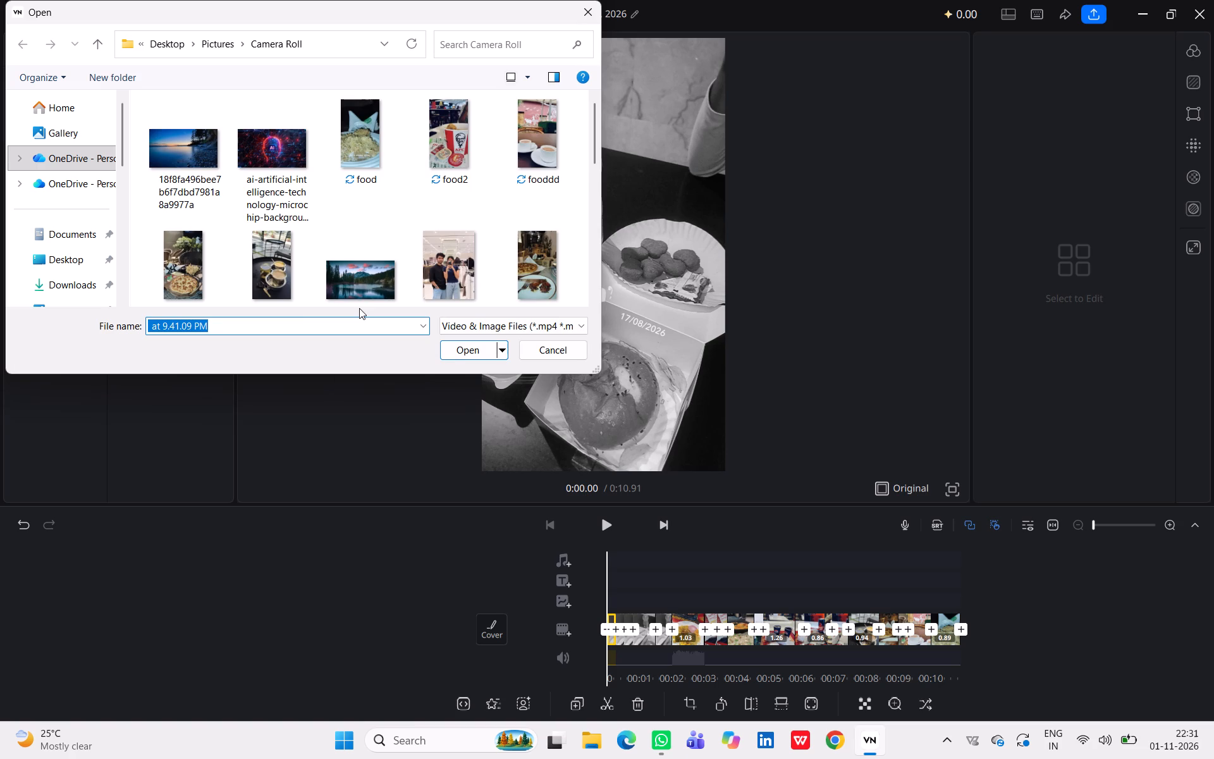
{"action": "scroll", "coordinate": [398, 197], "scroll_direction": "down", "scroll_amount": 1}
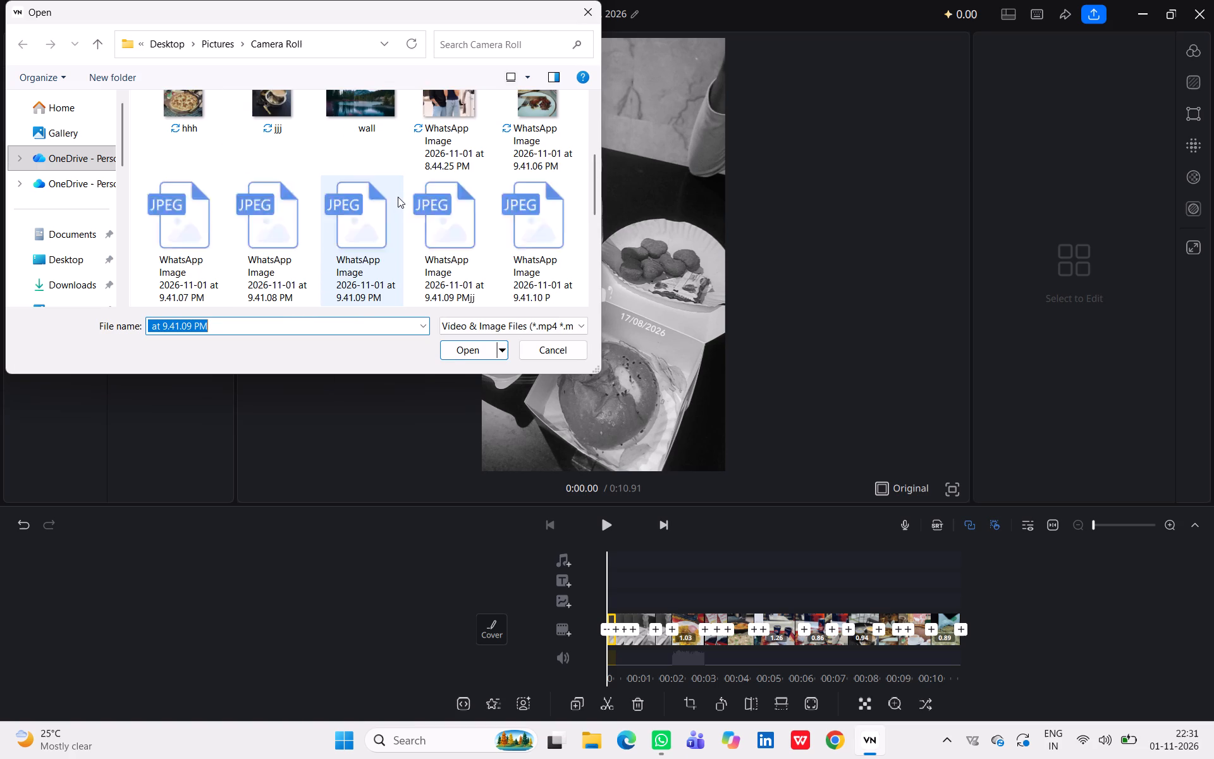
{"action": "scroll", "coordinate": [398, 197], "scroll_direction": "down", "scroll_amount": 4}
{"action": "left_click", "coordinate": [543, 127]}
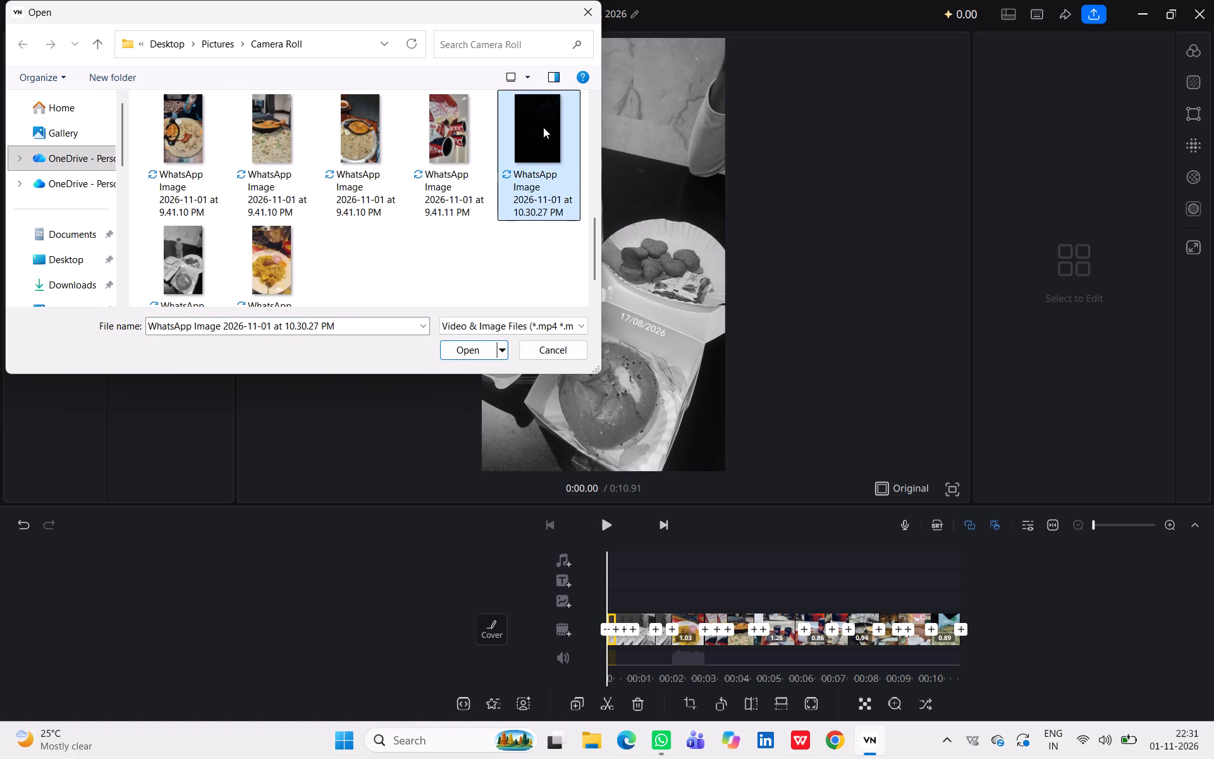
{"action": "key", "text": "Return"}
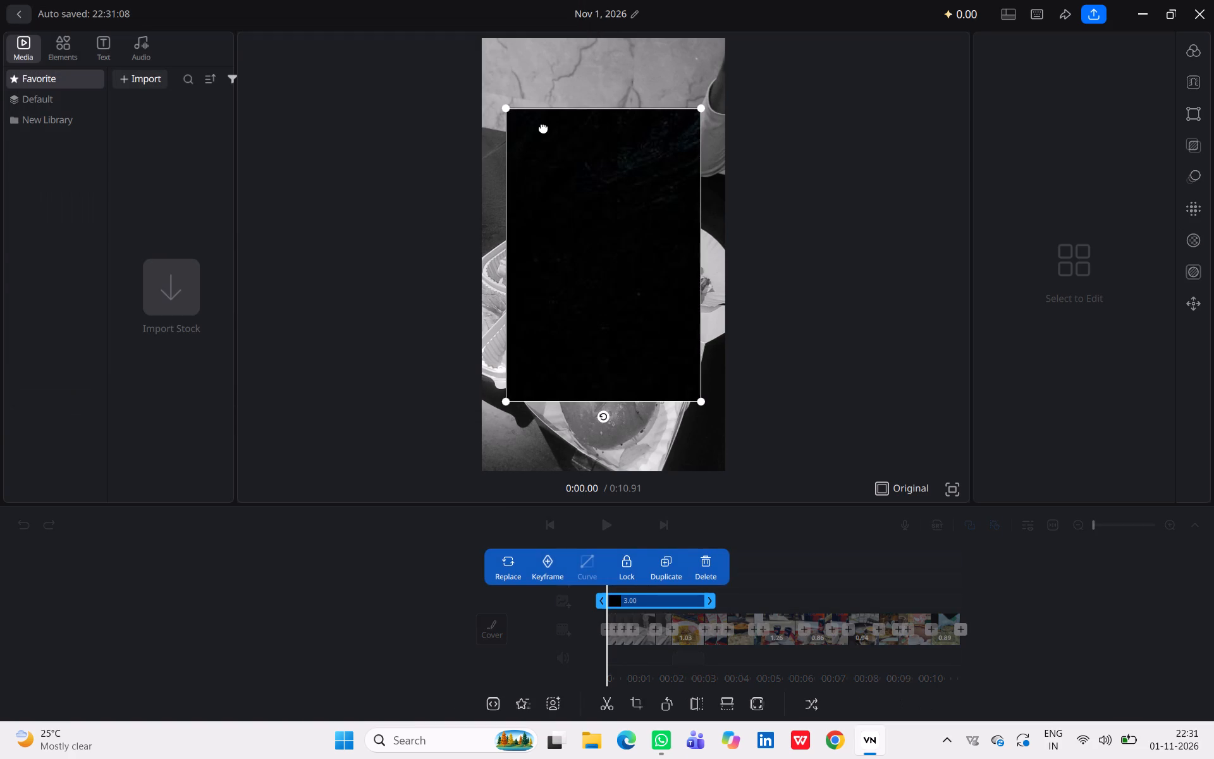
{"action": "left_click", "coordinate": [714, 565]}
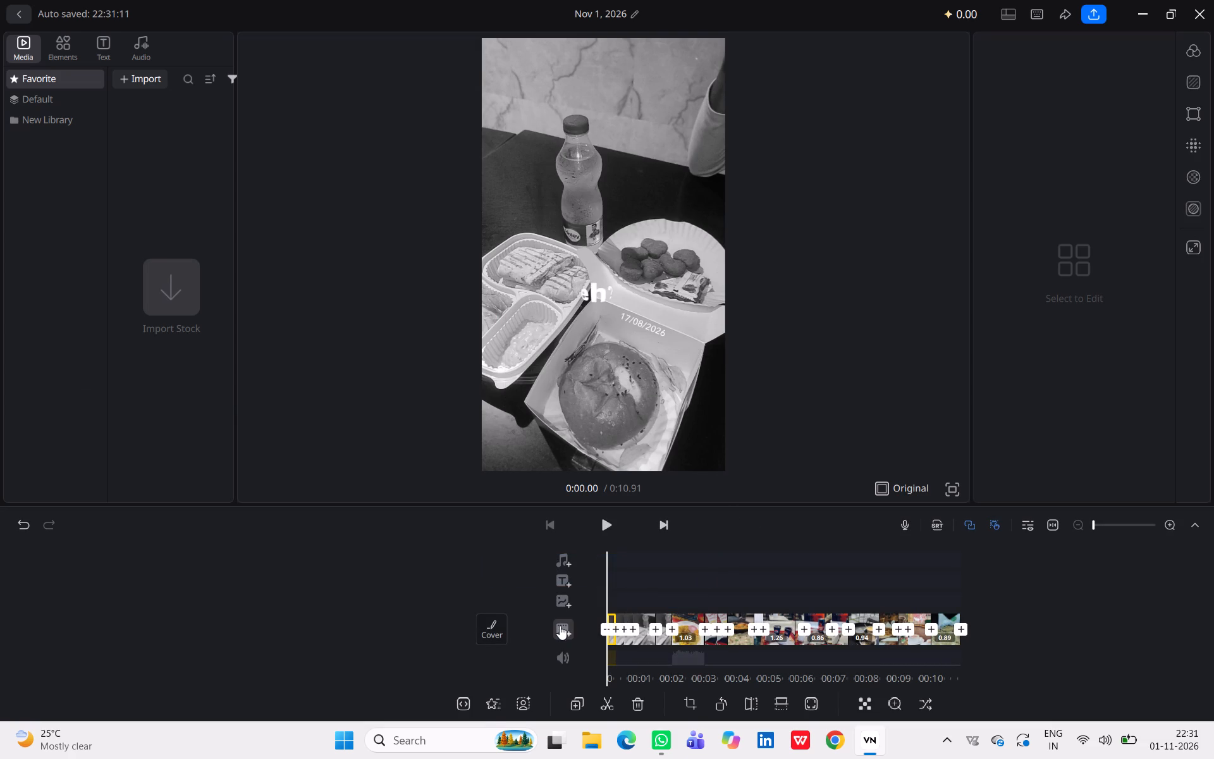
Insert the black image WhatsApp Image 2026-11-01 at 10.30.27 PM at the start of the main track.
{"action": "left_click", "coordinate": [560, 626]}
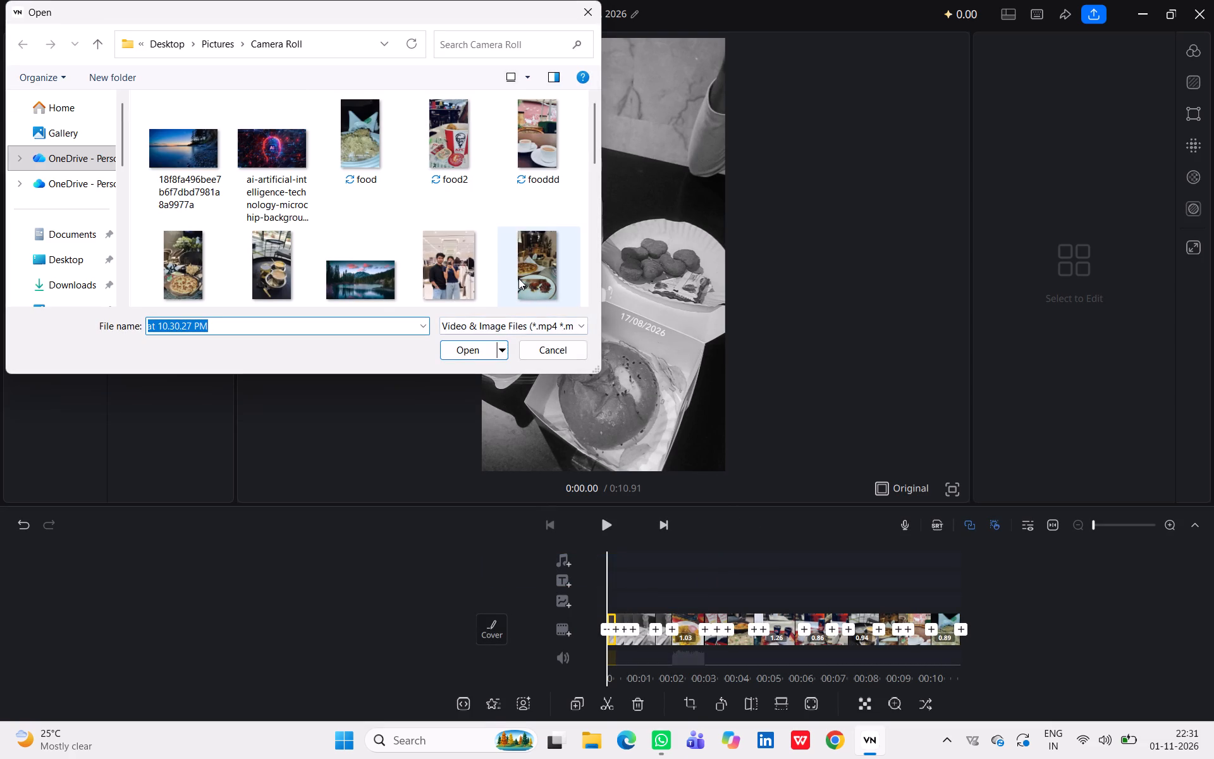
{"action": "scroll", "coordinate": [518, 278], "scroll_direction": "down", "scroll_amount": 1}
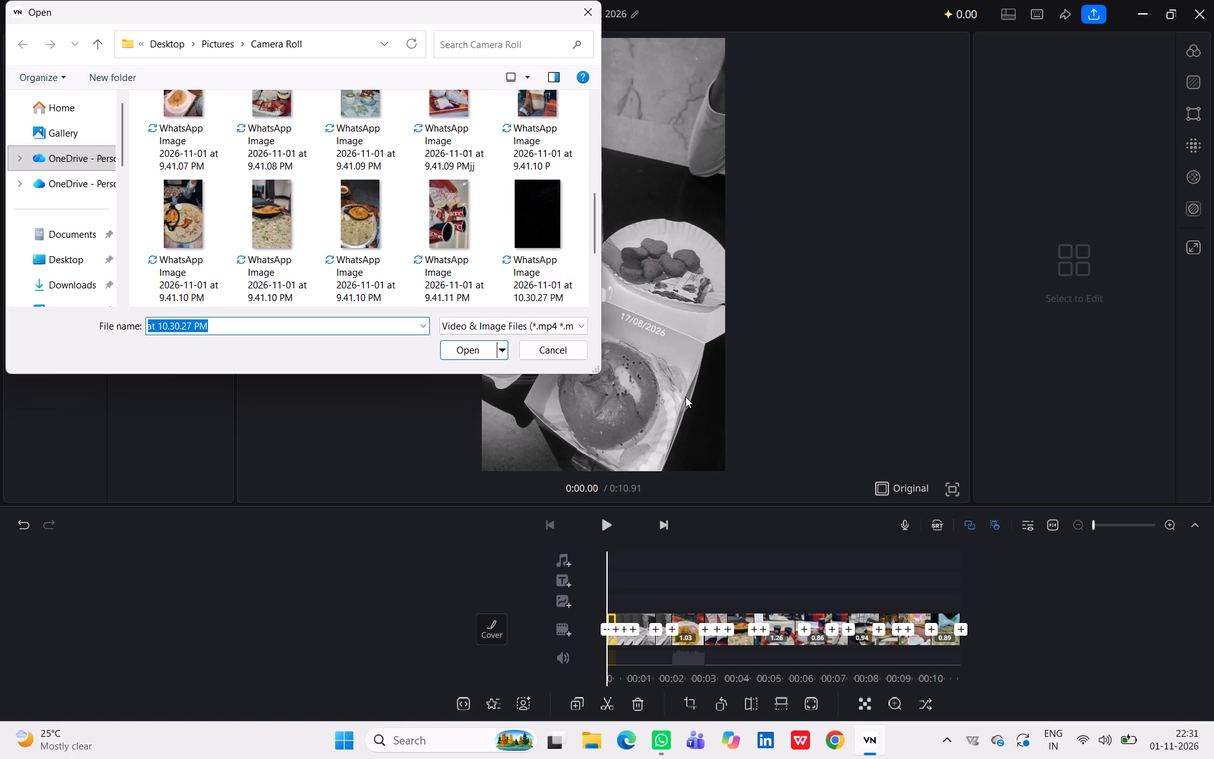
{"action": "key", "text": "Return"}
{"action": "left_click", "coordinate": [554, 382]}
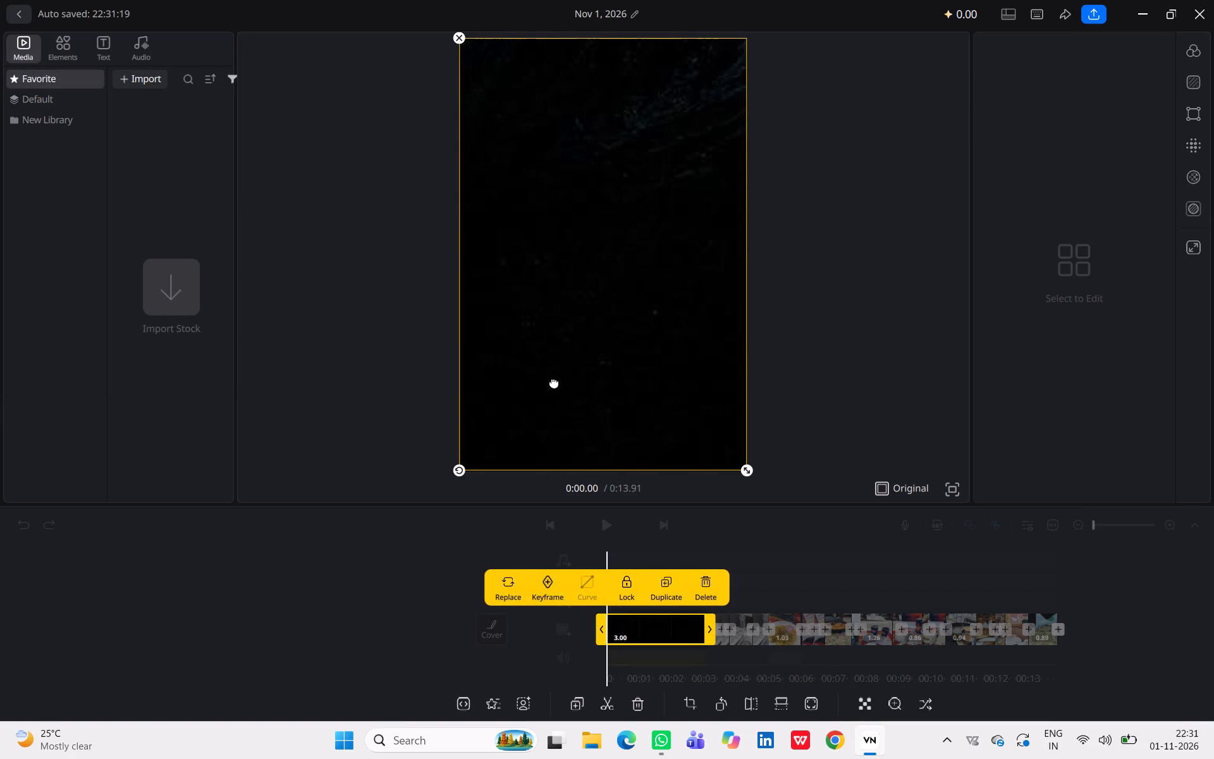
{"action": "left_click", "coordinate": [554, 382]}
Trim the black opening clip's end so that it lasts about 0.05 s.
{"action": "left_click_drag", "start_coordinate": [707, 627], "coordinate": [688, 634]}
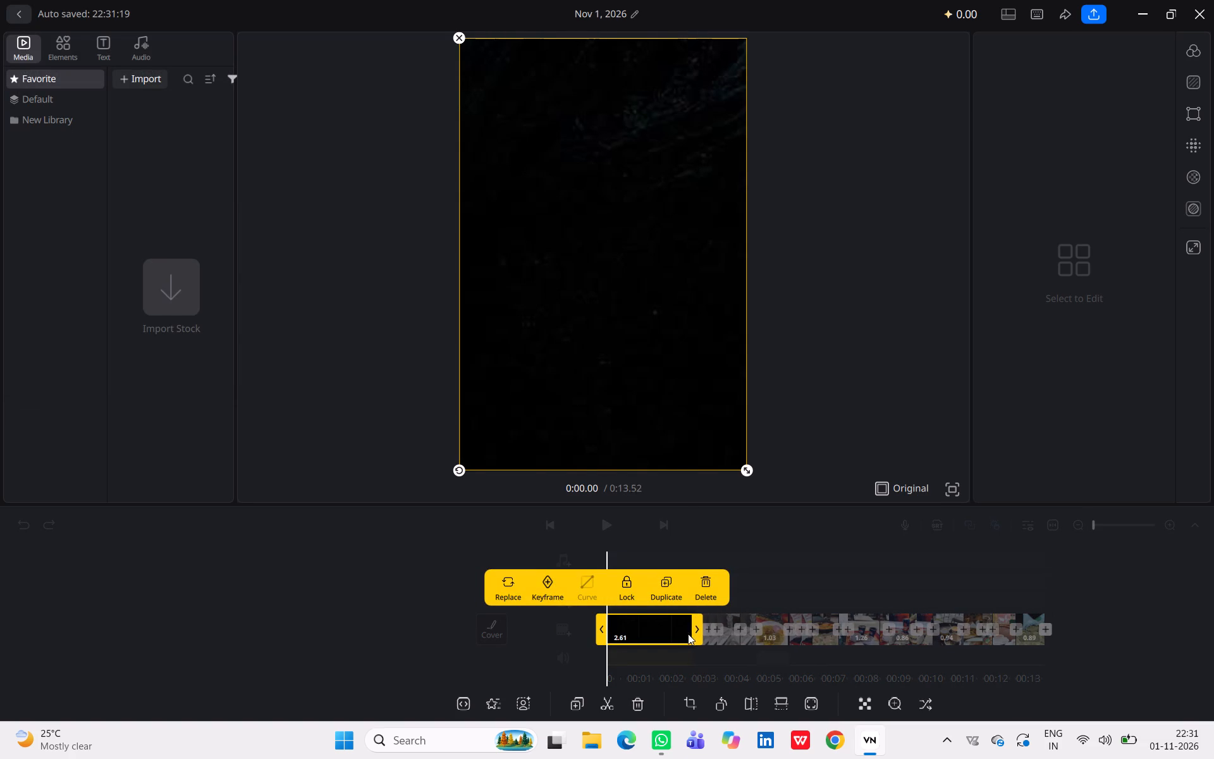
{"action": "left_click_drag", "start_coordinate": [688, 634], "coordinate": [610, 648]}
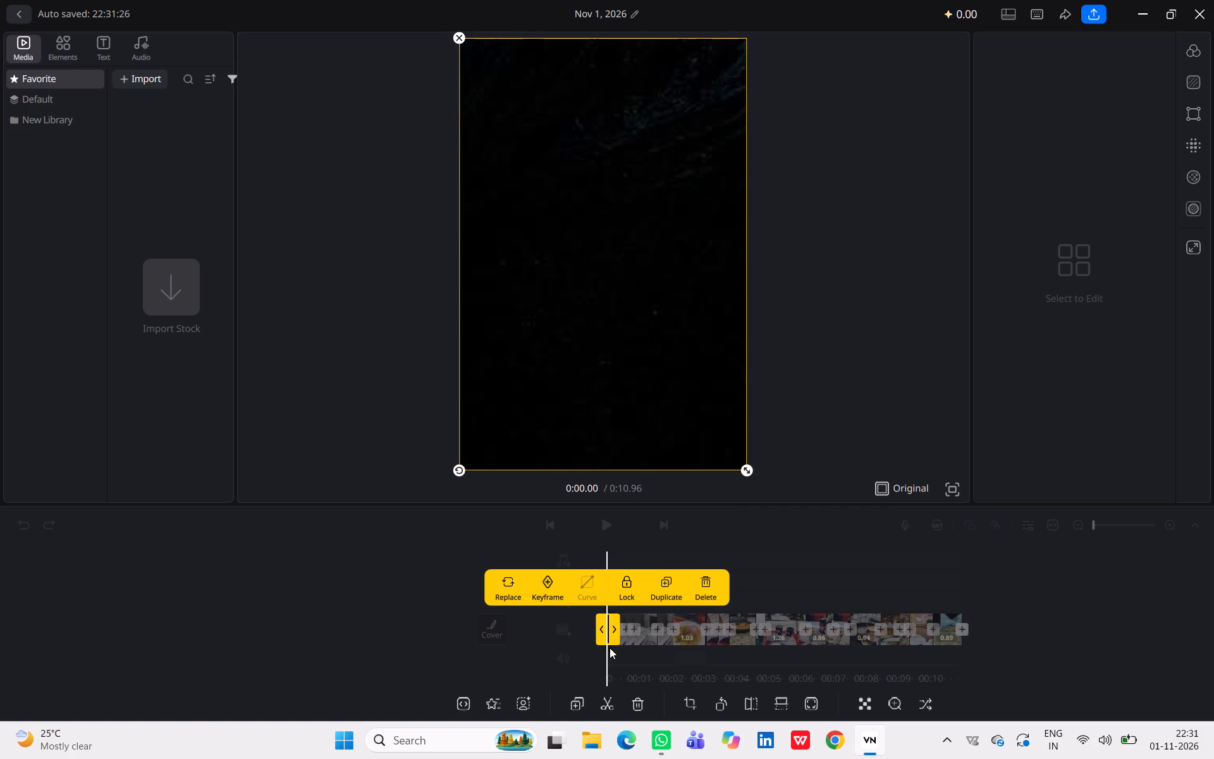
{"action": "key", "text": "Return"}
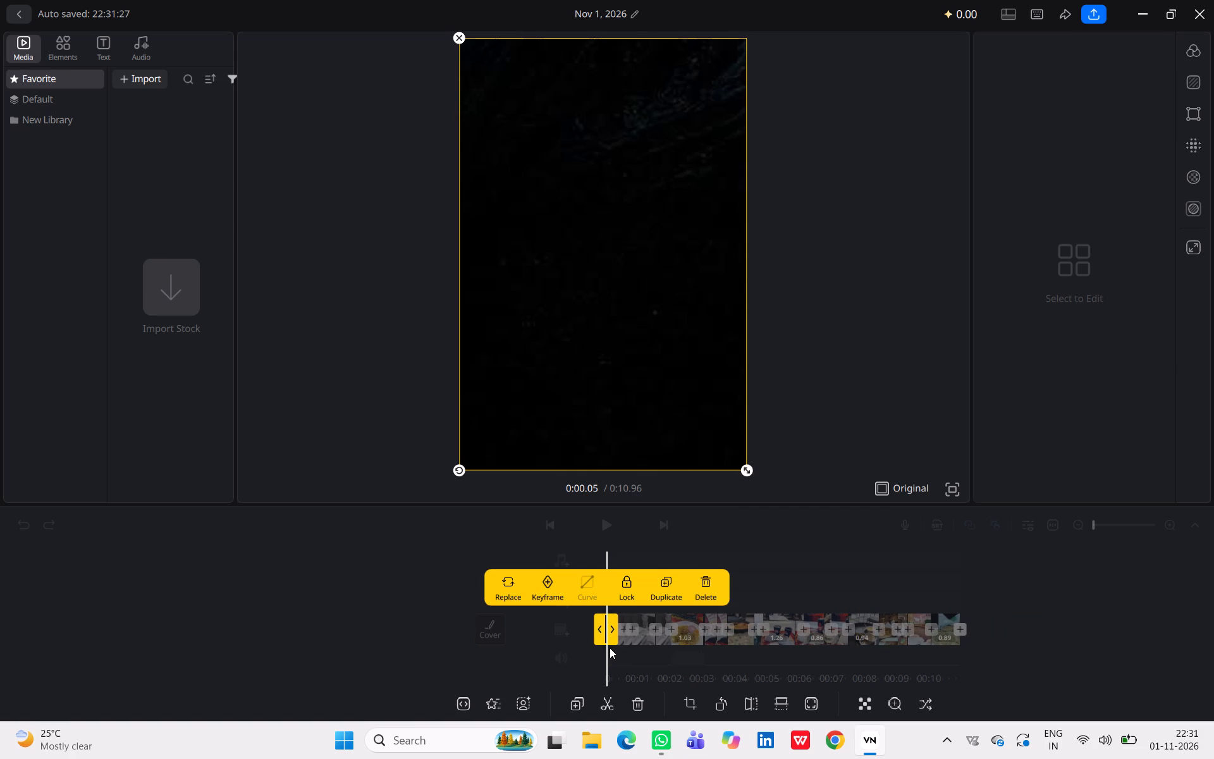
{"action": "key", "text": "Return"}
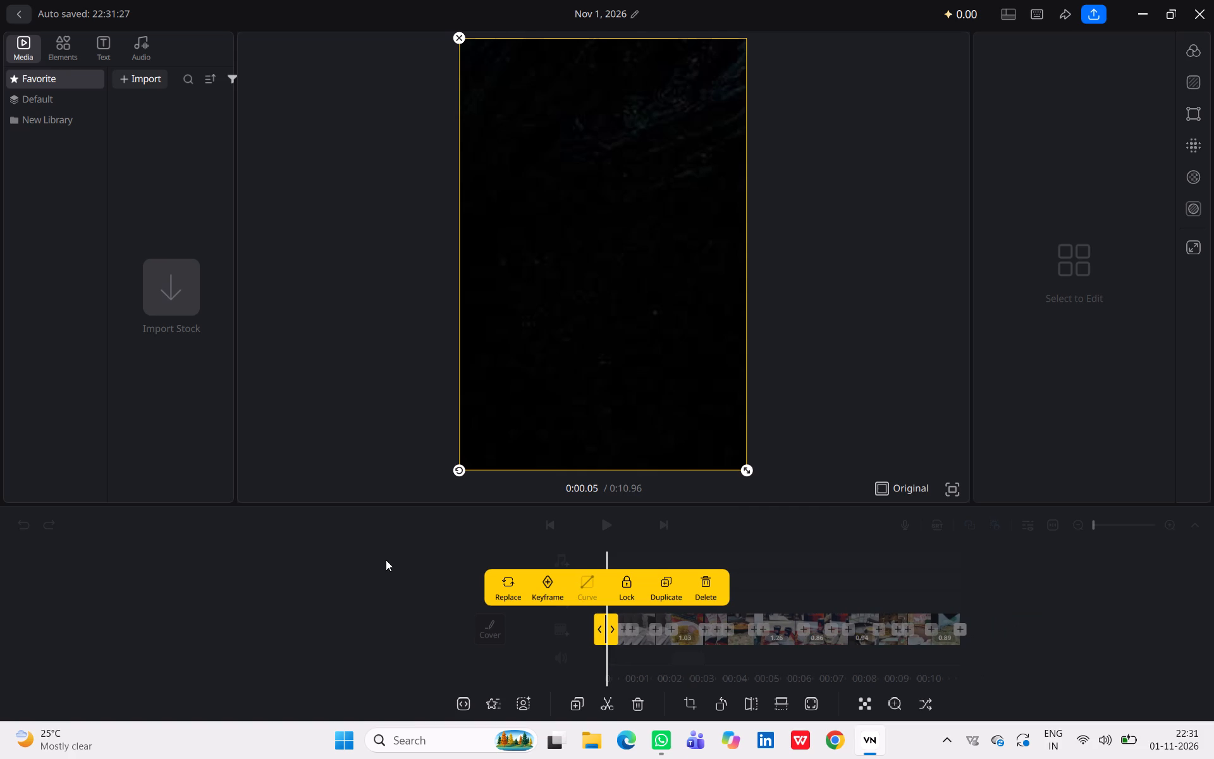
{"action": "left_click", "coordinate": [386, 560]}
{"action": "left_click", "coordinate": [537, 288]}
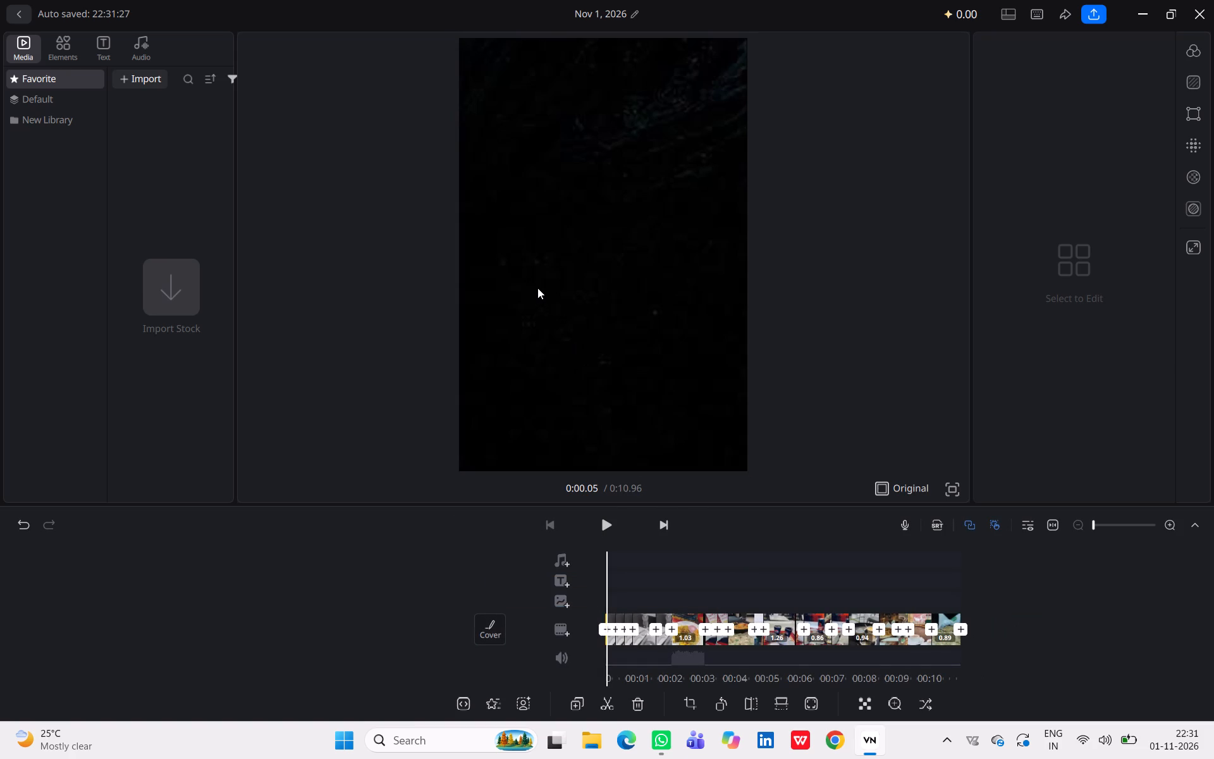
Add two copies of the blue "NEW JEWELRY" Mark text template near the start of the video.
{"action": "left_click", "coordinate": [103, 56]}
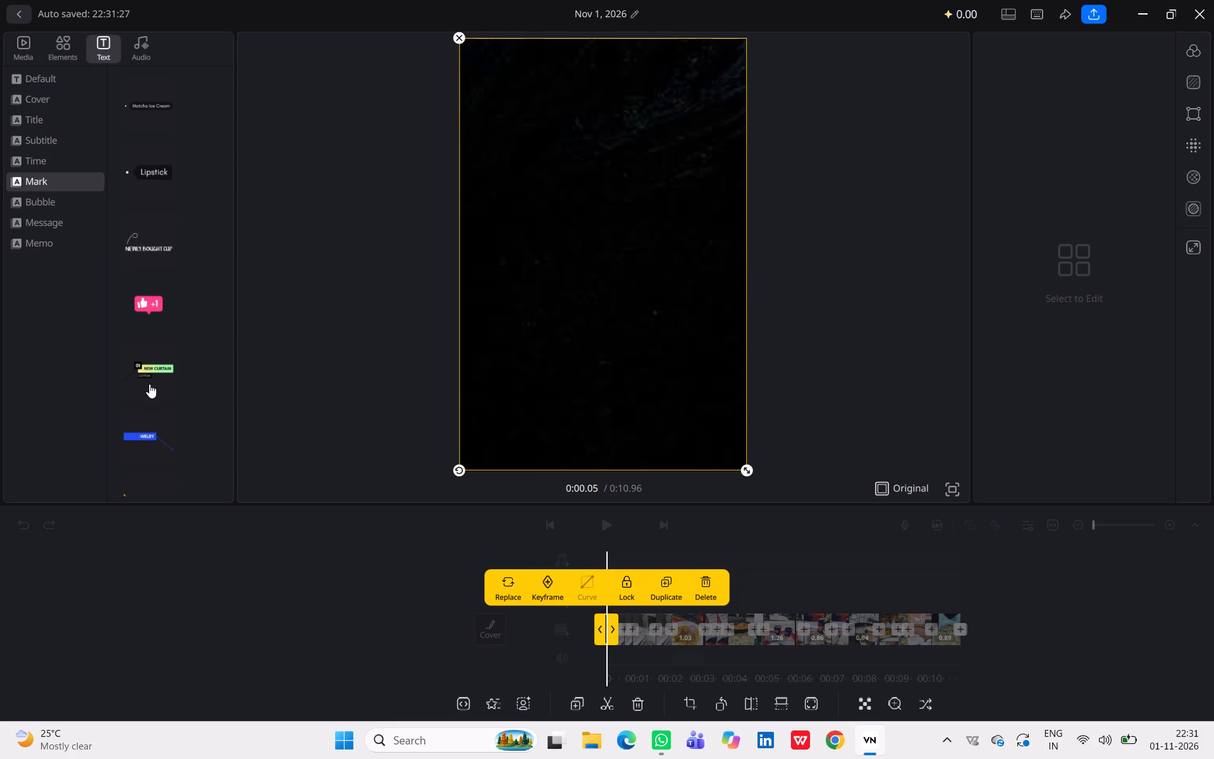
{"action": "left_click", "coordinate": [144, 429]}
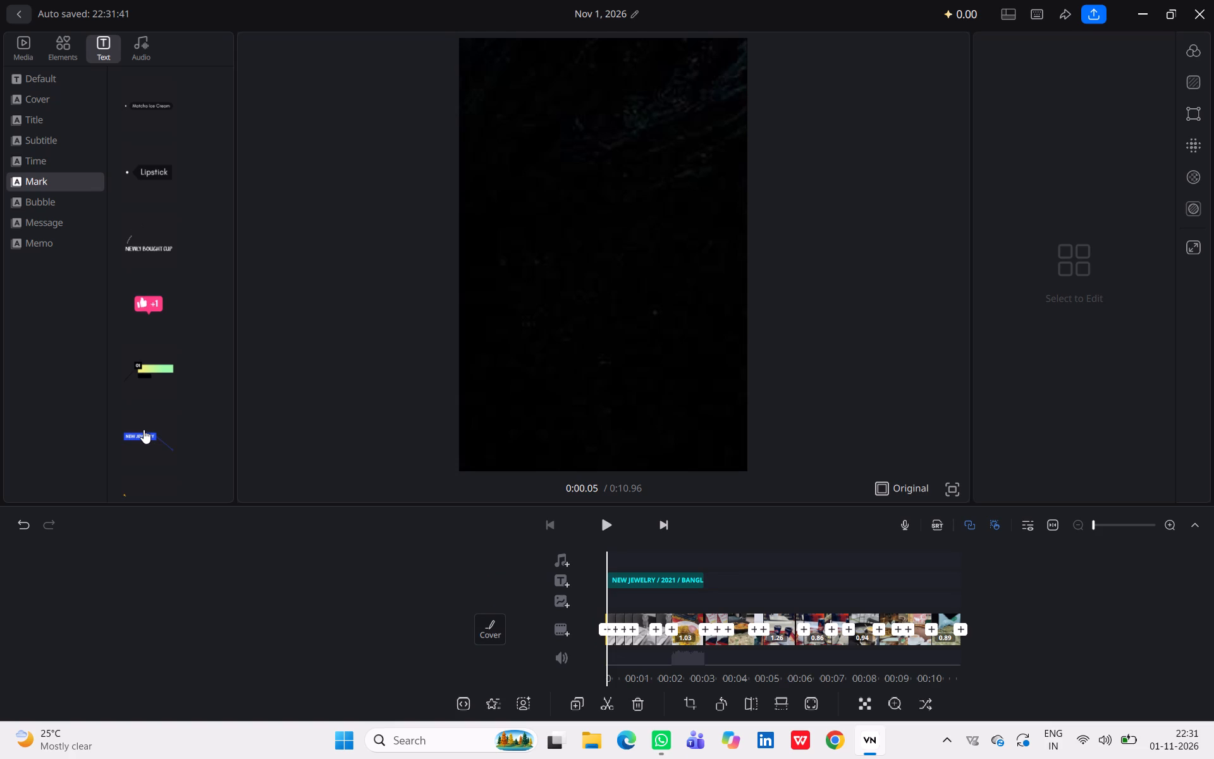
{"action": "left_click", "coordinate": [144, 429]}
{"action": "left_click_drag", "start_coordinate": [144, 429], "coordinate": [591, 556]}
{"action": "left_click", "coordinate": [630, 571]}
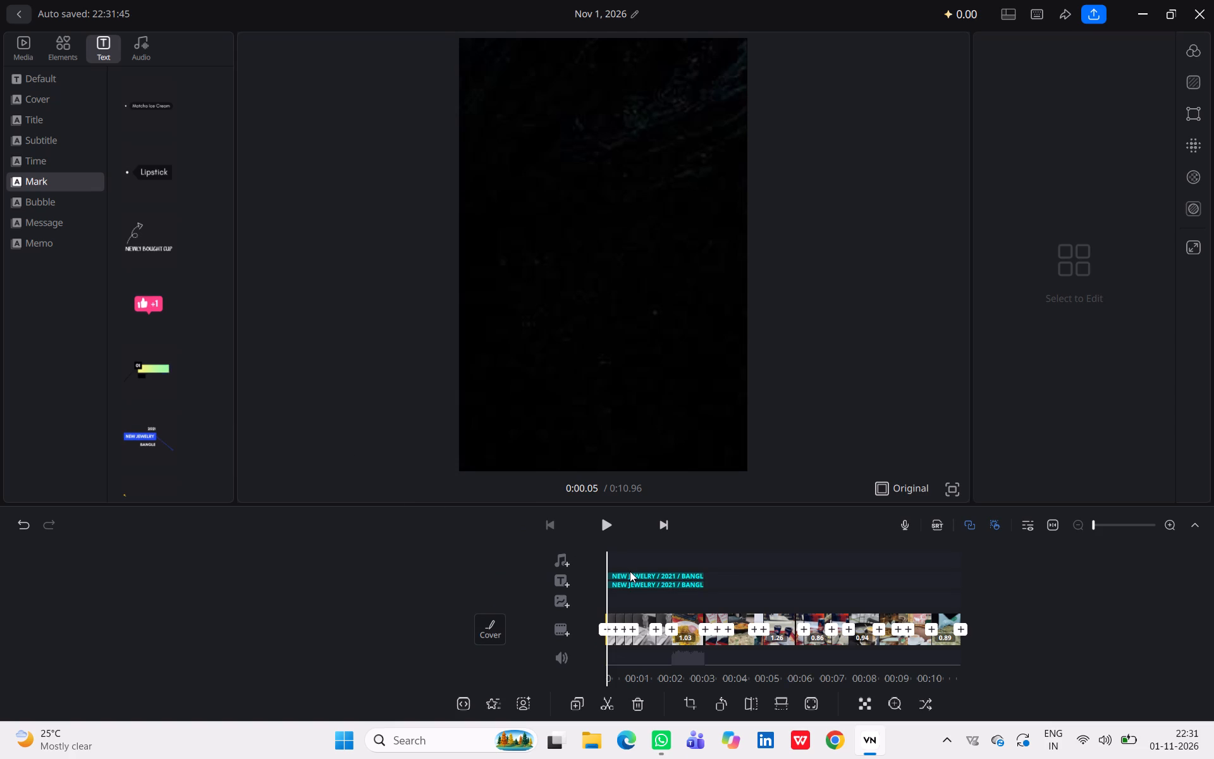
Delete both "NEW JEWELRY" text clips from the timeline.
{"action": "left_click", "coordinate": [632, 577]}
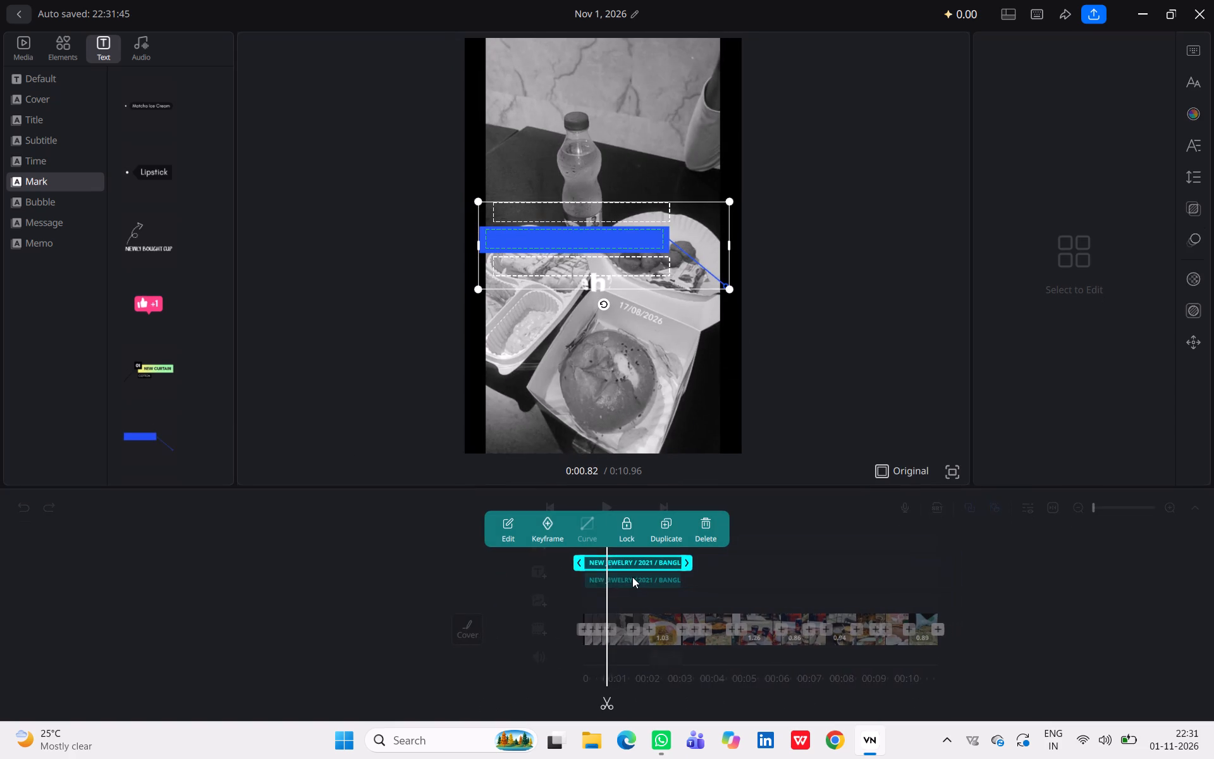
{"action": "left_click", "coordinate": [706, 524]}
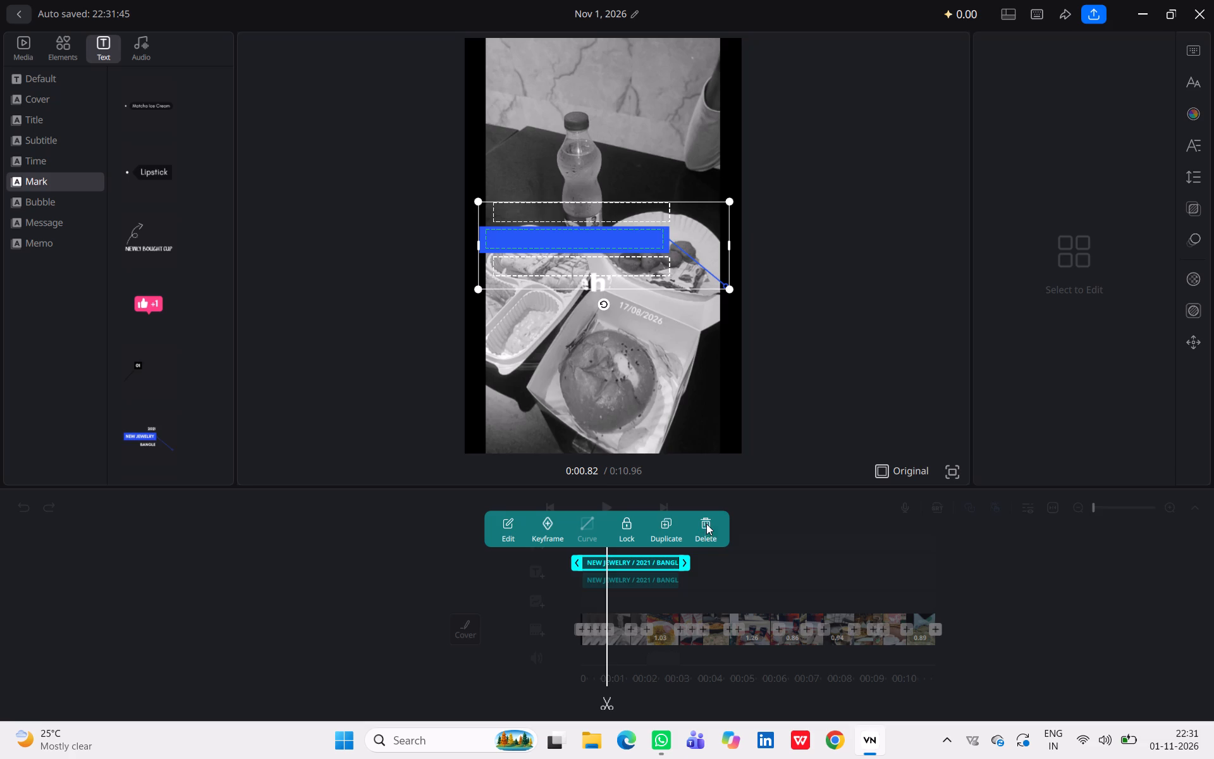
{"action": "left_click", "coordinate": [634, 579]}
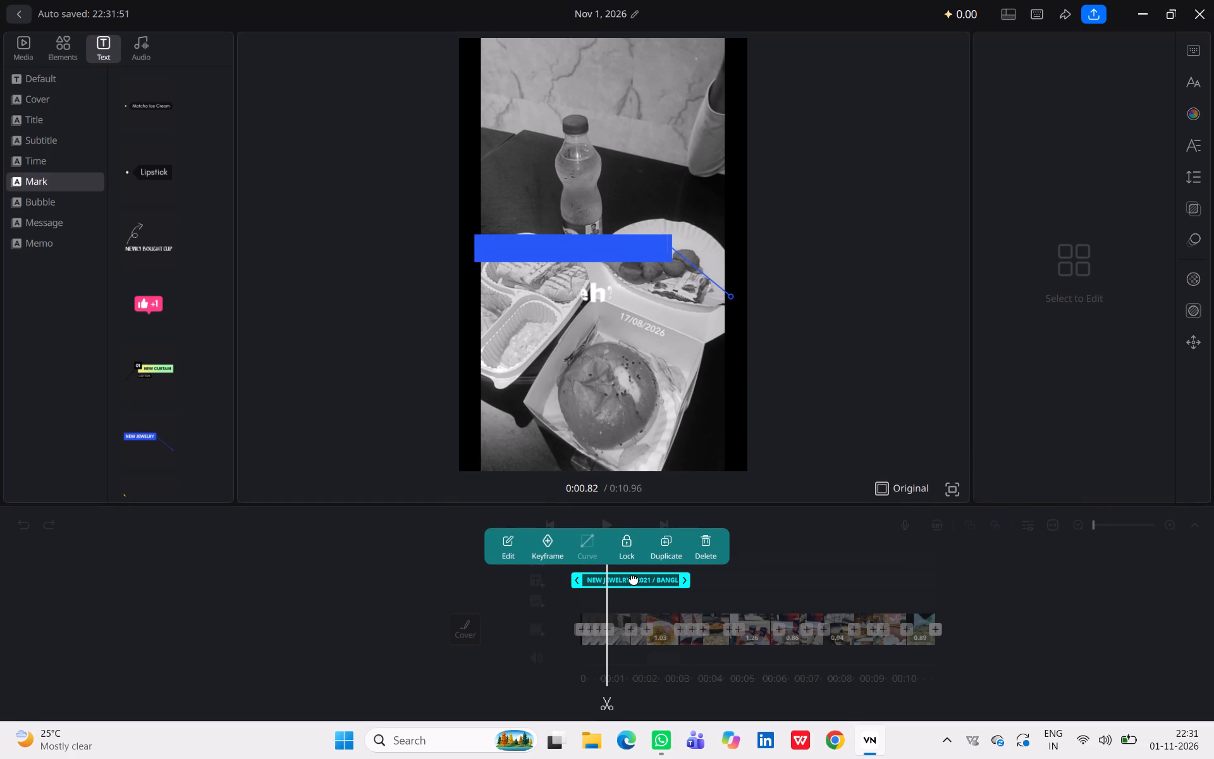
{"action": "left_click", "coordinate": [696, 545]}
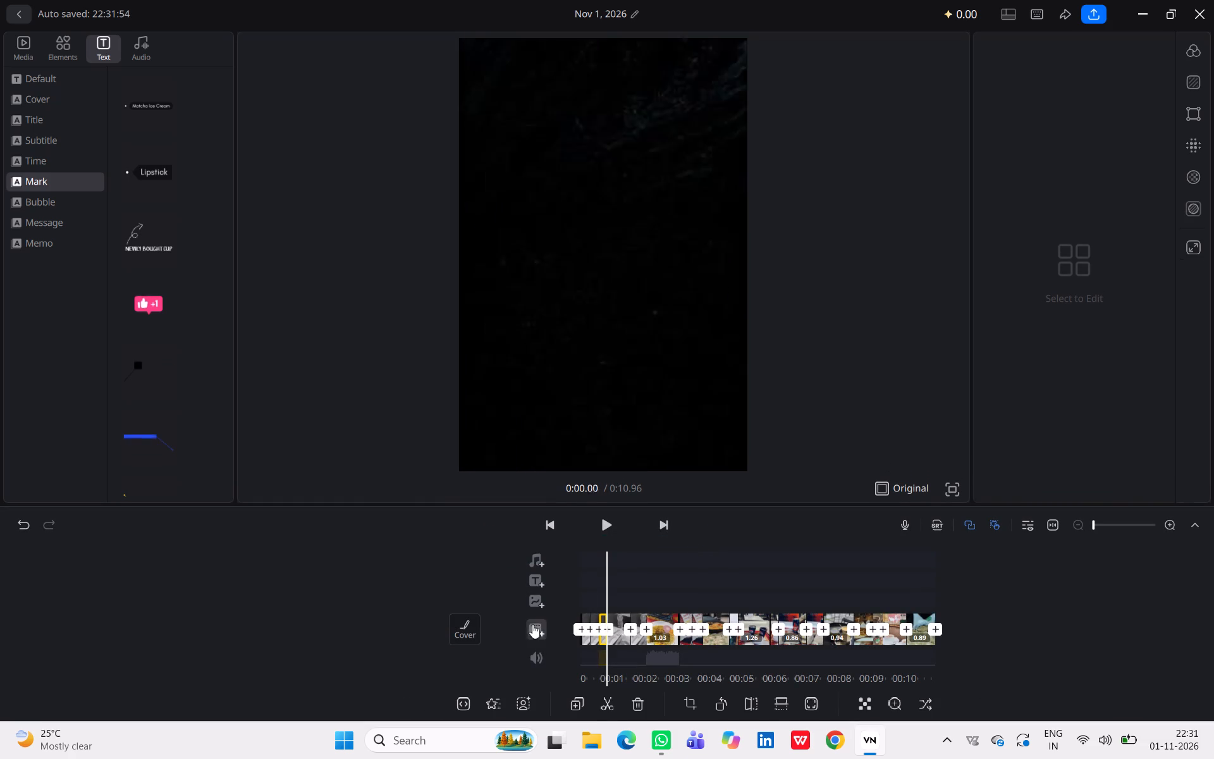
Return the playhead to 0:00.00 and add the "NEWLY BOUGHT CUP" Mark text template there.
{"action": "triple_click", "coordinate": [544, 529]}
{"action": "triple_click", "coordinate": [544, 529]}
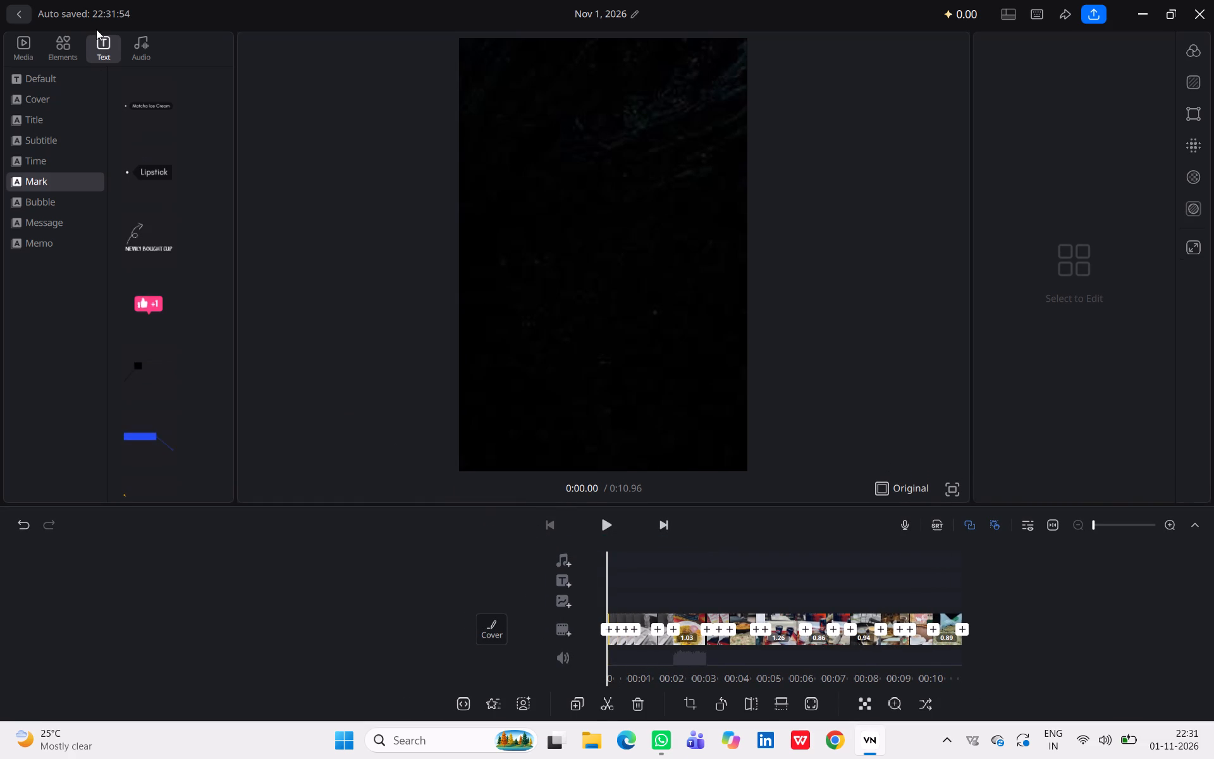
{"action": "left_click", "coordinate": [101, 54]}
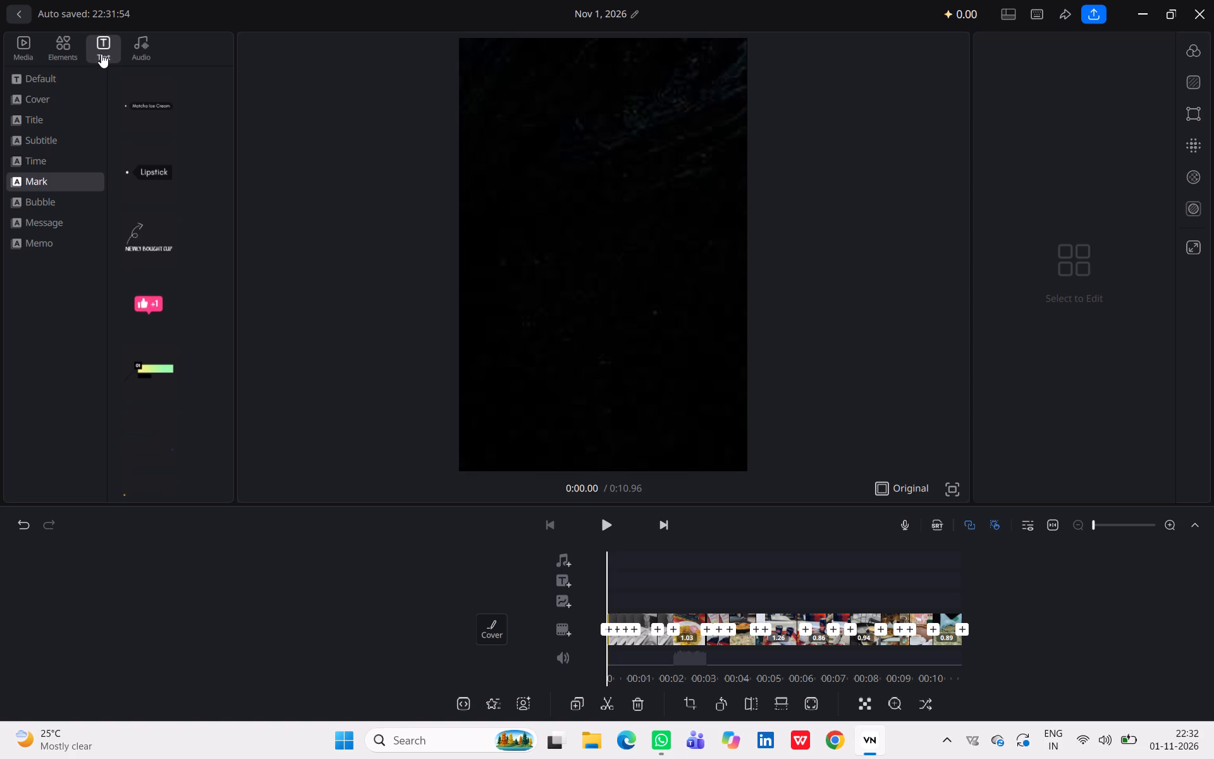
{"action": "left_click", "coordinate": [145, 235]}
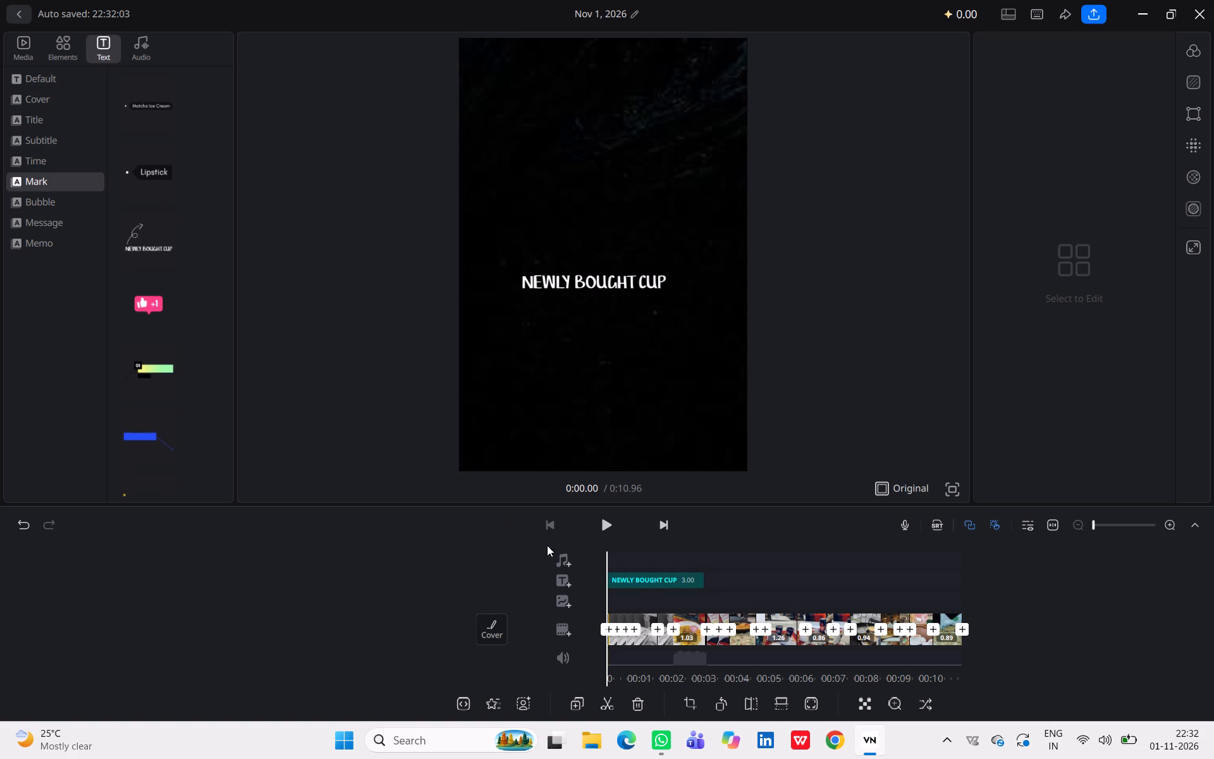
Split the "NEWLY BOUGHT CUP" text clip into three pieces at 0:01.21 and 0:00.47.
{"action": "left_click", "coordinate": [646, 584]}
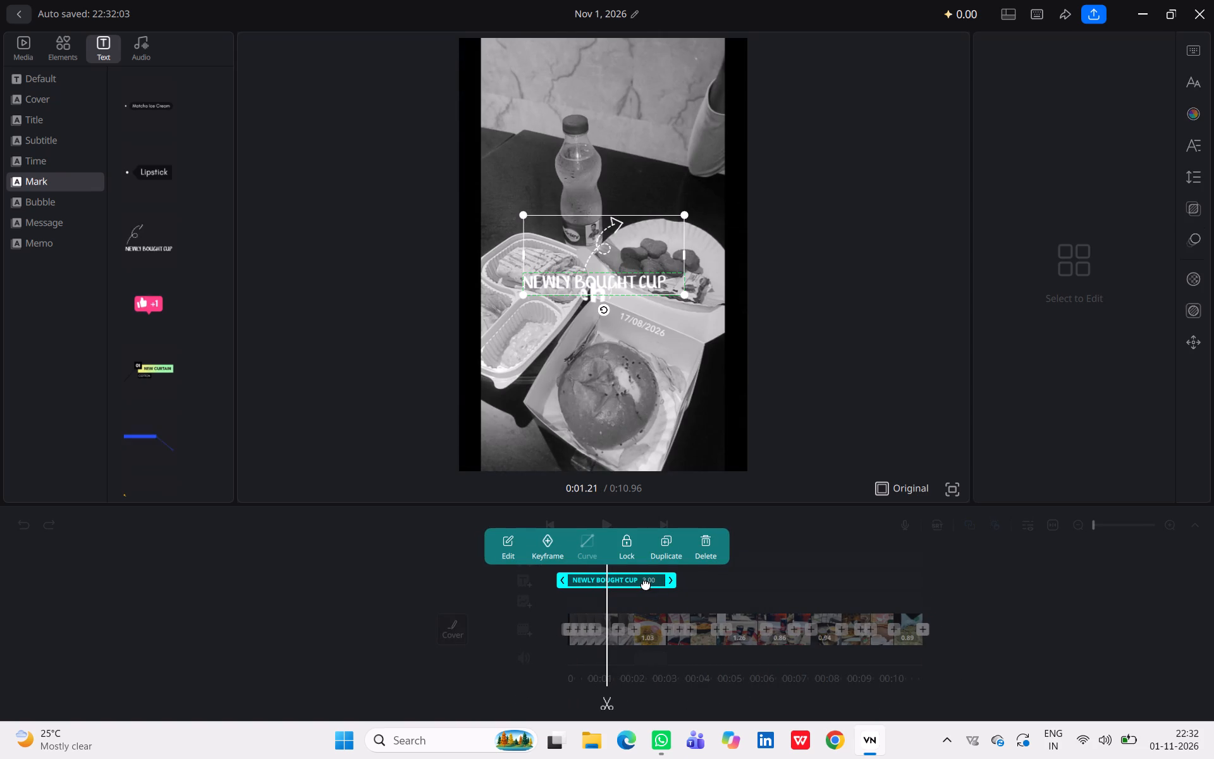
{"action": "left_click", "coordinate": [604, 701]}
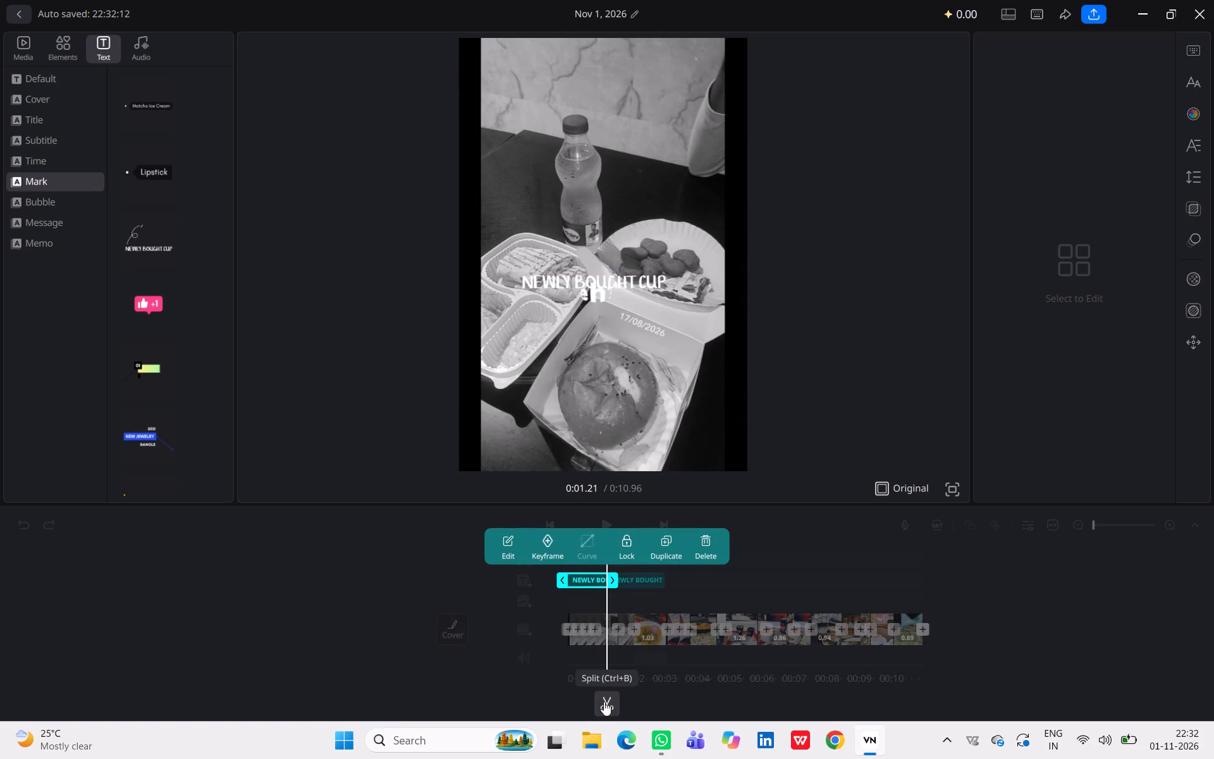
{"action": "left_click", "coordinate": [583, 576]}
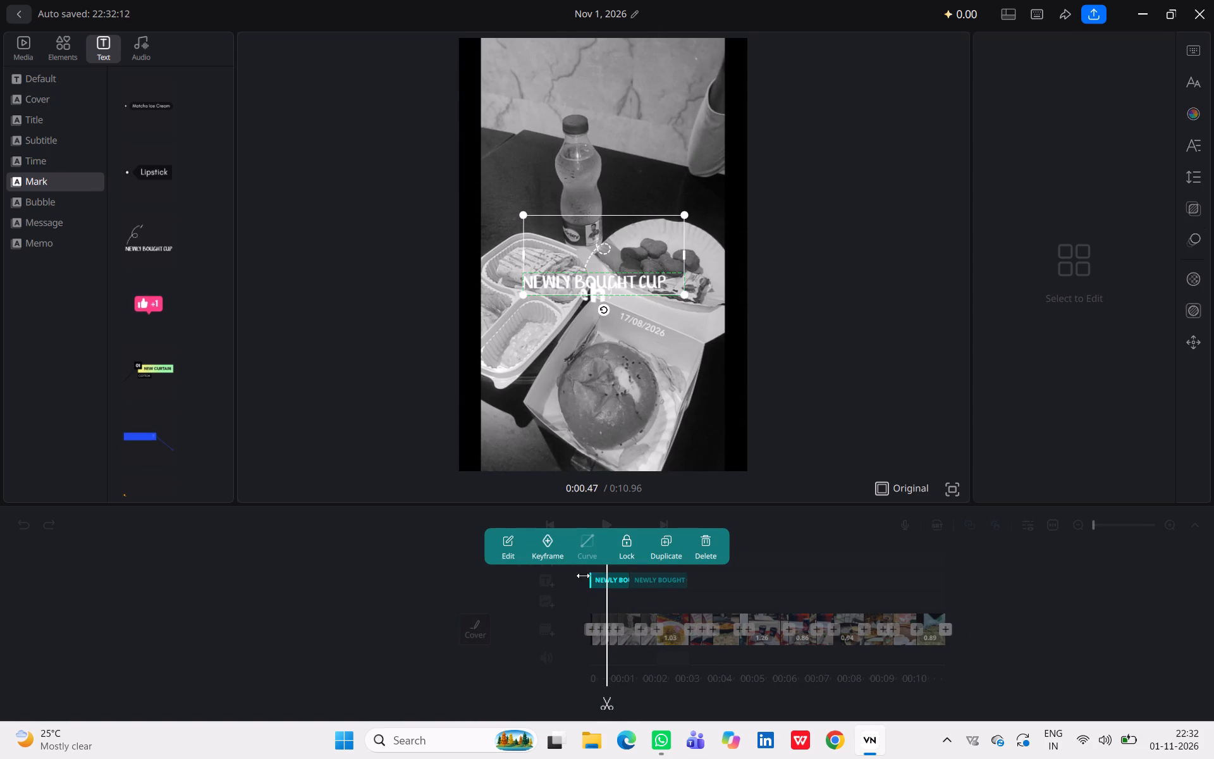
{"action": "left_click", "coordinate": [606, 704]}
{"action": "left_click", "coordinate": [305, 515]}
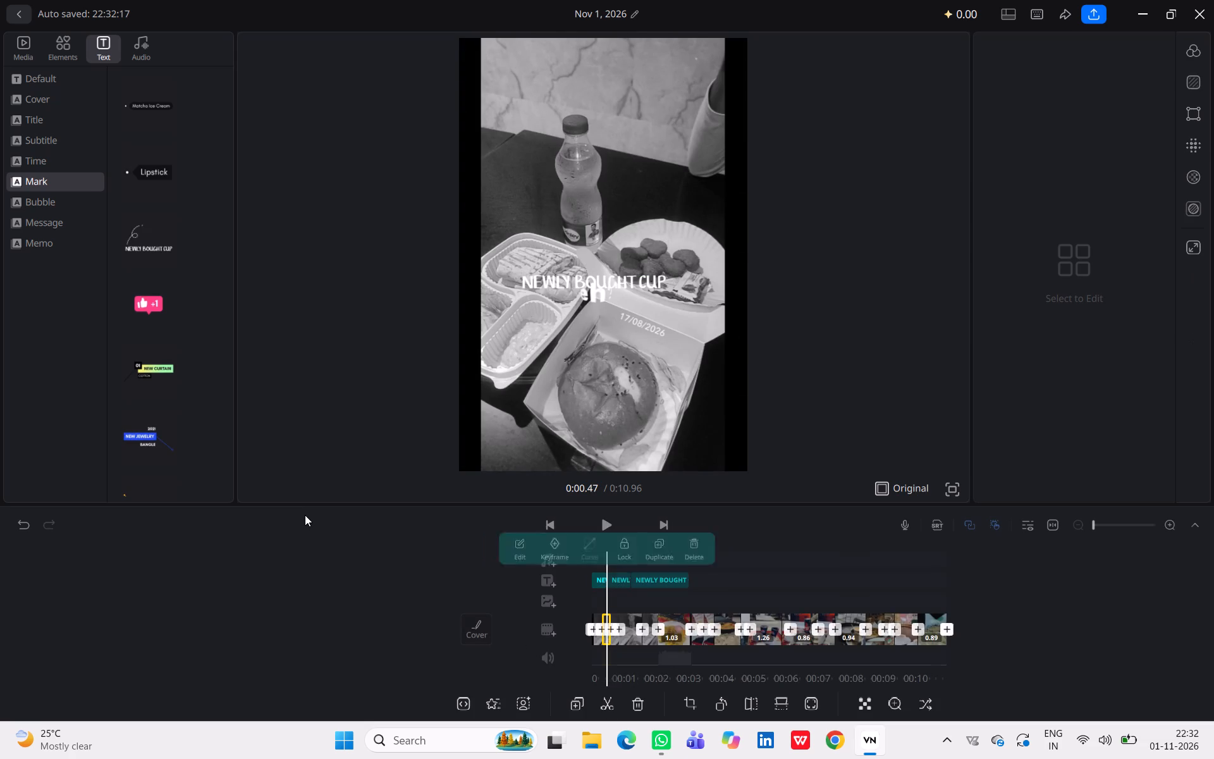
Replace the wording of the third "NEWLY BOUGHT CUP" text piece with "where all your money".
{"action": "left_click", "coordinate": [595, 588]}
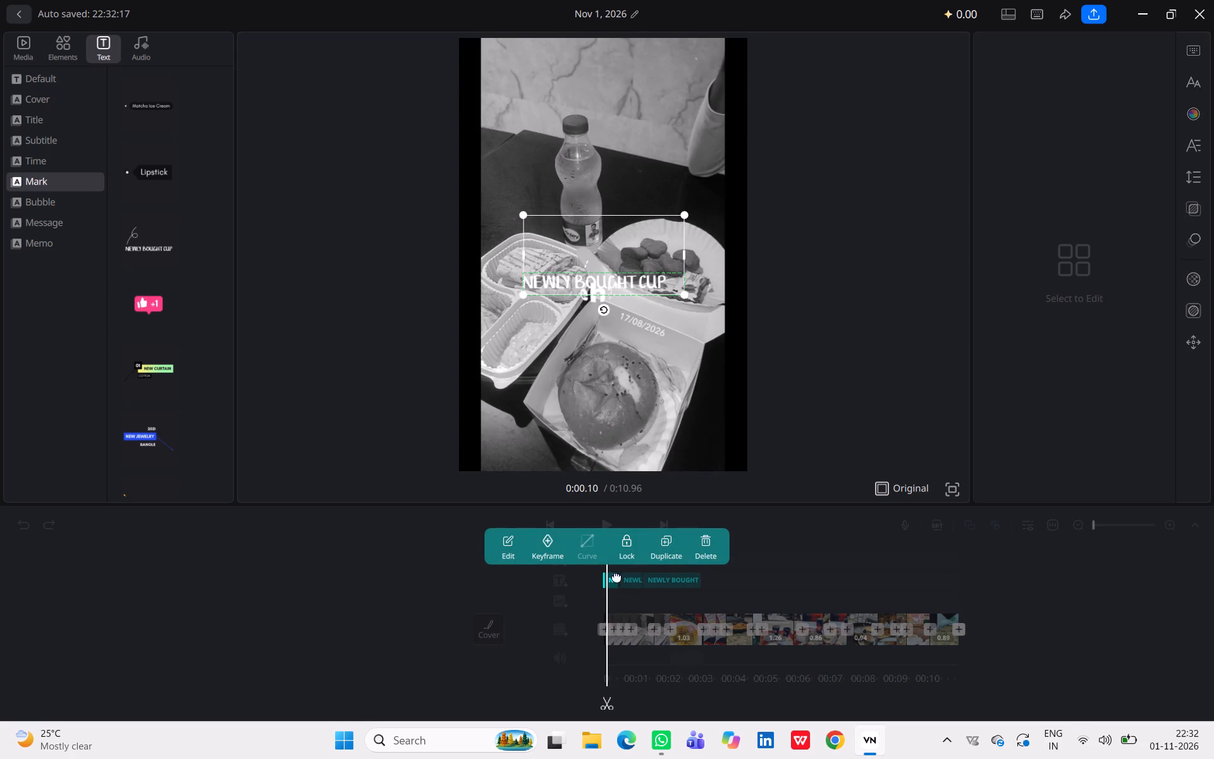
{"action": "left_click", "coordinate": [923, 228]}
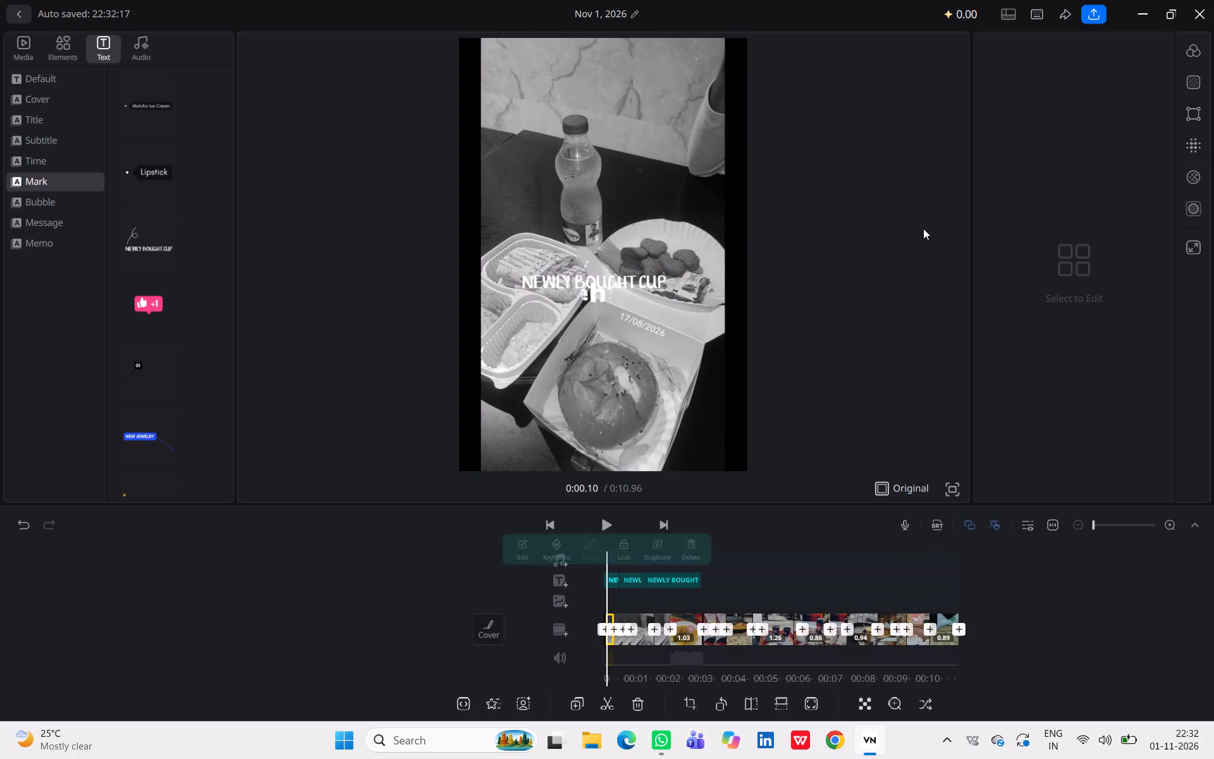
{"action": "left_click", "coordinate": [646, 584]}
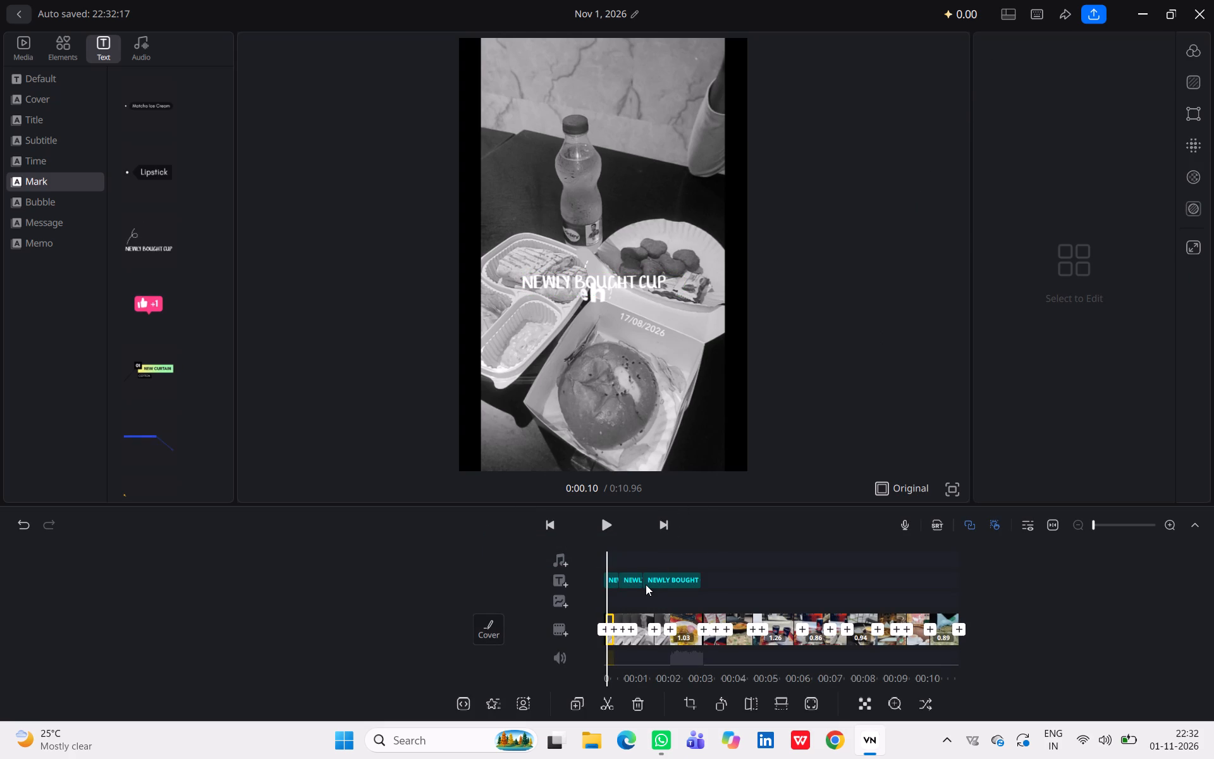
{"action": "double_click", "coordinate": [645, 290]}
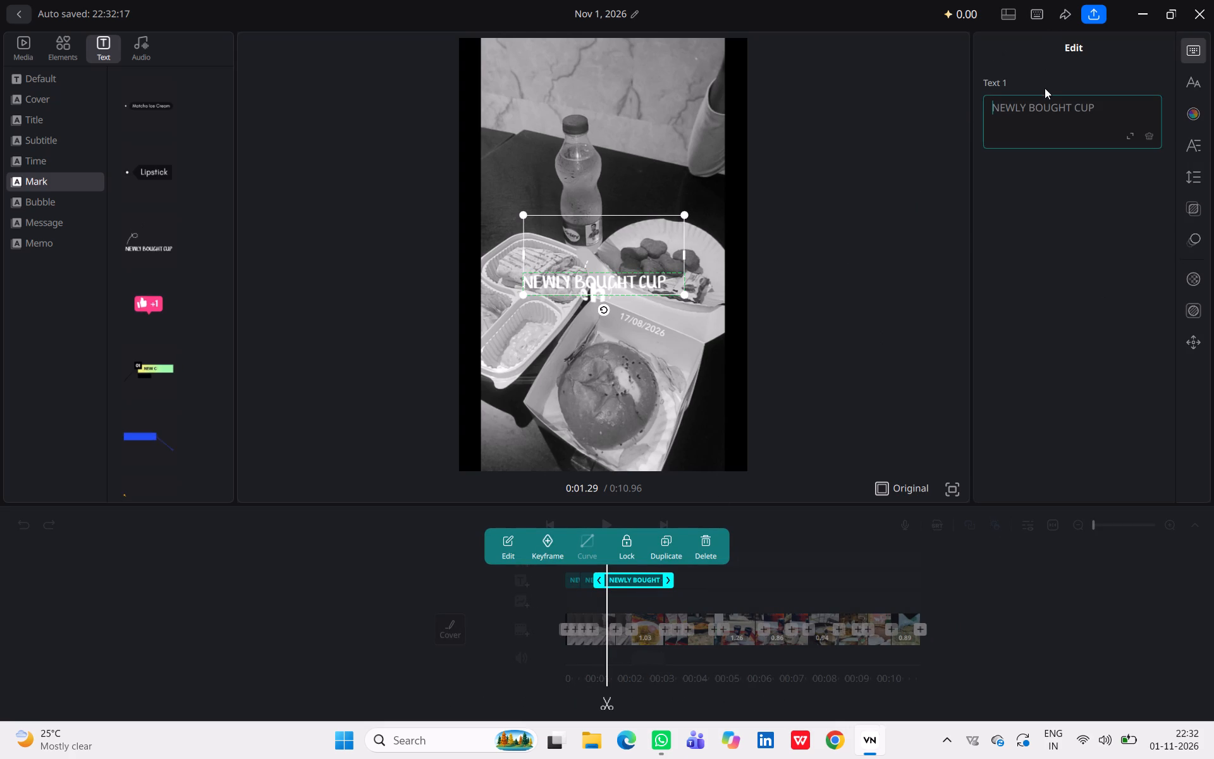
{"action": "left_click", "coordinate": [1045, 107]}
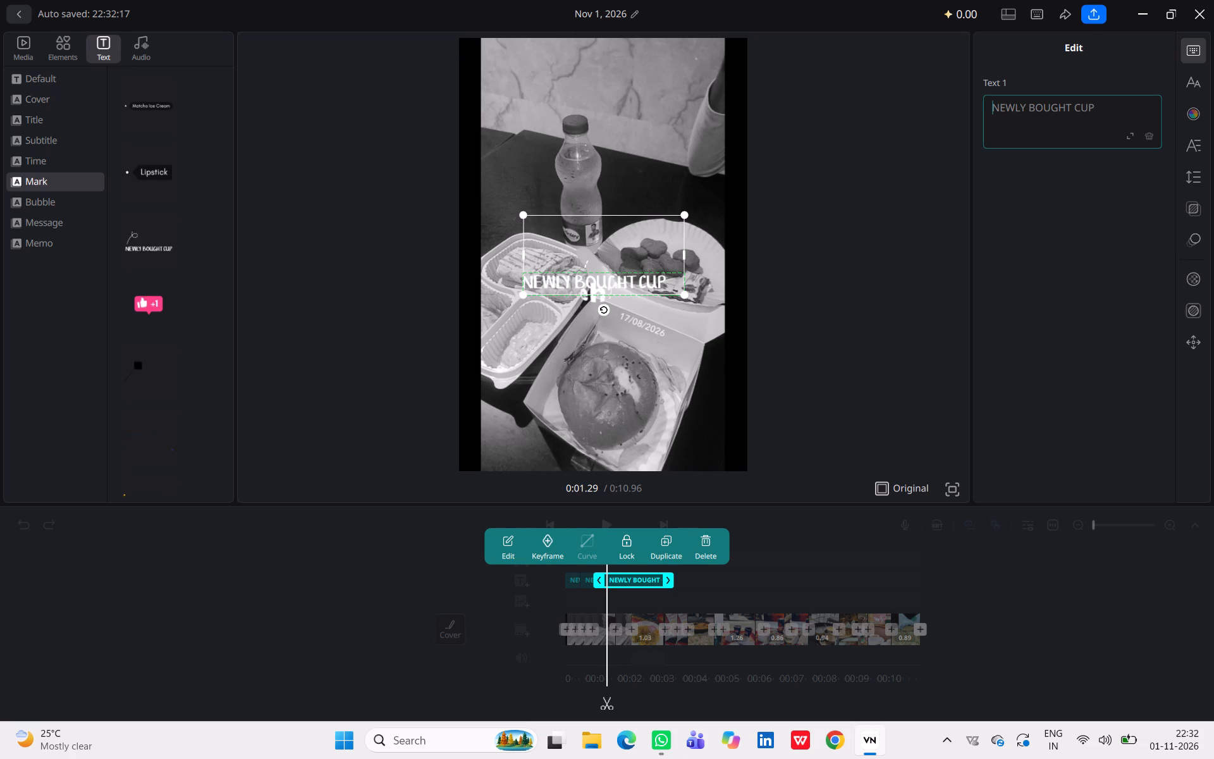
{"action": "type", "text": "whwew"}
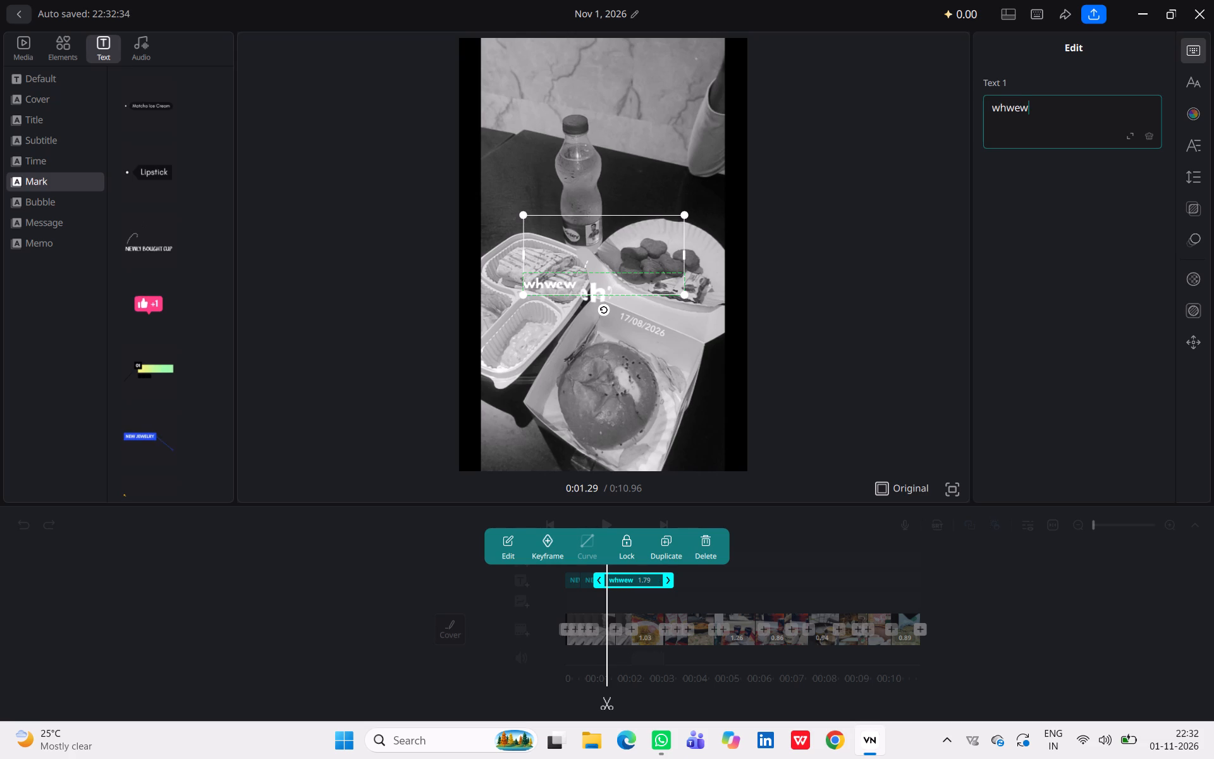
{"action": "key", "text": "BackSpace"}
{"action": "key", "text": "BackSpace"}
{"action": "key", "text": "BackSpace"}
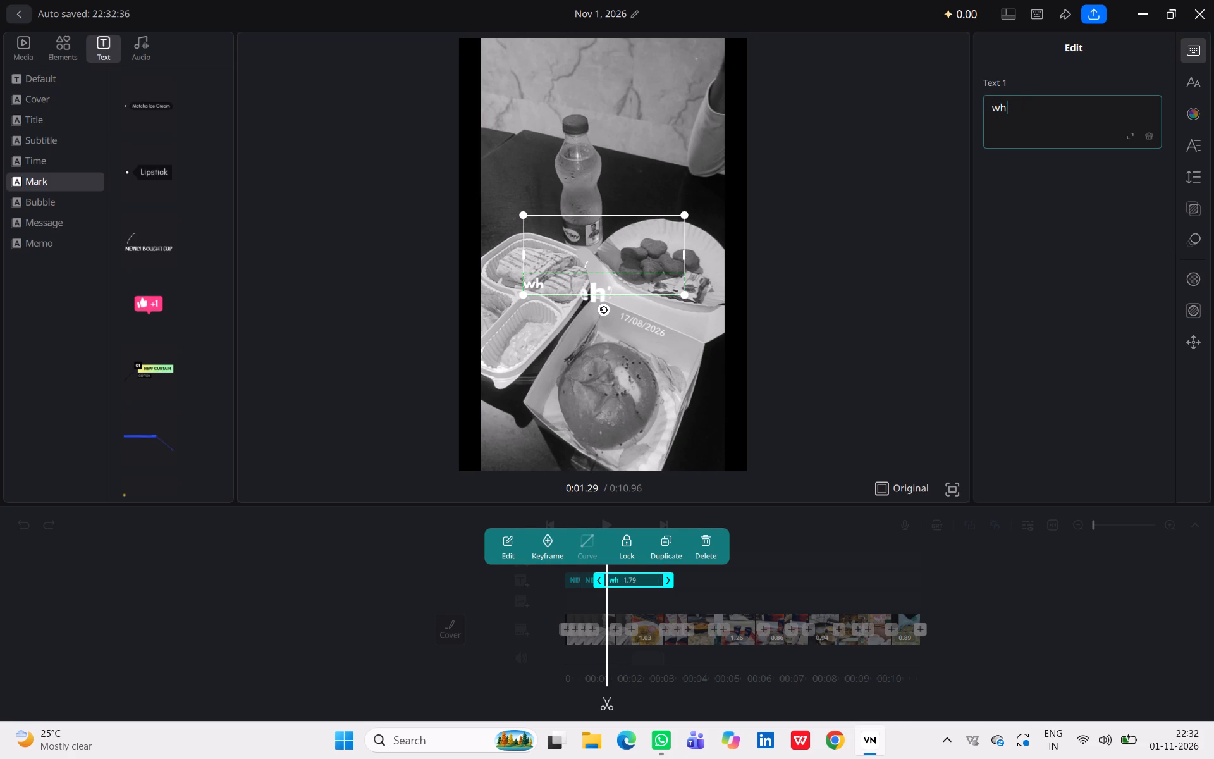
{"action": "type", "text": "ere"}
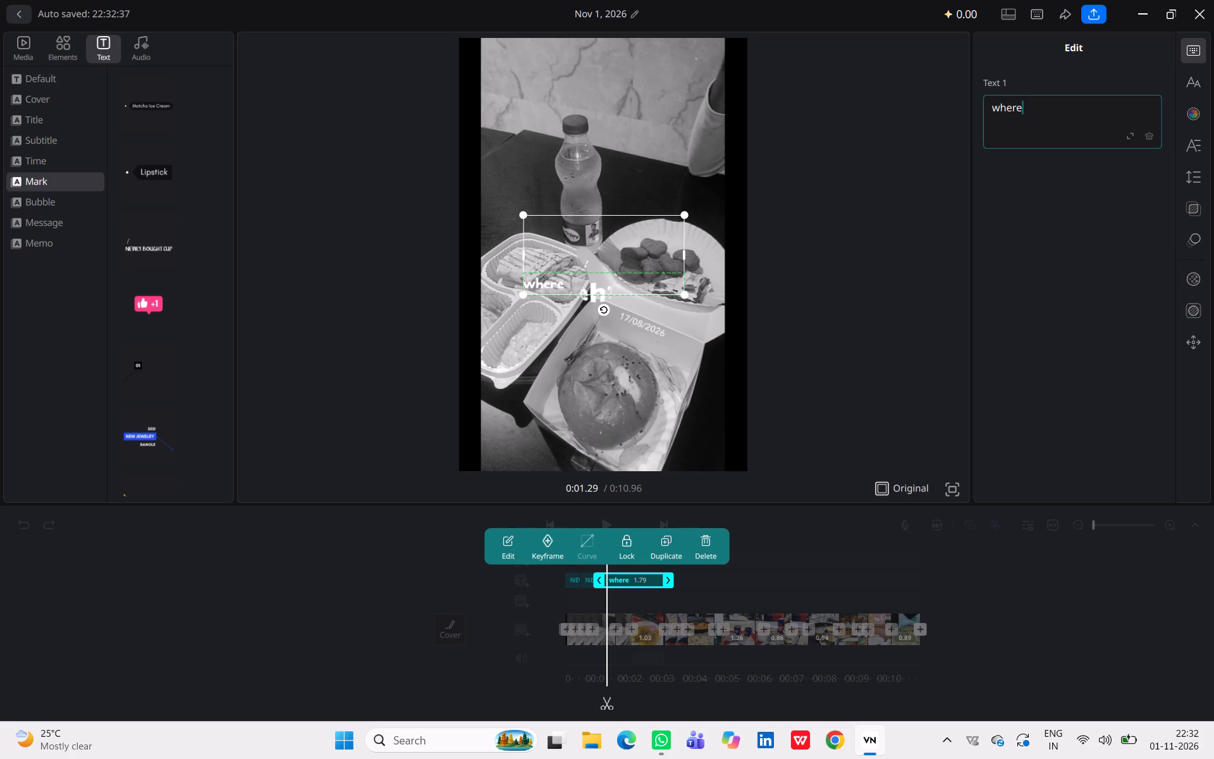
{"action": "key", "text": "space"}
{"action": "type", "text": "all u"}
{"action": "key", "text": "BackSpace"}
{"action": "type", "text": "your"}
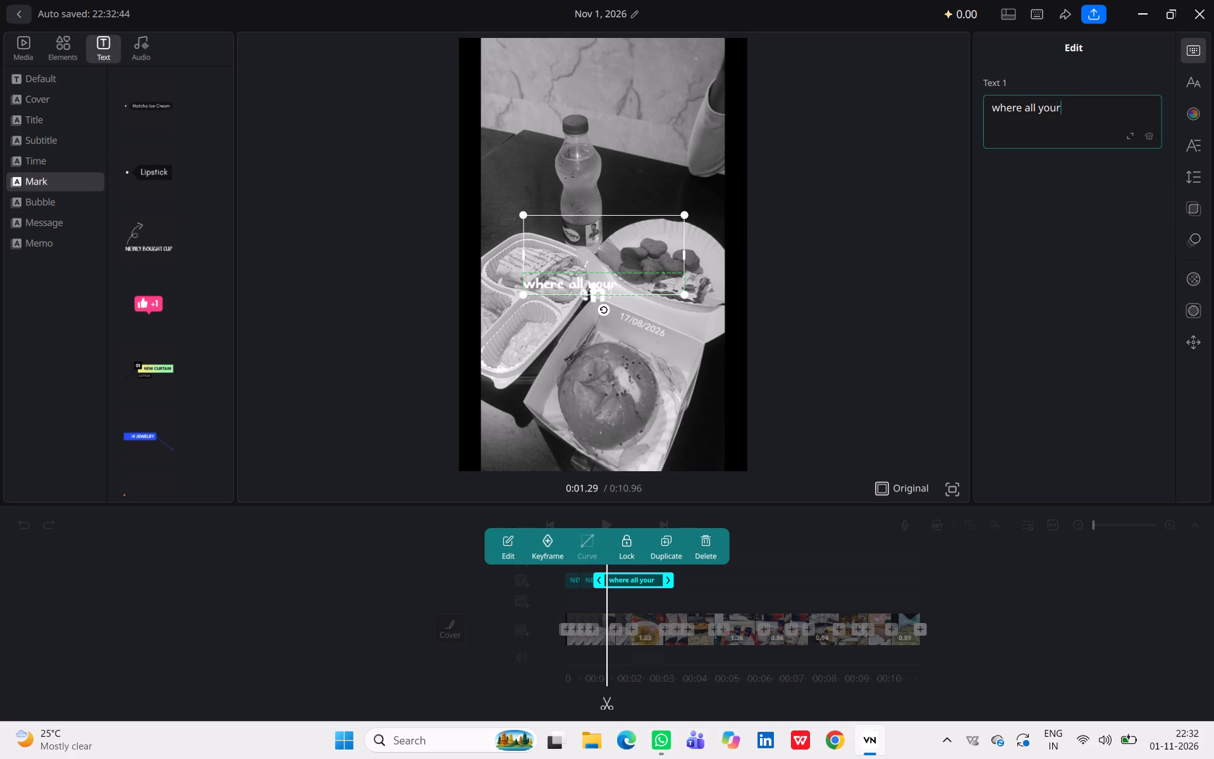
{"action": "key", "text": "space"}
{"action": "type", "text": "mone"}
{"action": "key", "text": "y"}
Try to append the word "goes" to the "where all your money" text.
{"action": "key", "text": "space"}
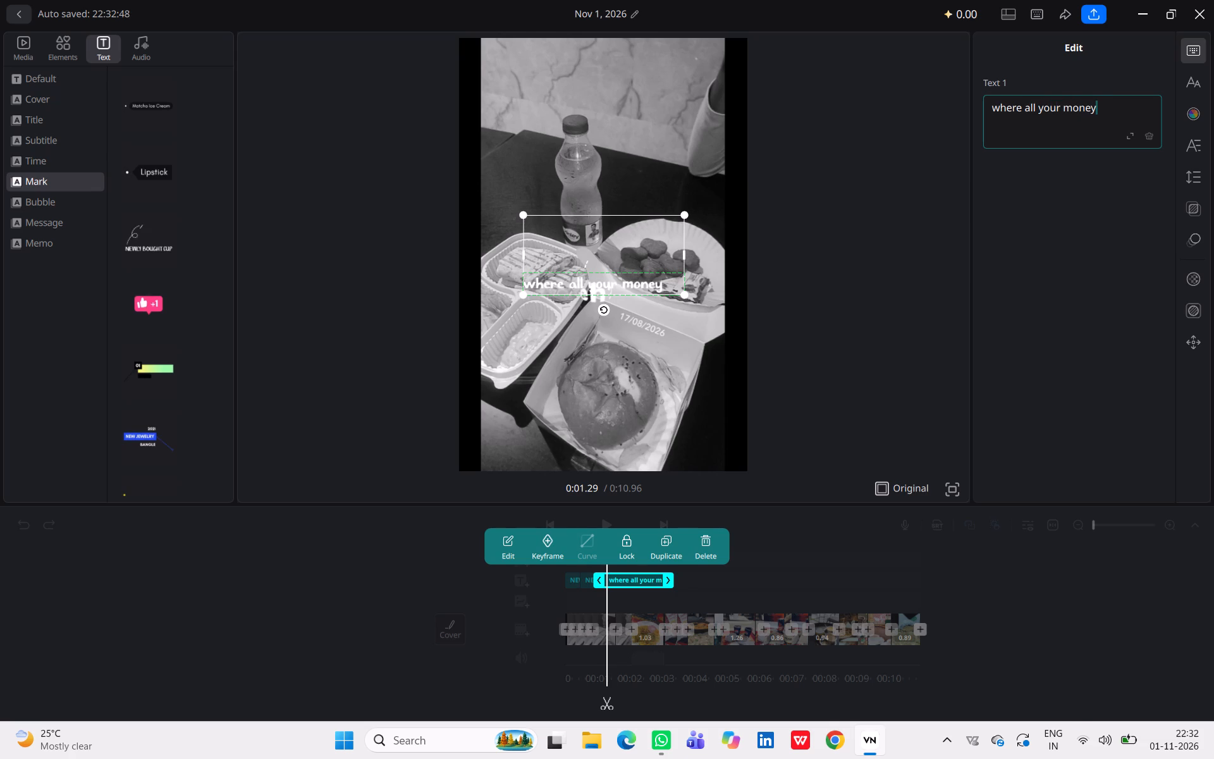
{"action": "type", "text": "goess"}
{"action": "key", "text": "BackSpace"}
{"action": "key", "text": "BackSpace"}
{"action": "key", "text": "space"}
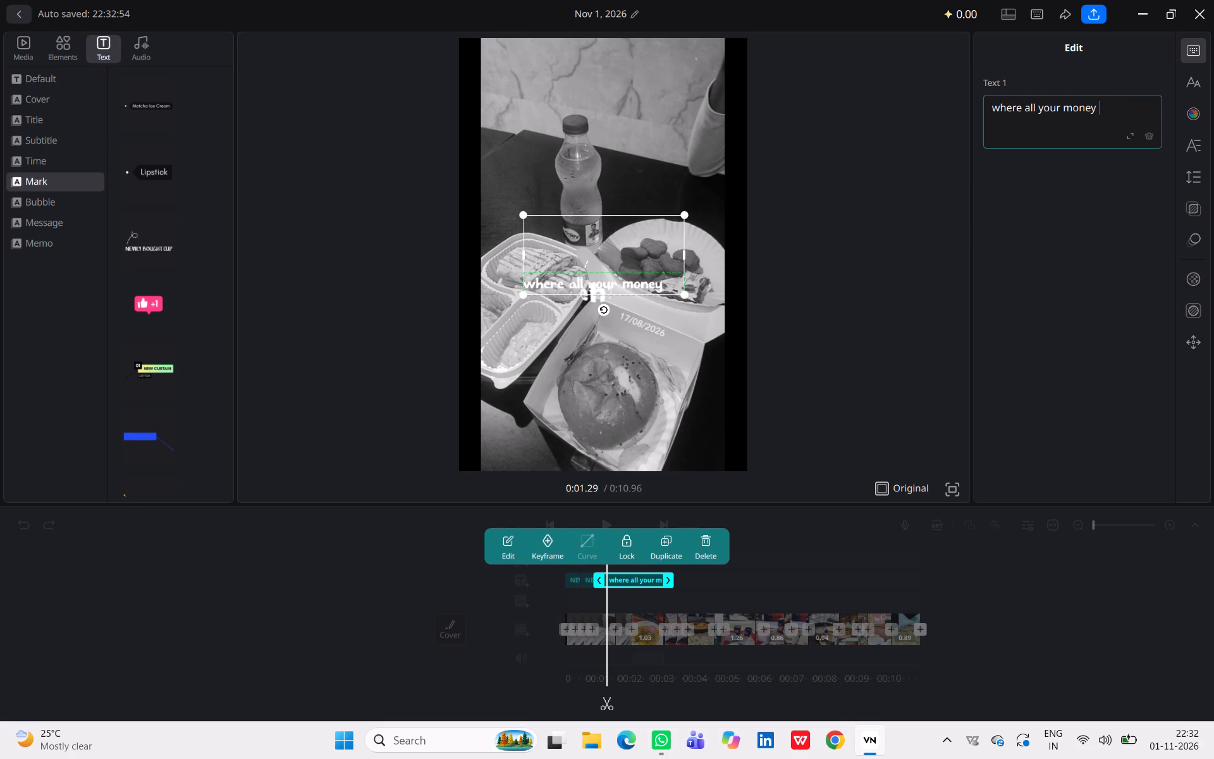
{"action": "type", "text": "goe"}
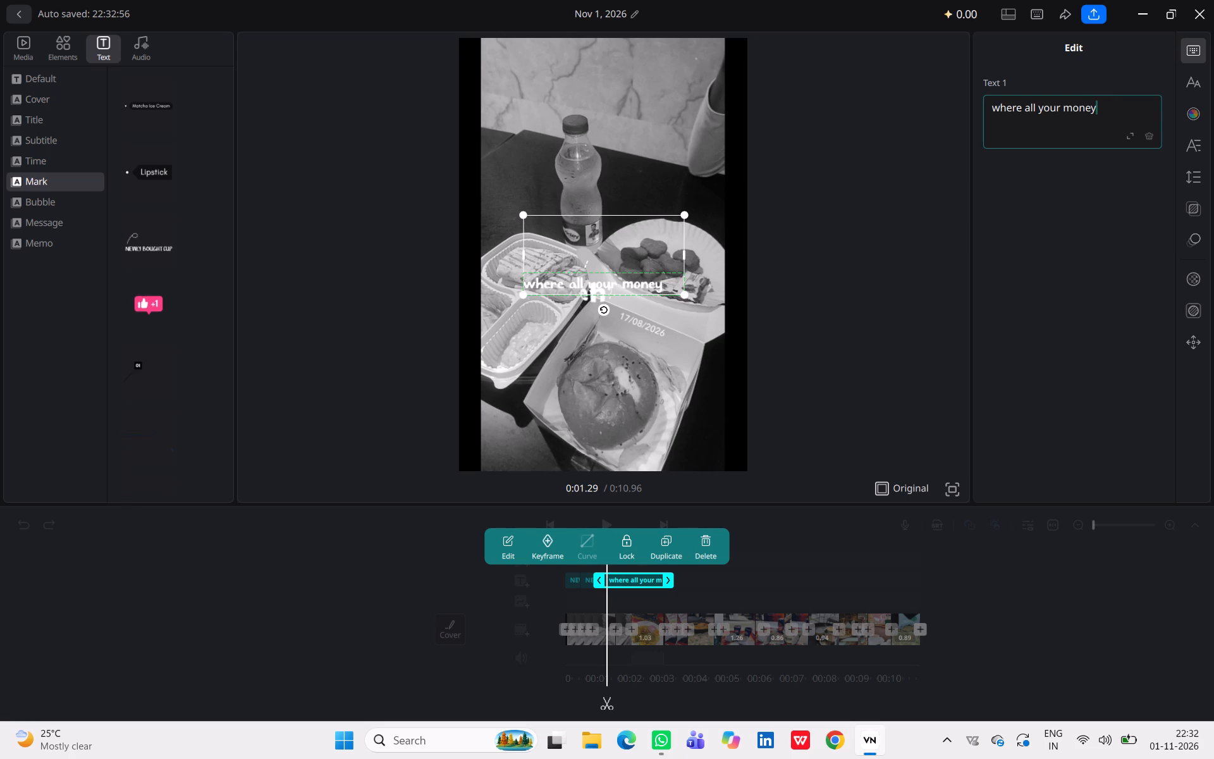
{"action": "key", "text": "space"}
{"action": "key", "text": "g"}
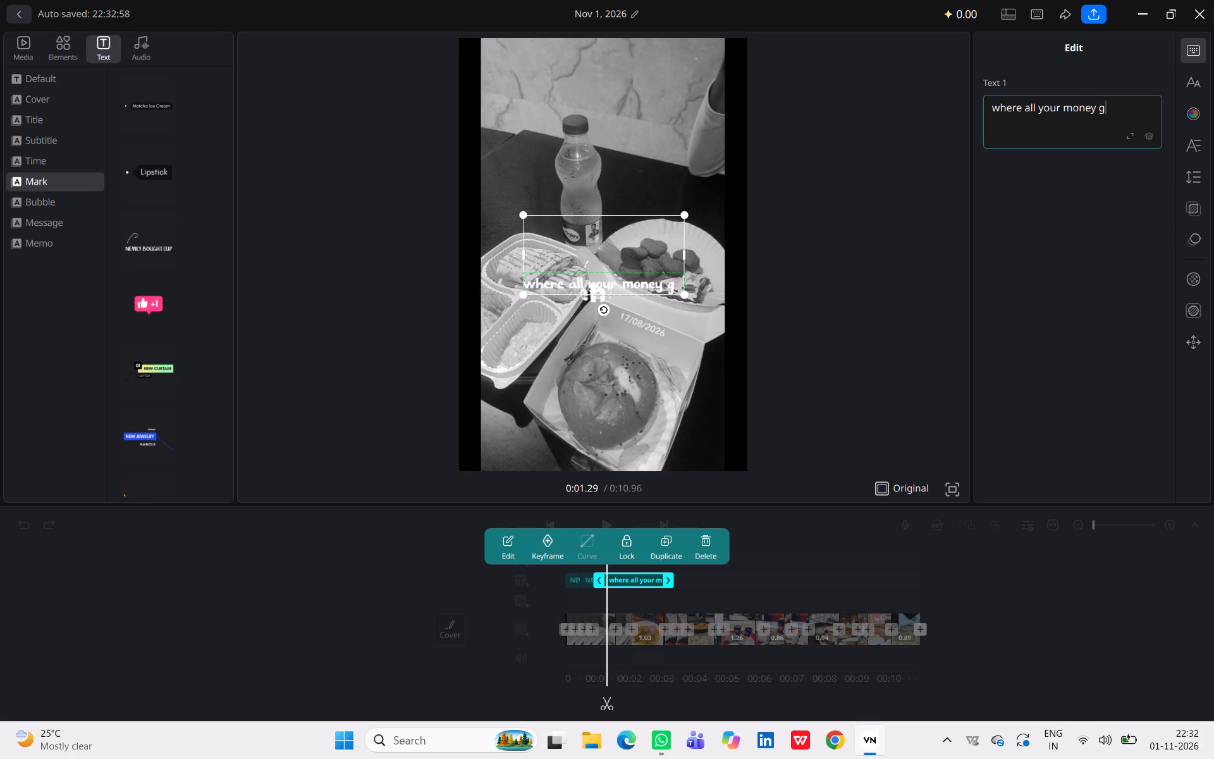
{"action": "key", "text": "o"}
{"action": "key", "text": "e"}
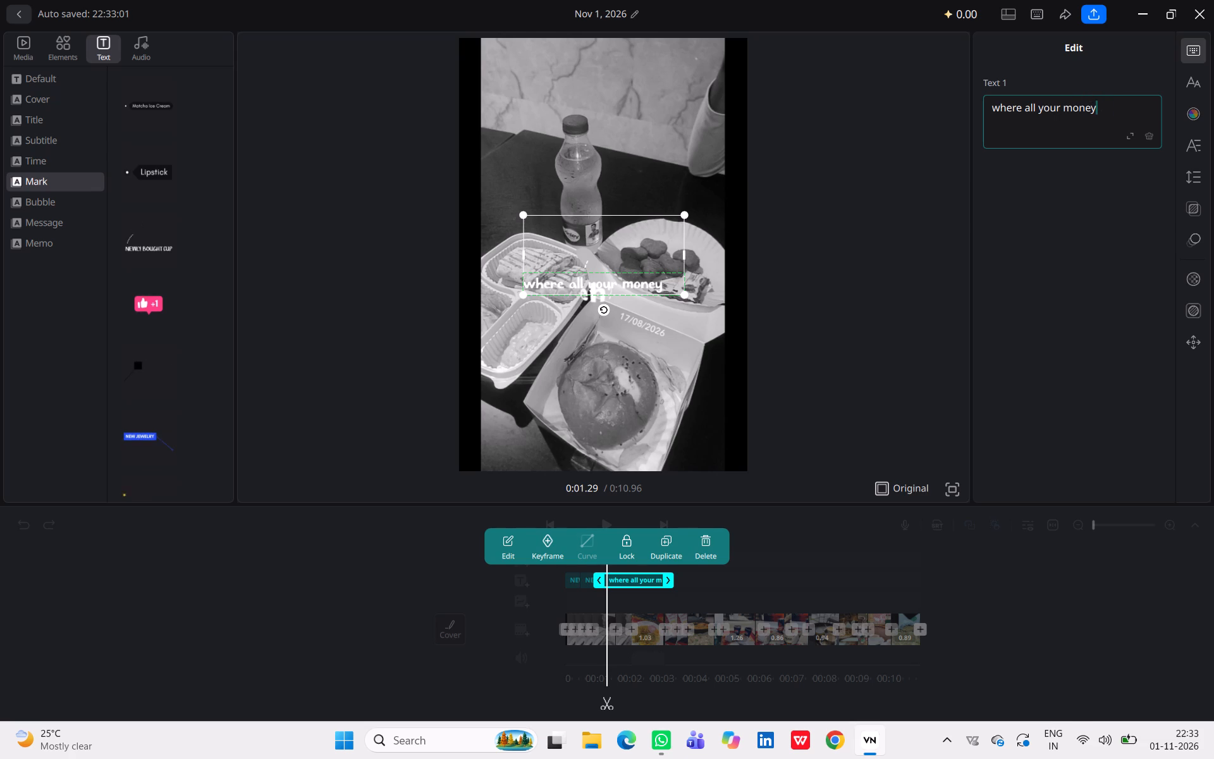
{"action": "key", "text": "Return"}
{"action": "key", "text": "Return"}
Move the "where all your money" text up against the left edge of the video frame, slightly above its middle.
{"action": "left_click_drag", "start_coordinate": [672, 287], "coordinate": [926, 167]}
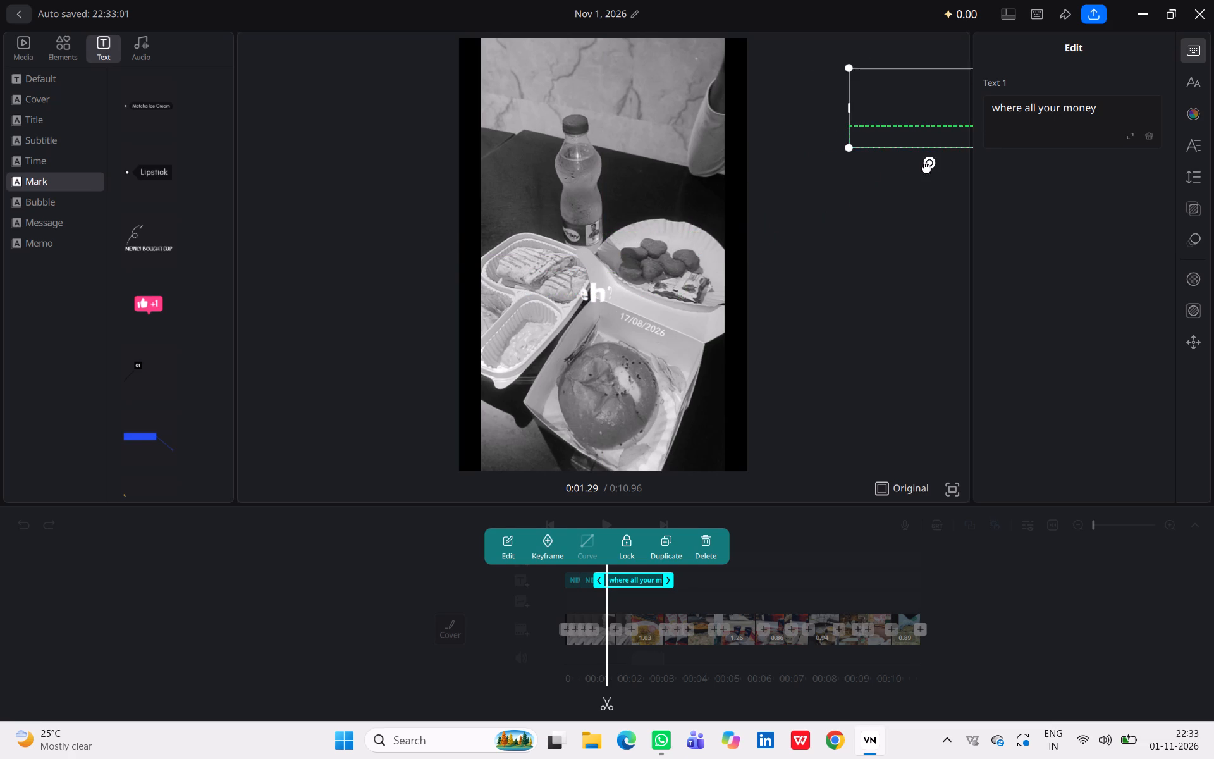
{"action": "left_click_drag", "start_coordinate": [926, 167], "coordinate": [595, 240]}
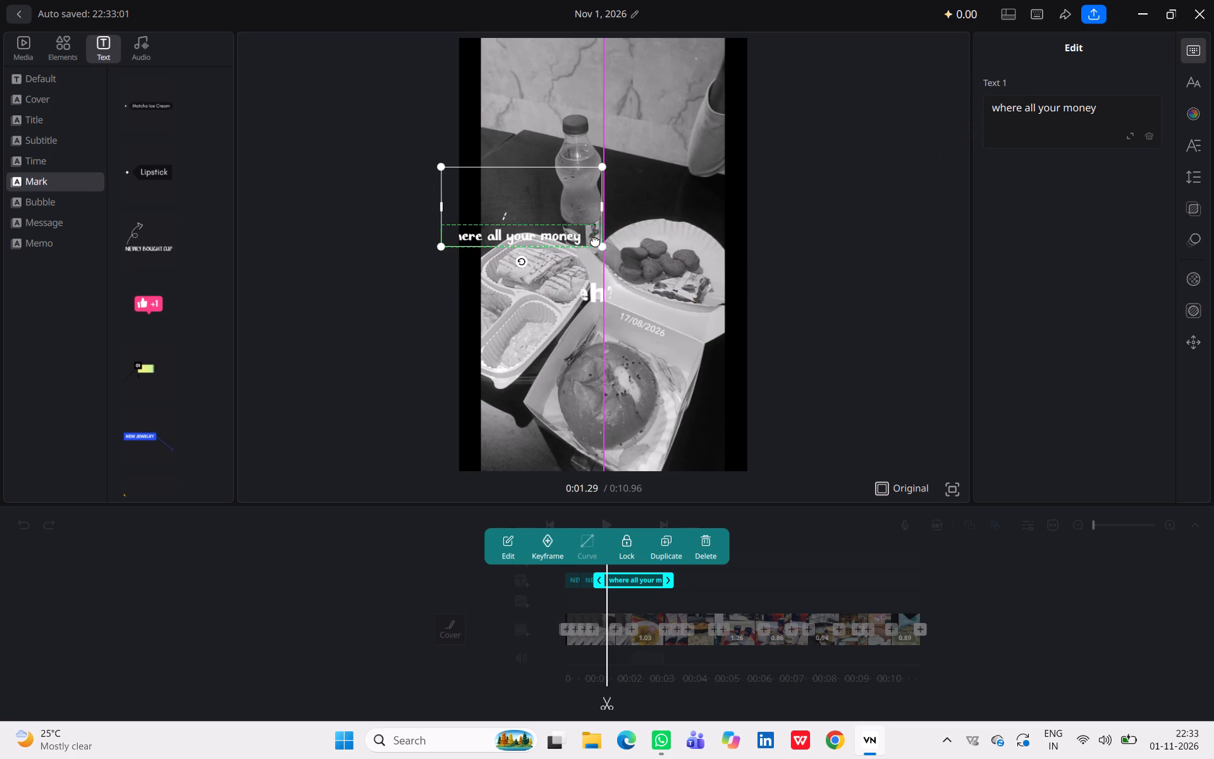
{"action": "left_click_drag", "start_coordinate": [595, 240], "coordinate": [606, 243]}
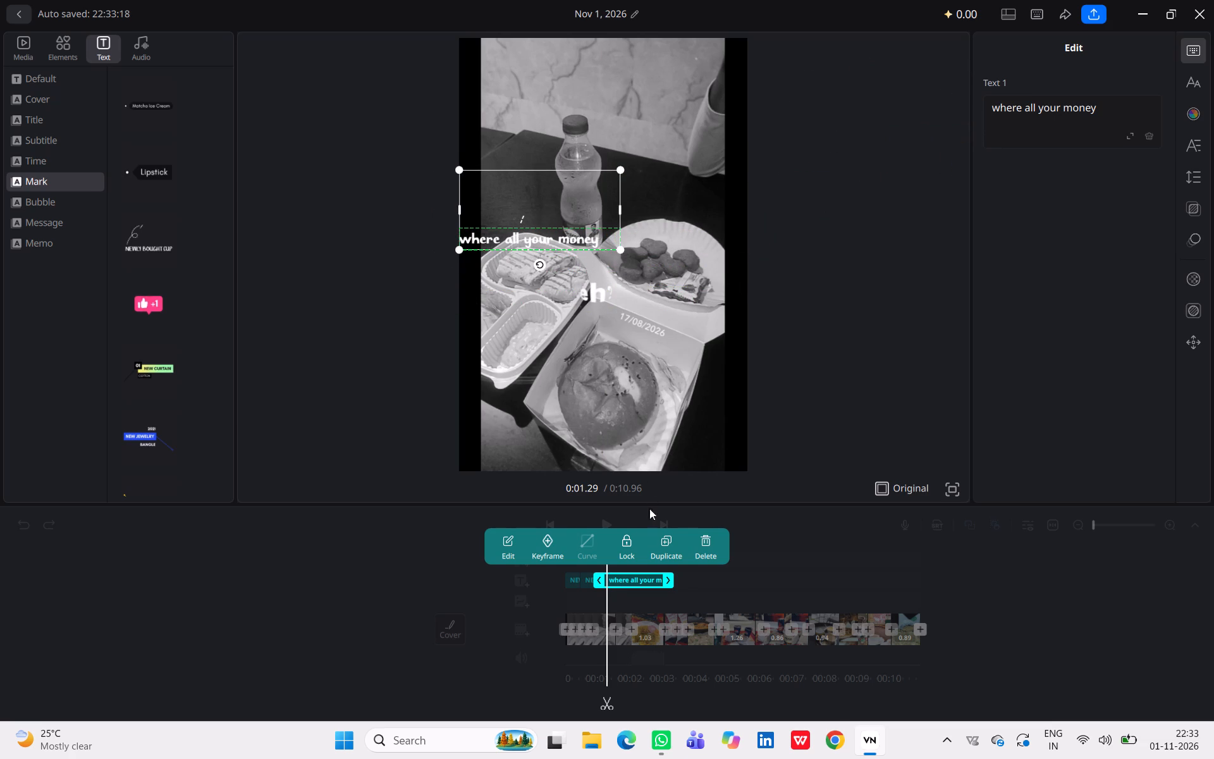
Replace the wording of the first "NEWLY BOUGHT CUP" text piece with "where all your money go".
{"action": "double_click", "coordinate": [603, 583]}
{"action": "left_click_drag", "start_coordinate": [603, 583], "coordinate": [580, 583]}
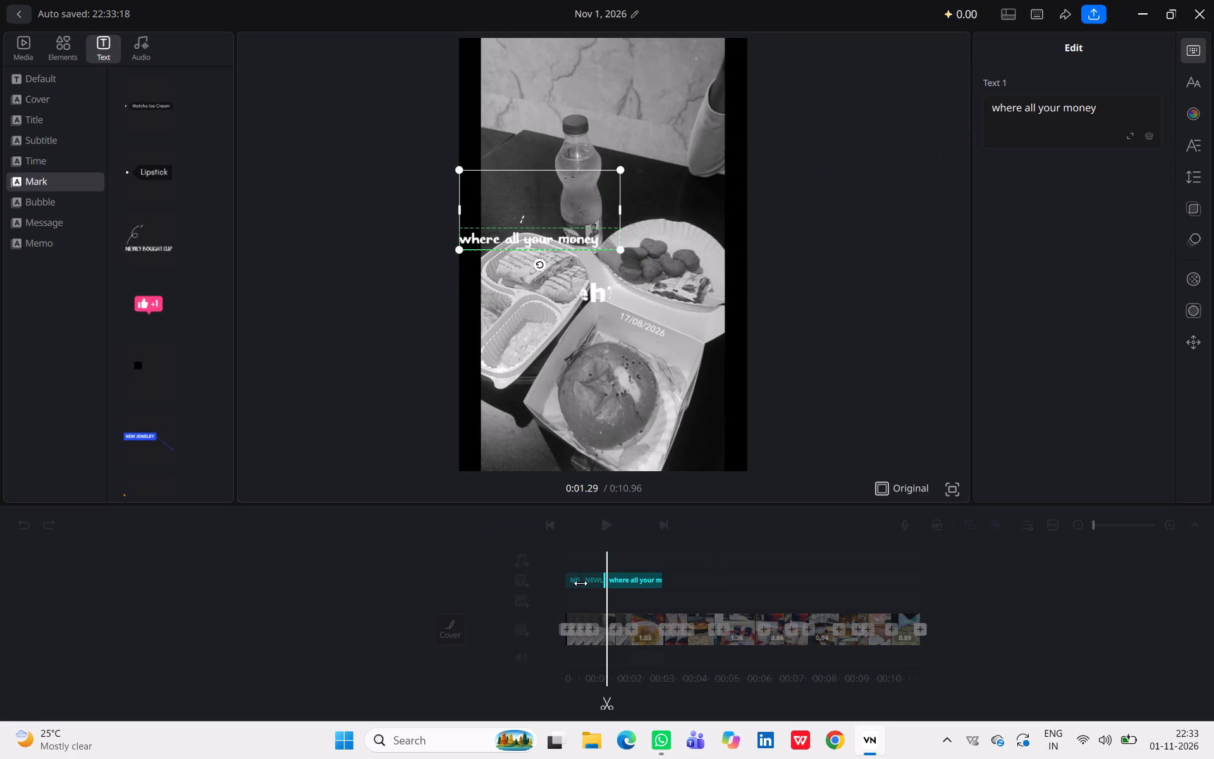
{"action": "left_click_drag", "start_coordinate": [580, 583], "coordinate": [574, 583]}
{"action": "left_click", "coordinate": [574, 583]}
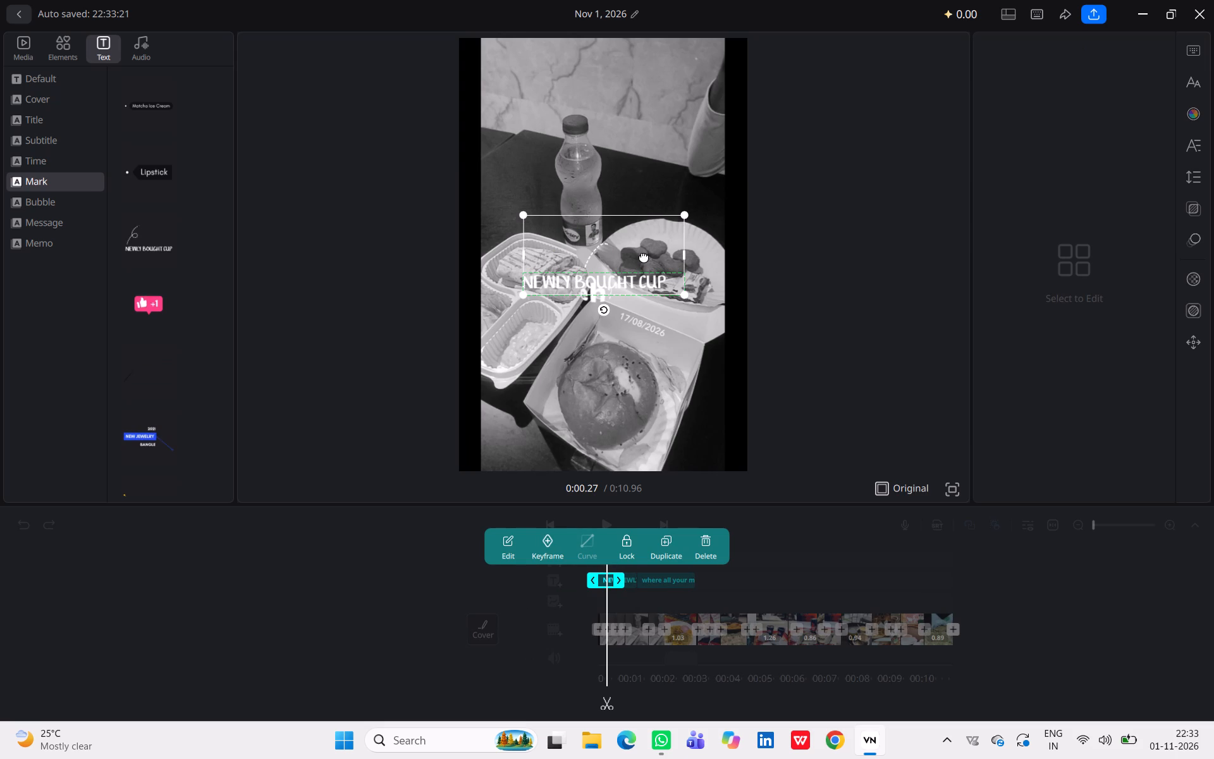
{"action": "left_click", "coordinate": [651, 289]}
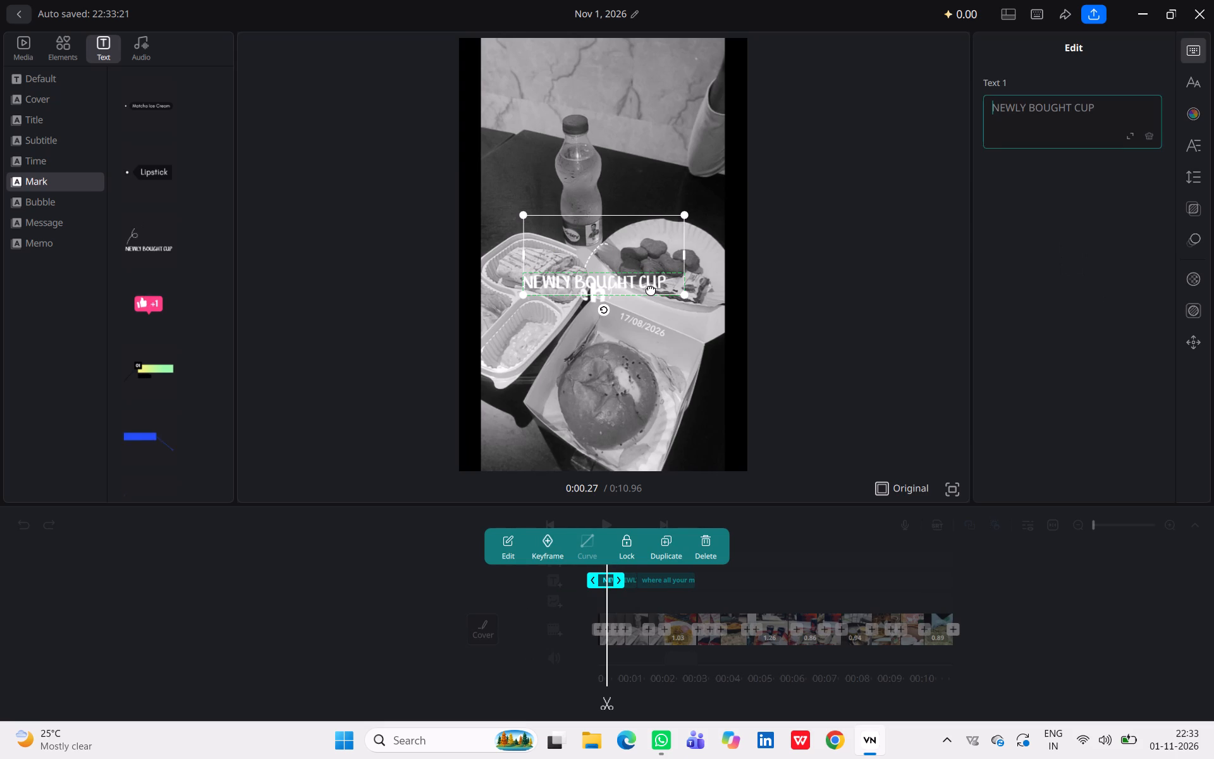
{"action": "left_click", "coordinate": [986, 109]}
{"action": "key", "text": "w"}
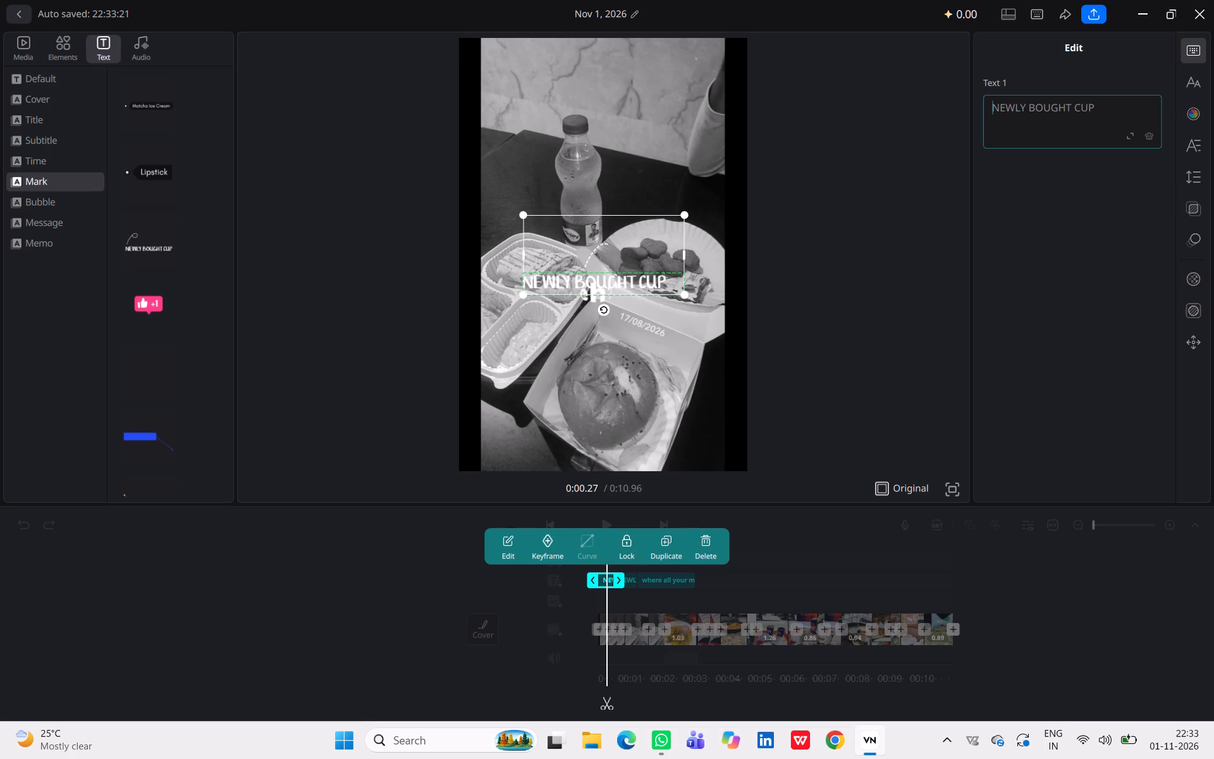
{"action": "type", "text": "here"}
{"action": "key", "text": "space"}
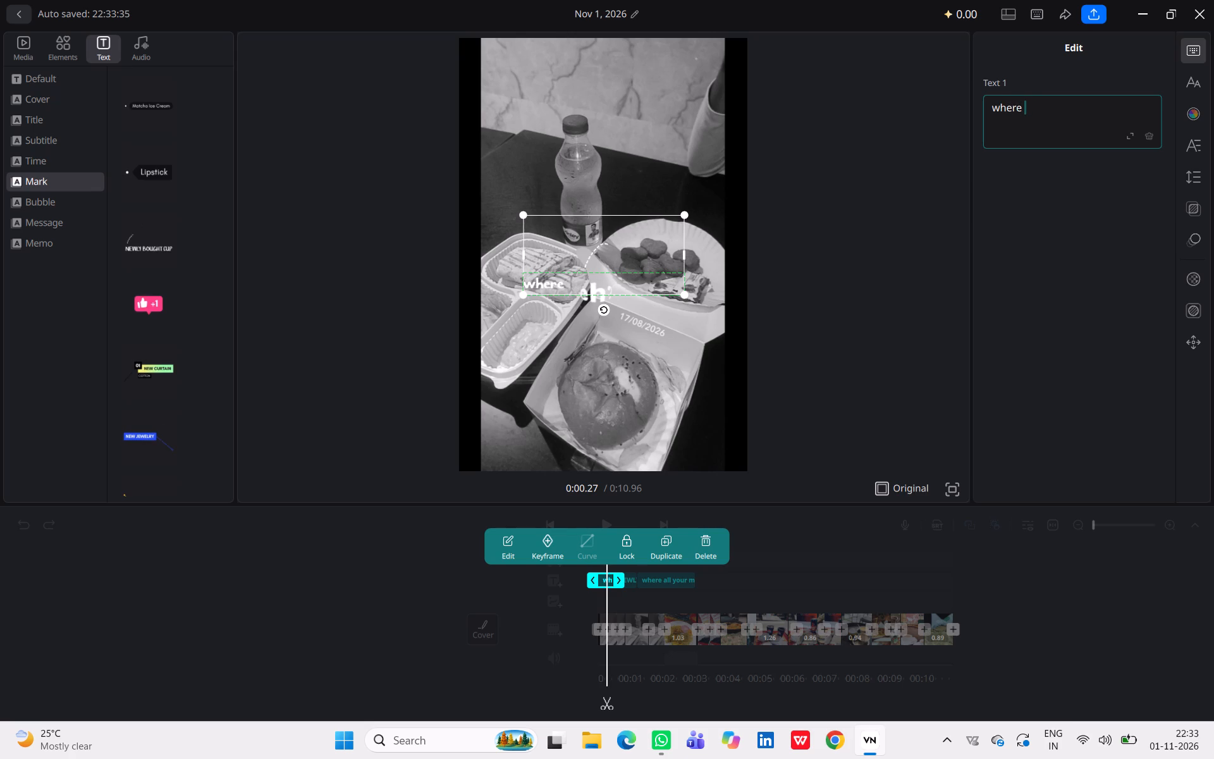
{"action": "key", "text": "a"}
{"action": "type", "text": "ll"}
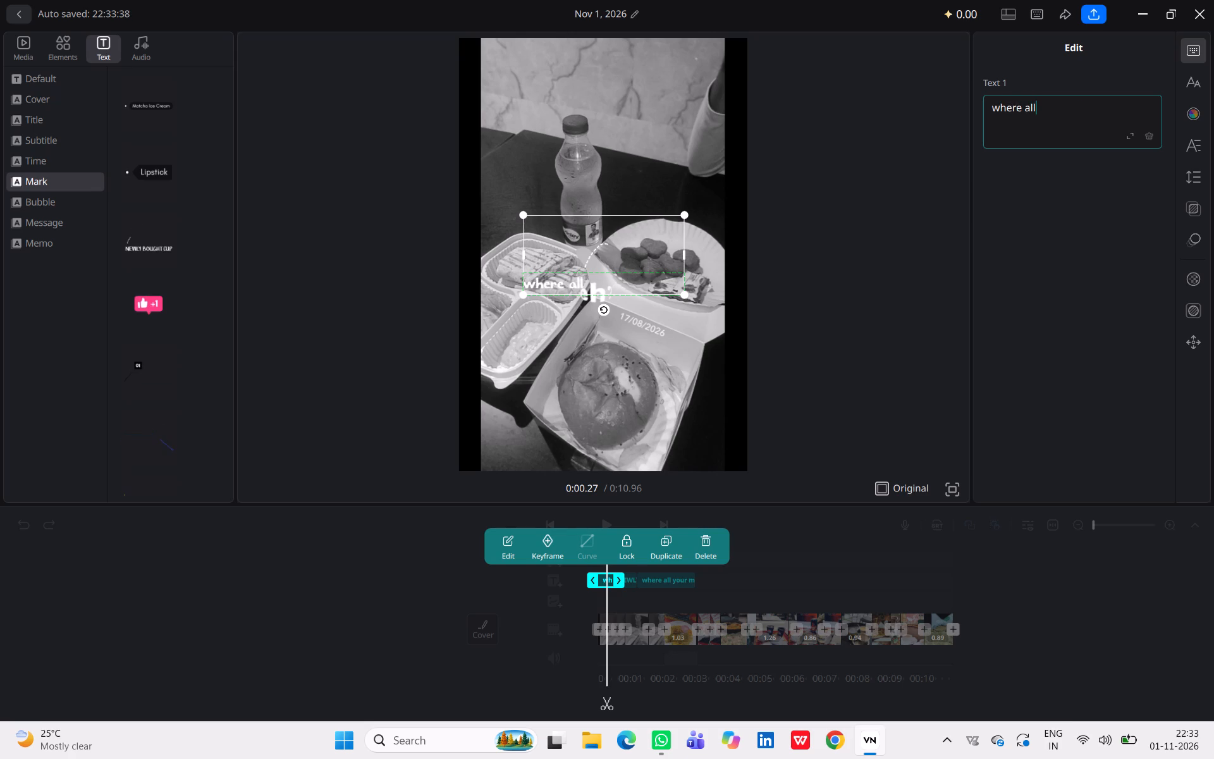
{"action": "key", "text": "space"}
{"action": "type", "text": "your"}
{"action": "key", "text": "space"}
{"action": "type", "text": "mo"}
{"action": "type", "text": "ney"}
{"action": "key", "text": "space"}
{"action": "key", "text": "g"}
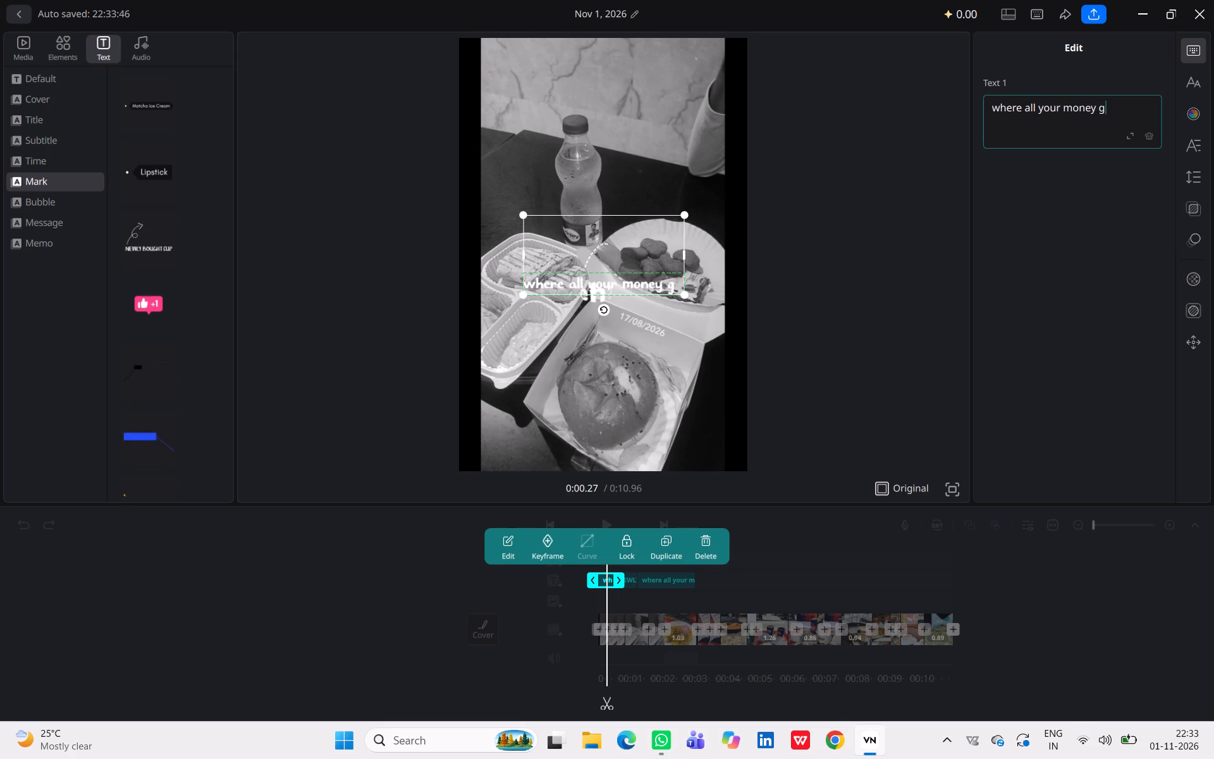
{"action": "key", "text": "o"}
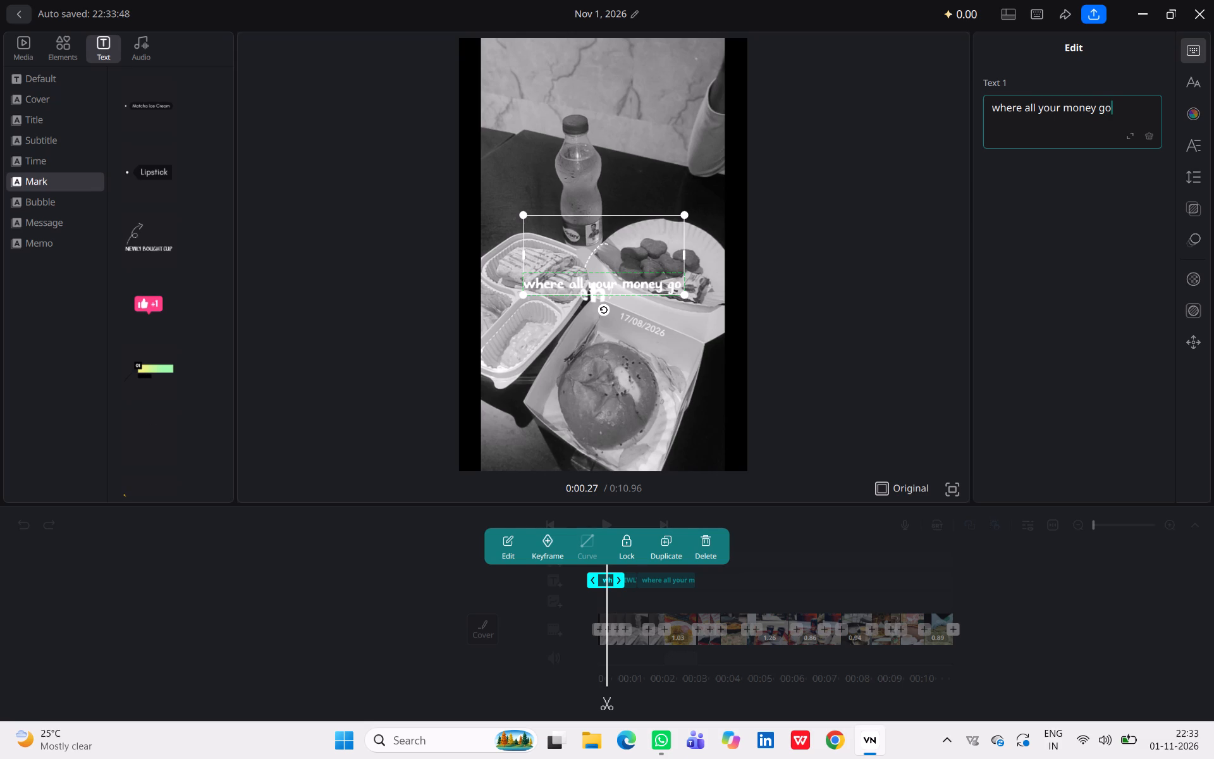
{"action": "left_click", "coordinate": [967, 97]}
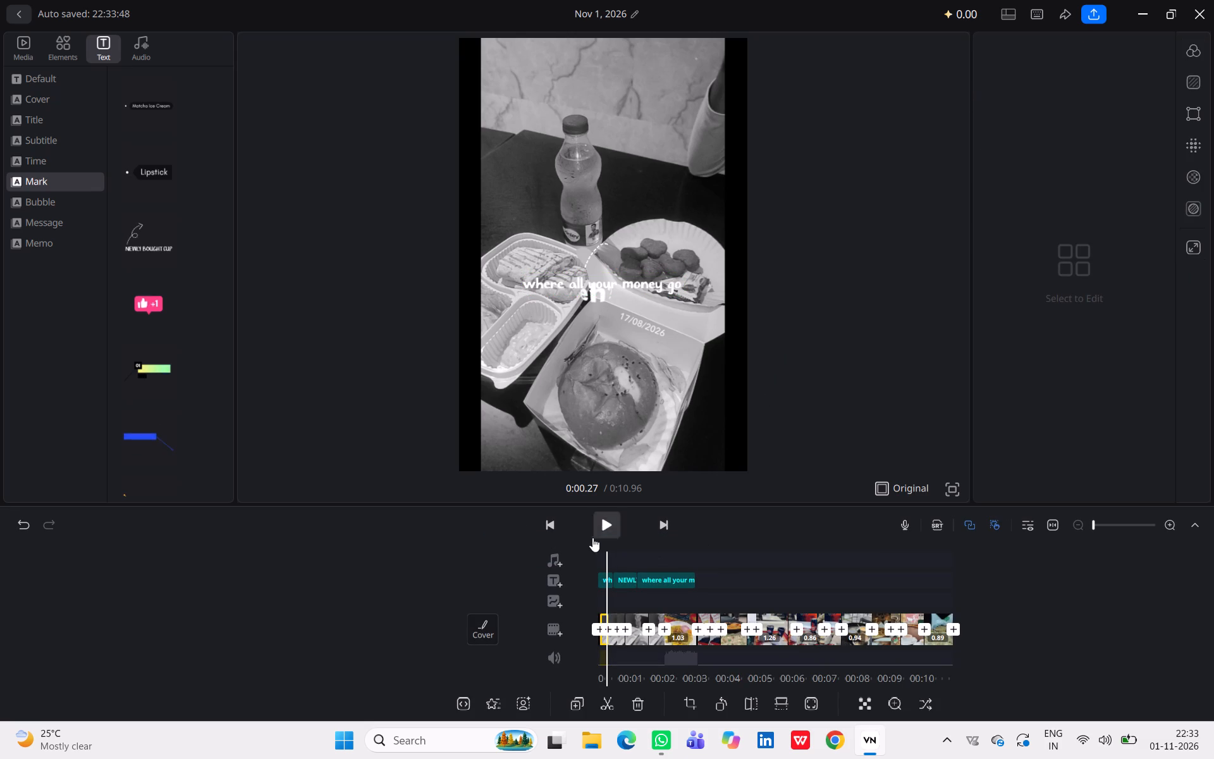
Play the opening from 0:00.00, split the third text piece "where all your money" at 0:02.26 and delete both parts.
{"action": "triple_click", "coordinate": [547, 533]}
{"action": "left_click", "coordinate": [547, 533]}
{"action": "left_click_drag", "start_coordinate": [547, 533], "coordinate": [610, 523]}
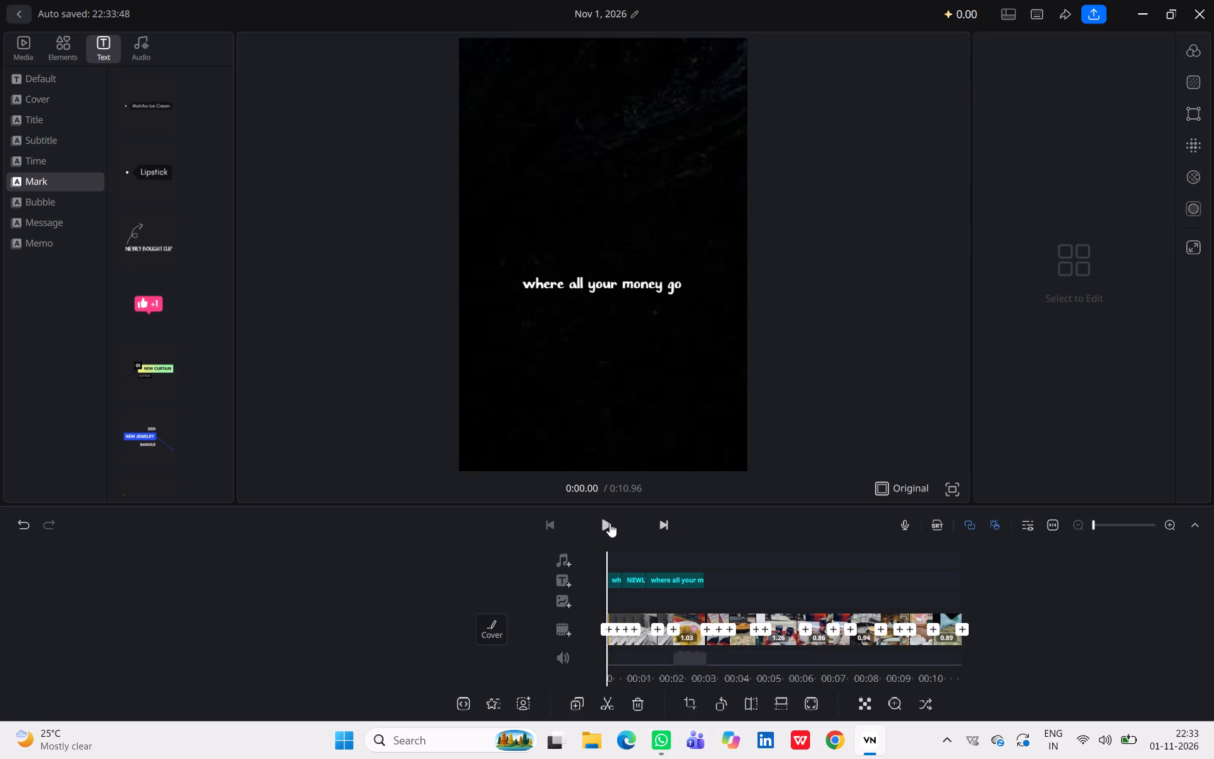
{"action": "left_click_drag", "start_coordinate": [610, 523], "coordinate": [615, 520]}
{"action": "left_click", "coordinate": [615, 520]}
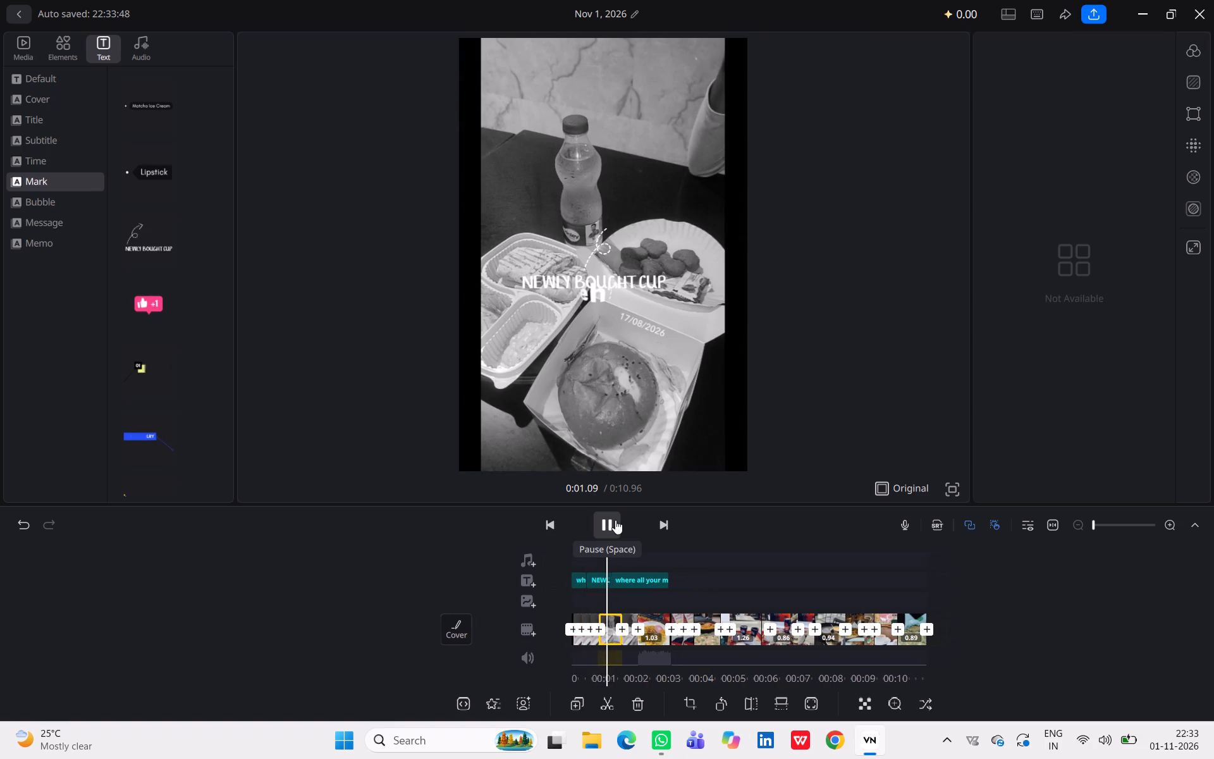
{"action": "left_click_drag", "start_coordinate": [603, 533], "coordinate": [554, 580]}
{"action": "left_click", "coordinate": [554, 580]}
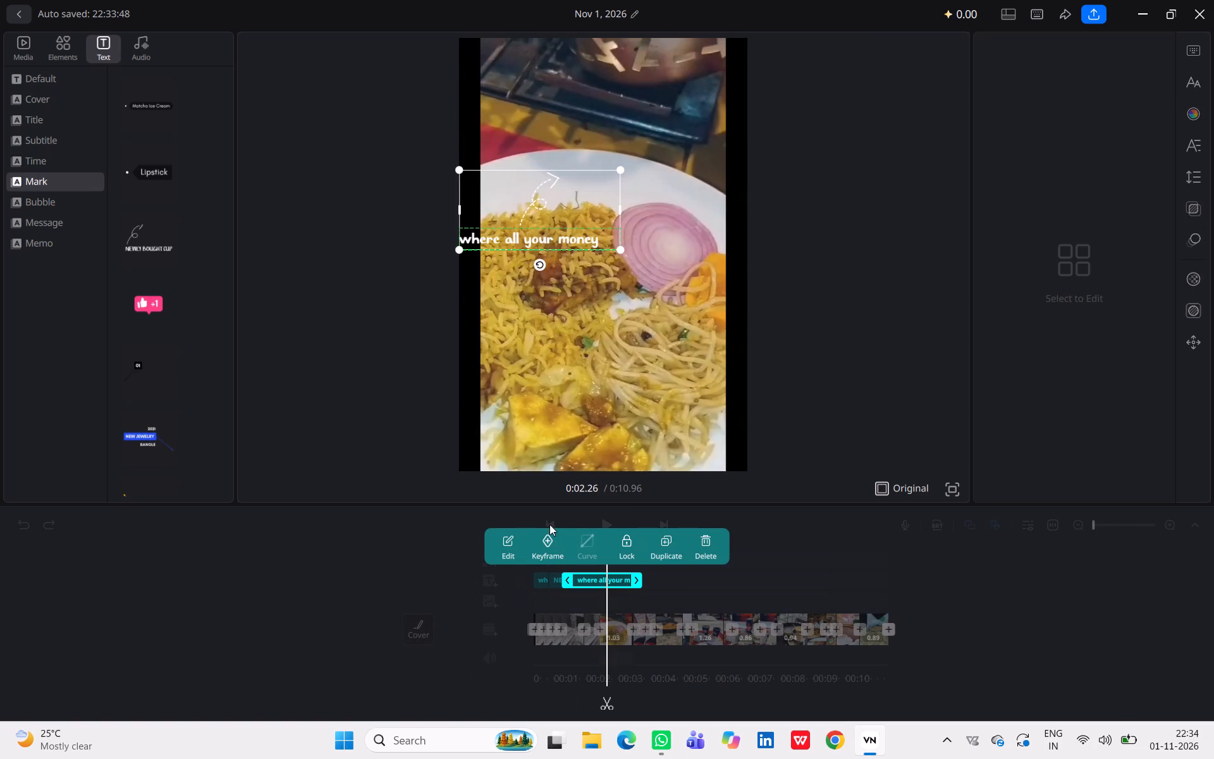
{"action": "left_click", "coordinate": [607, 707]}
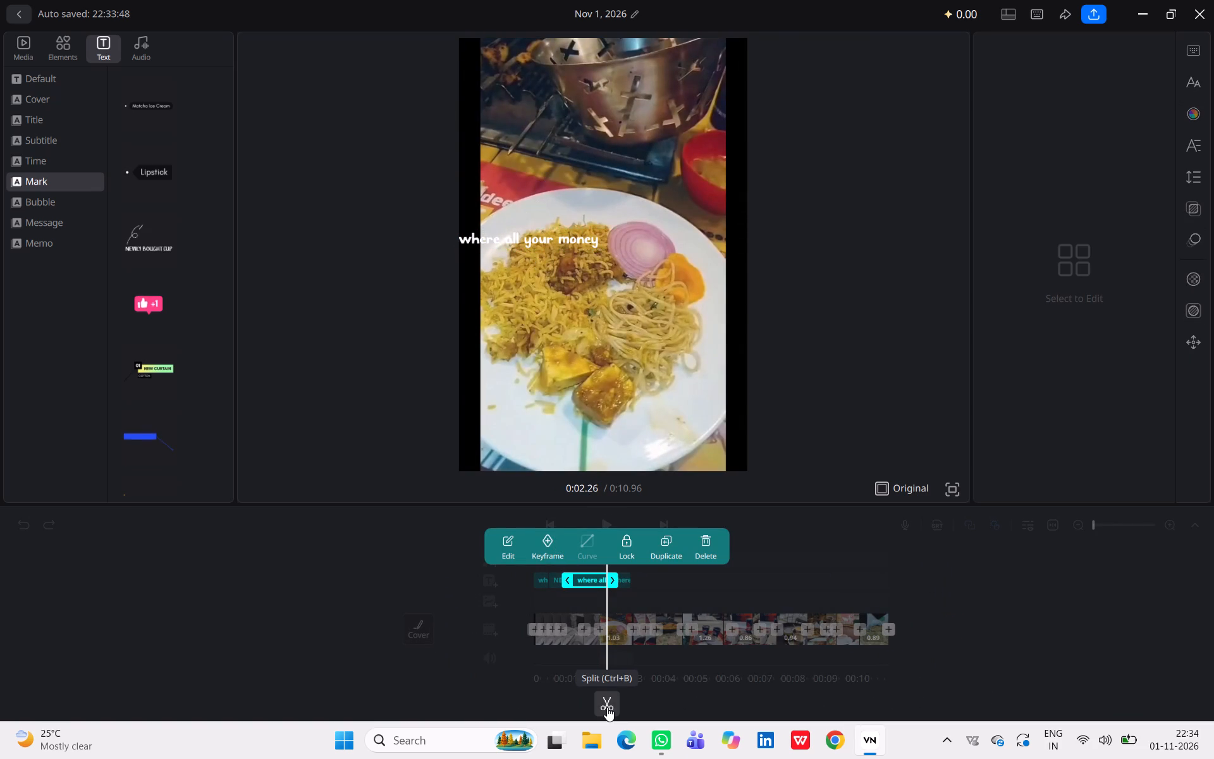
{"action": "left_click", "coordinate": [705, 546]}
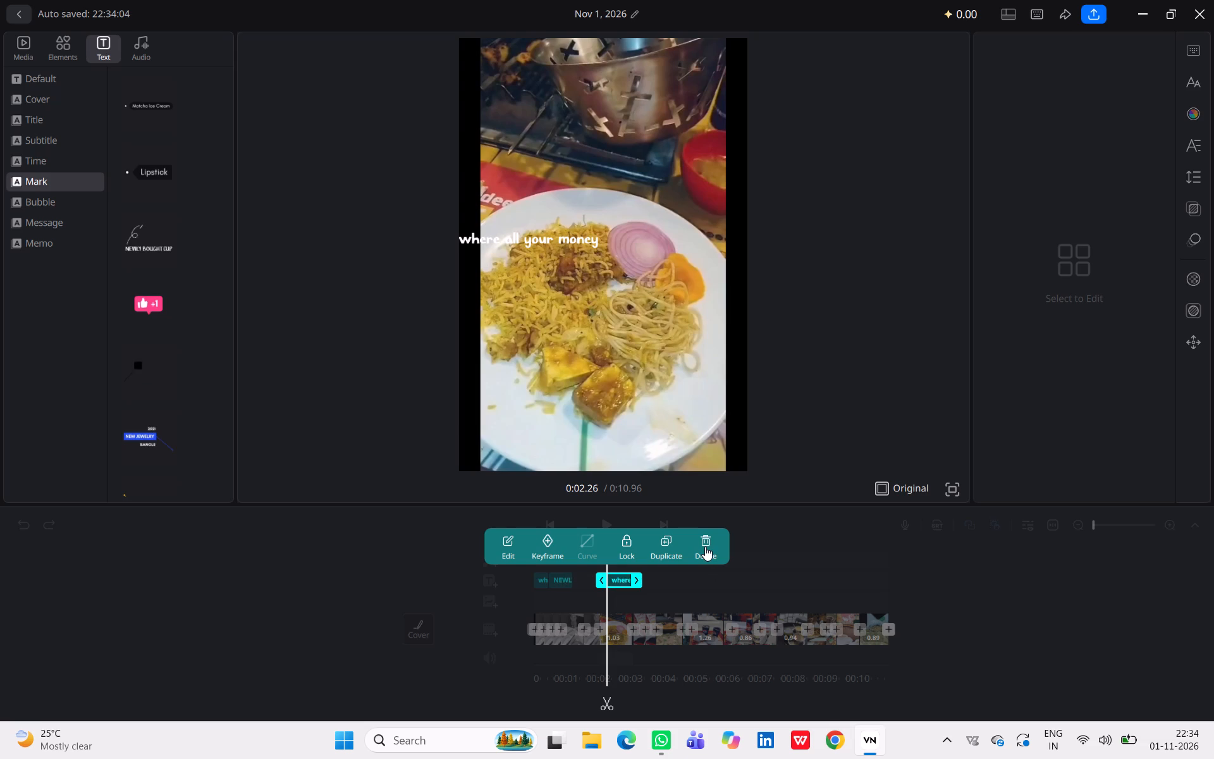
{"action": "left_click", "coordinate": [705, 546]}
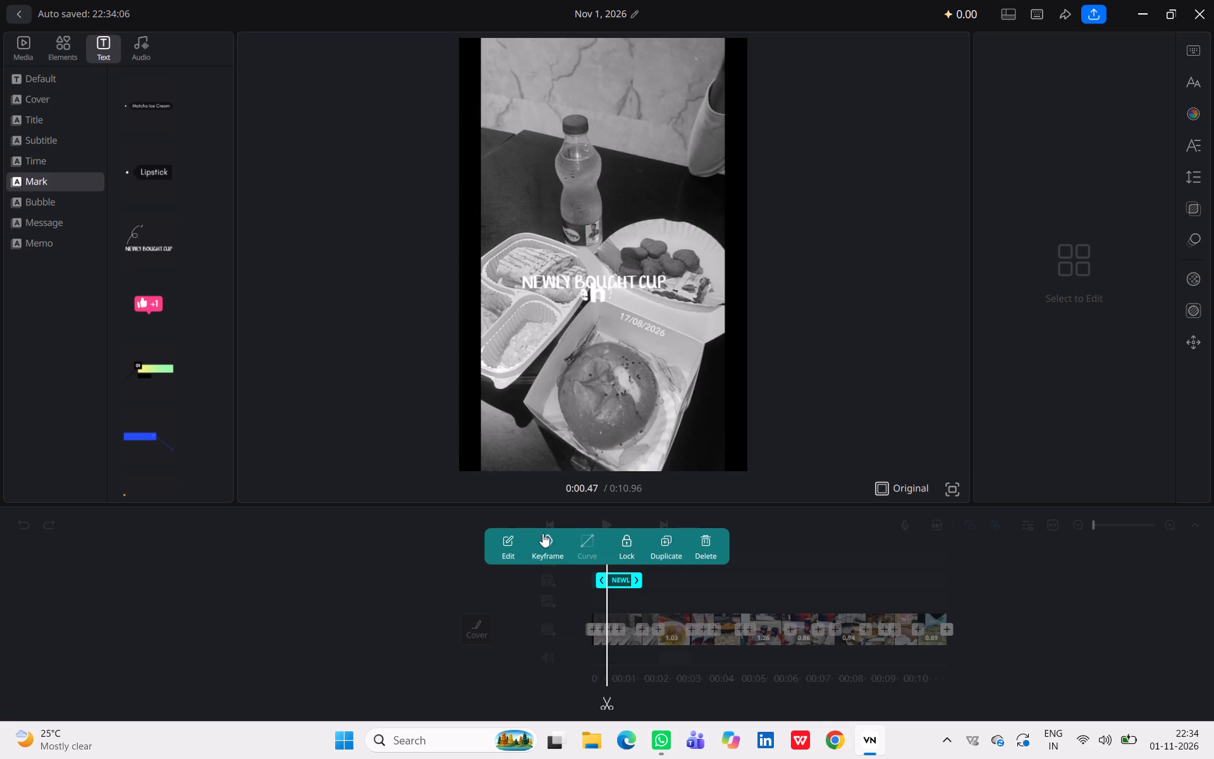
Replay the opening from 0:00.00 and delete the remaining "NEWLY BOUGHT CUP" text piece.
{"action": "left_click", "coordinate": [447, 488]}
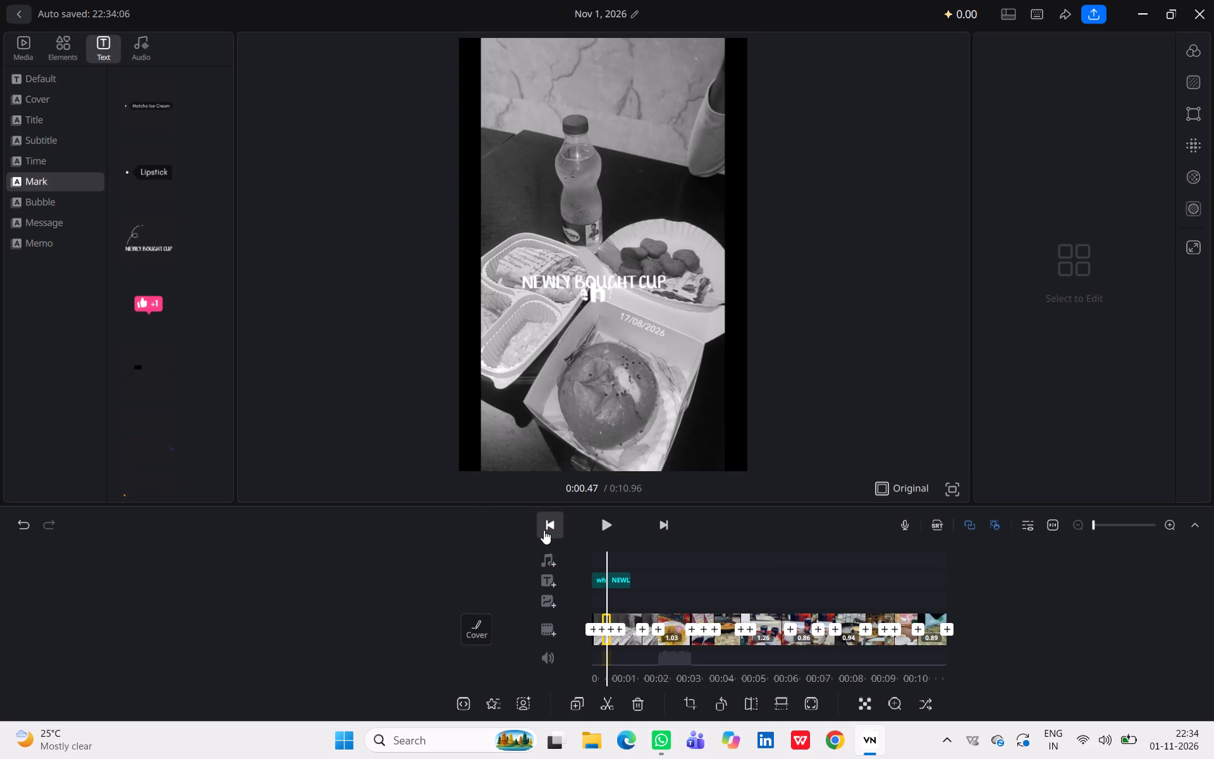
{"action": "triple_click", "coordinate": [544, 527]}
{"action": "triple_click", "coordinate": [544, 527]}
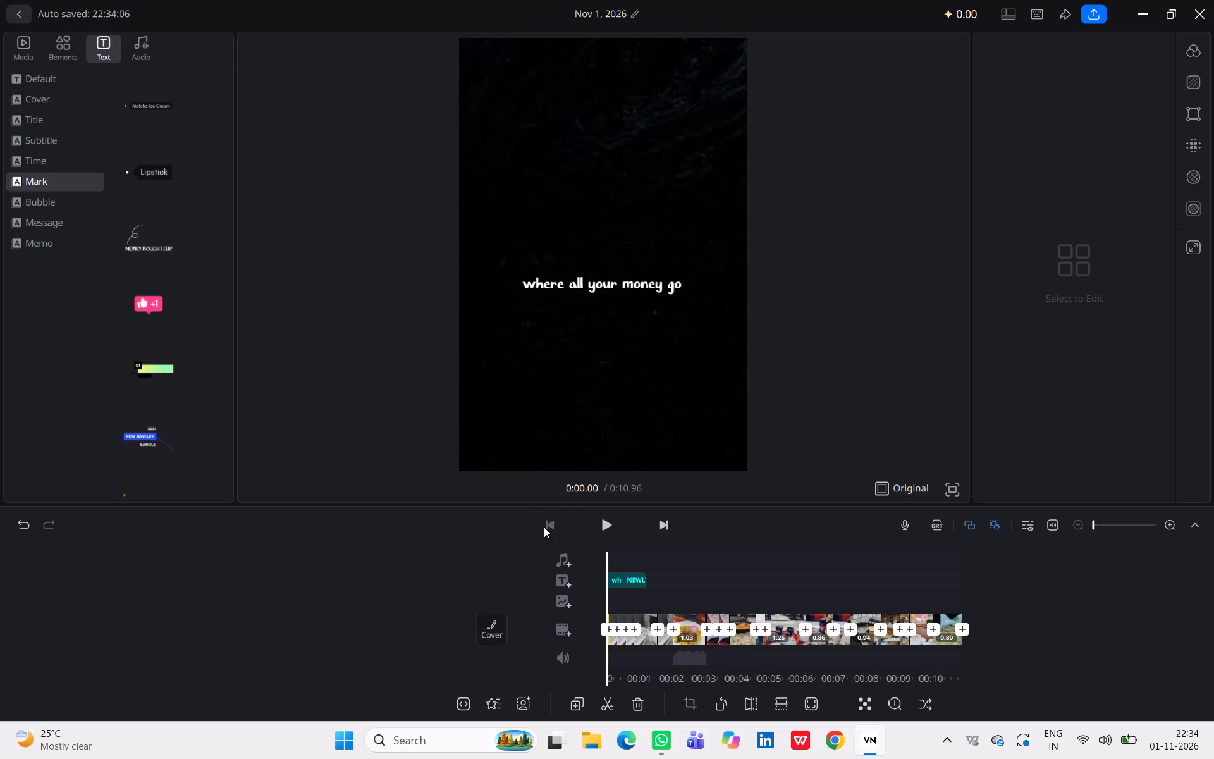
{"action": "left_click", "coordinate": [604, 532]}
{"action": "left_click", "coordinate": [604, 532]}
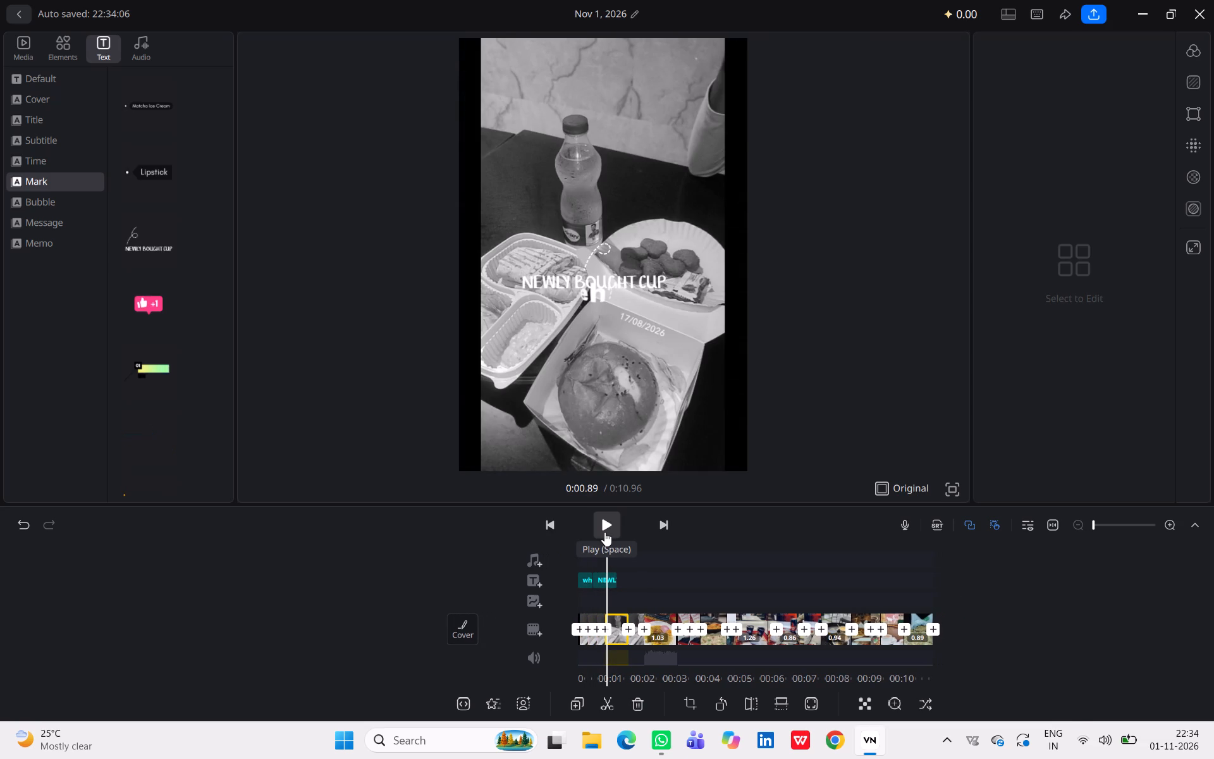
{"action": "left_click", "coordinate": [598, 579]}
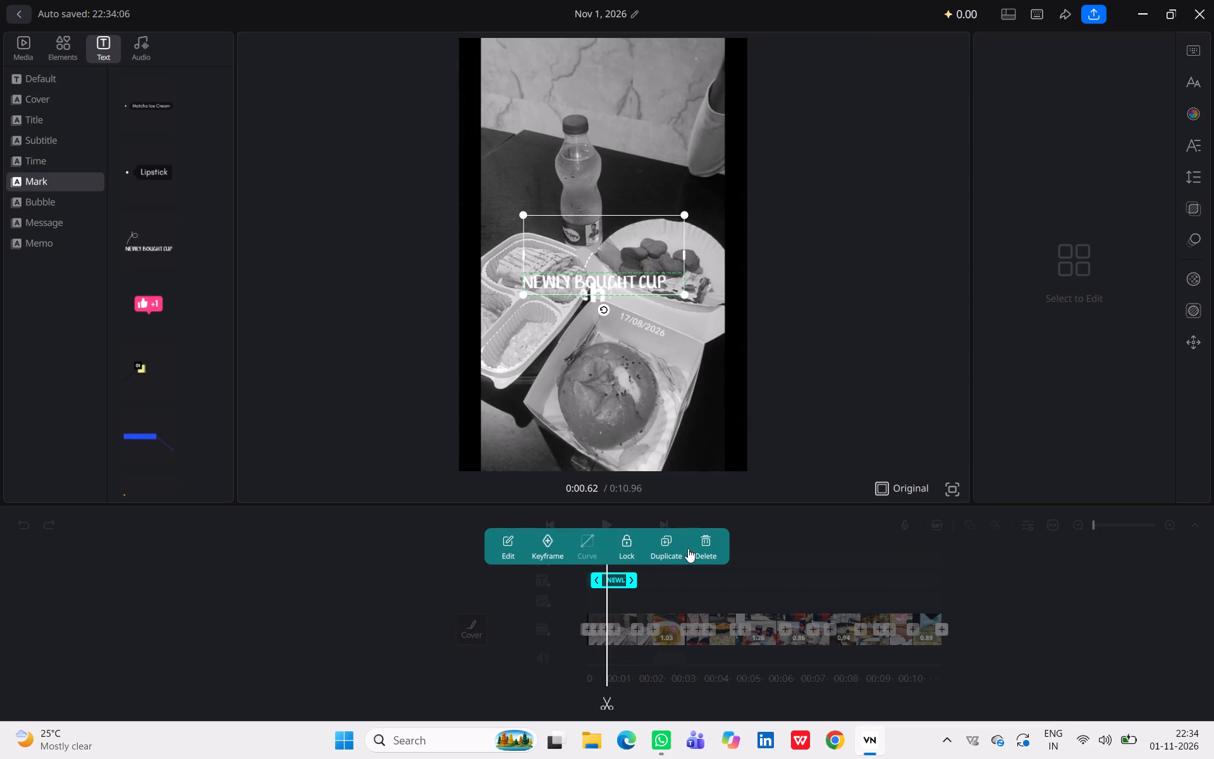
{"action": "left_click", "coordinate": [708, 543]}
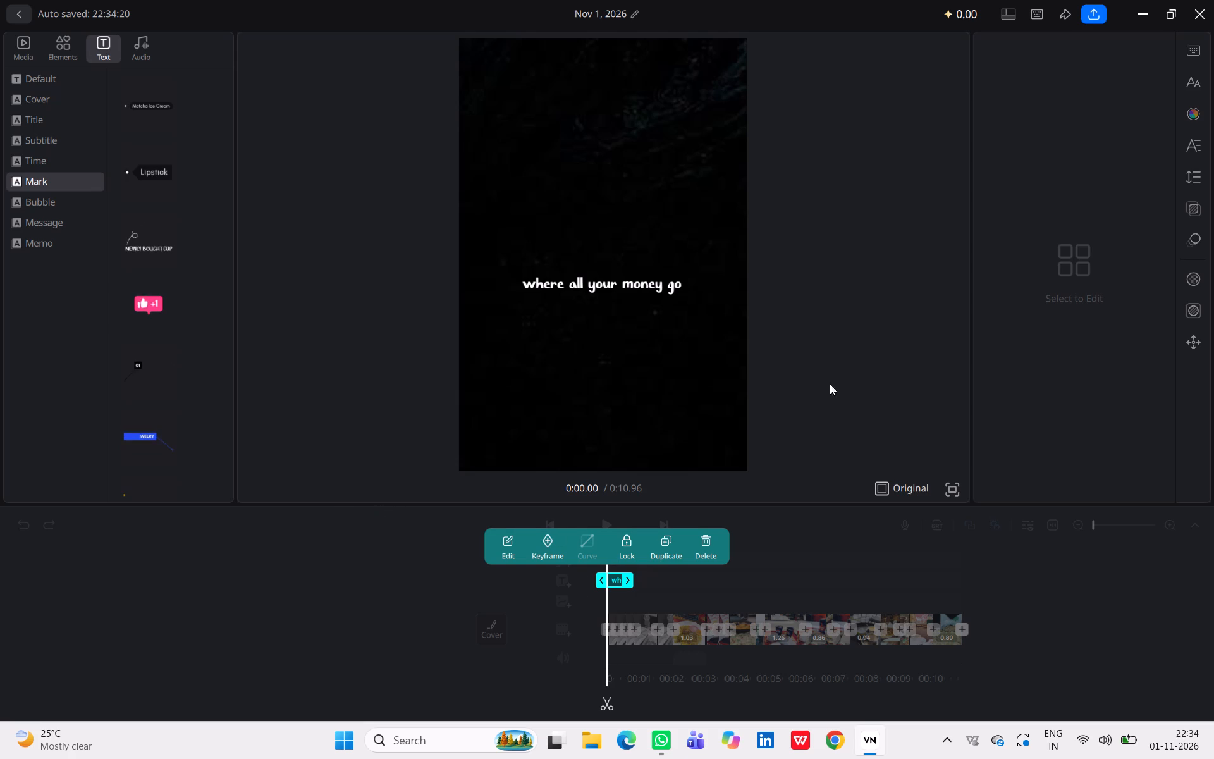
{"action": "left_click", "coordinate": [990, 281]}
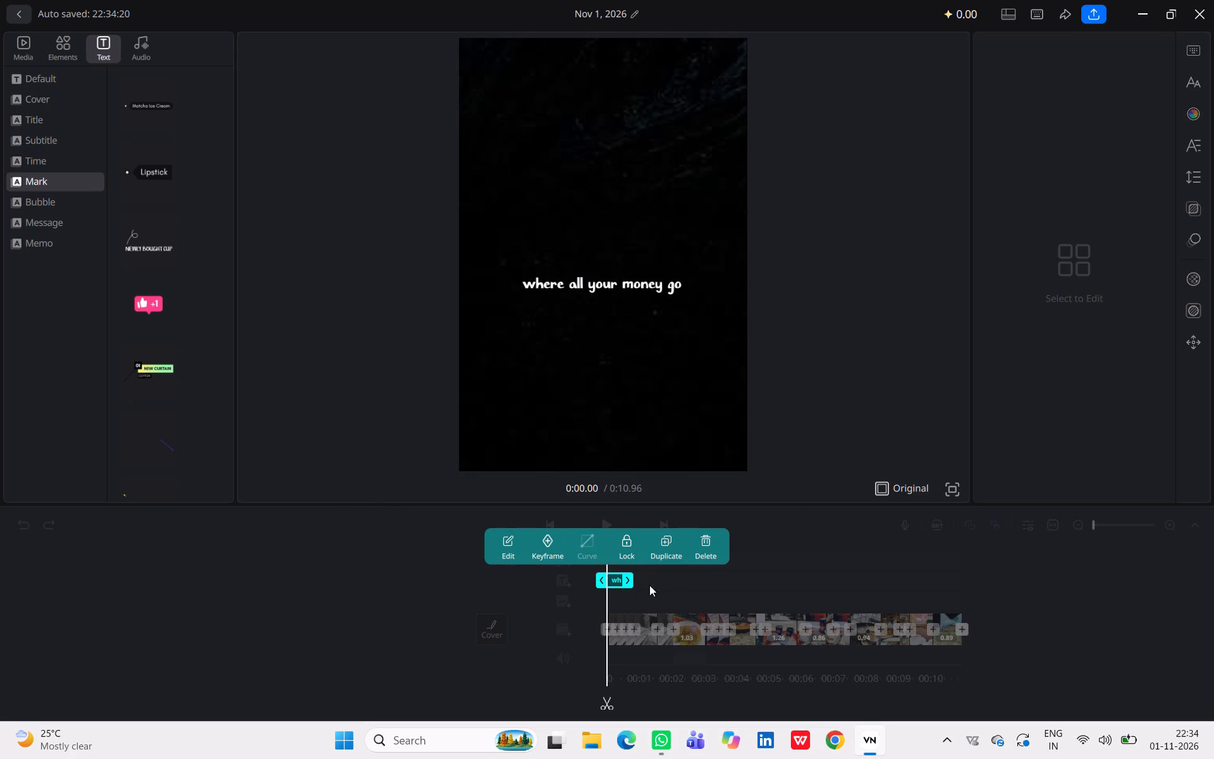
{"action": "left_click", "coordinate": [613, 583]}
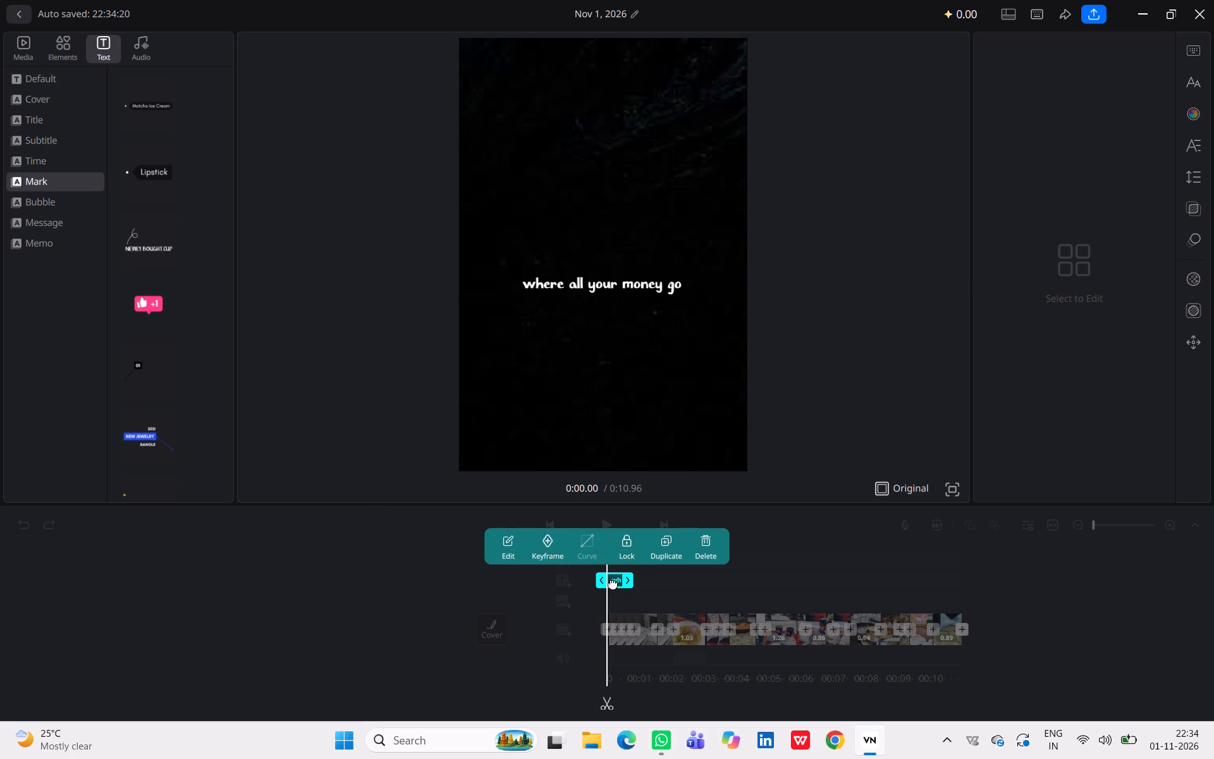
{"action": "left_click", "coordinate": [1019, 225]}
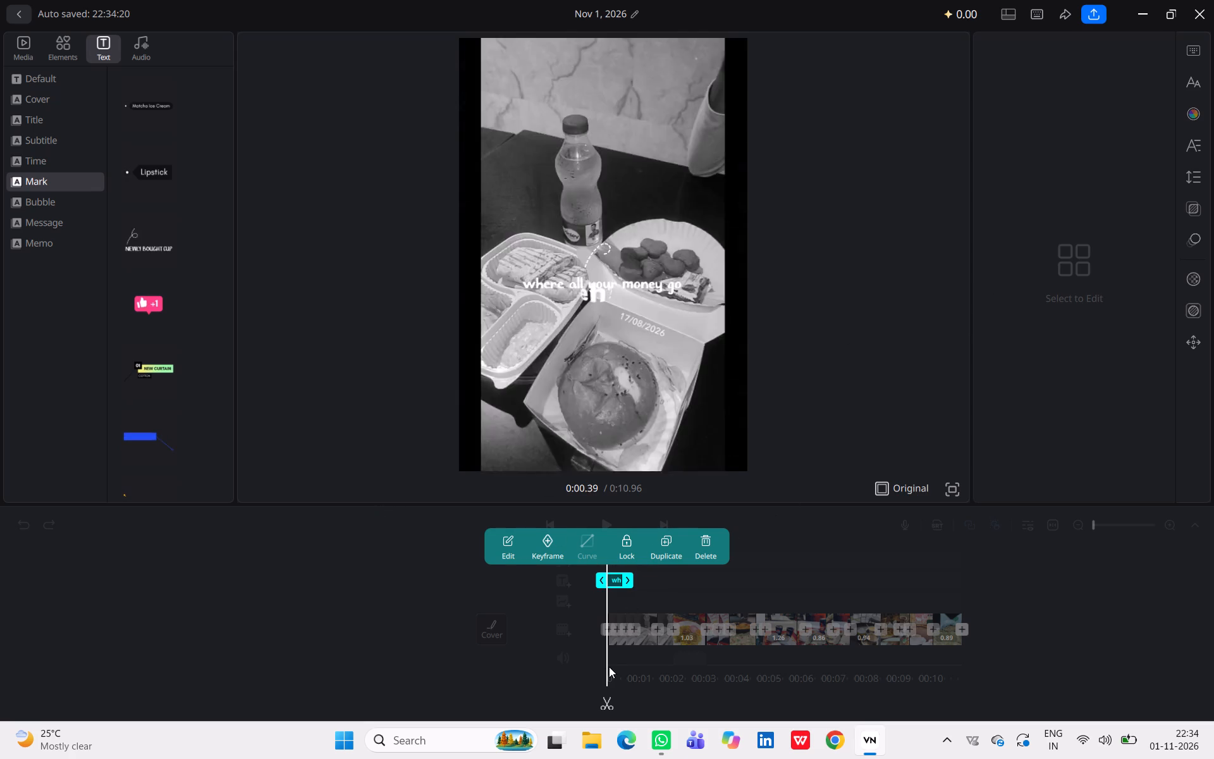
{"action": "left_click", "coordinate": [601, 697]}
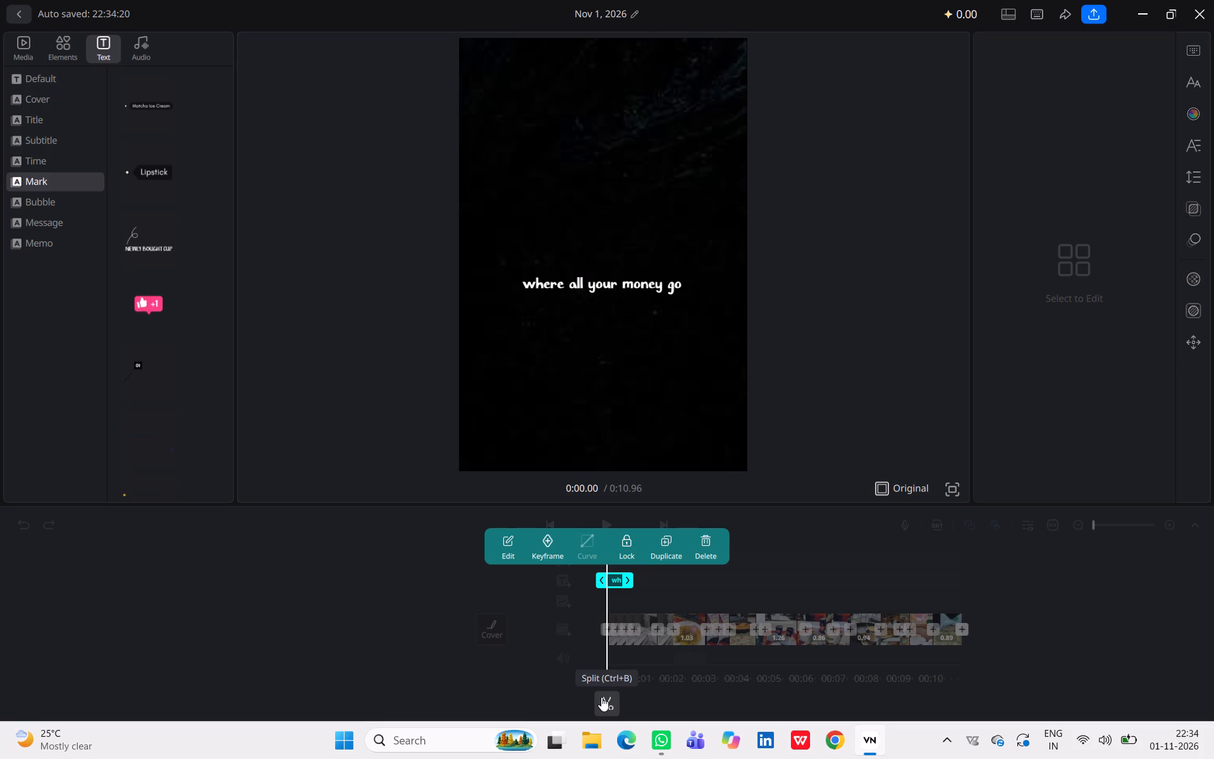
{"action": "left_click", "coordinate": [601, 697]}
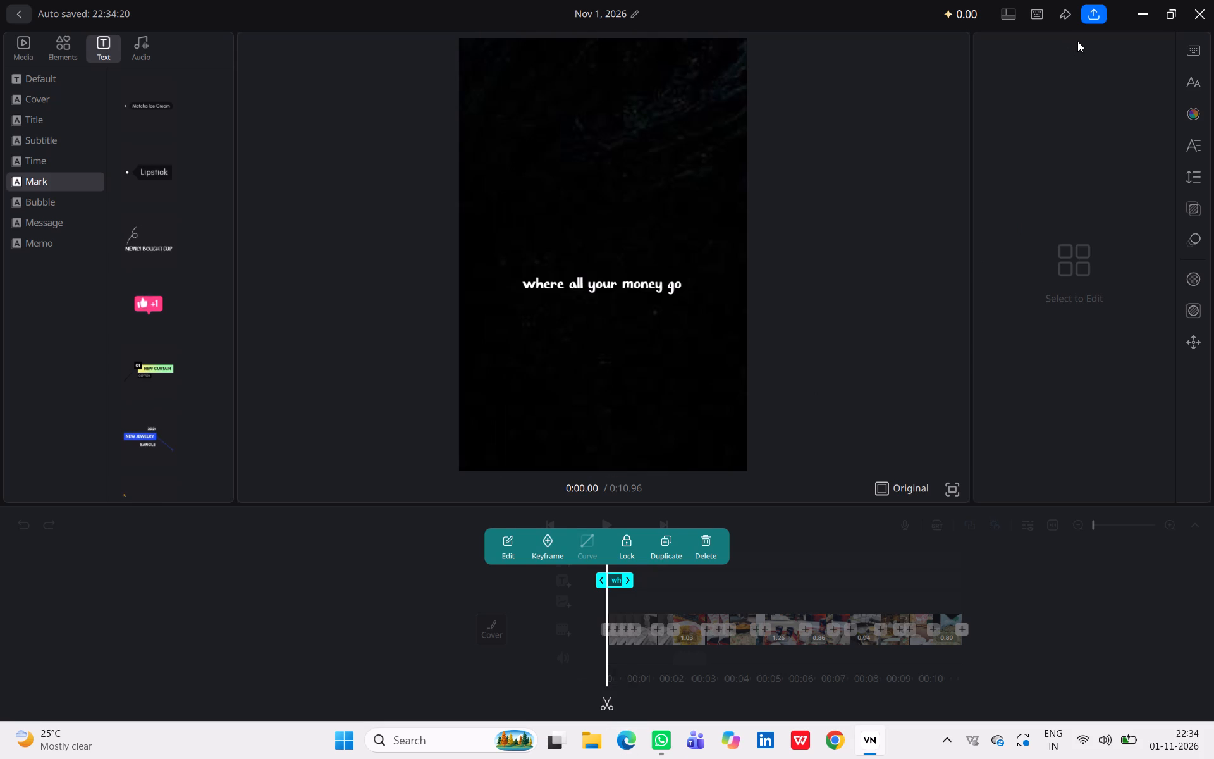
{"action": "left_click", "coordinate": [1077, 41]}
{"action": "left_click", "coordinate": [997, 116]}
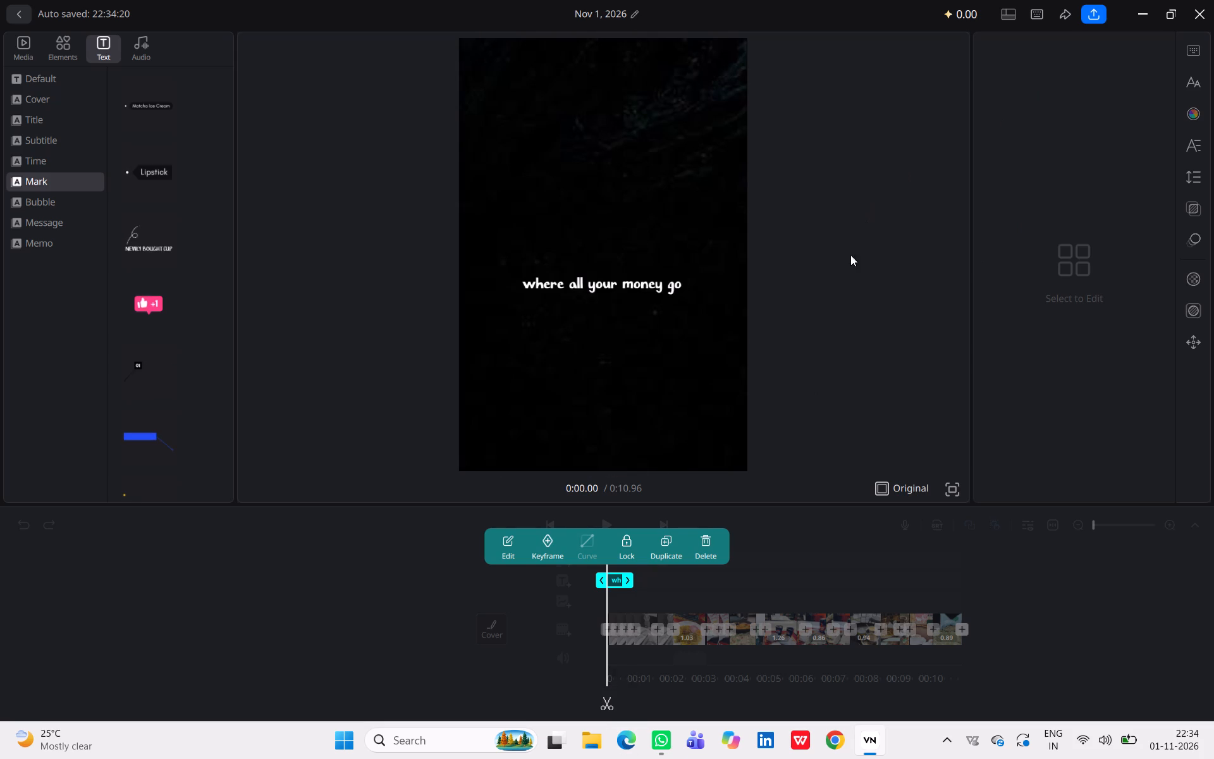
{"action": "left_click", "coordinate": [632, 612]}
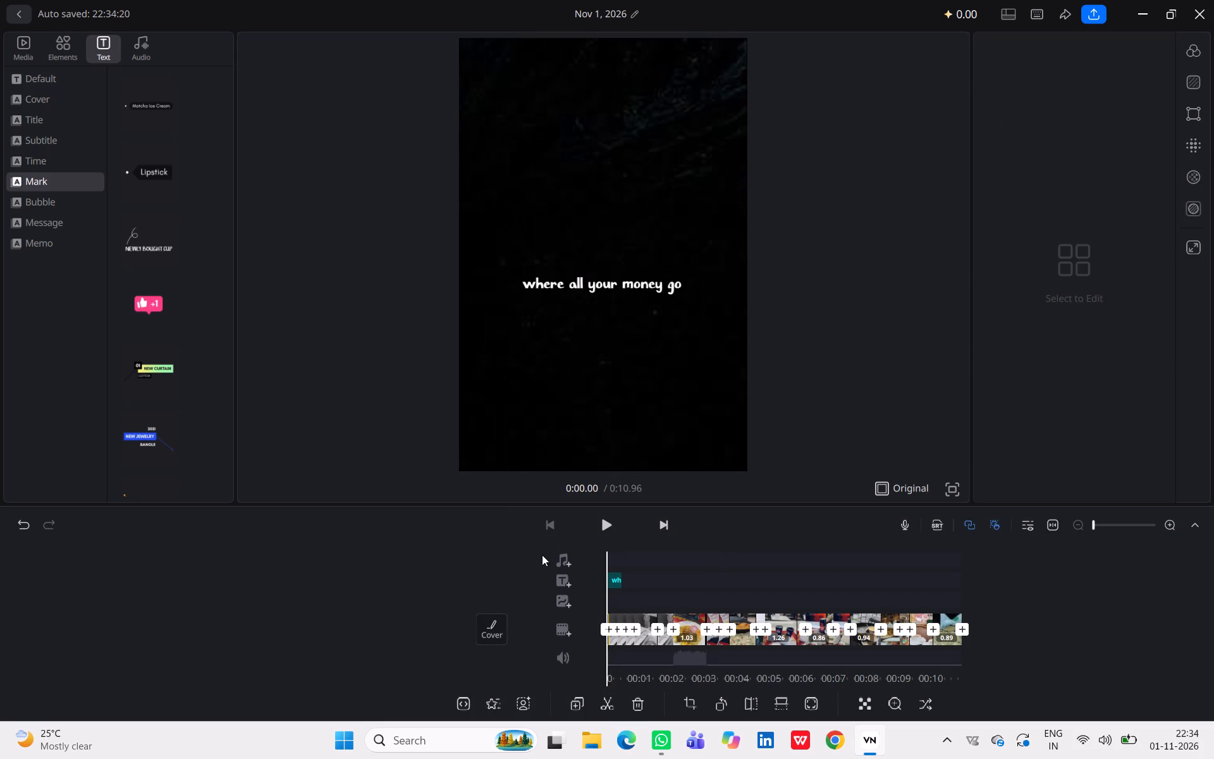
Play the video from 0:00.00 to about 0:05.58 to review the opening caption and the photo cuts.
{"action": "double_click", "coordinate": [551, 524]}
{"action": "left_click_drag", "start_coordinate": [551, 524], "coordinate": [611, 534]}
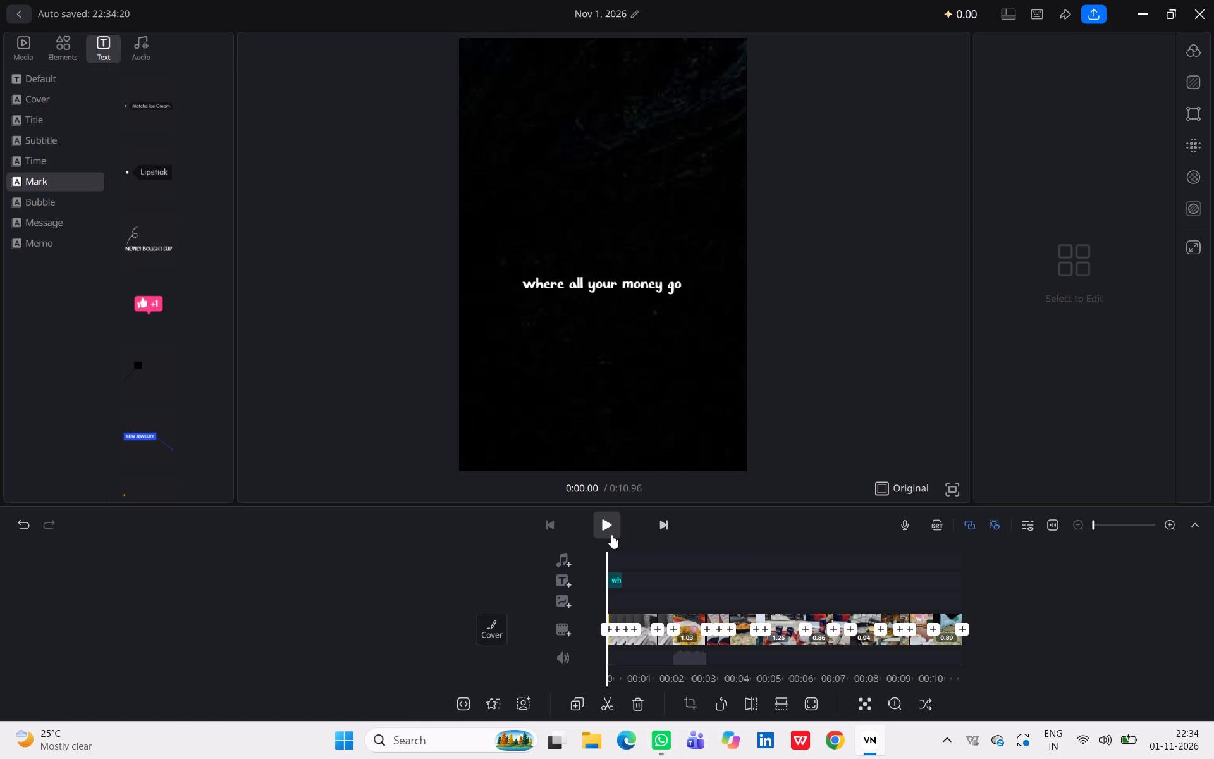
{"action": "left_click", "coordinate": [611, 534]}
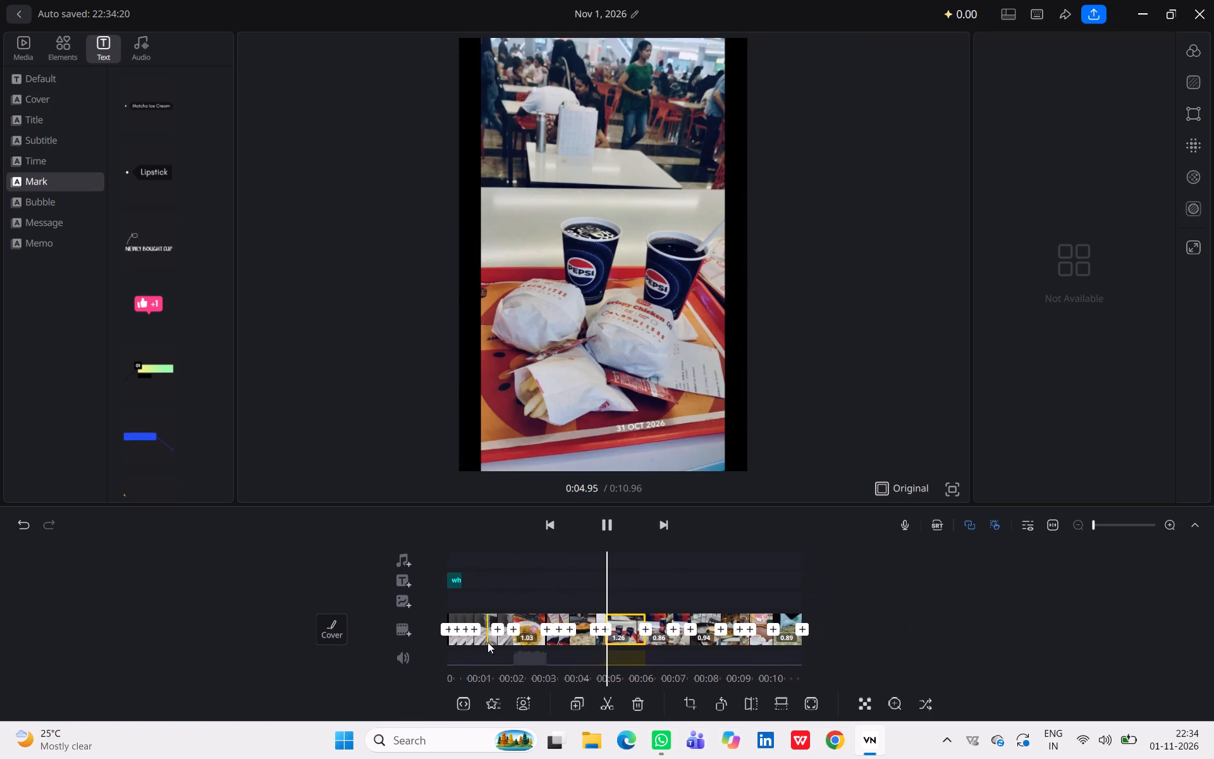
{"action": "left_click", "coordinate": [475, 637]}
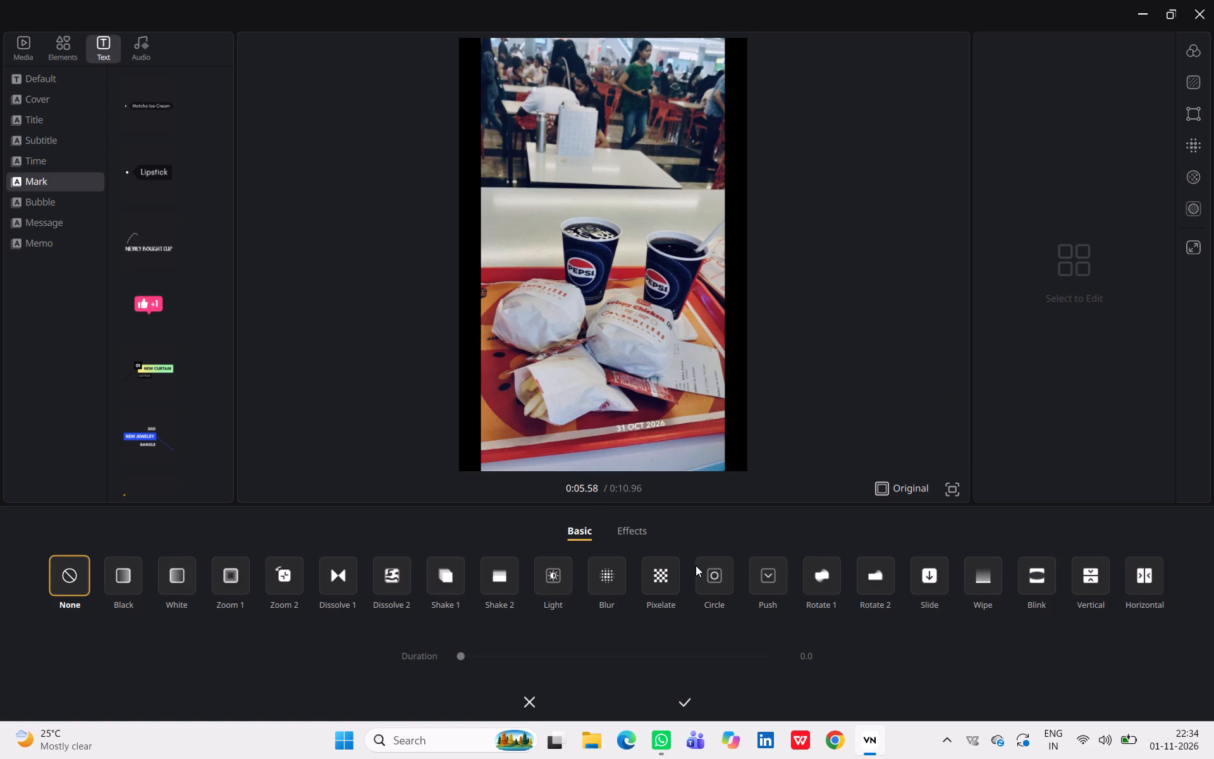
{"action": "left_click", "coordinate": [532, 707]}
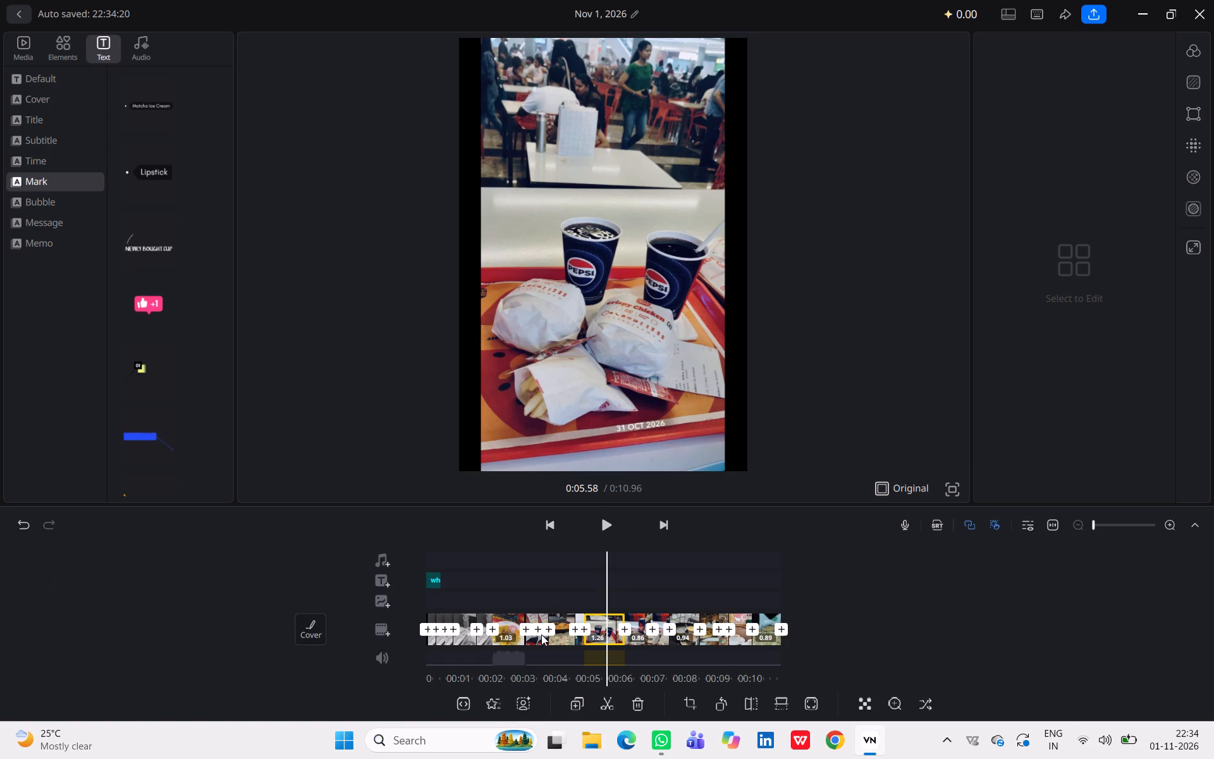
Shorten the black-and-white opening by deleting three of its cuts, at 0:01.55, 0:00.84 and 0:00.05.
{"action": "triple_click", "coordinate": [549, 527]}
{"action": "double_click", "coordinate": [549, 524]}
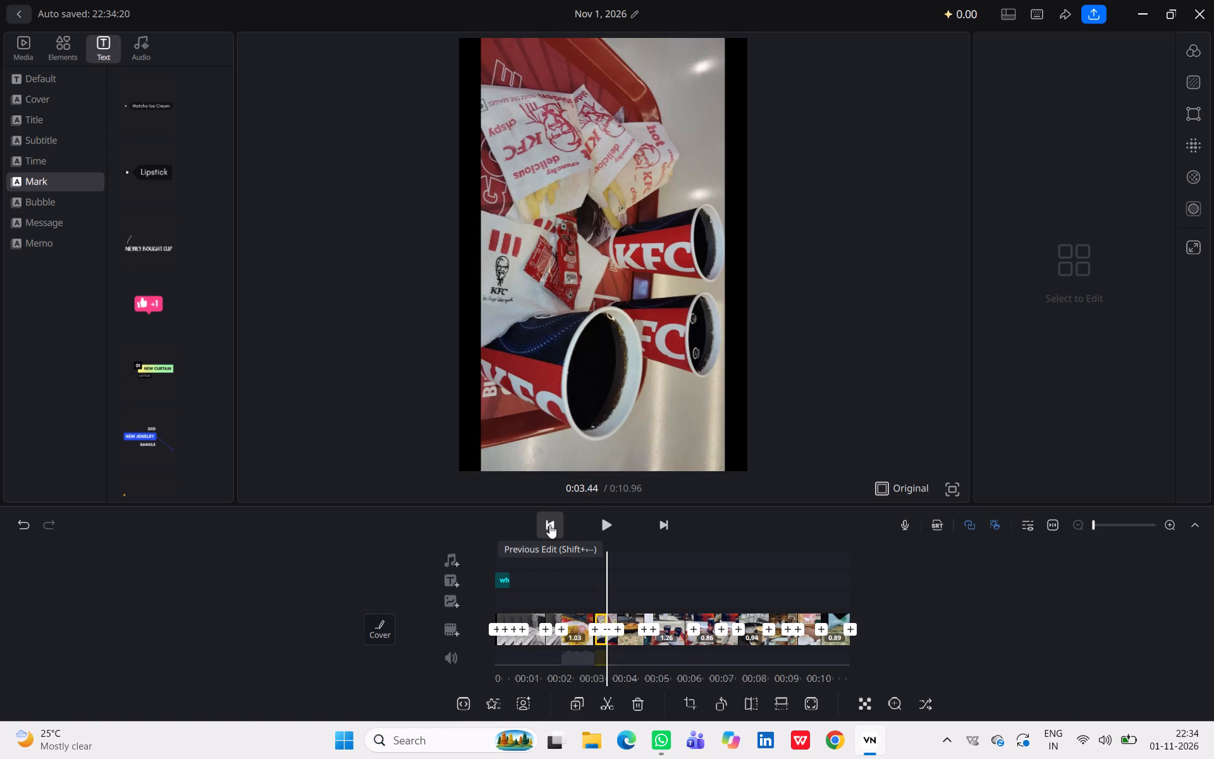
{"action": "left_click", "coordinate": [553, 521]}
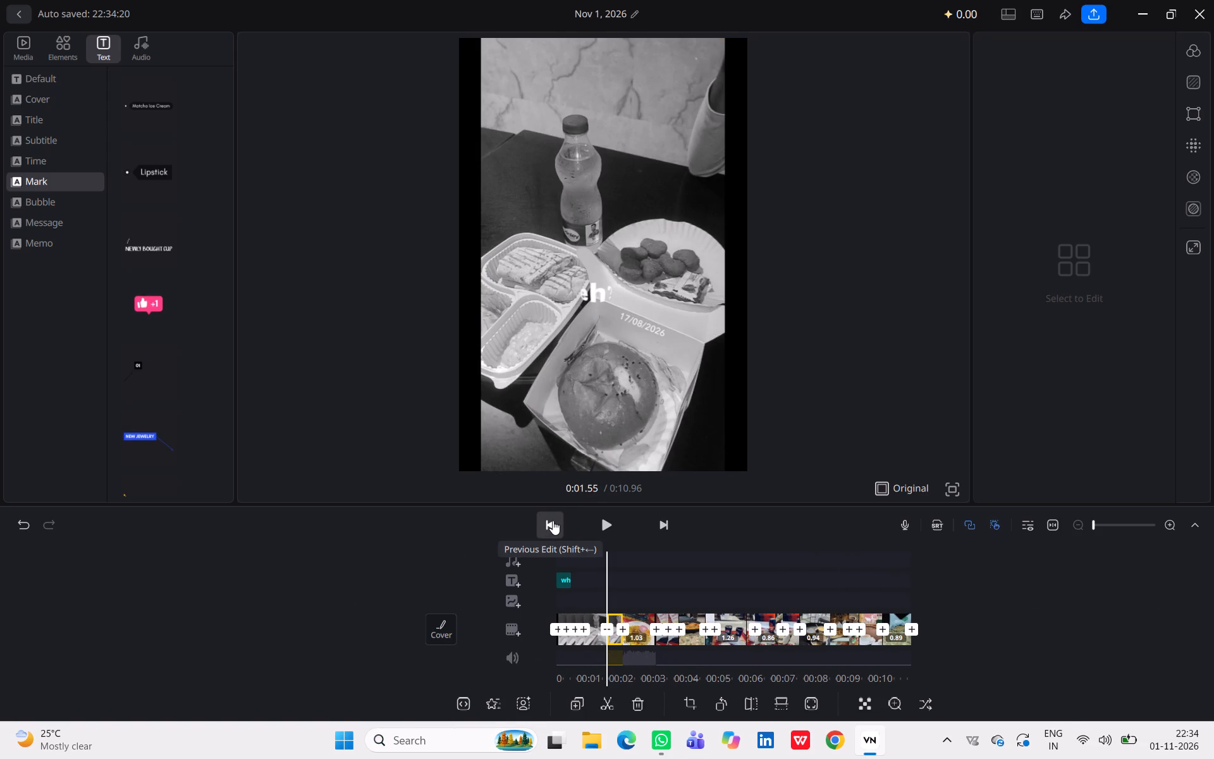
{"action": "left_click", "coordinate": [637, 702]}
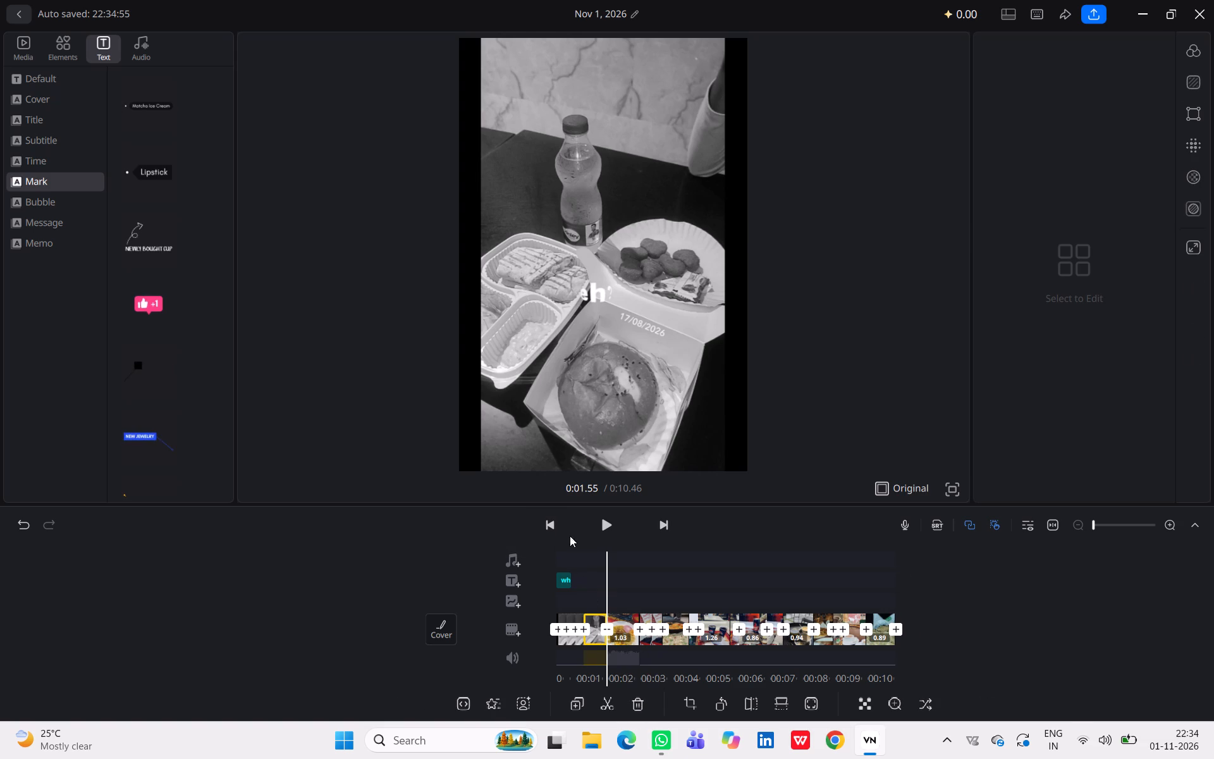
{"action": "left_click", "coordinate": [555, 526]}
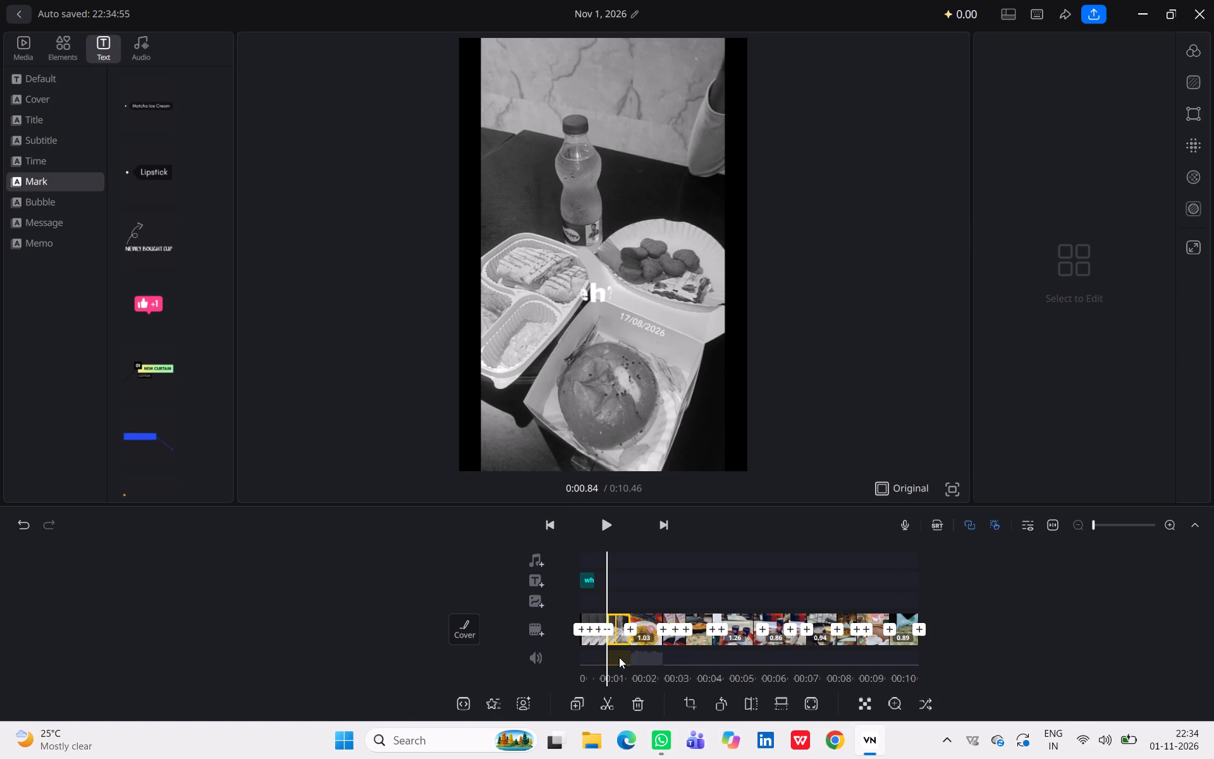
{"action": "left_click", "coordinate": [637, 701]}
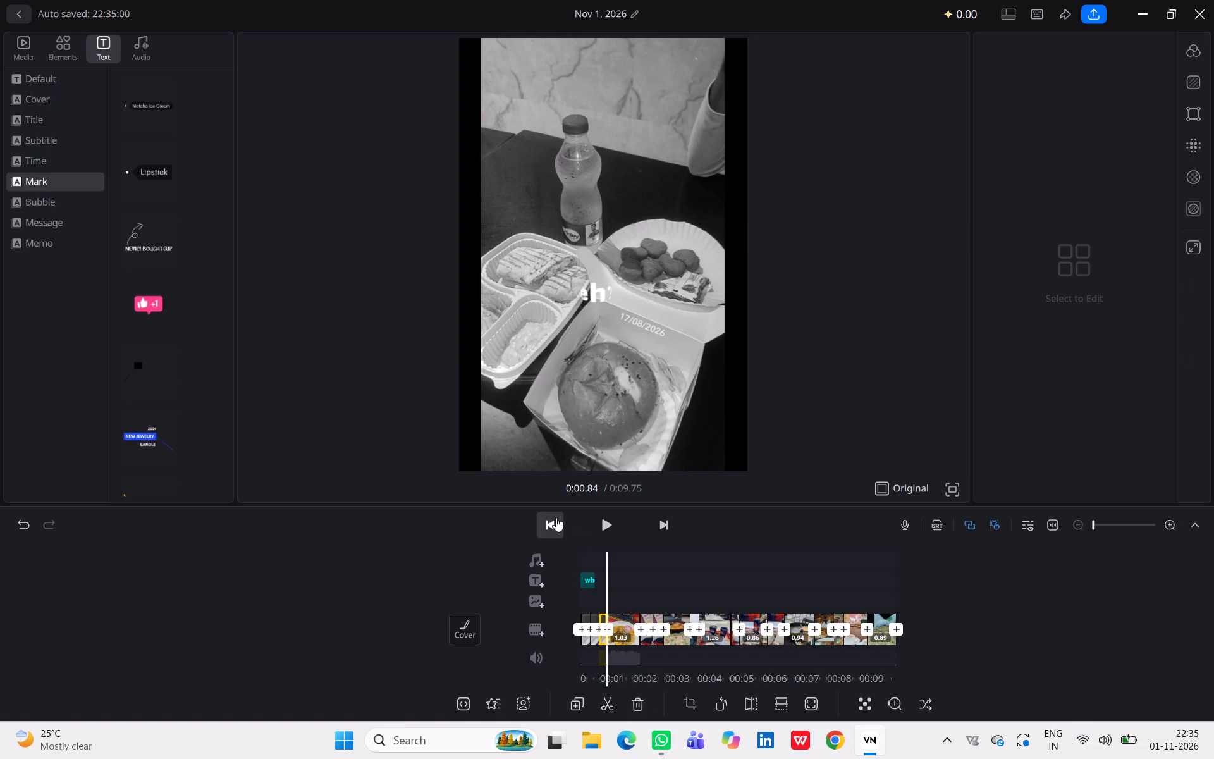
{"action": "left_click", "coordinate": [555, 518]}
{"action": "double_click", "coordinate": [555, 518]}
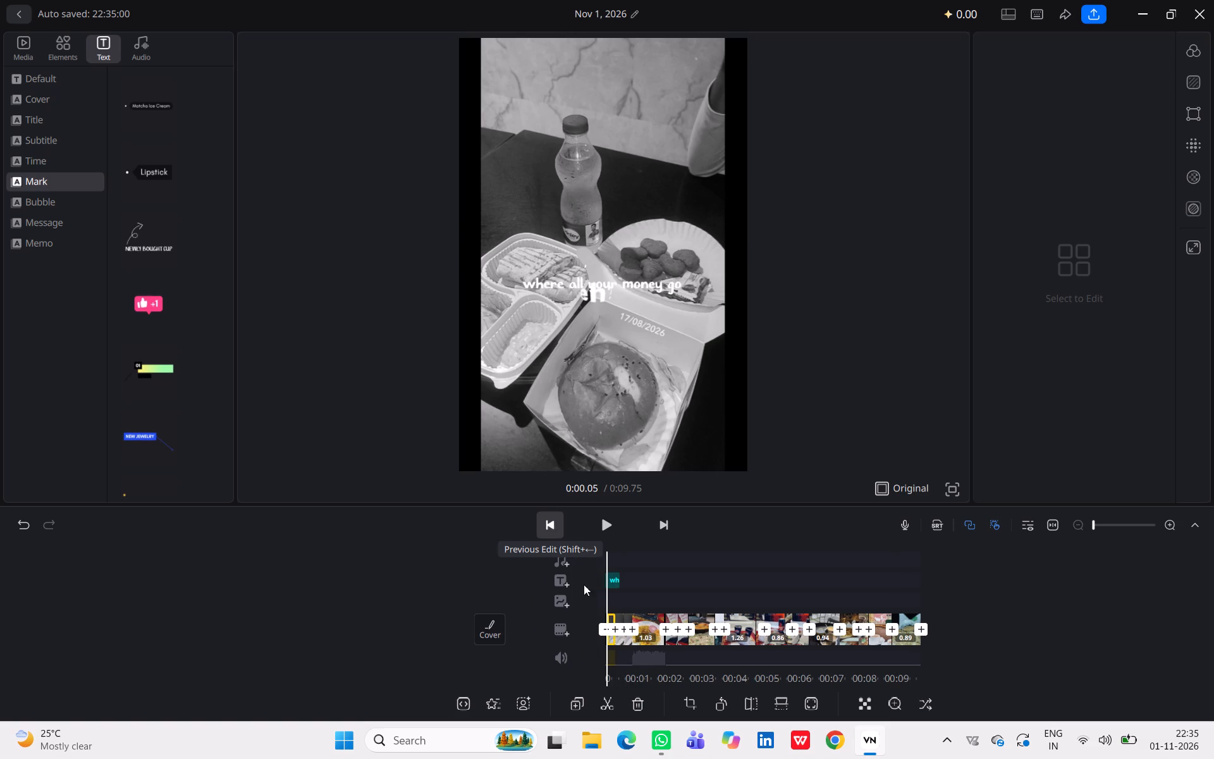
{"action": "left_click", "coordinate": [637, 696]}
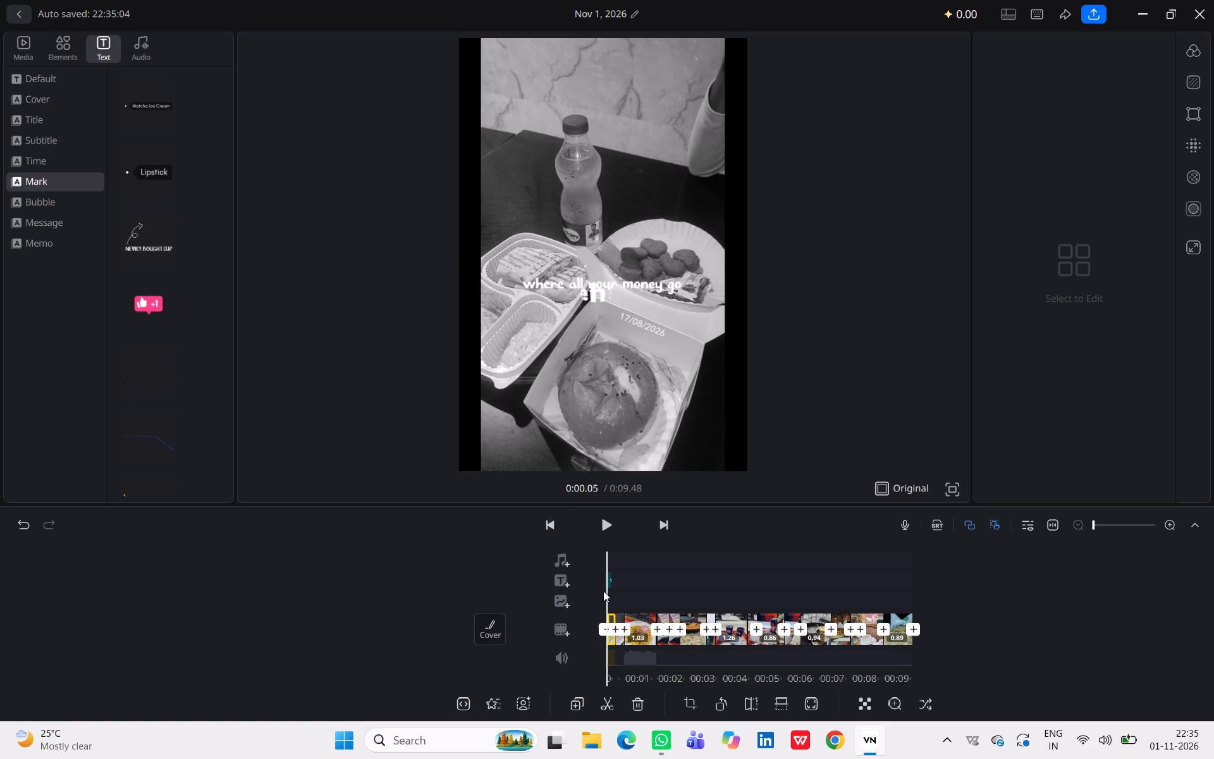
Play the whole video from 0:00.00 to the end to review the shortened opening and the photo cuts.
{"action": "double_click", "coordinate": [549, 521]}
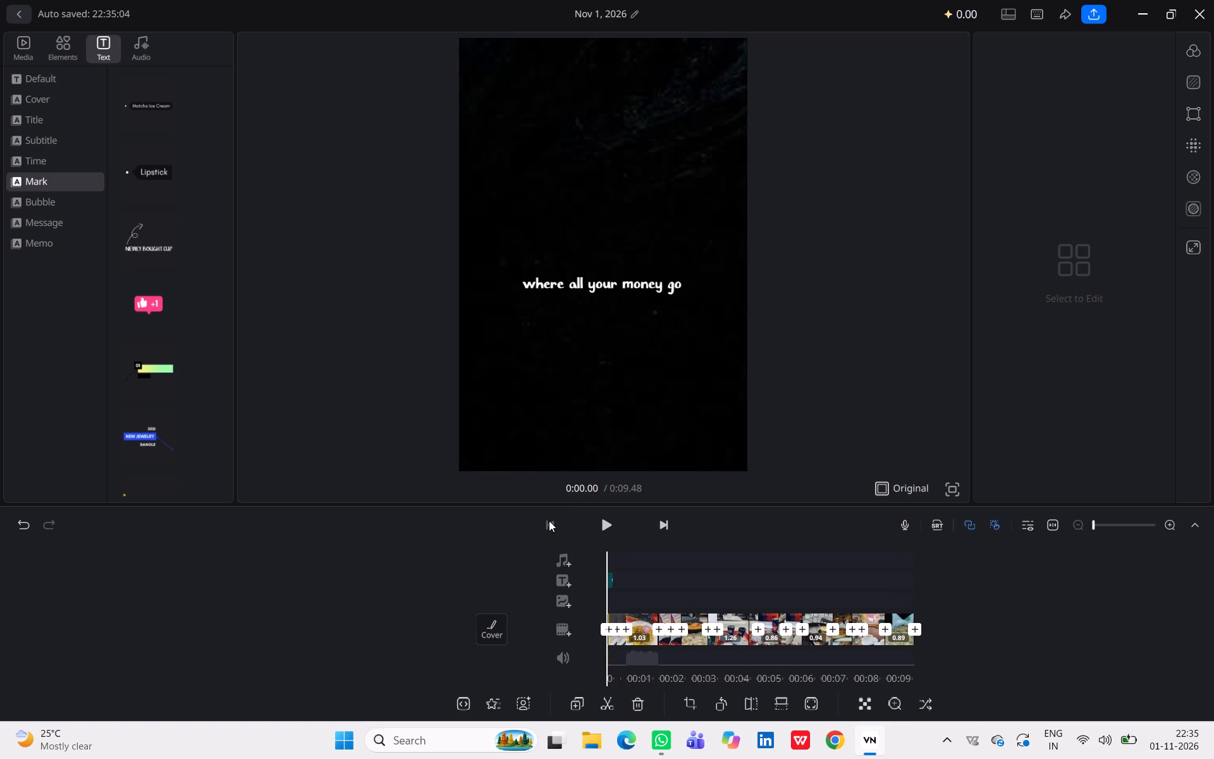
{"action": "left_click", "coordinate": [596, 521]}
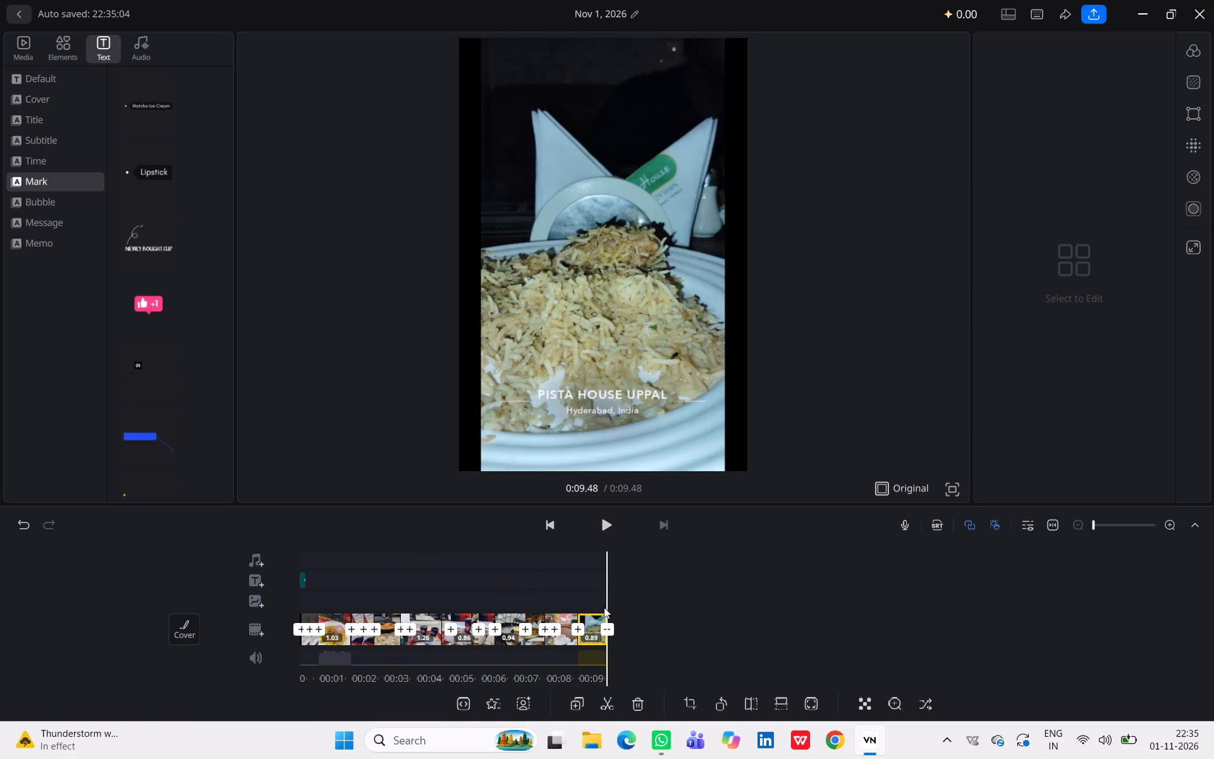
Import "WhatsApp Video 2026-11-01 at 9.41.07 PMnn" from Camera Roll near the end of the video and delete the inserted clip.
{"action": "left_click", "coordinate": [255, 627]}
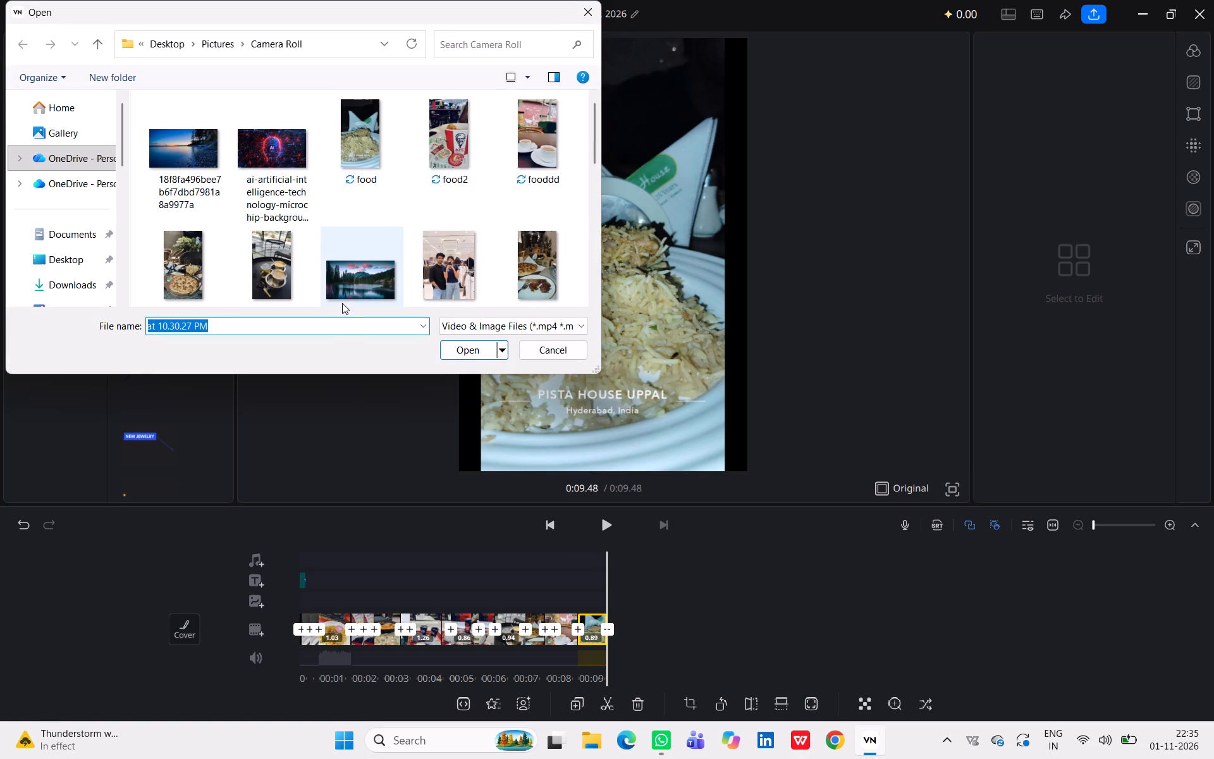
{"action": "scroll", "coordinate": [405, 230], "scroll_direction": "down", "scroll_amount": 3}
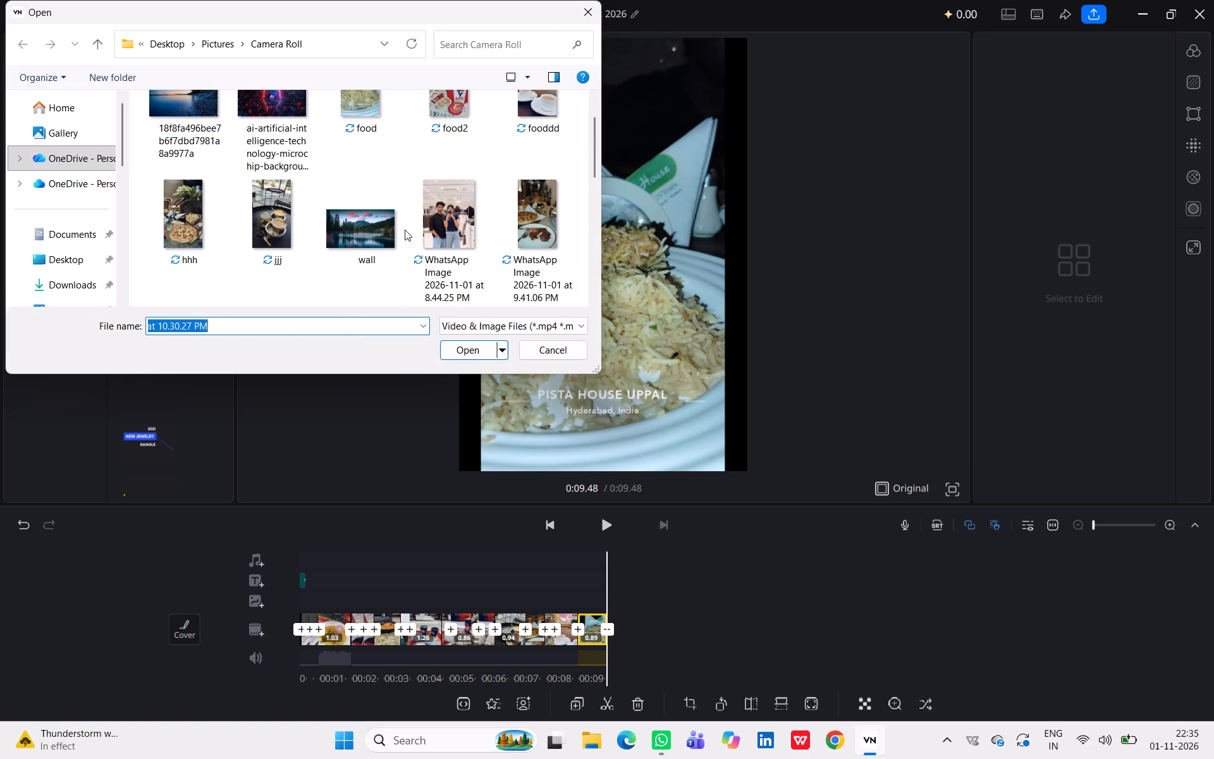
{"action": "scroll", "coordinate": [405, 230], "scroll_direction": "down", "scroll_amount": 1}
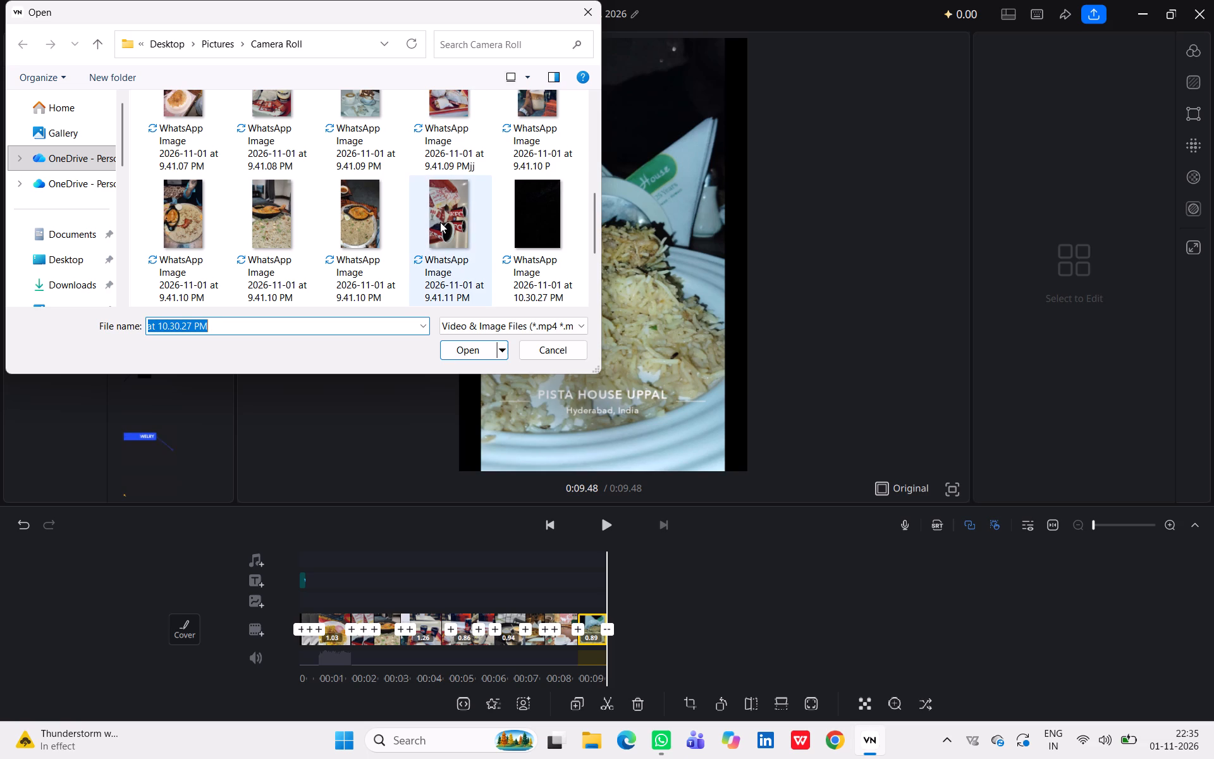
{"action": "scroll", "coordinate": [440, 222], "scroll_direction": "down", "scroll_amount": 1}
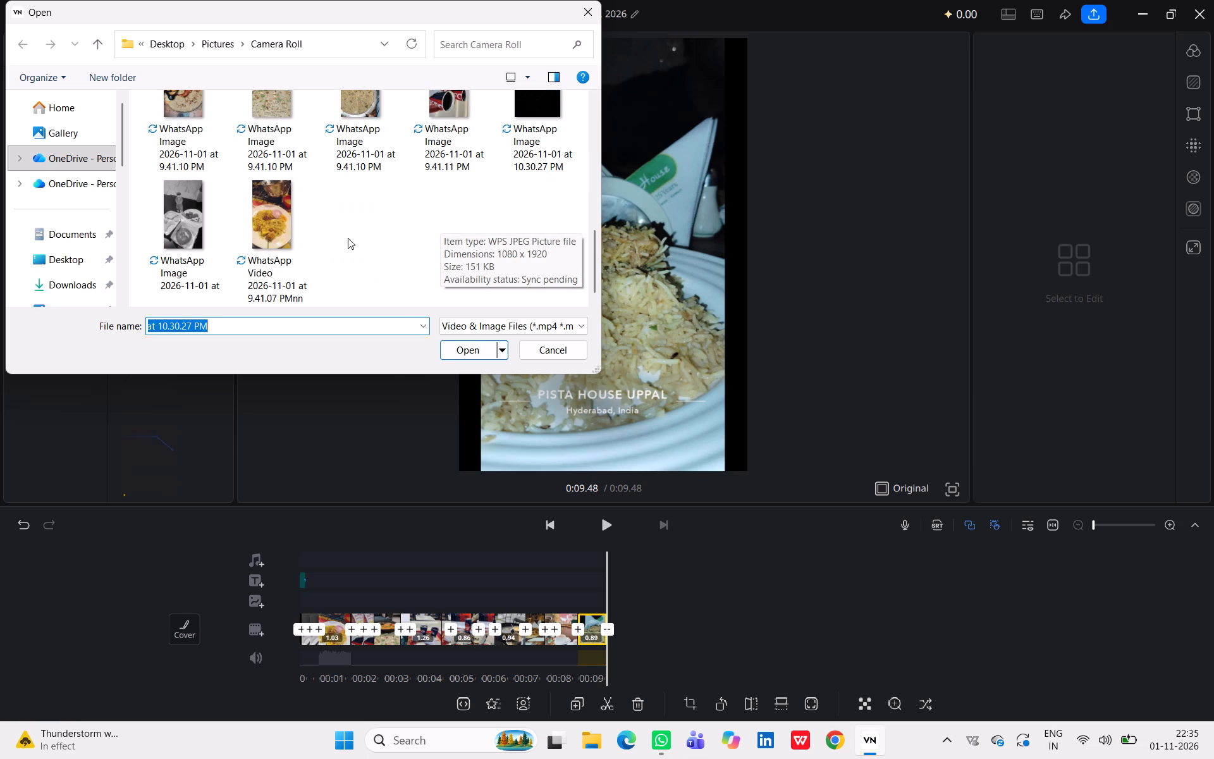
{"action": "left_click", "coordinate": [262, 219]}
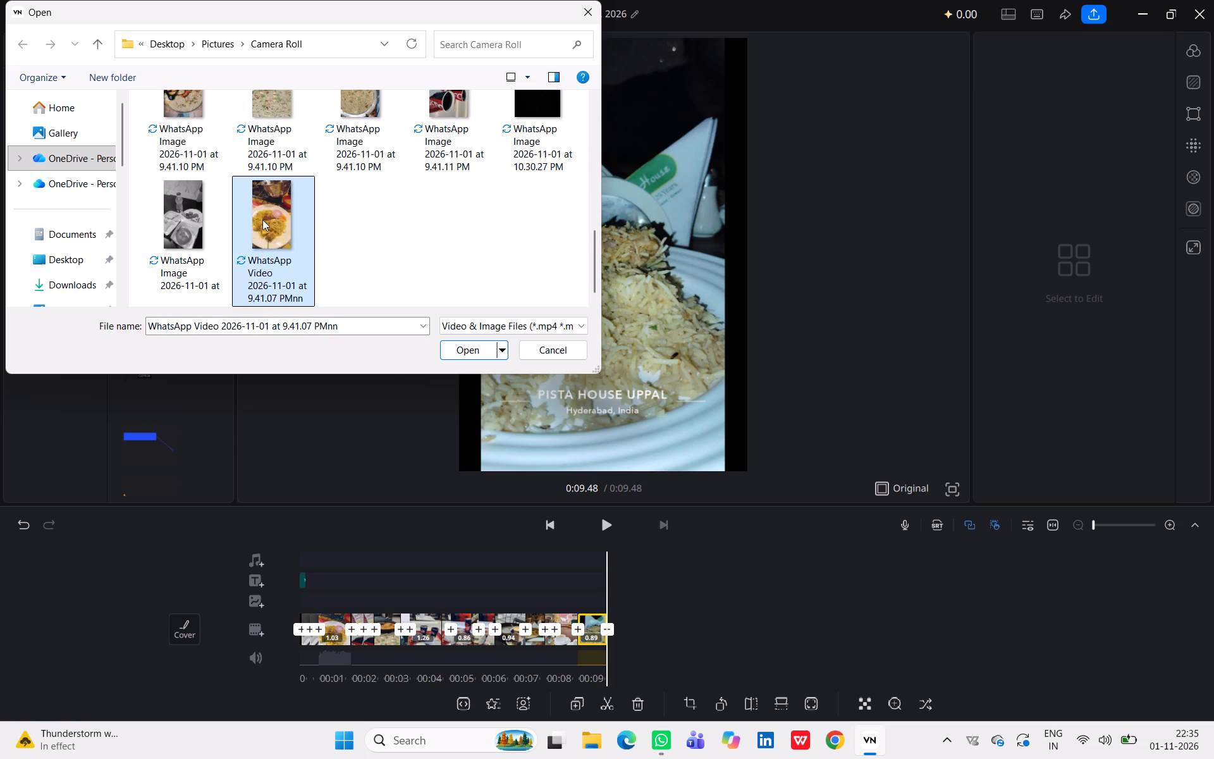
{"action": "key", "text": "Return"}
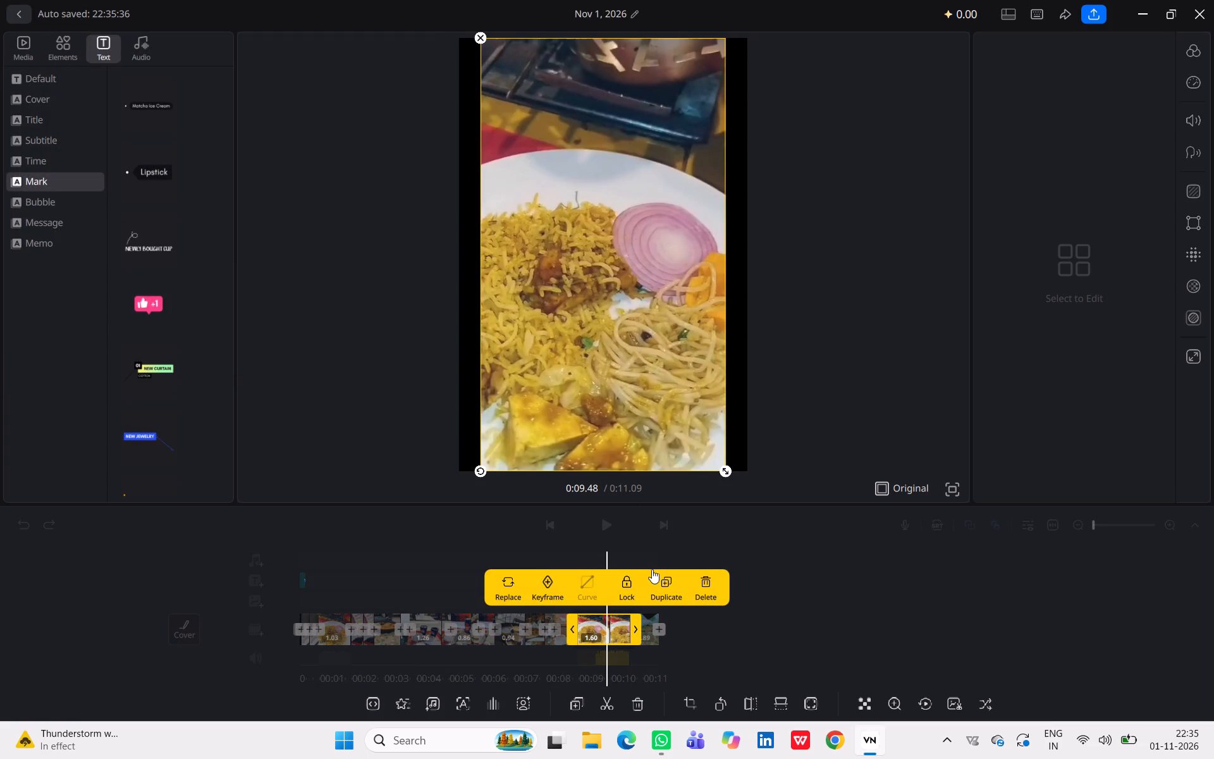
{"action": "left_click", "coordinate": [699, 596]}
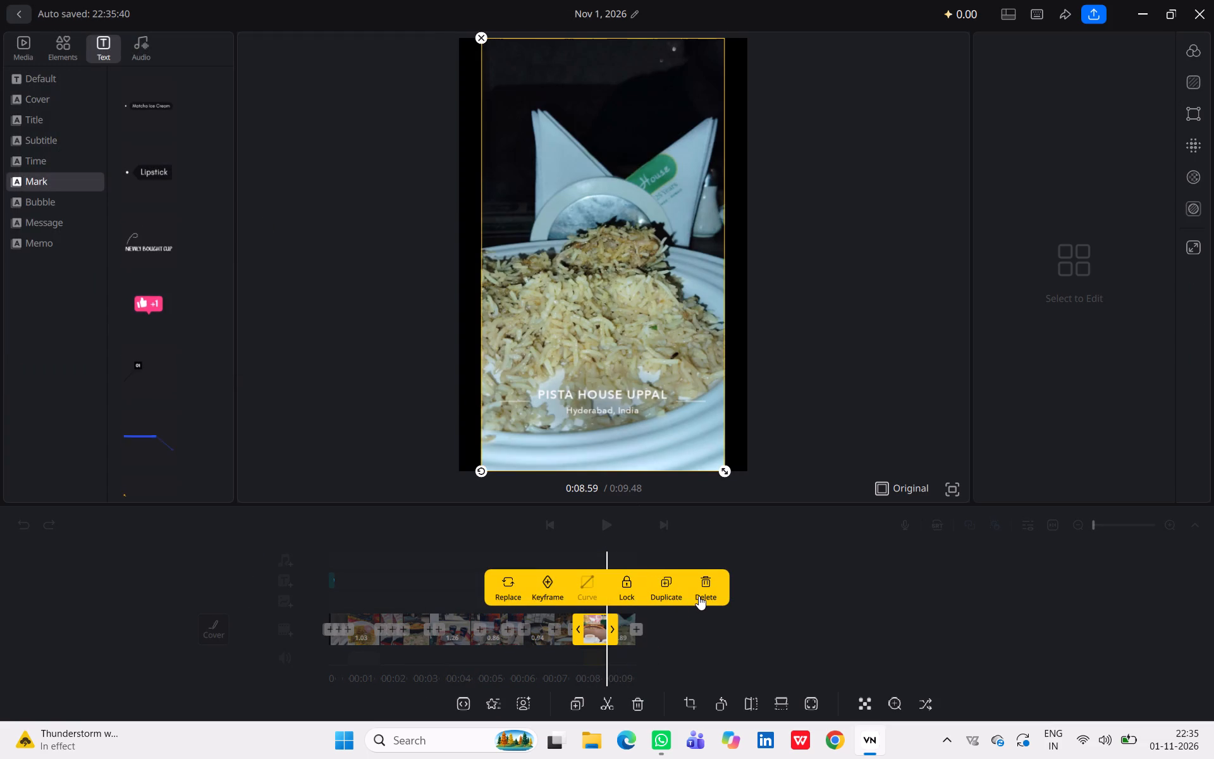
Delete the photo cut just before the final Pista House Uppal clip.
{"action": "left_click", "coordinate": [699, 596]}
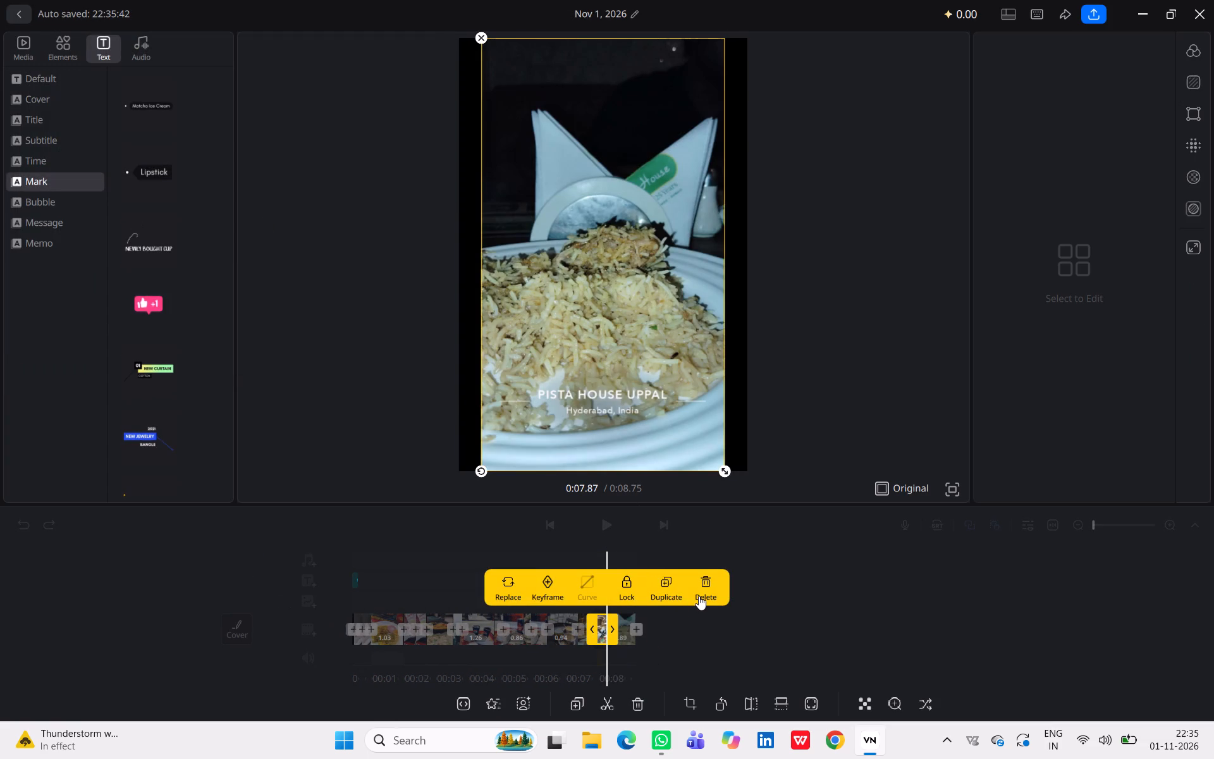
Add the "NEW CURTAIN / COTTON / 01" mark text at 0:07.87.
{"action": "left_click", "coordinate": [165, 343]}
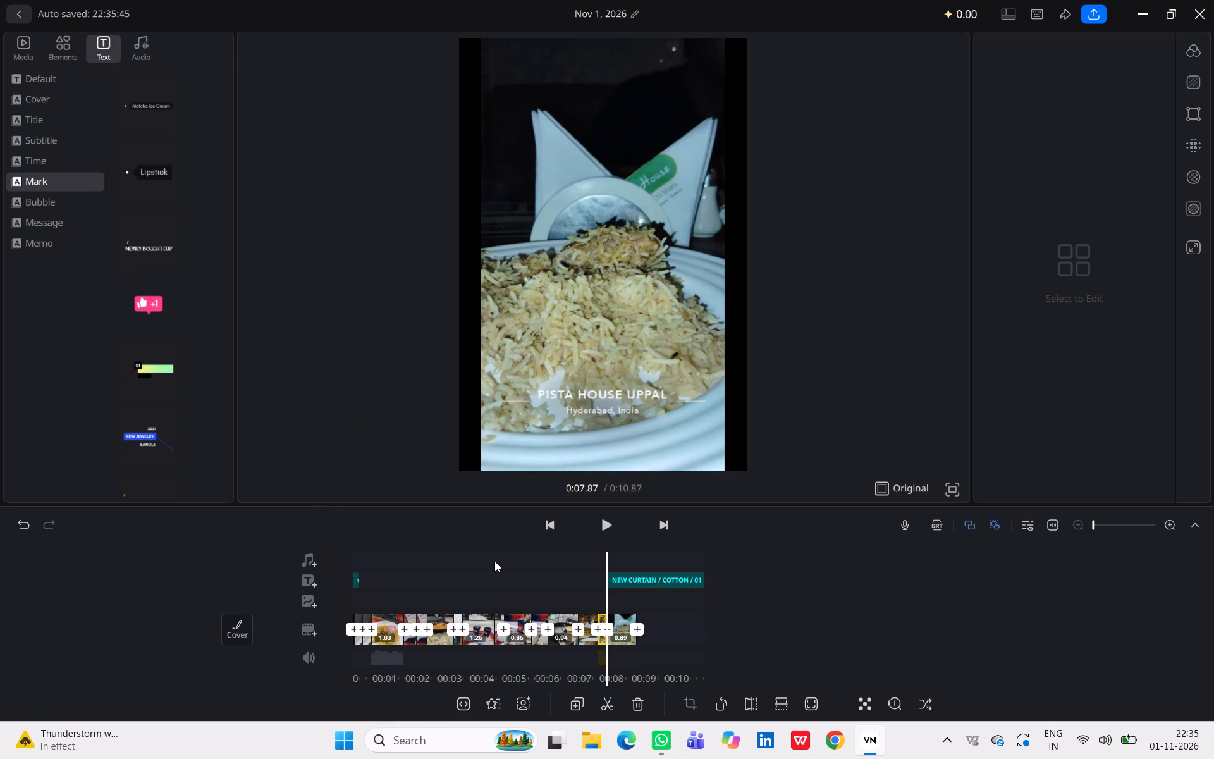
Play the video from the opening to about 0:10.71 to review the cuts and the text at the end.
{"action": "triple_click", "coordinate": [549, 530]}
{"action": "triple_click", "coordinate": [549, 530]}
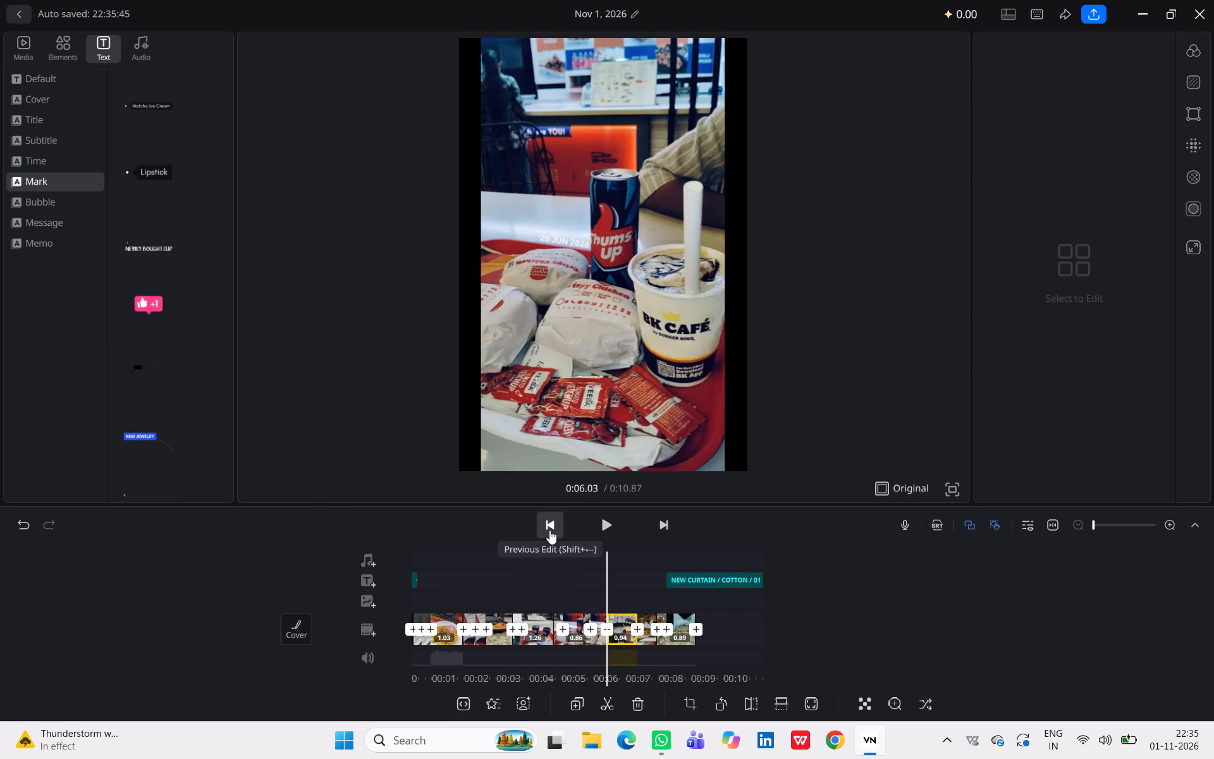
{"action": "triple_click", "coordinate": [553, 528]}
{"action": "triple_click", "coordinate": [553, 528]}
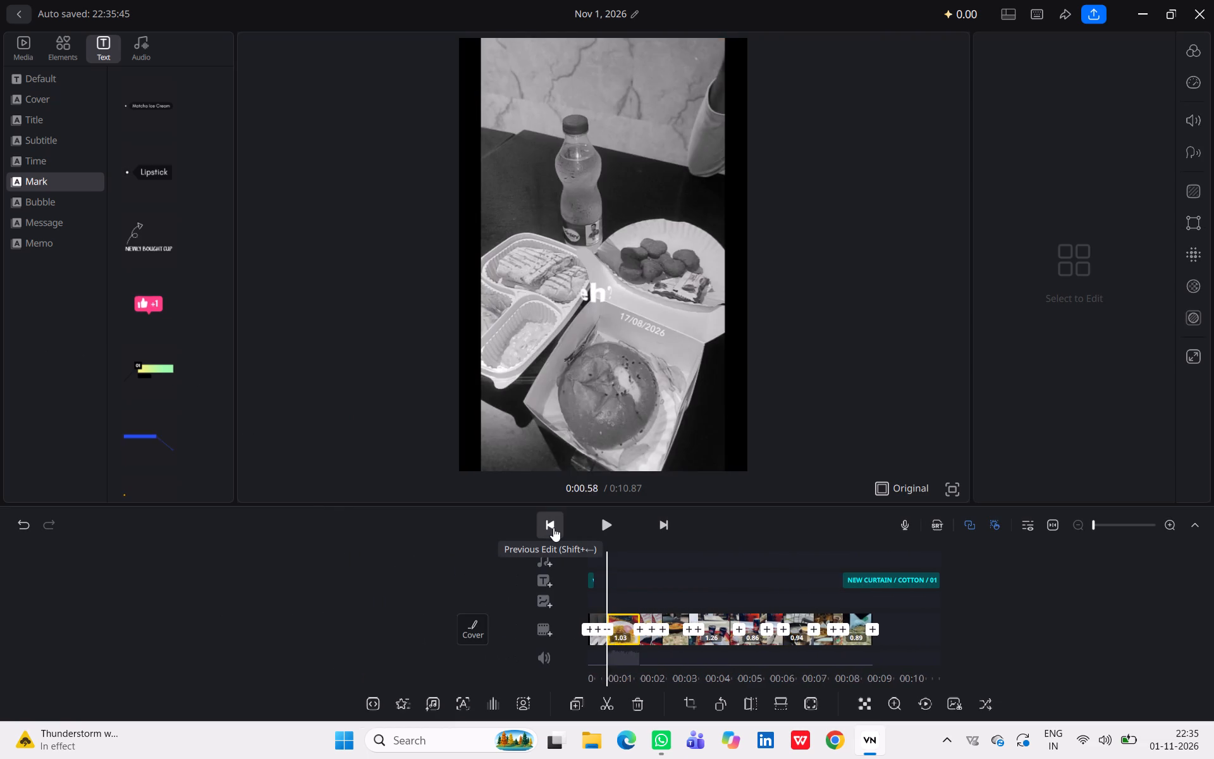
{"action": "triple_click", "coordinate": [553, 528]}
{"action": "left_click", "coordinate": [553, 528]}
{"action": "left_click_drag", "start_coordinate": [553, 528], "coordinate": [608, 524]}
{"action": "left_click", "coordinate": [608, 524]}
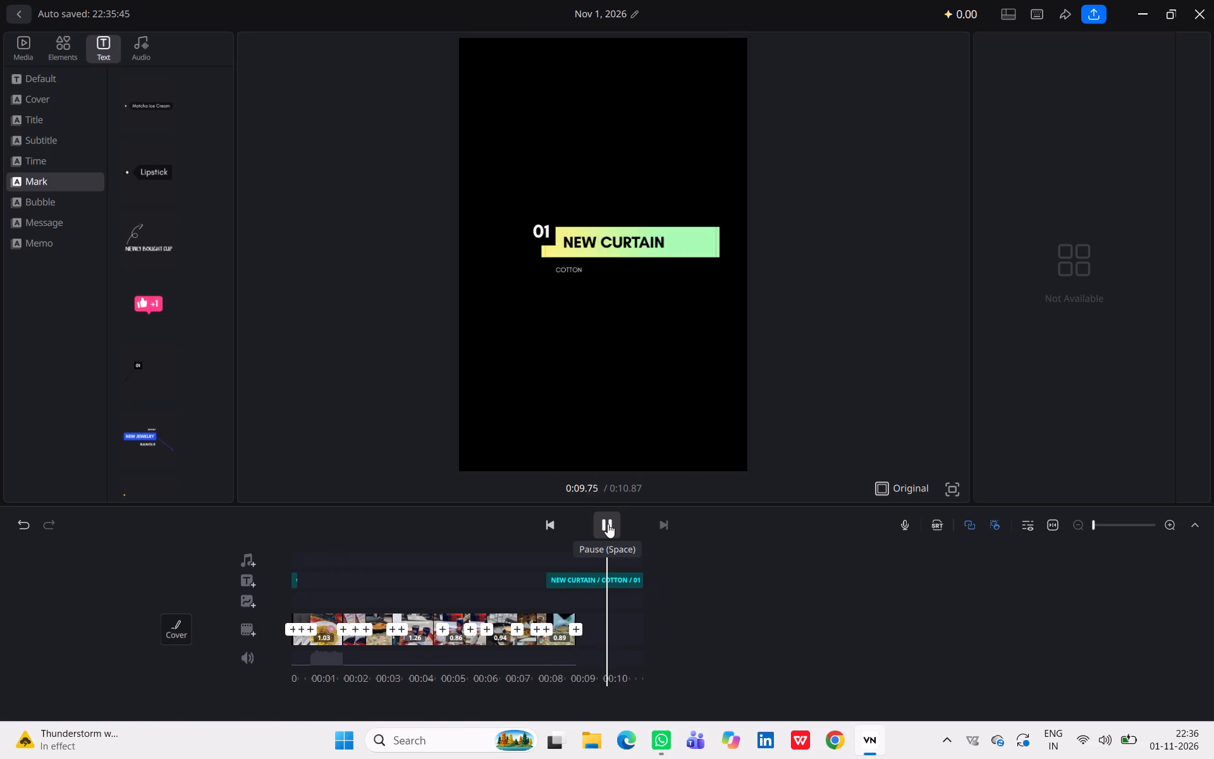
{"action": "left_click", "coordinate": [608, 524]}
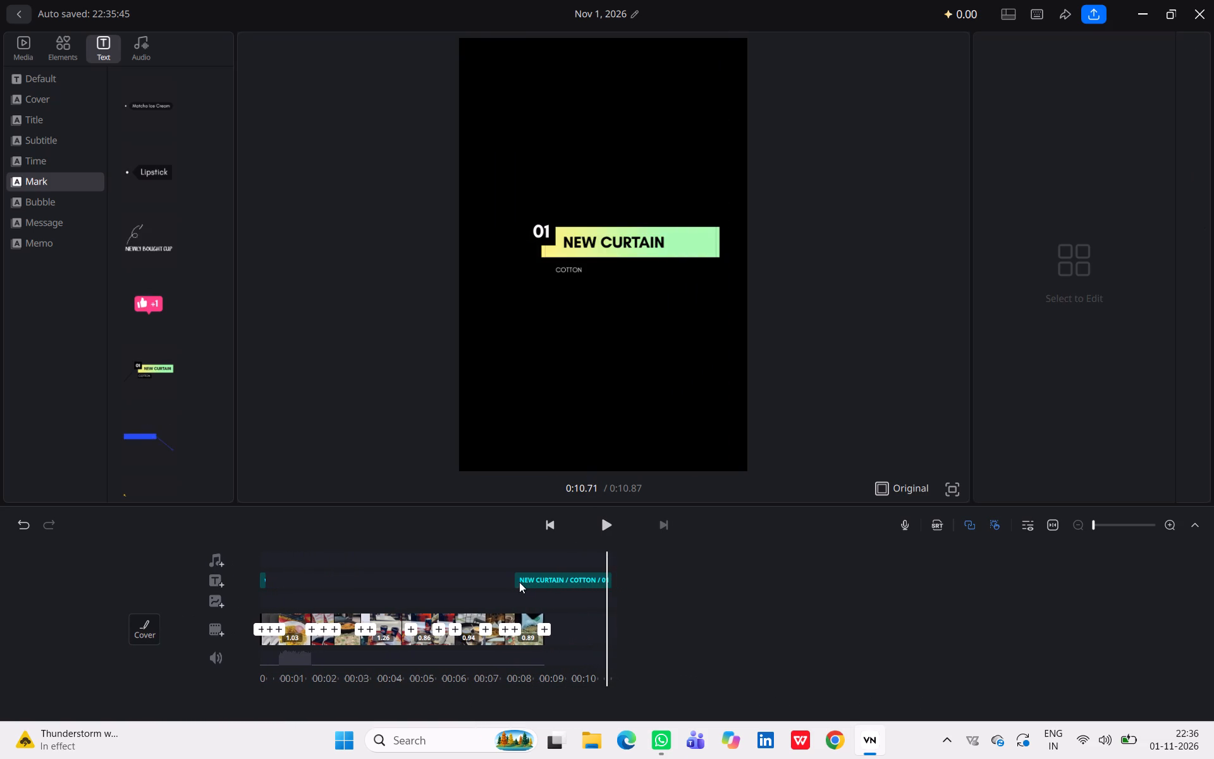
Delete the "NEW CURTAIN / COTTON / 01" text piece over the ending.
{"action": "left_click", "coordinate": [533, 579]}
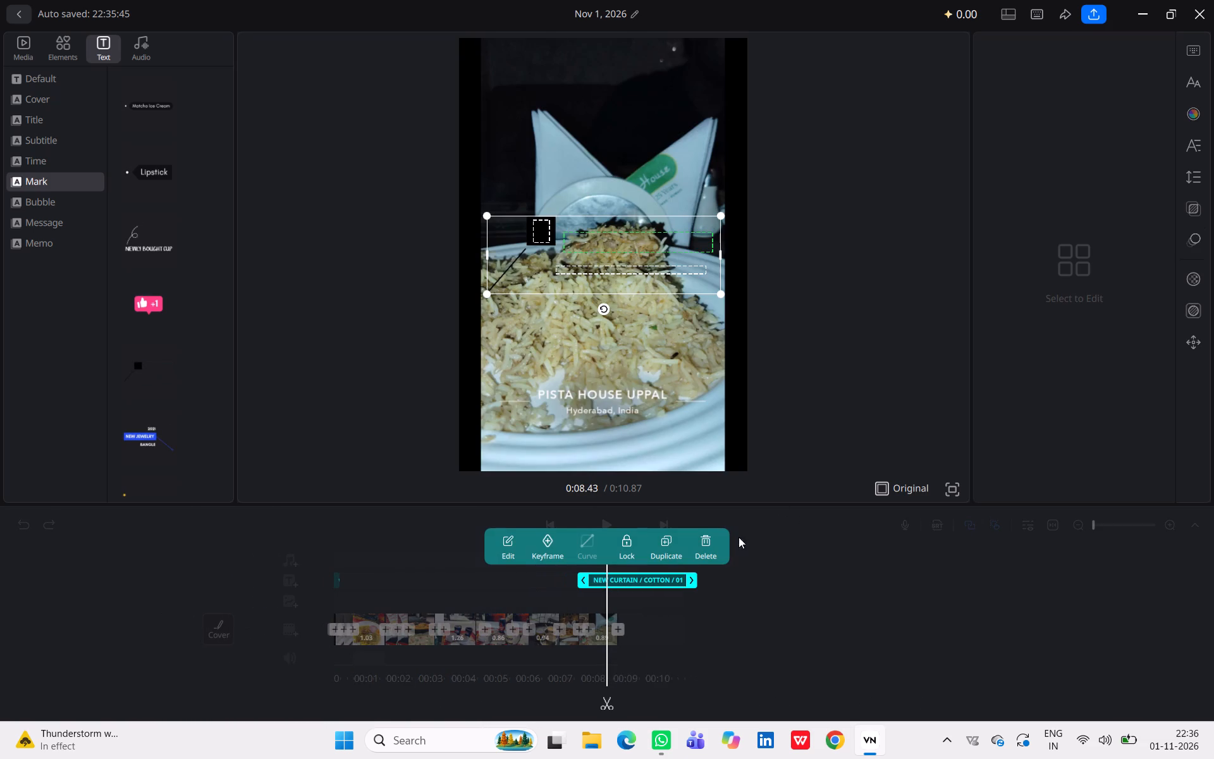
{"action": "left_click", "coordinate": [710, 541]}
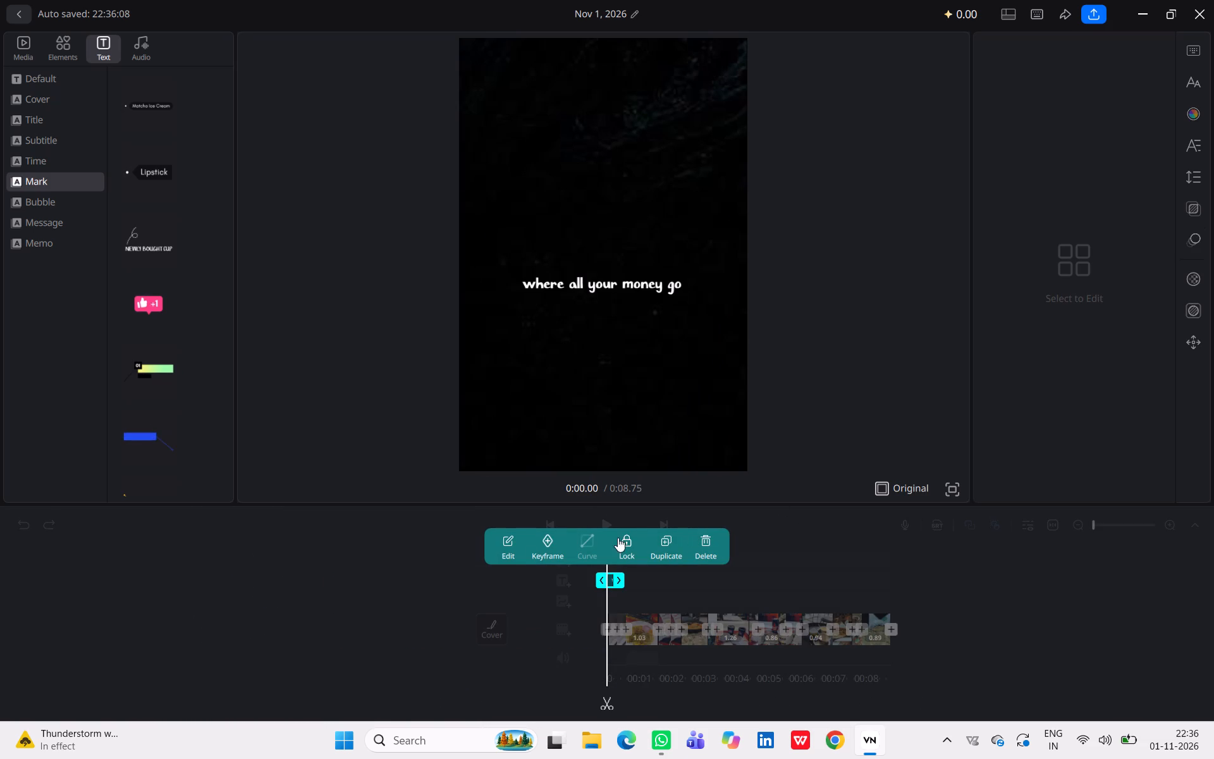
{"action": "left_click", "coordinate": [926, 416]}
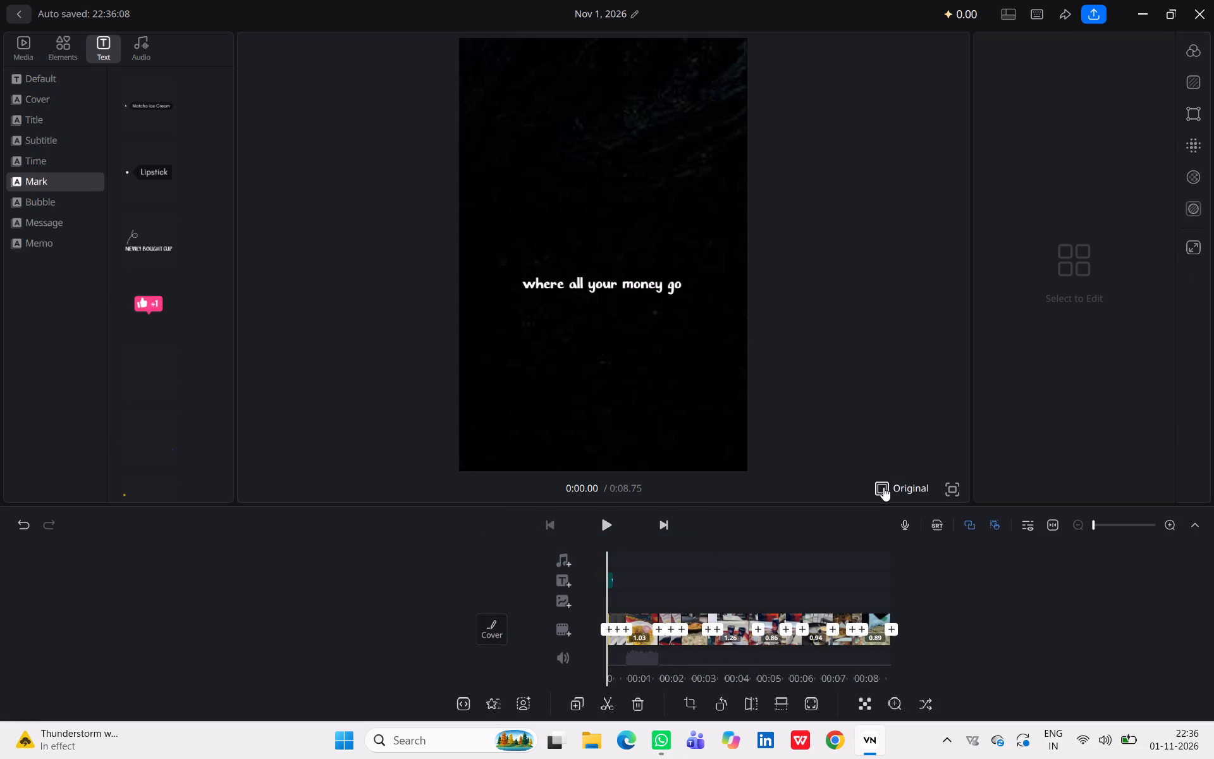
Set the video's aspect ratio to 4:5.
{"action": "left_click", "coordinate": [883, 488]}
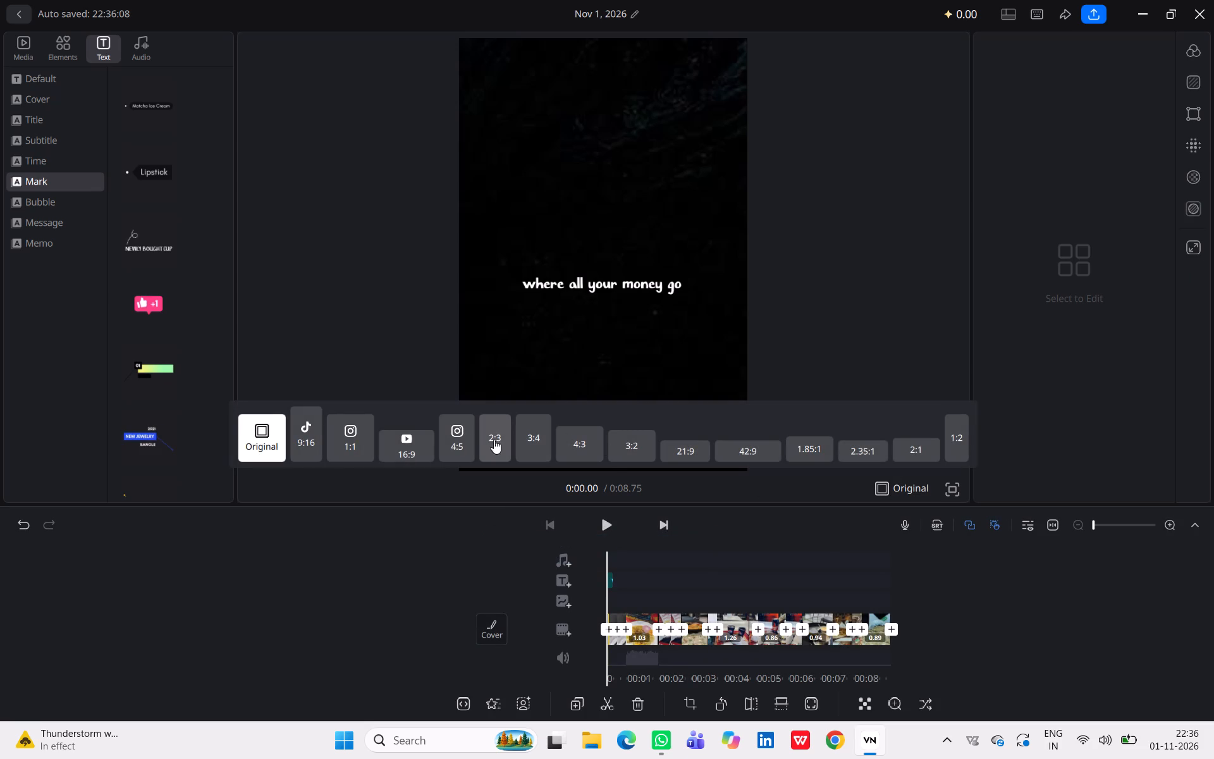
{"action": "left_click", "coordinate": [462, 438]}
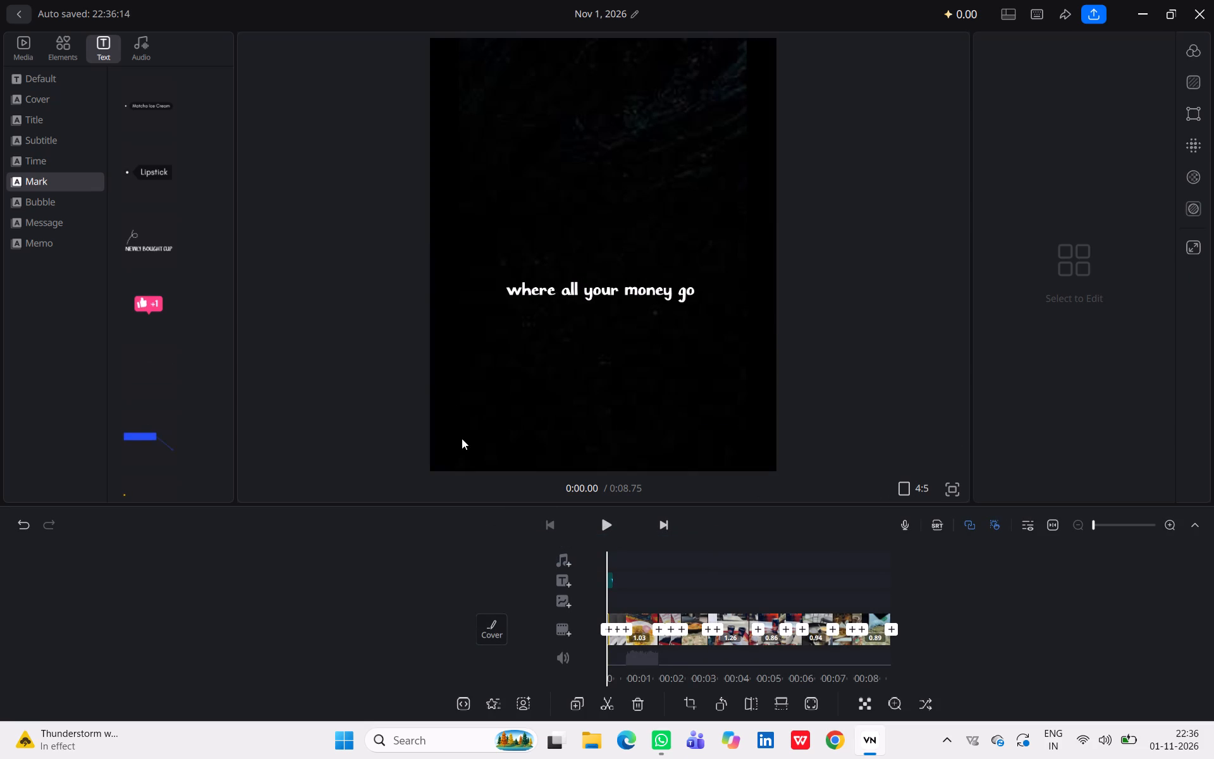
Play the whole video to review it in the 4:5 frame and return to 0:00.00.
{"action": "left_click_drag", "start_coordinate": [548, 516], "coordinate": [606, 523]}
{"action": "left_click", "coordinate": [606, 523]}
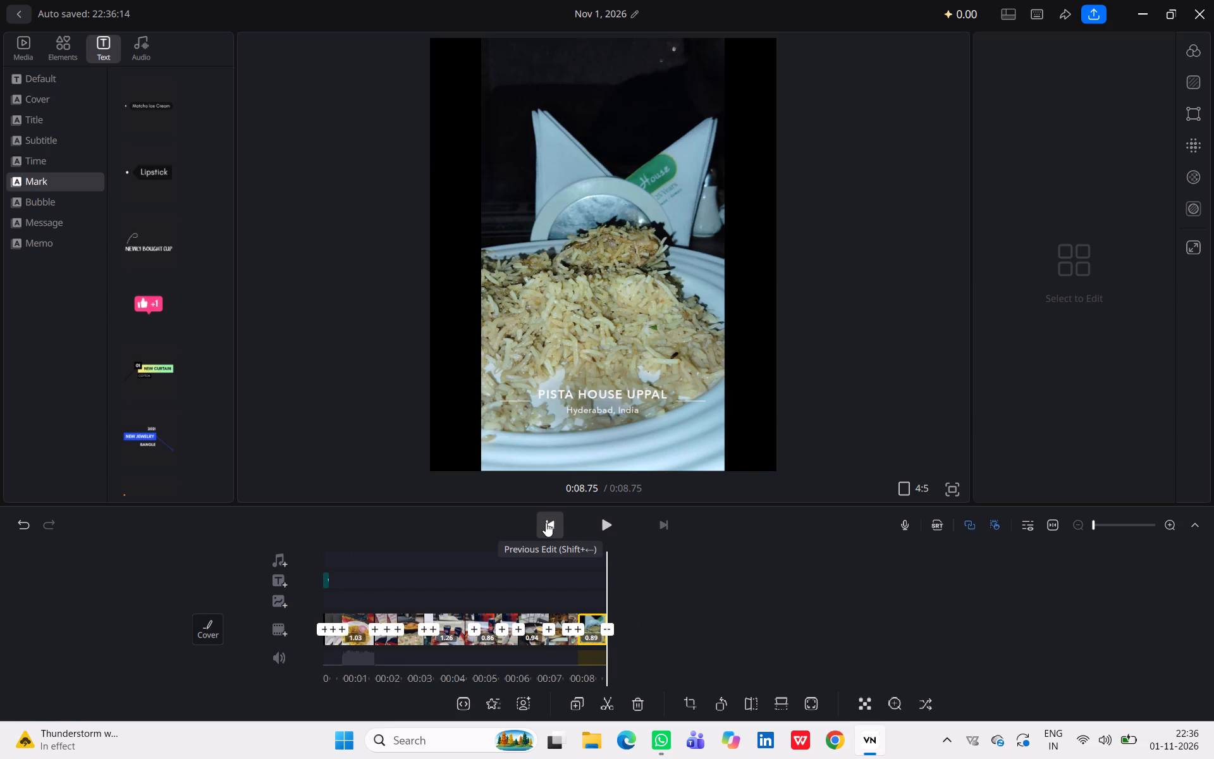
{"action": "triple_click", "coordinate": [546, 522]}
{"action": "triple_click", "coordinate": [546, 522]}
{"action": "triple_click", "coordinate": [546, 522]}
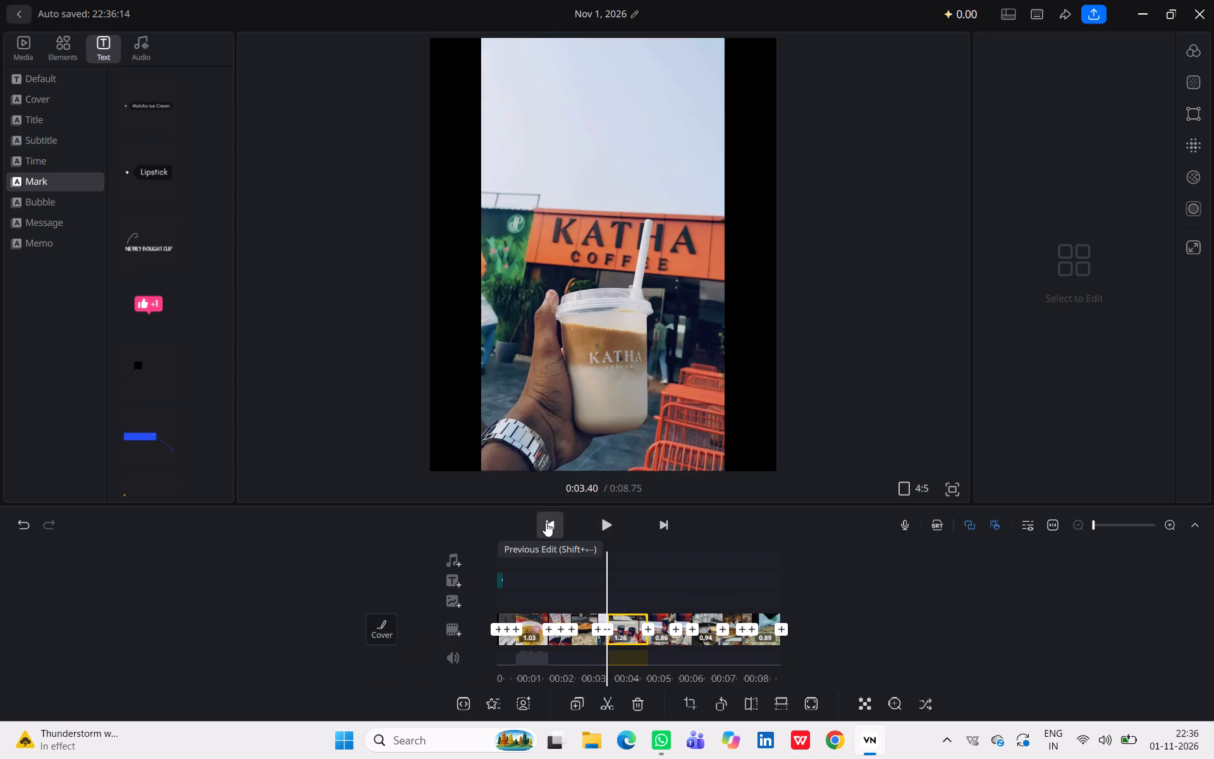
{"action": "left_click", "coordinate": [546, 522]}
{"action": "left_click", "coordinate": [546, 522]}
{"action": "left_click", "coordinate": [546, 522]}
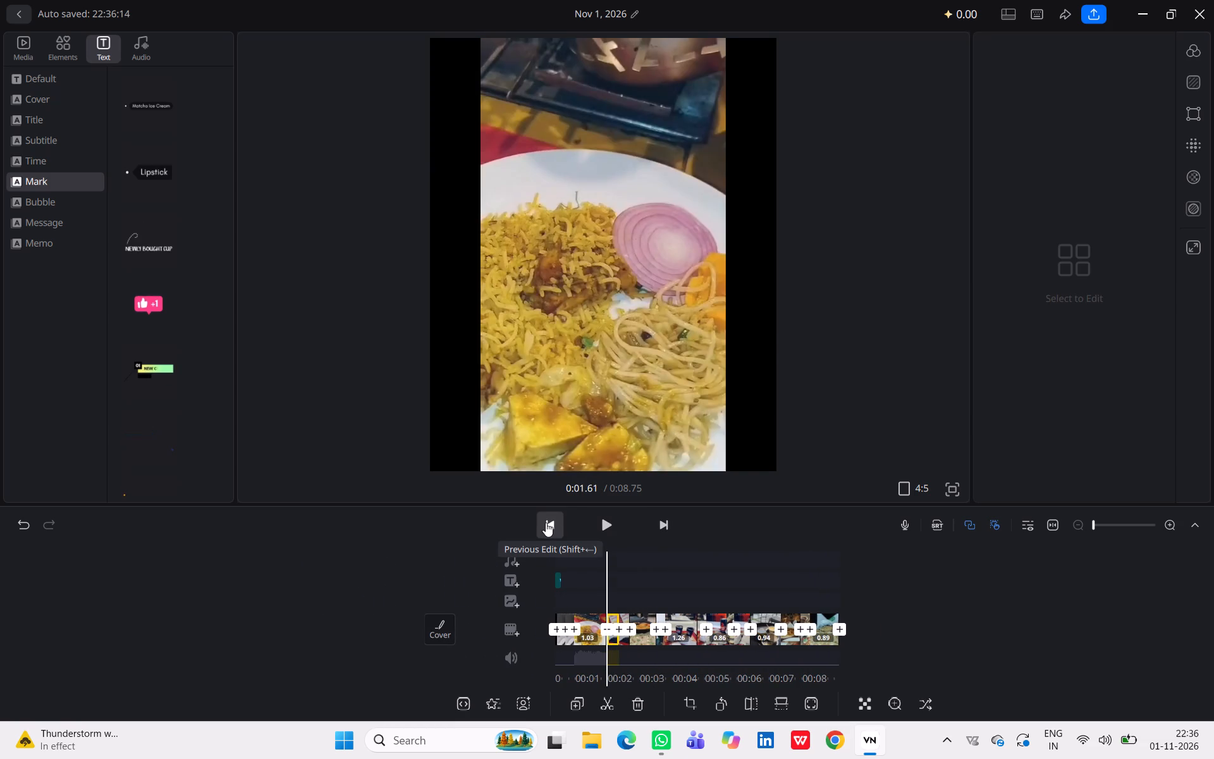
{"action": "double_click", "coordinate": [546, 522]}
{"action": "left_click", "coordinate": [546, 522]}
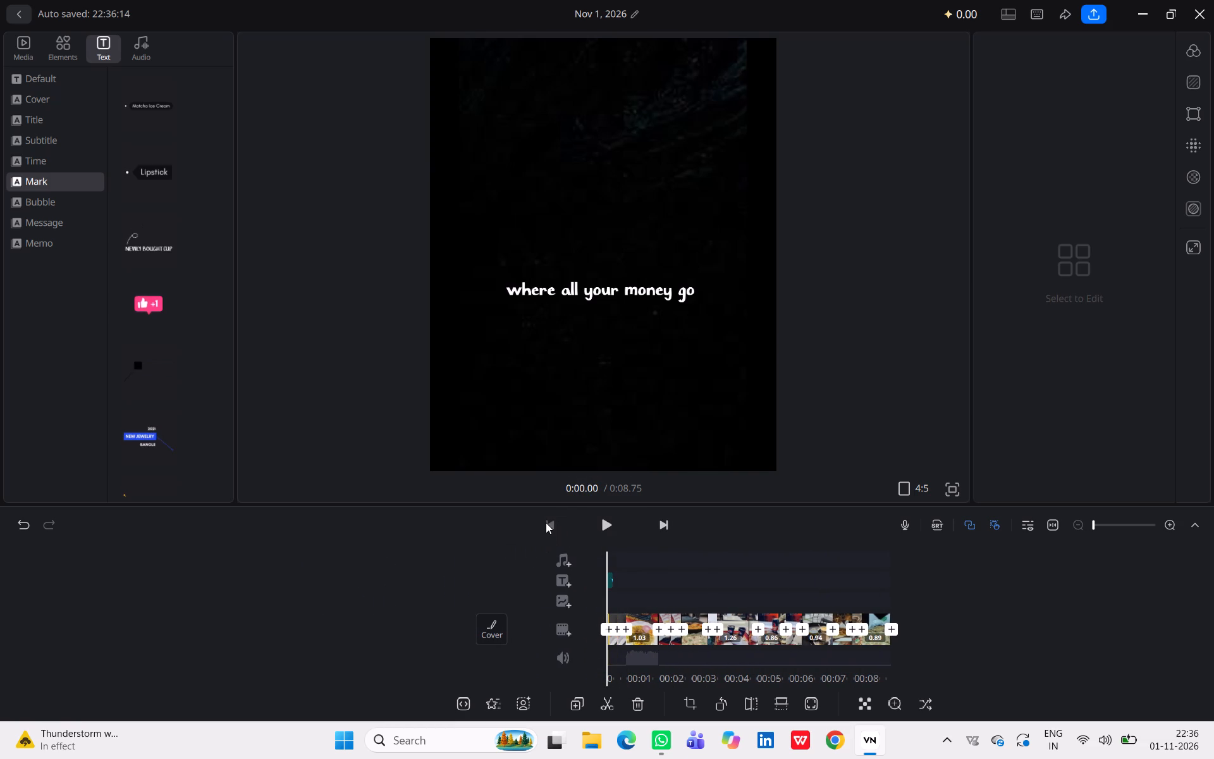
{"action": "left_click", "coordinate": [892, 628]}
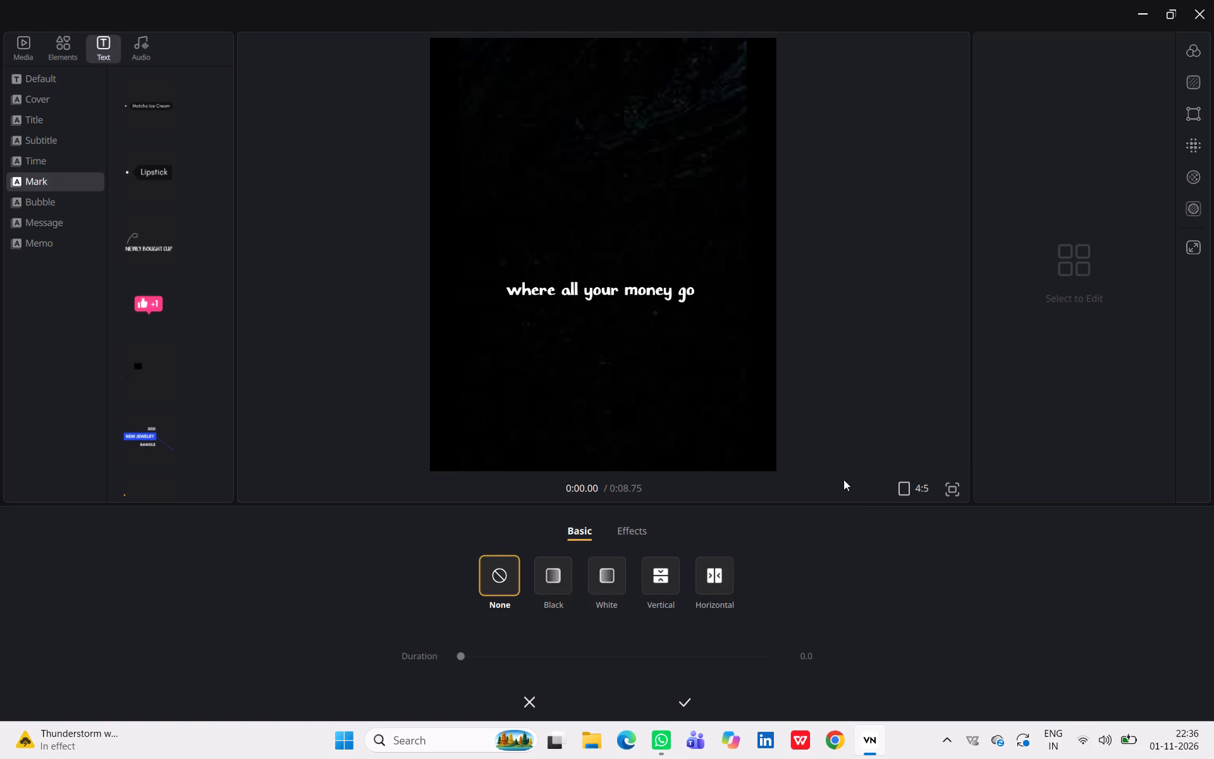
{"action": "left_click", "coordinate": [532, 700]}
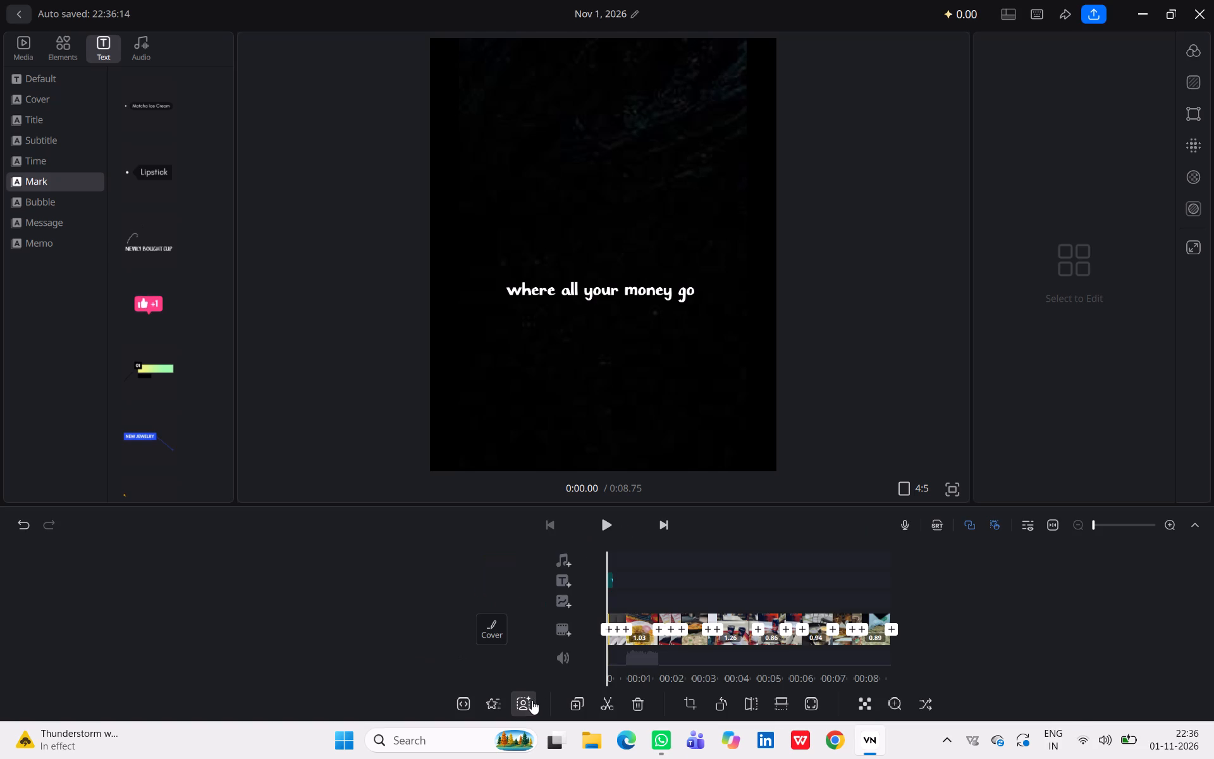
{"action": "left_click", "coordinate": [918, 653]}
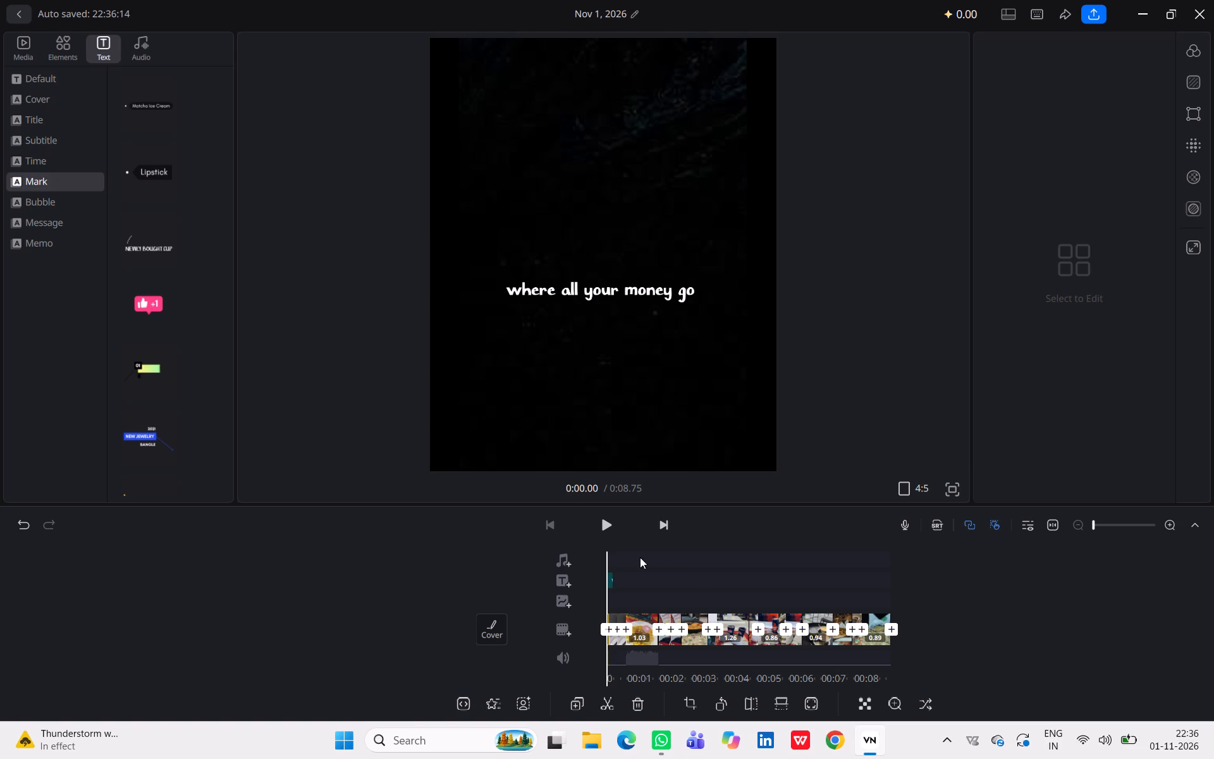
Play the video through to the Pista House ending, replay the opening and pause at about 0:01.89.
{"action": "triple_click", "coordinate": [606, 521]}
{"action": "triple_click", "coordinate": [606, 521]}
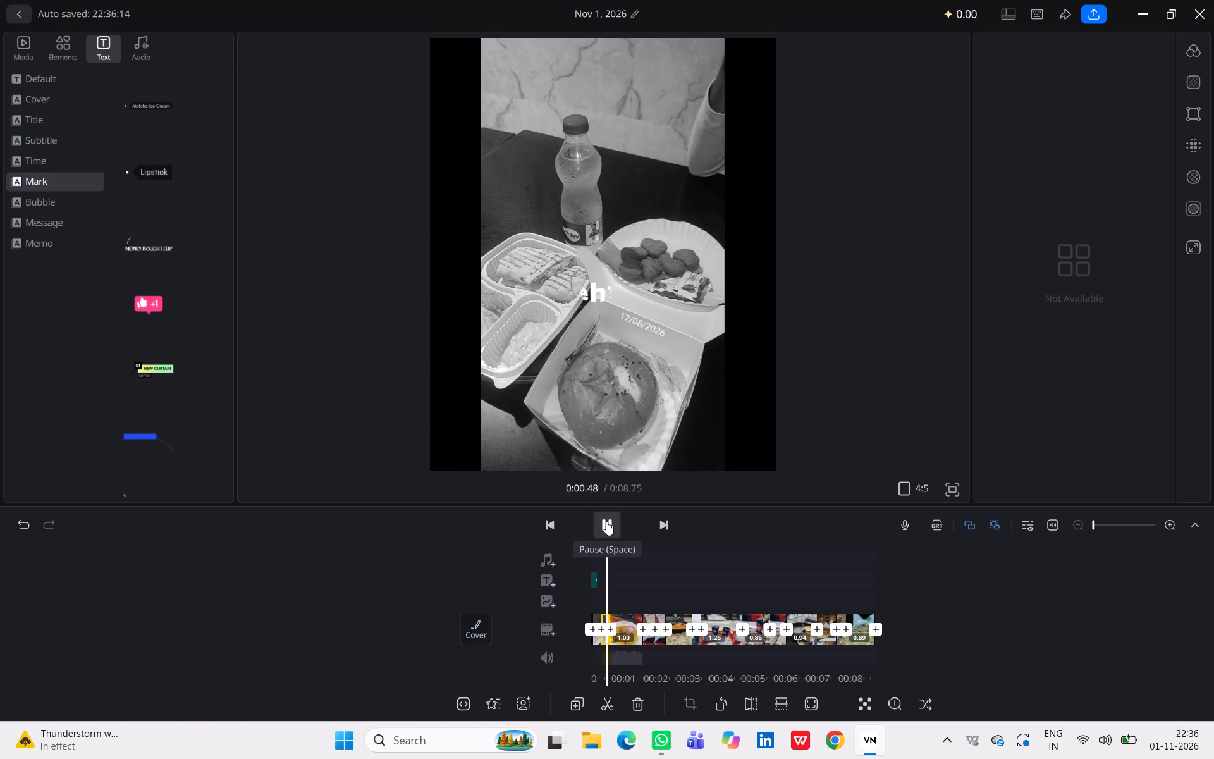
{"action": "left_click", "coordinate": [606, 521]}
{"action": "left_click", "coordinate": [606, 521]}
{"action": "left_click", "coordinate": [606, 521]}
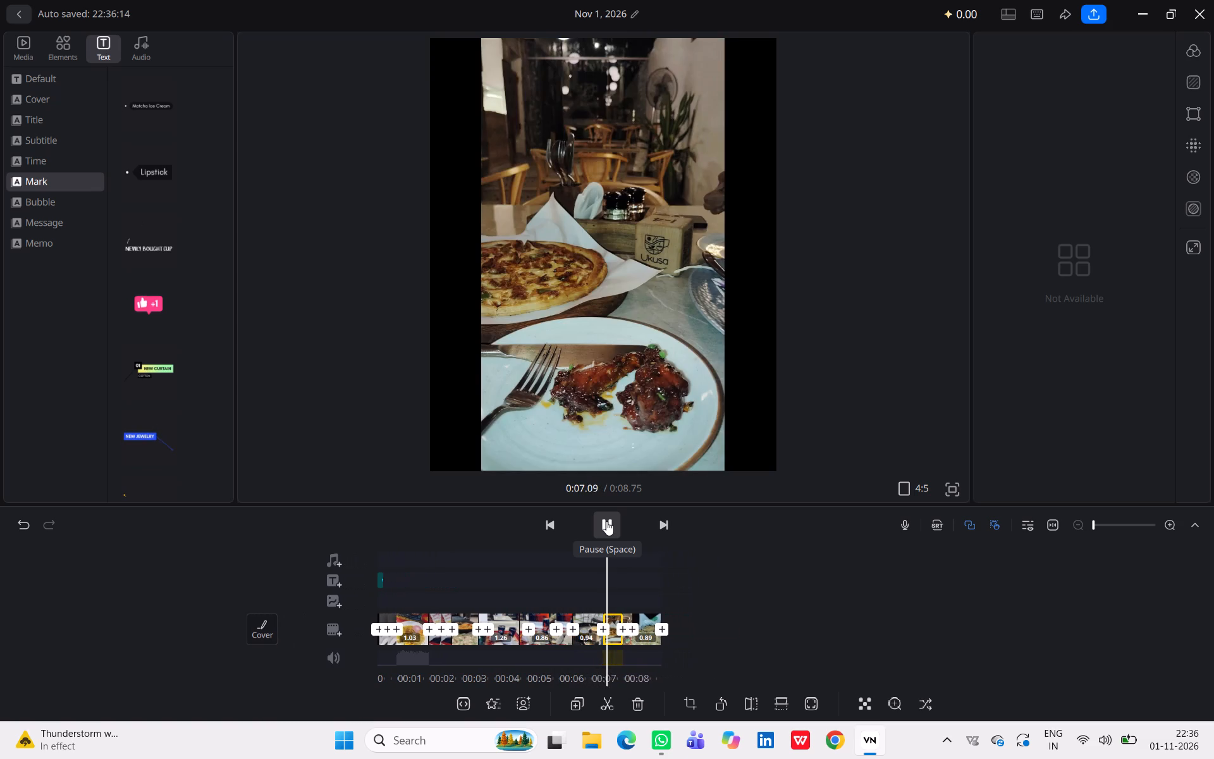
{"action": "left_click", "coordinate": [606, 521]}
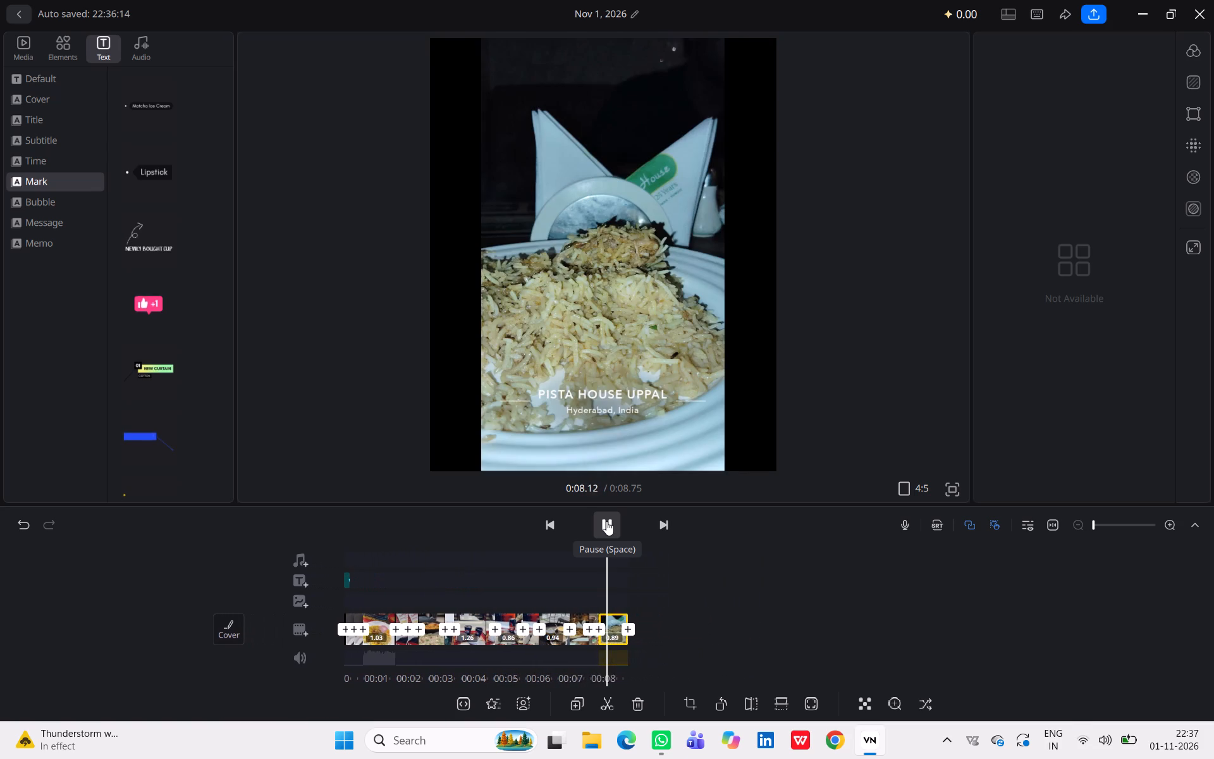
{"action": "key", "text": "space"}
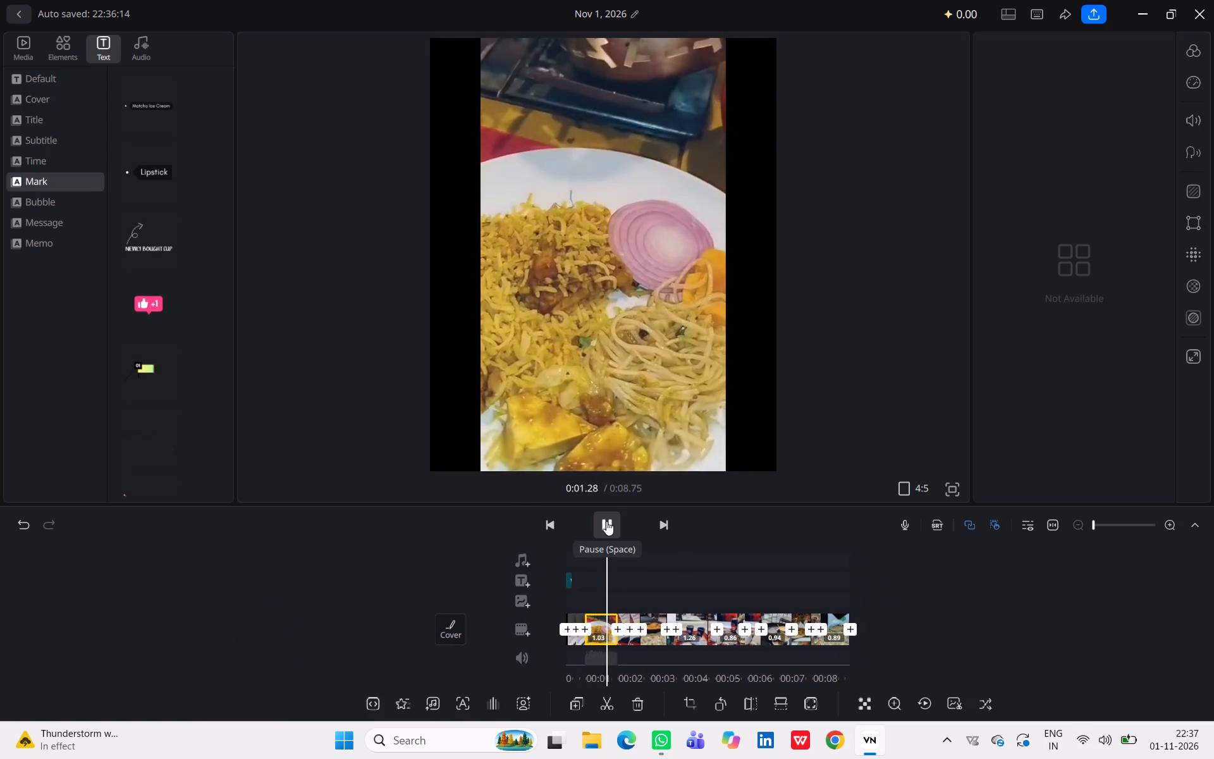
{"action": "left_click", "coordinate": [606, 521]}
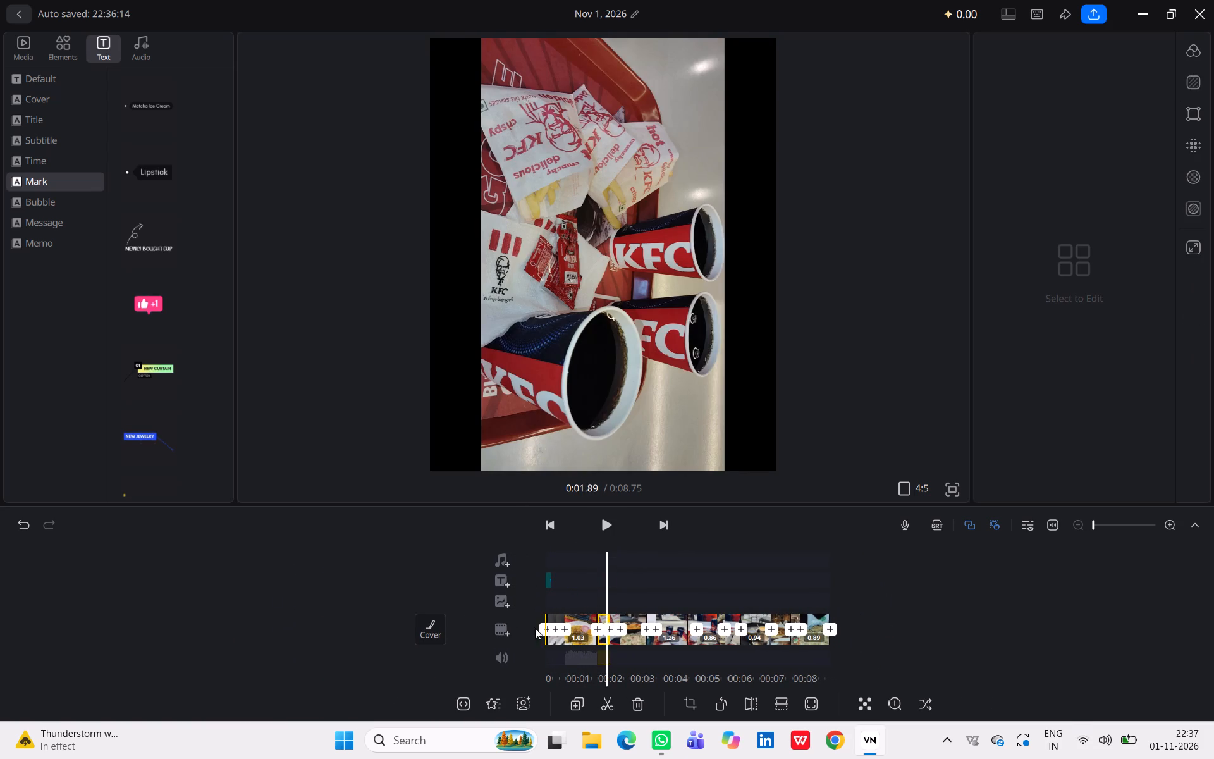
{"action": "left_click", "coordinate": [832, 632]}
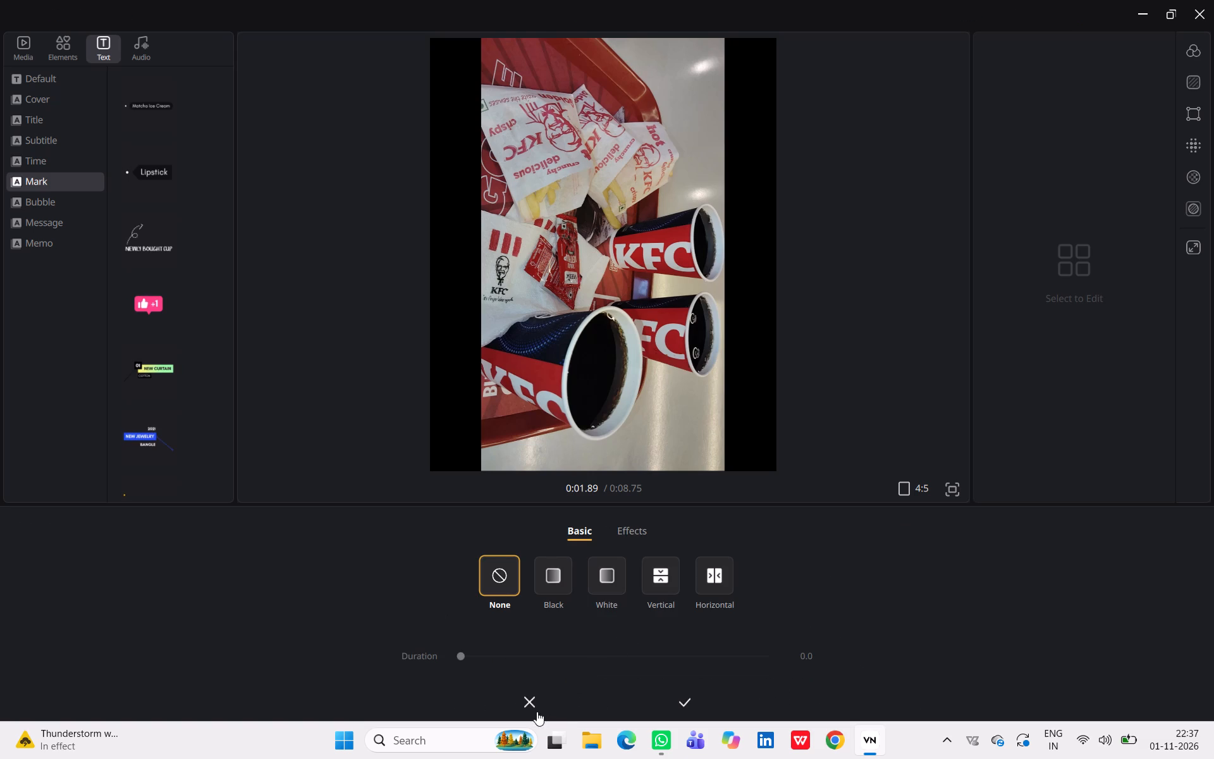
{"action": "left_click", "coordinate": [536, 709]}
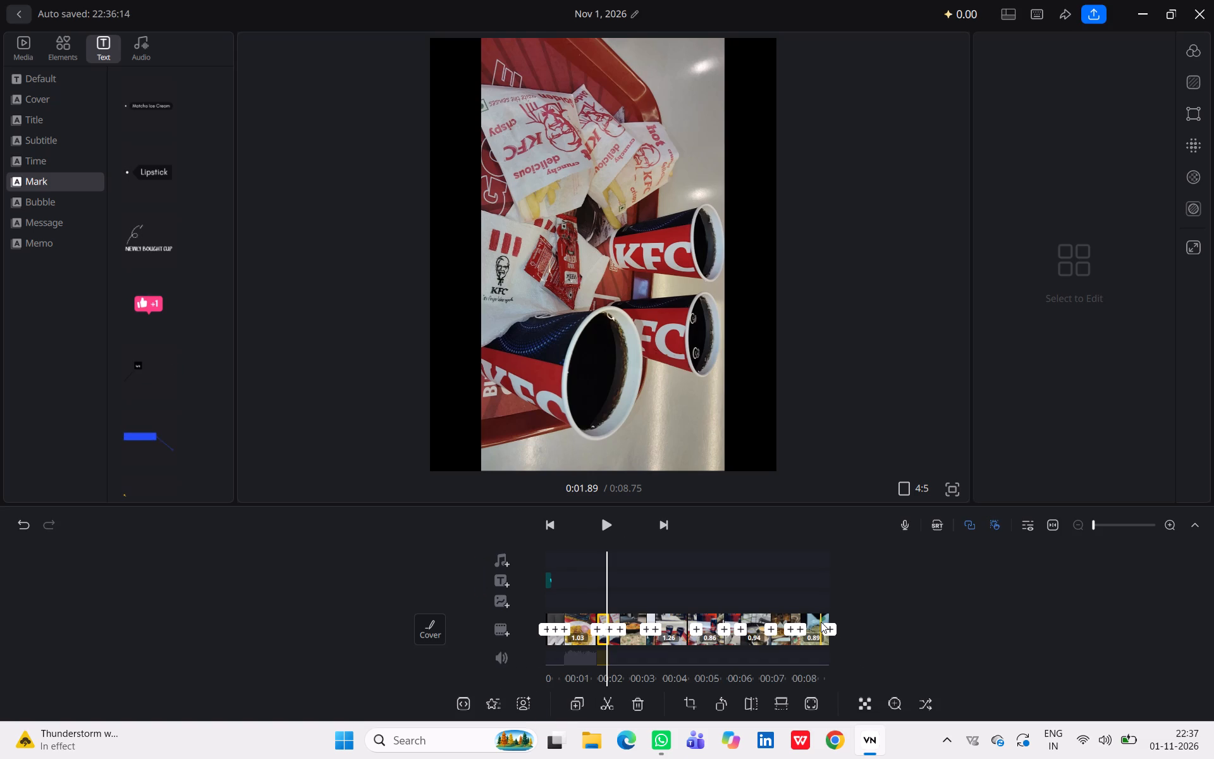
Move the playhead to 0:08.75 and insert the Camera Roll photo of the round rice platter with curry before the final Pista House clip.
{"action": "key", "text": "Right"}
{"action": "key", "text": "Right"}
{"action": "key", "text": "Right"}
{"action": "key", "text": "Right"}
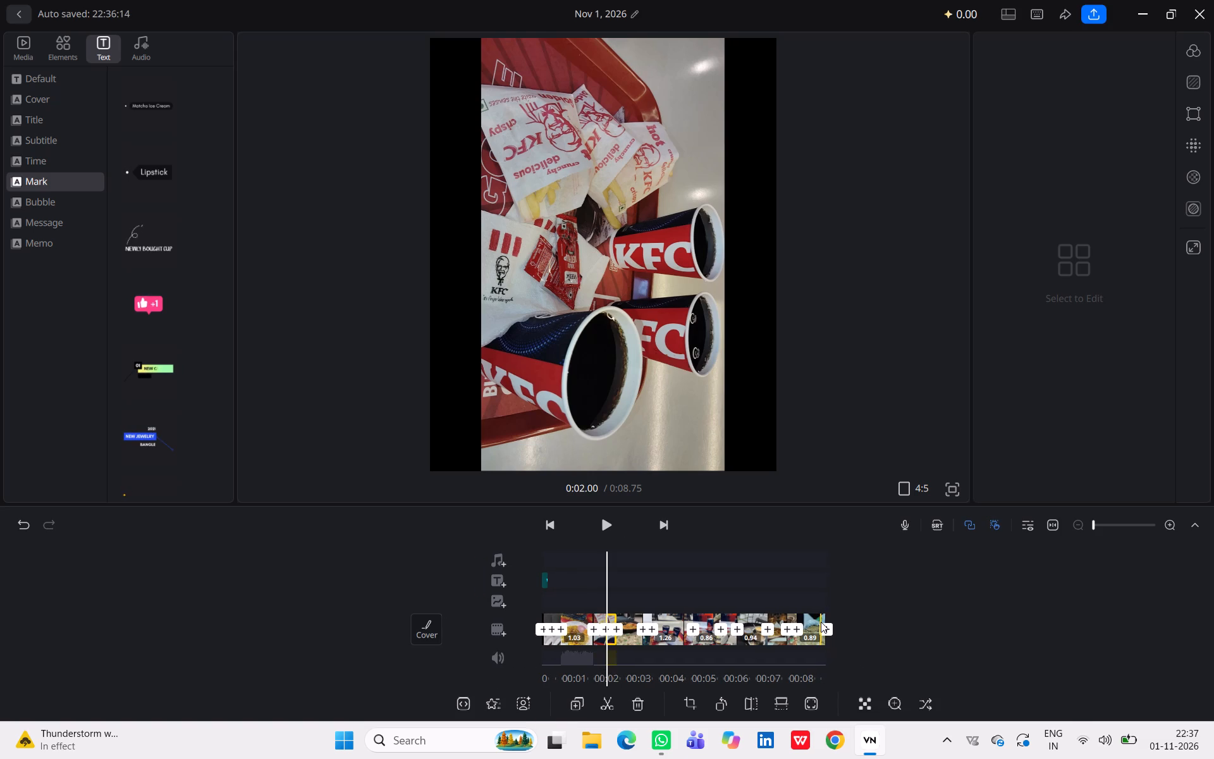
{"action": "key", "text": "Right"}
{"action": "key", "text": "Right"}
{"action": "key", "text": "Right"}
{"action": "key", "text": "Right"}
{"action": "key", "text": "Right"}
{"action": "key", "text": "Right"}
{"action": "key", "text": "Right"}
{"action": "key", "text": "Right"}
{"action": "key", "text": "Right"}
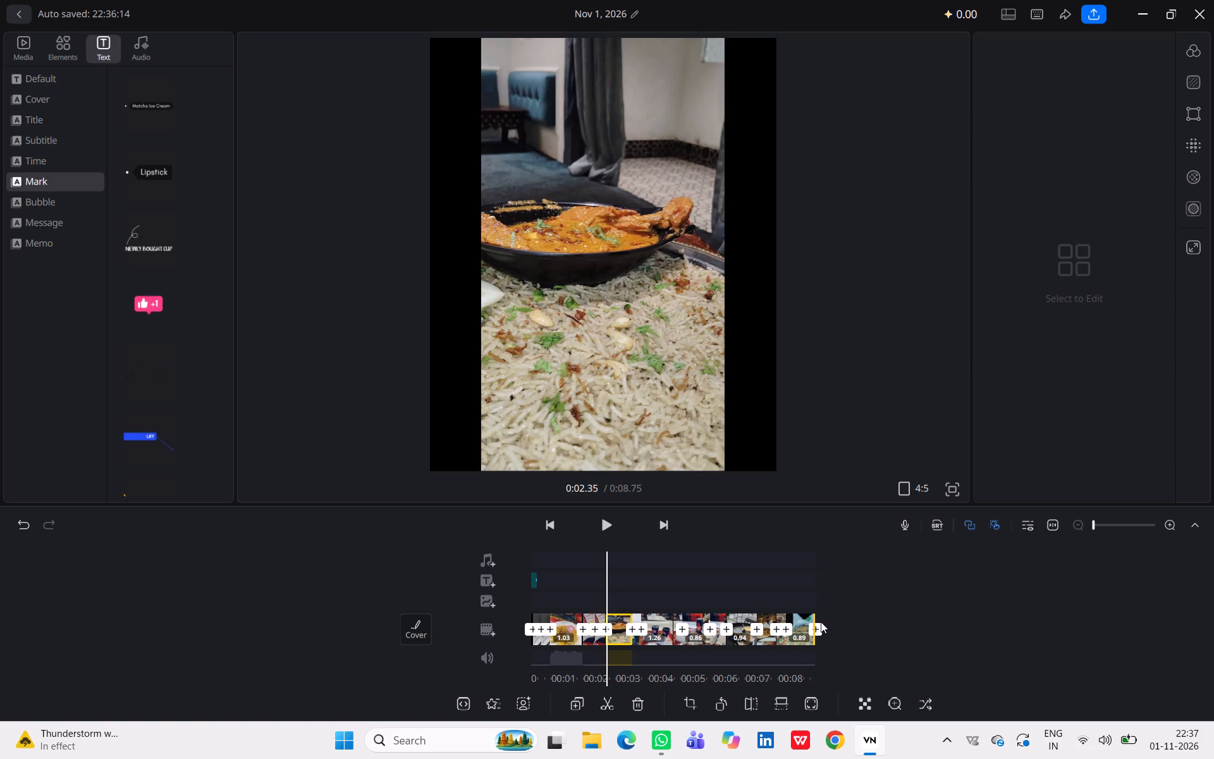
{"action": "key", "text": "period"}
{"action": "key", "text": "period"}
{"action": "key", "text": "period"}
{"action": "key", "text": "period"}
{"action": "key", "text": "period"}
{"action": "key", "text": "period"}
{"action": "key", "text": "period"}
{"action": "key", "text": "period"}
{"action": "key", "text": "period"}
{"action": "key", "text": "period"}
{"action": "key", "text": "period"}
{"action": "key", "text": "period"}
{"action": "key", "text": "period"}
{"action": "key", "text": "period"}
{"action": "key", "text": "period"}
{"action": "type", "text": ".."}
{"action": "key", "text": "Right"}
{"action": "key", "text": "Right"}
{"action": "key", "text": "Right"}
{"action": "key", "text": "Right"}
{"action": "key", "text": "Right"}
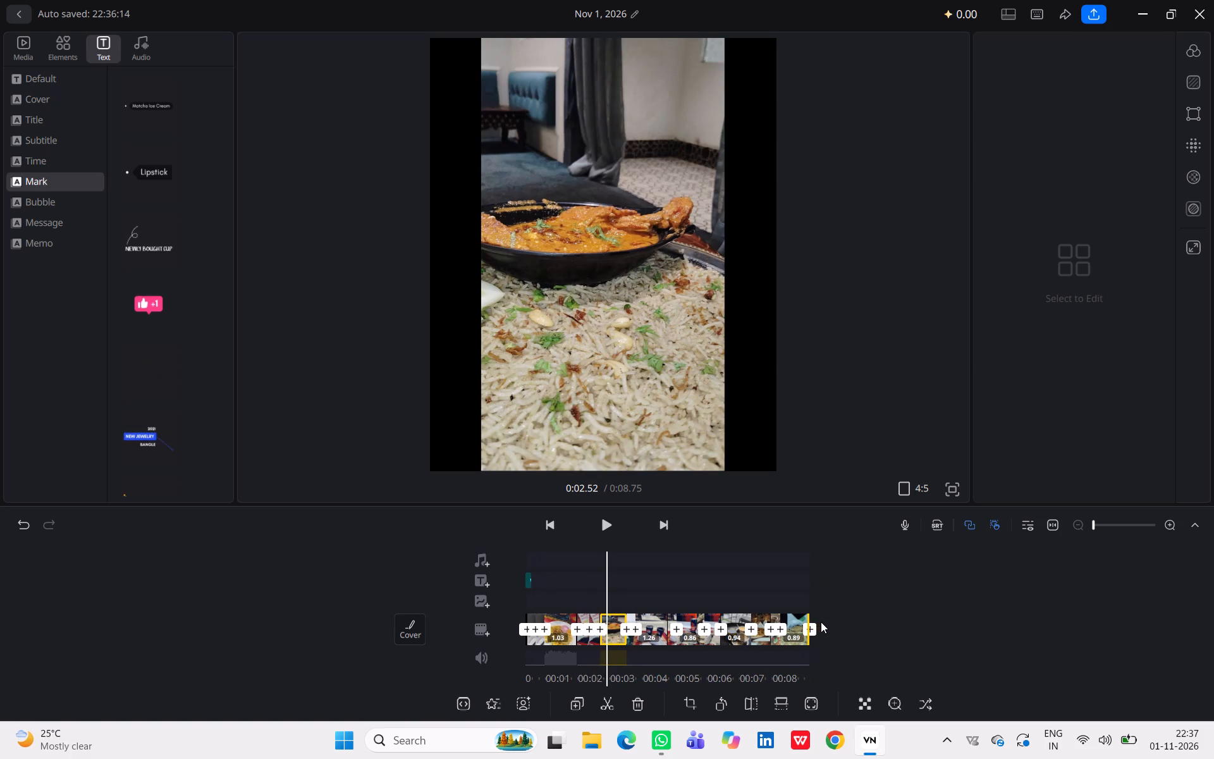
{"action": "key", "text": "Right"}
{"action": "triple_click", "coordinate": [666, 527]}
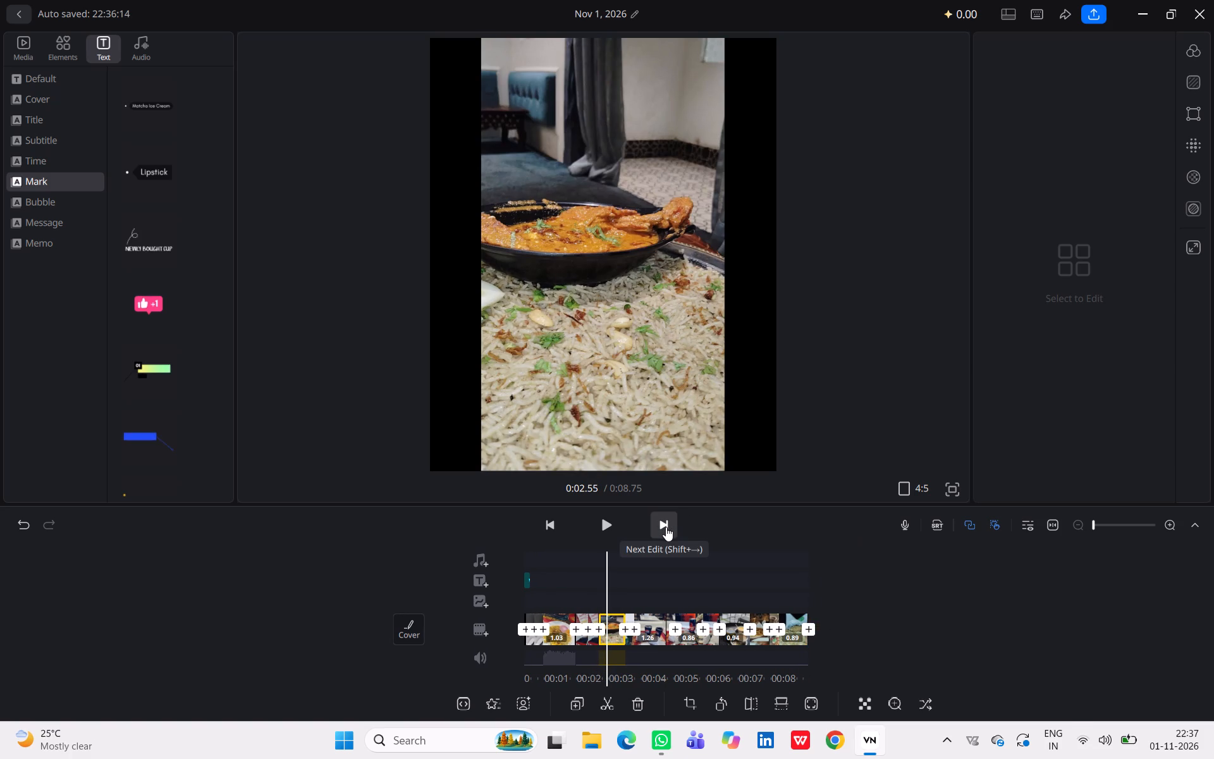
{"action": "triple_click", "coordinate": [666, 527]}
{"action": "triple_click", "coordinate": [666, 527]}
{"action": "triple_click", "coordinate": [666, 527]}
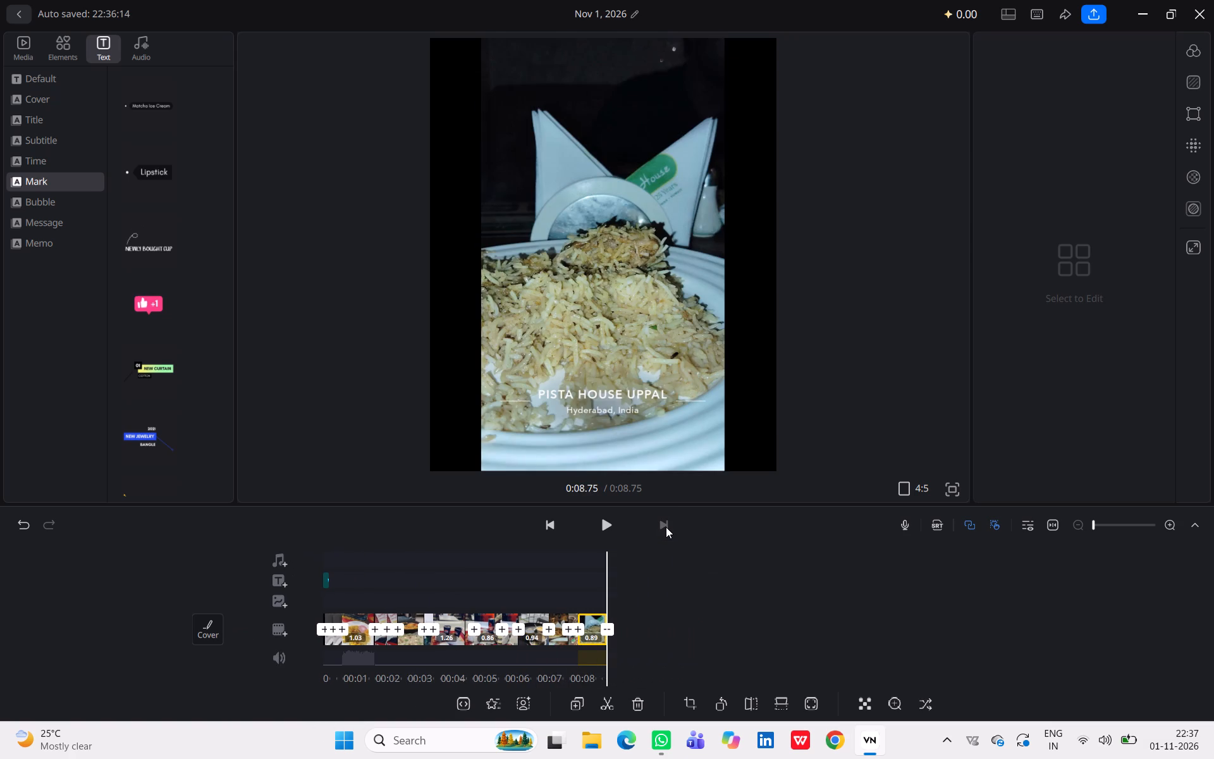
{"action": "left_click", "coordinate": [277, 632]}
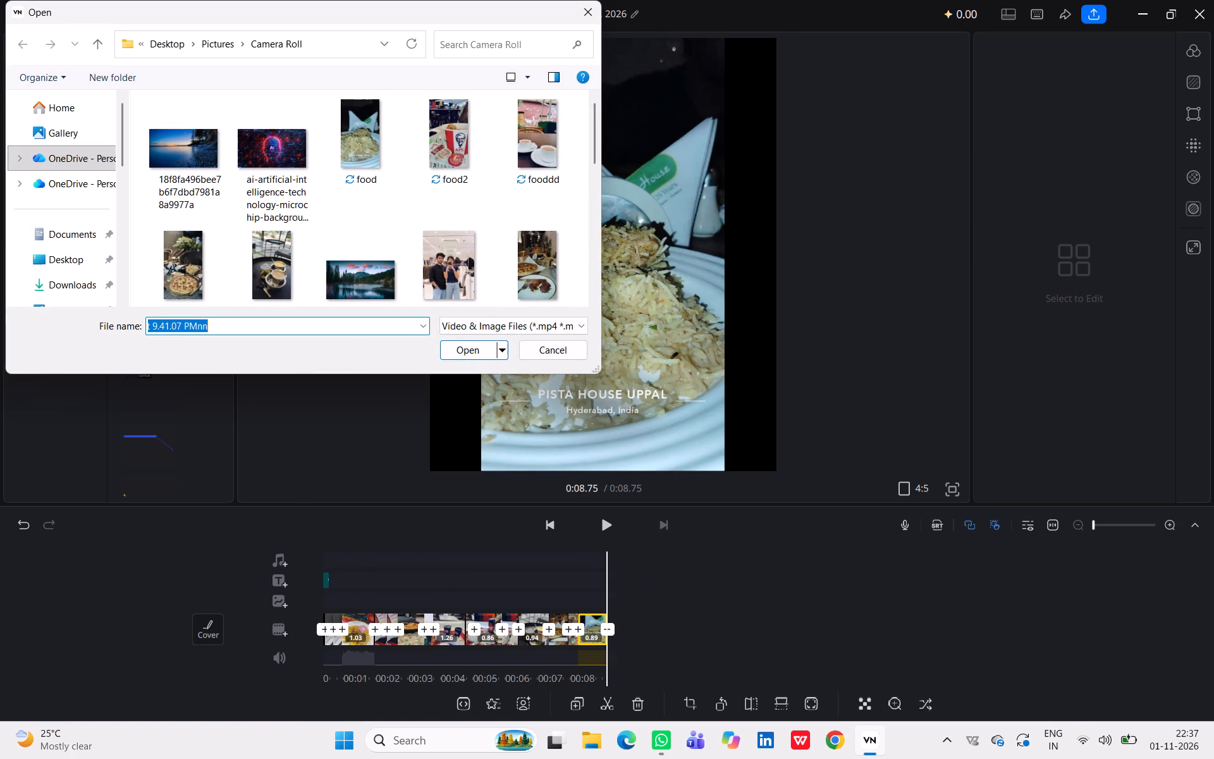
{"action": "scroll", "coordinate": [389, 245], "scroll_direction": "down", "scroll_amount": 1}
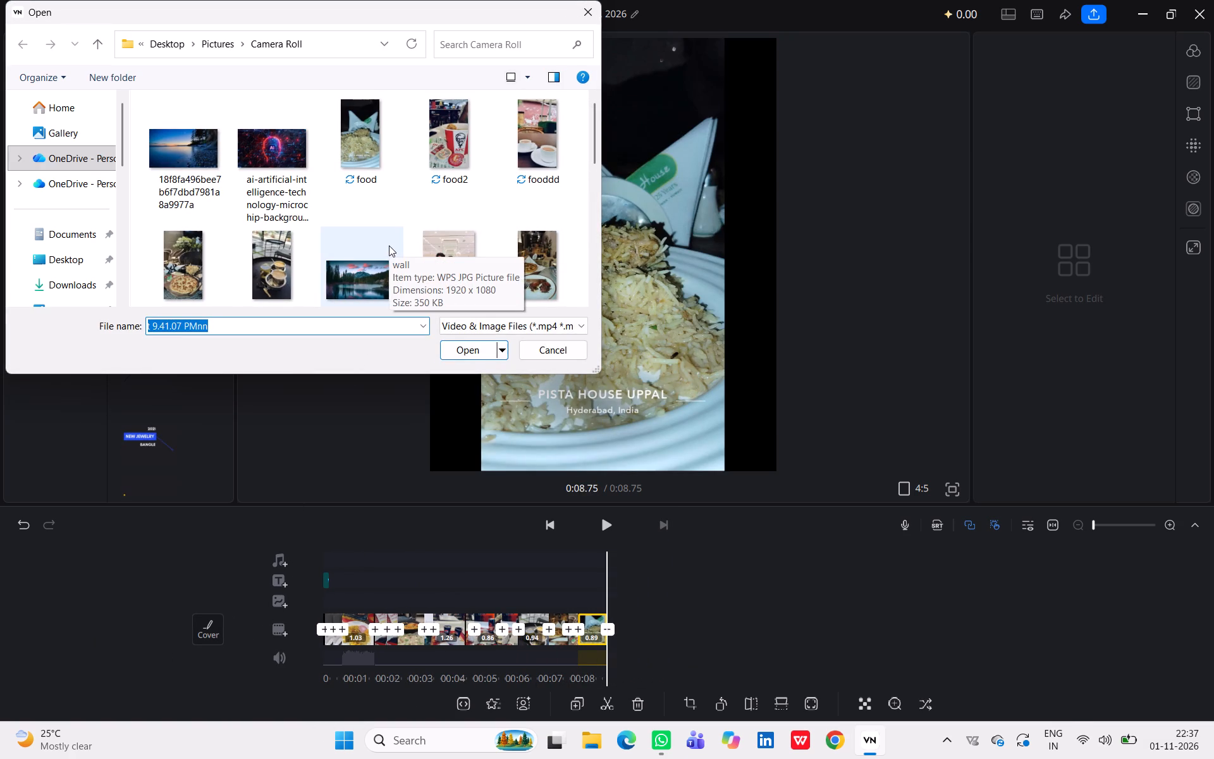
{"action": "scroll", "coordinate": [389, 245], "scroll_direction": "down", "scroll_amount": 1}
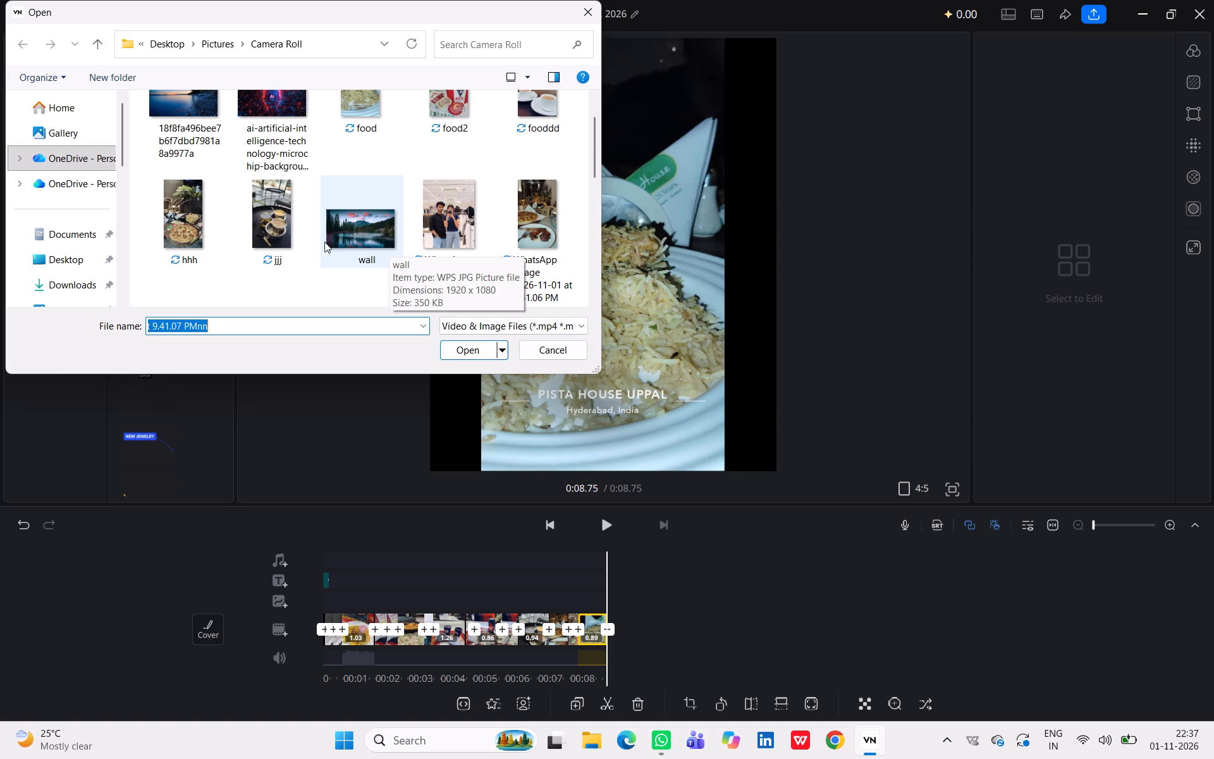
{"action": "scroll", "coordinate": [334, 223], "scroll_direction": "down", "scroll_amount": 2}
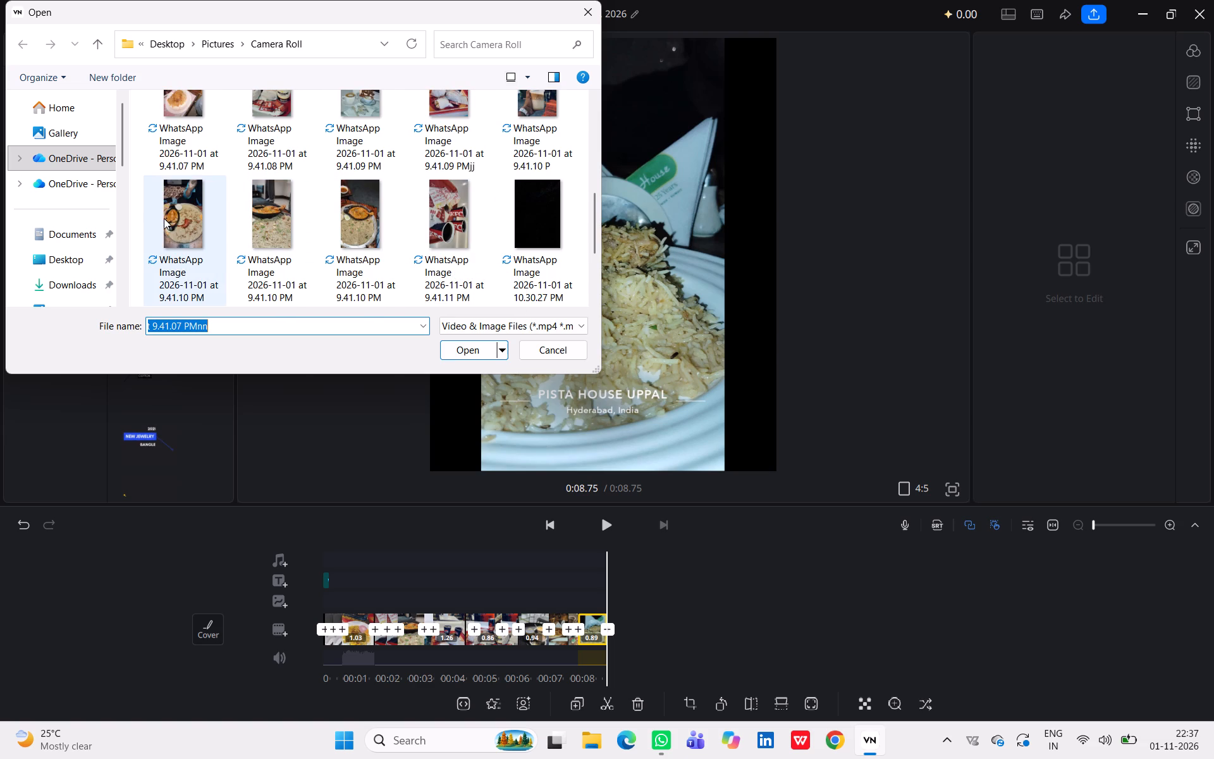
{"action": "left_click", "coordinate": [350, 224]}
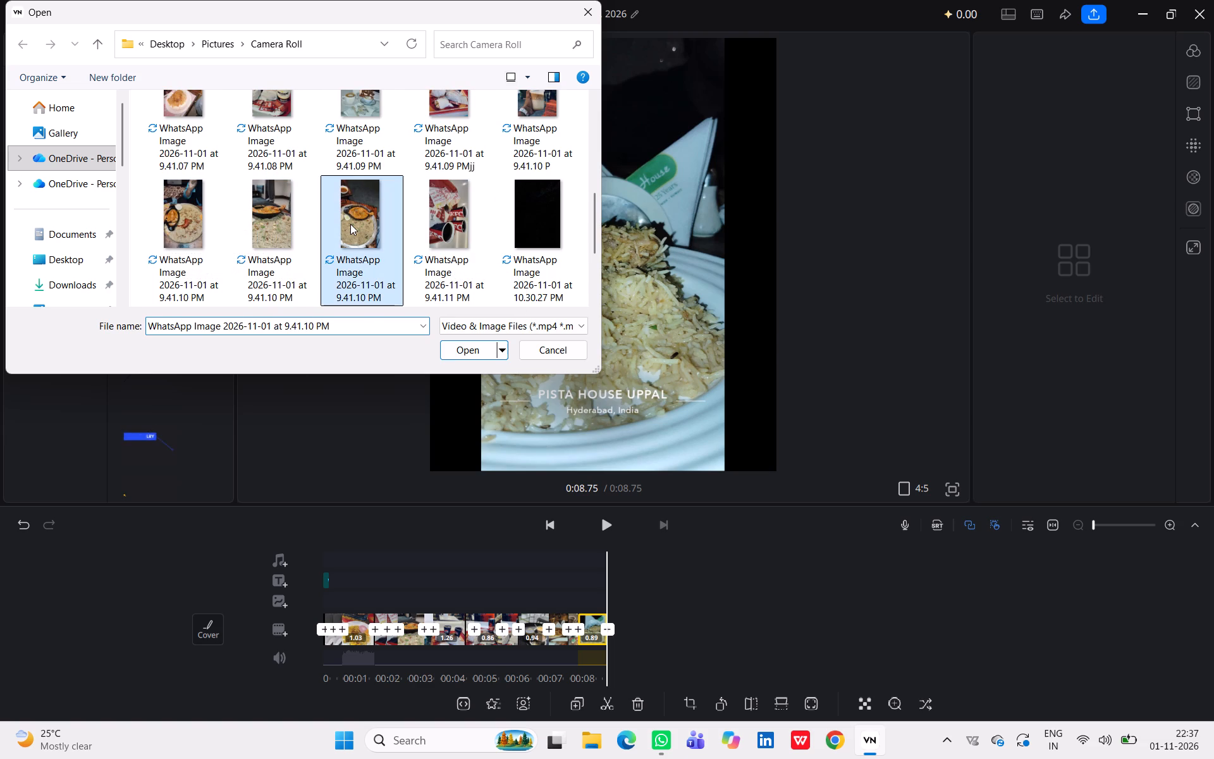
{"action": "left_click", "coordinate": [202, 221]}
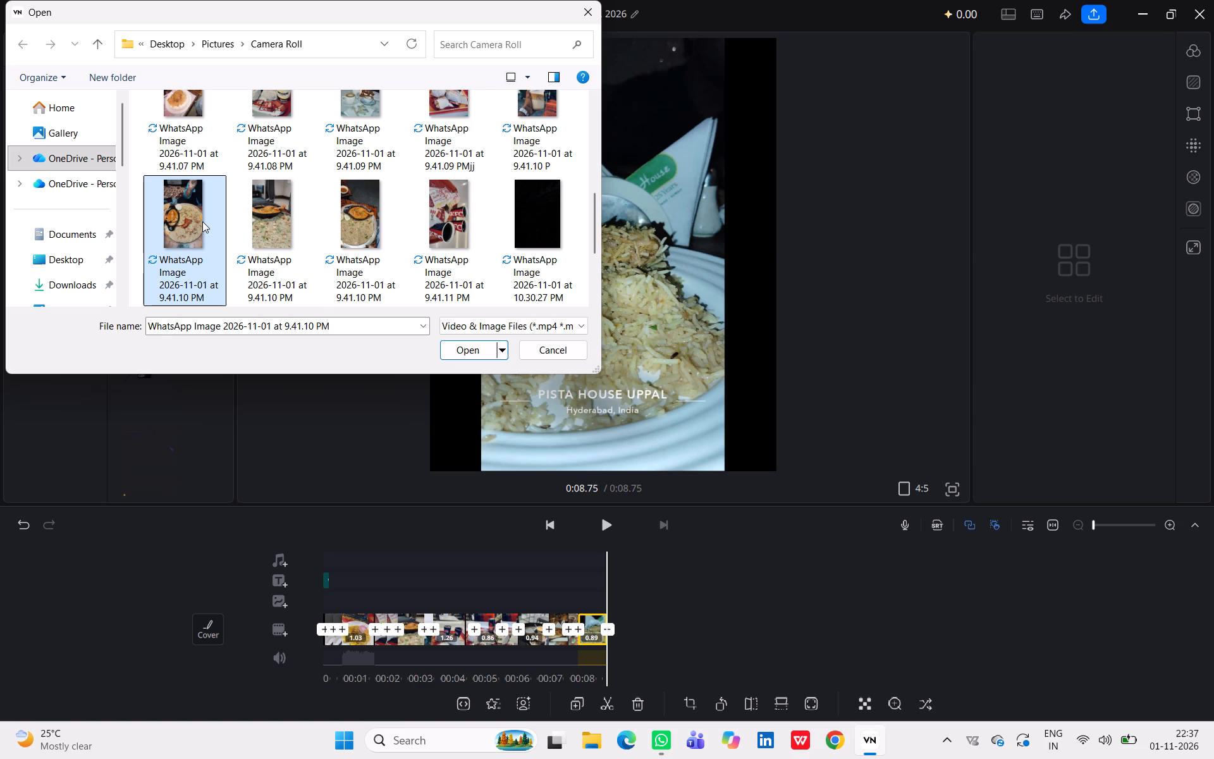
{"action": "left_click", "coordinate": [355, 221]}
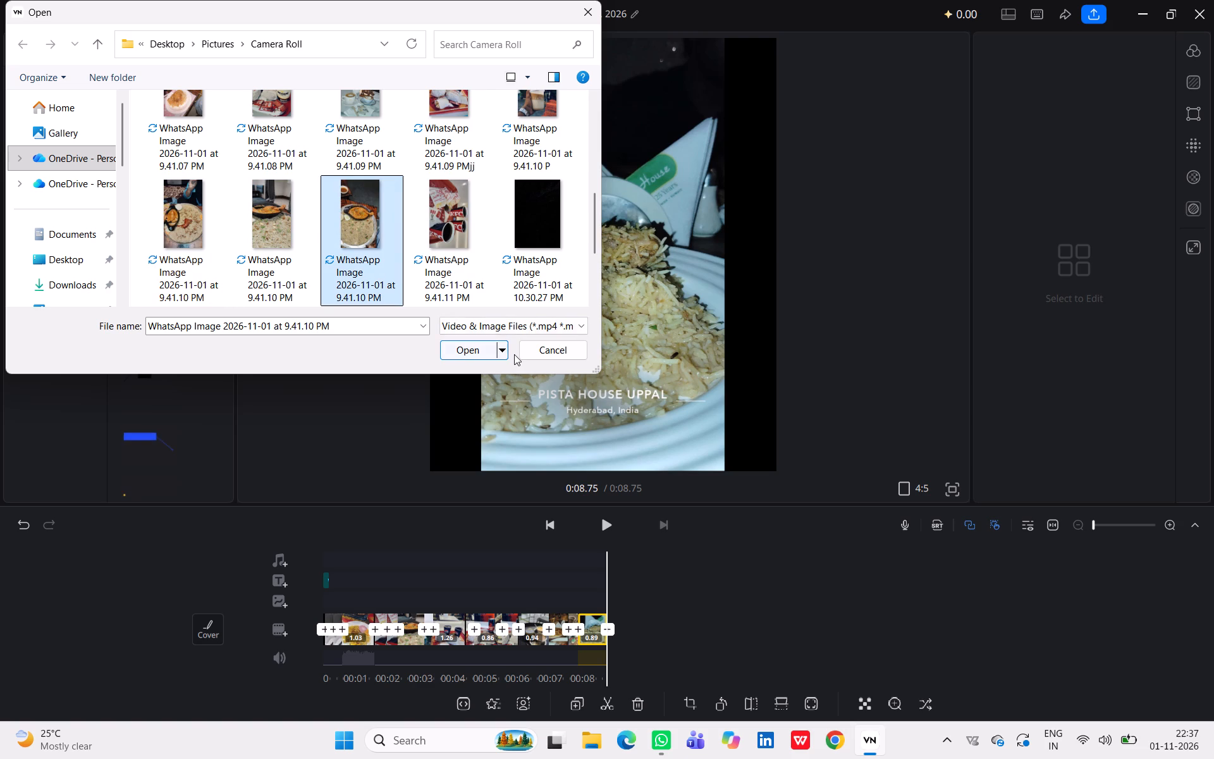
{"action": "key", "text": "Return"}
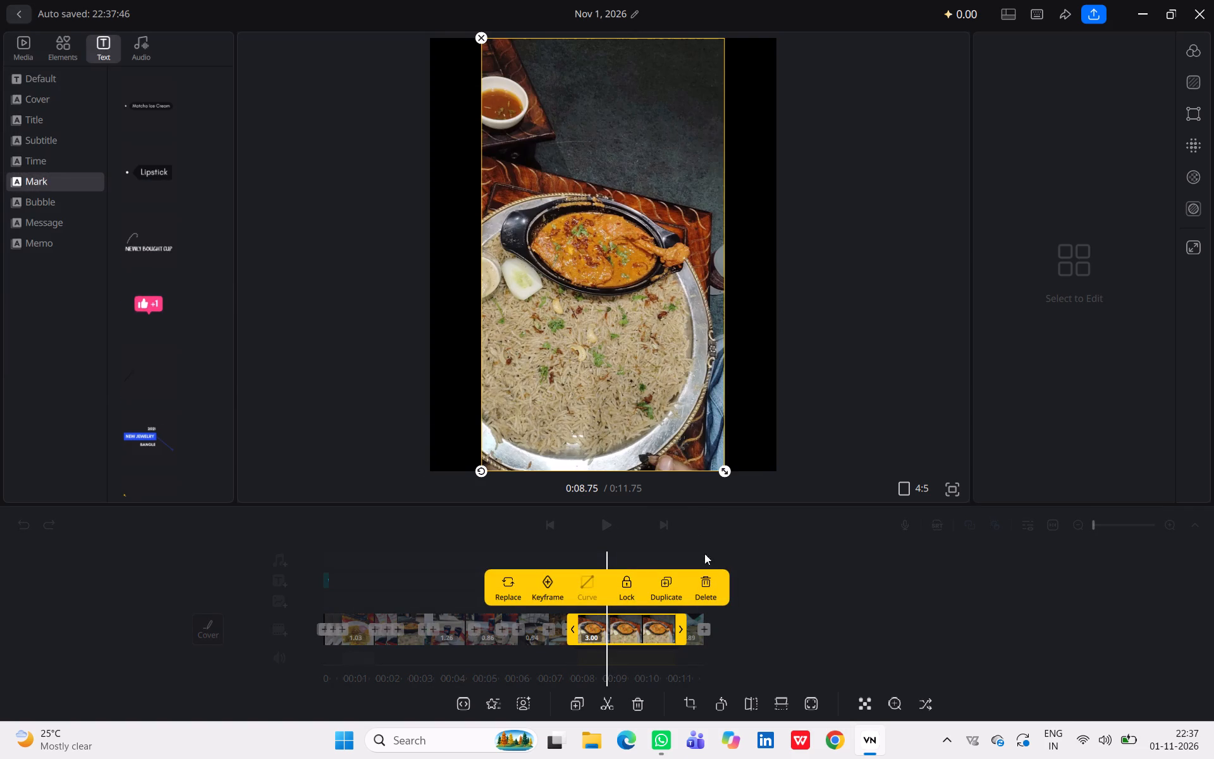
{"action": "left_click", "coordinate": [756, 565]}
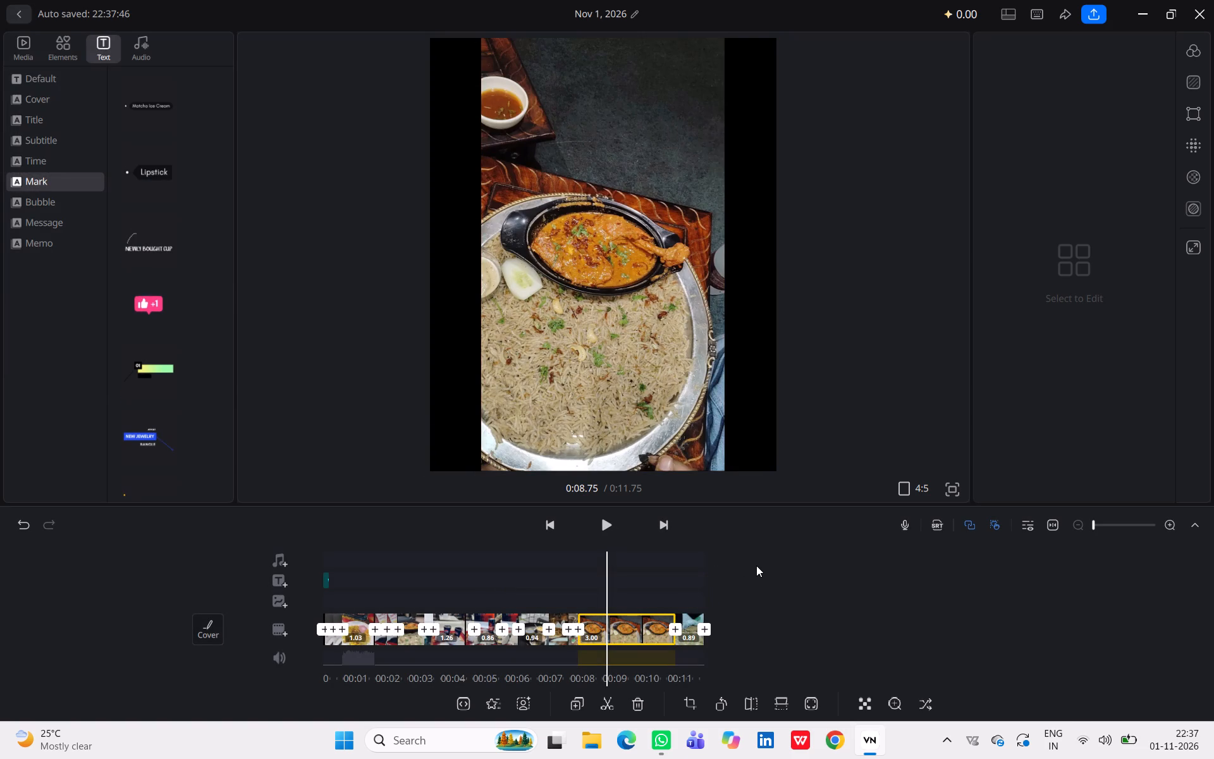
Split the new rice platter clip at 0:08.75 and delete its second part, keeping the first 0.89 seconds.
{"action": "left_click", "coordinate": [608, 713]}
{"action": "left_click", "coordinate": [643, 636]}
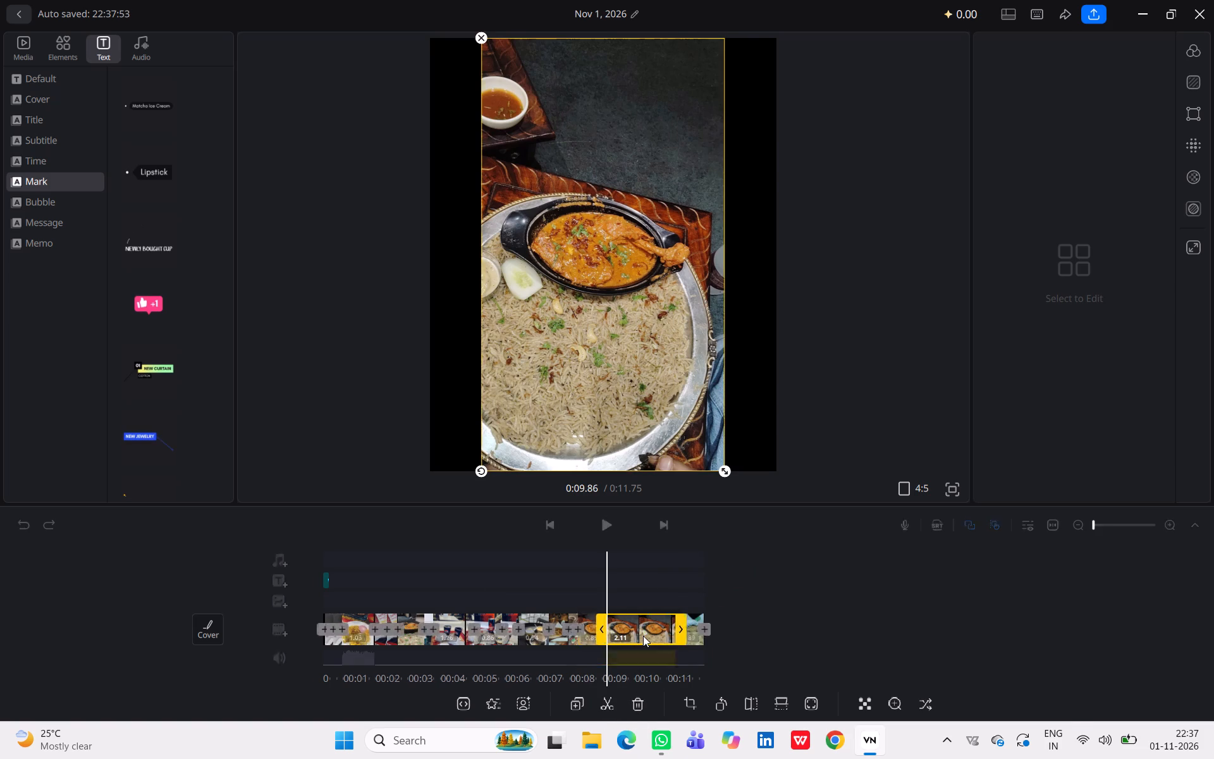
{"action": "left_click", "coordinate": [708, 585]}
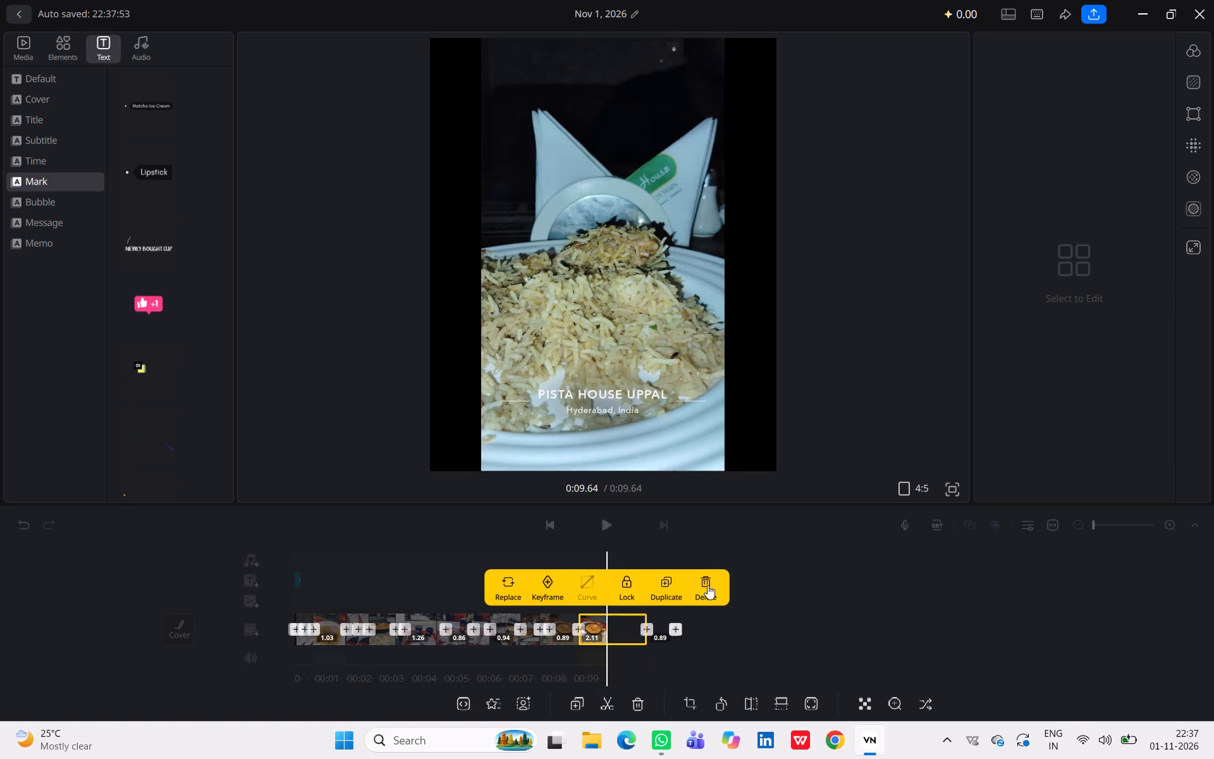
{"action": "left_click", "coordinate": [480, 514]}
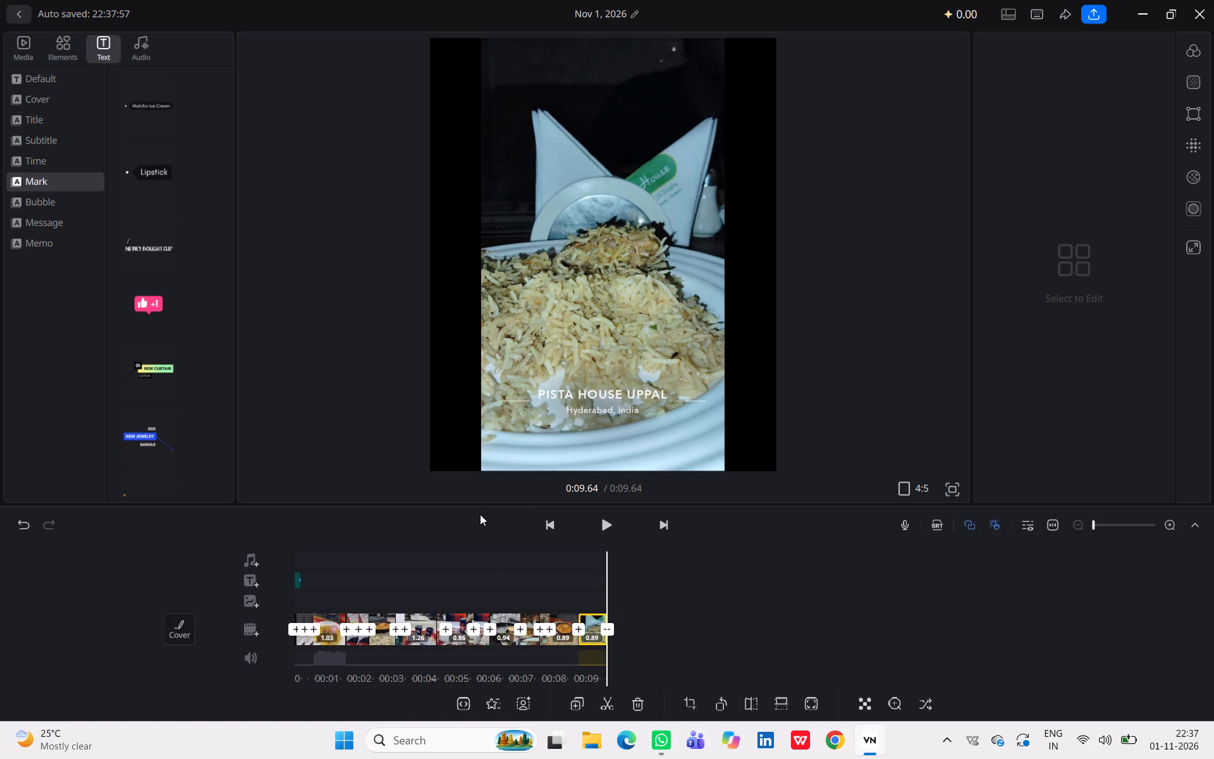
Return to 0:00.00 and play the whole video to review the added rice platter cut near the end.
{"action": "triple_click", "coordinate": [537, 526]}
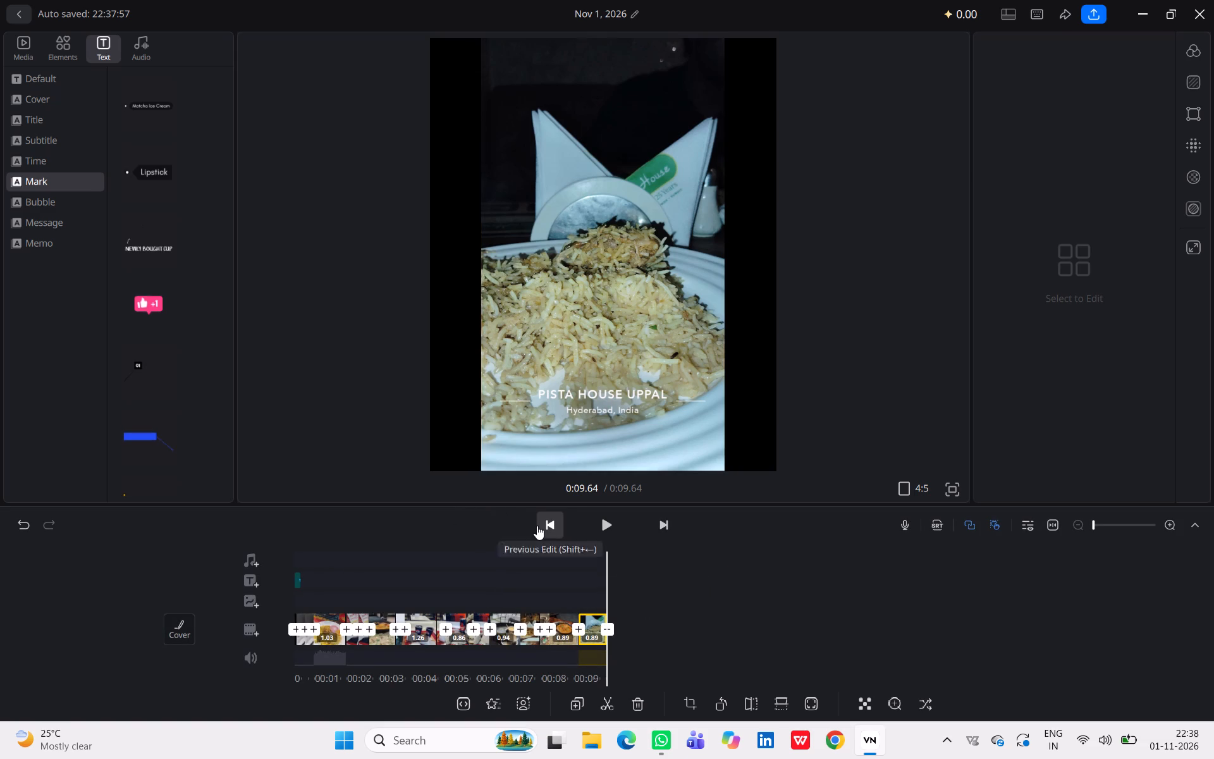
{"action": "triple_click", "coordinate": [537, 526]}
{"action": "triple_click", "coordinate": [537, 526]}
{"action": "triple_click", "coordinate": [537, 526]}
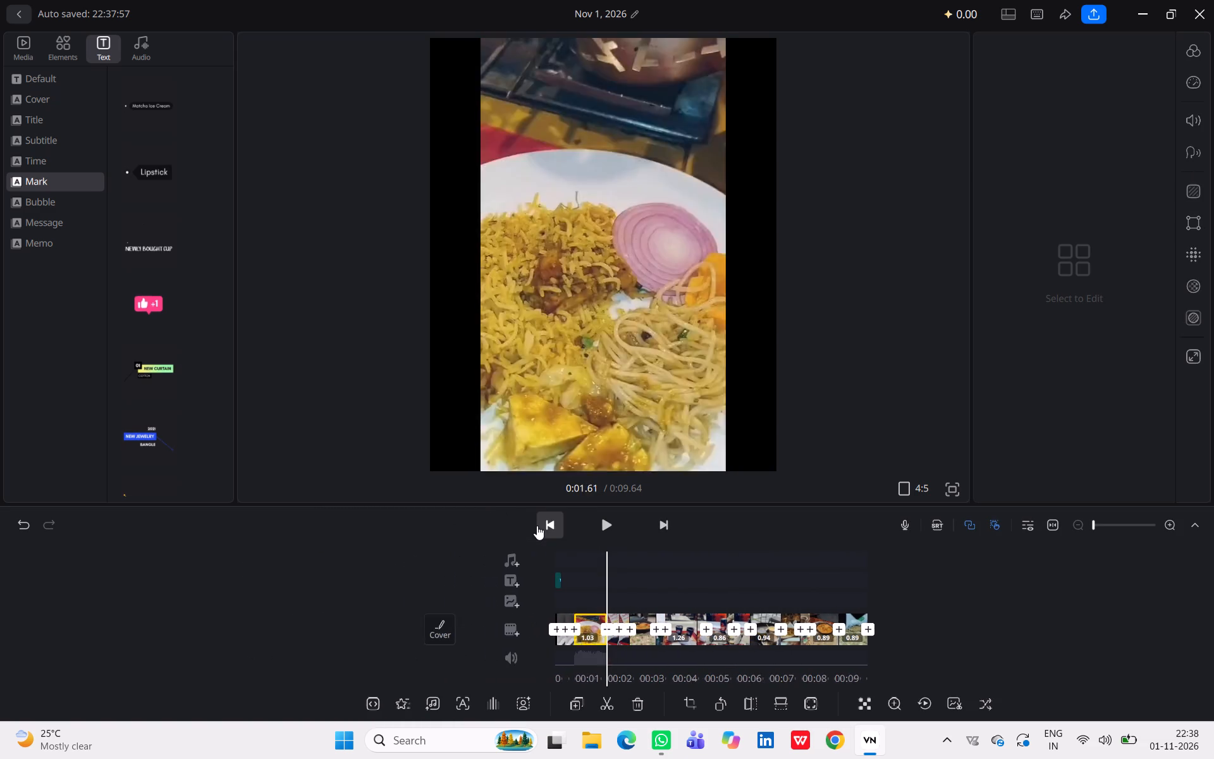
{"action": "triple_click", "coordinate": [537, 526]}
{"action": "double_click", "coordinate": [537, 526]}
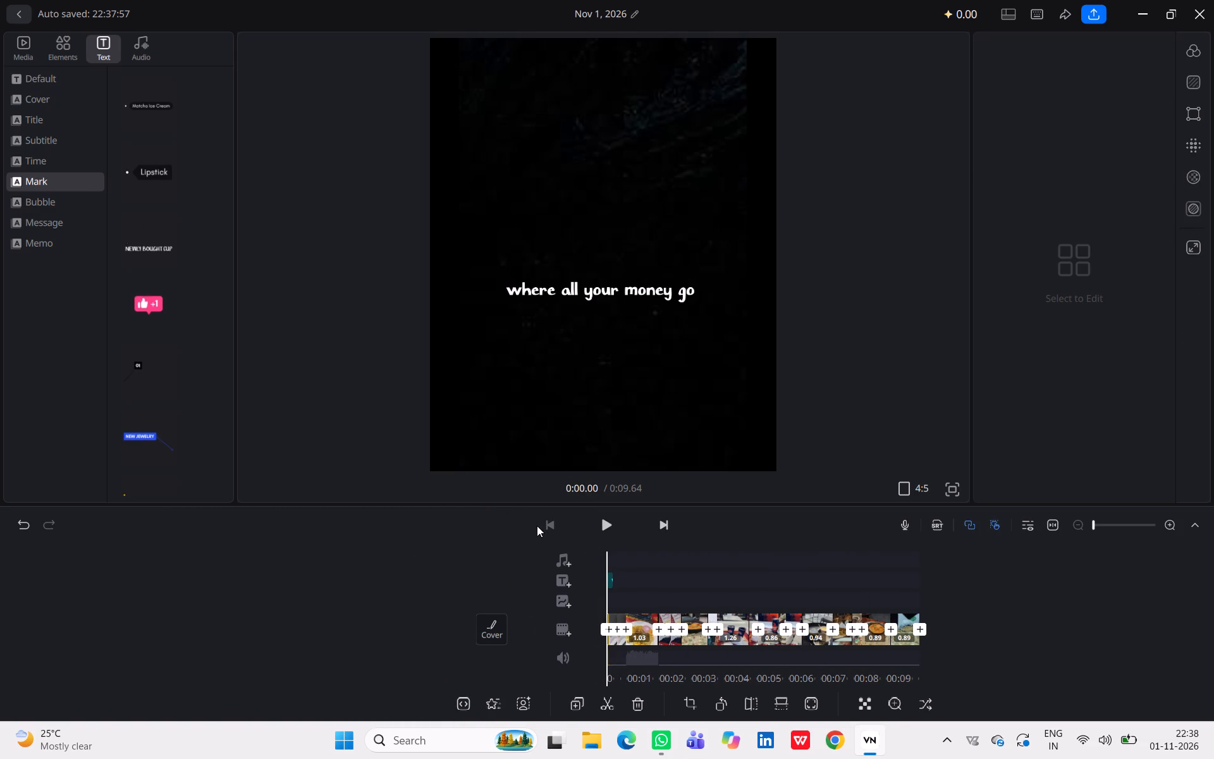
{"action": "left_click", "coordinate": [606, 526]}
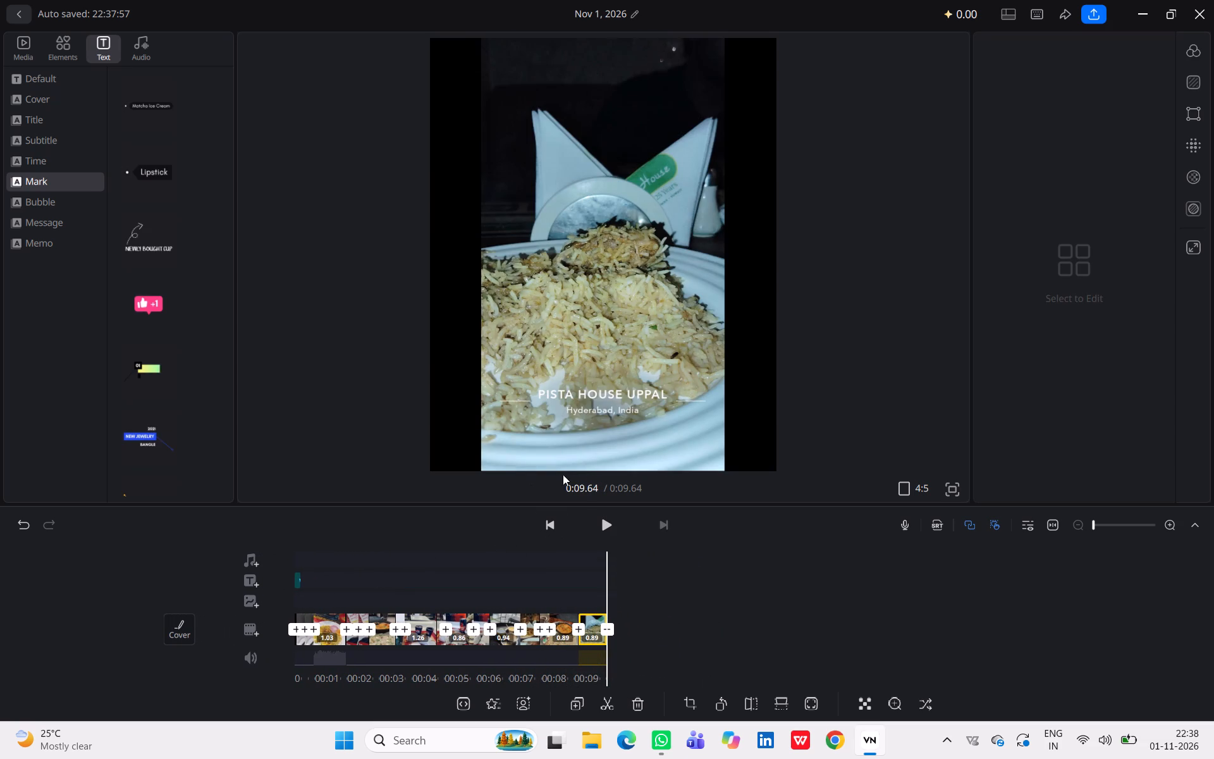
Return to 0:00.00, replay the opening cuts to about 0:02.80 and jump back toward the start.
{"action": "triple_click", "coordinate": [556, 530]}
{"action": "triple_click", "coordinate": [556, 530]}
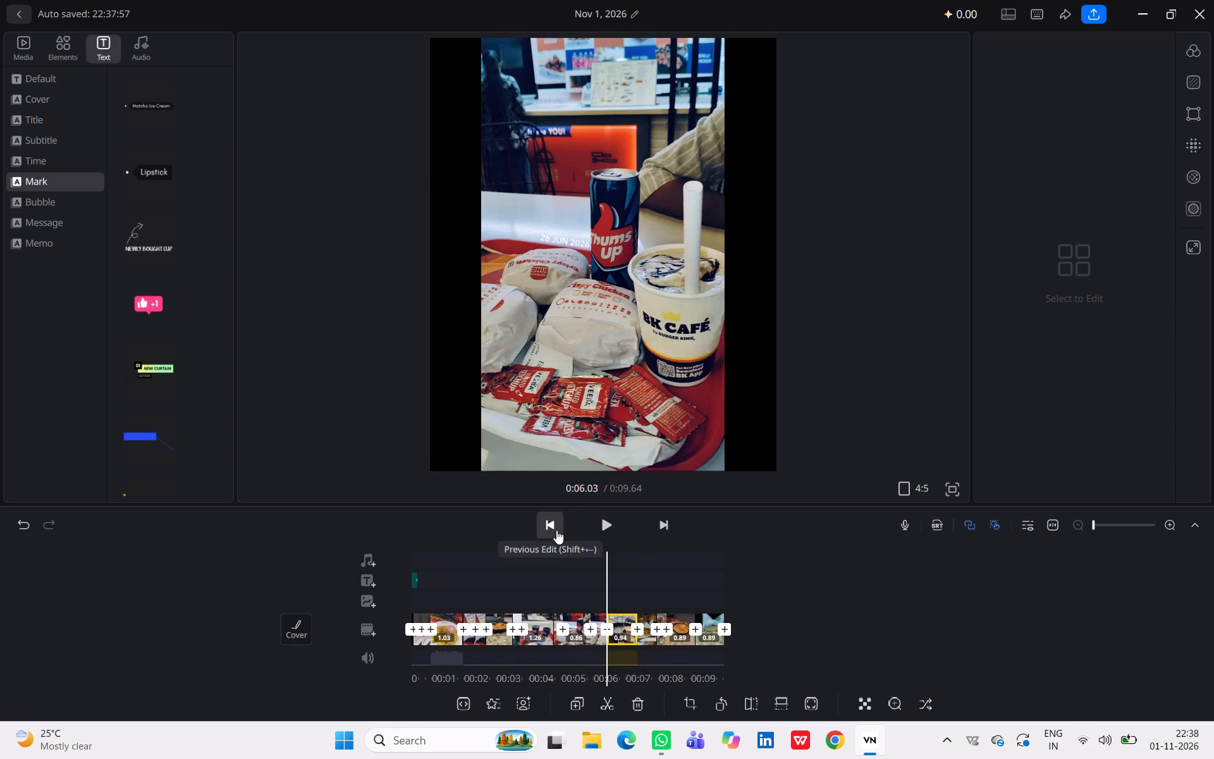
{"action": "triple_click", "coordinate": [556, 530]}
{"action": "triple_click", "coordinate": [556, 530]}
{"action": "triple_click", "coordinate": [556, 530]}
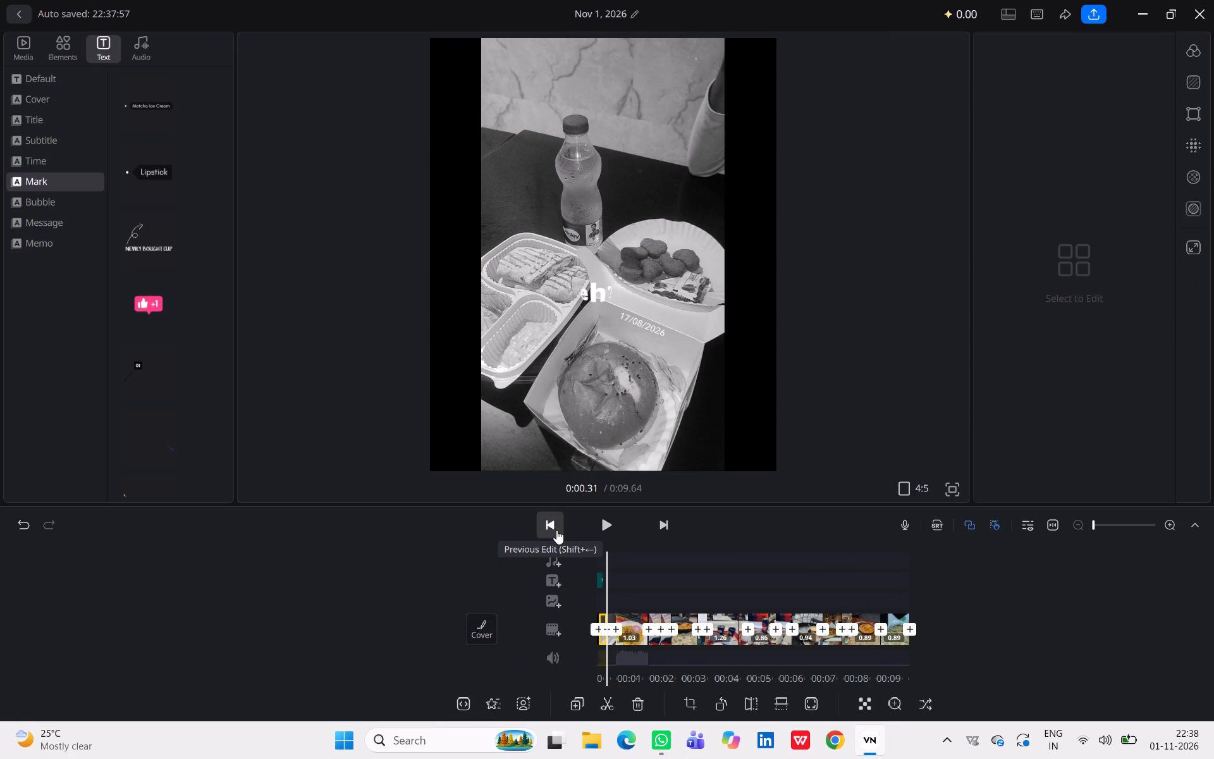
{"action": "double_click", "coordinate": [556, 530]}
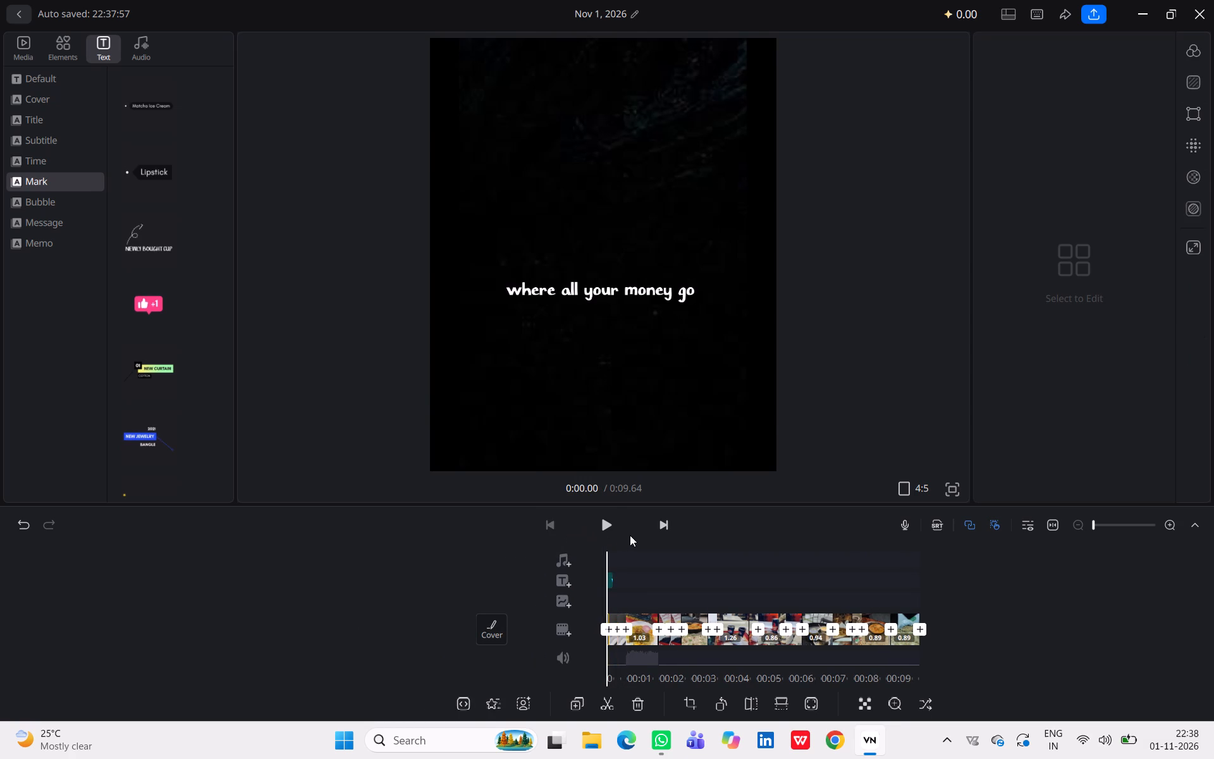
{"action": "left_click", "coordinate": [606, 520]}
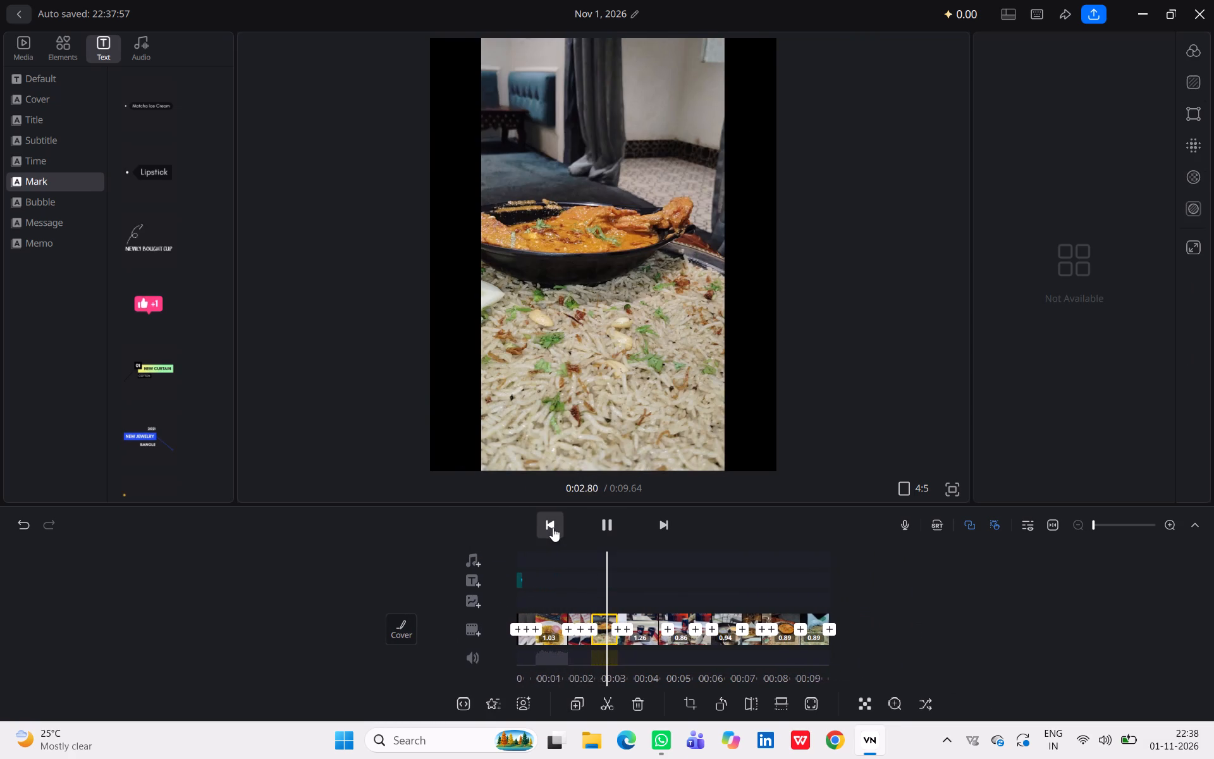
{"action": "triple_click", "coordinate": [553, 528]}
{"action": "double_click", "coordinate": [553, 528]}
{"action": "triple_click", "coordinate": [553, 528]}
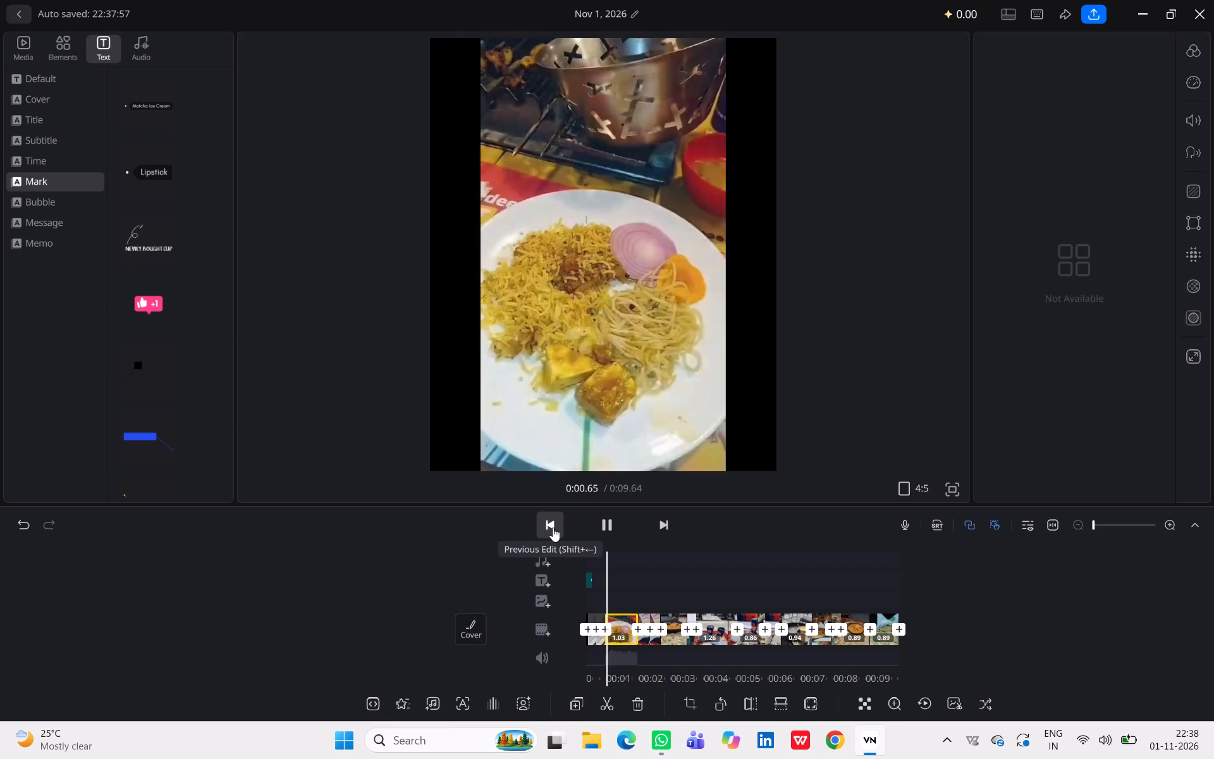